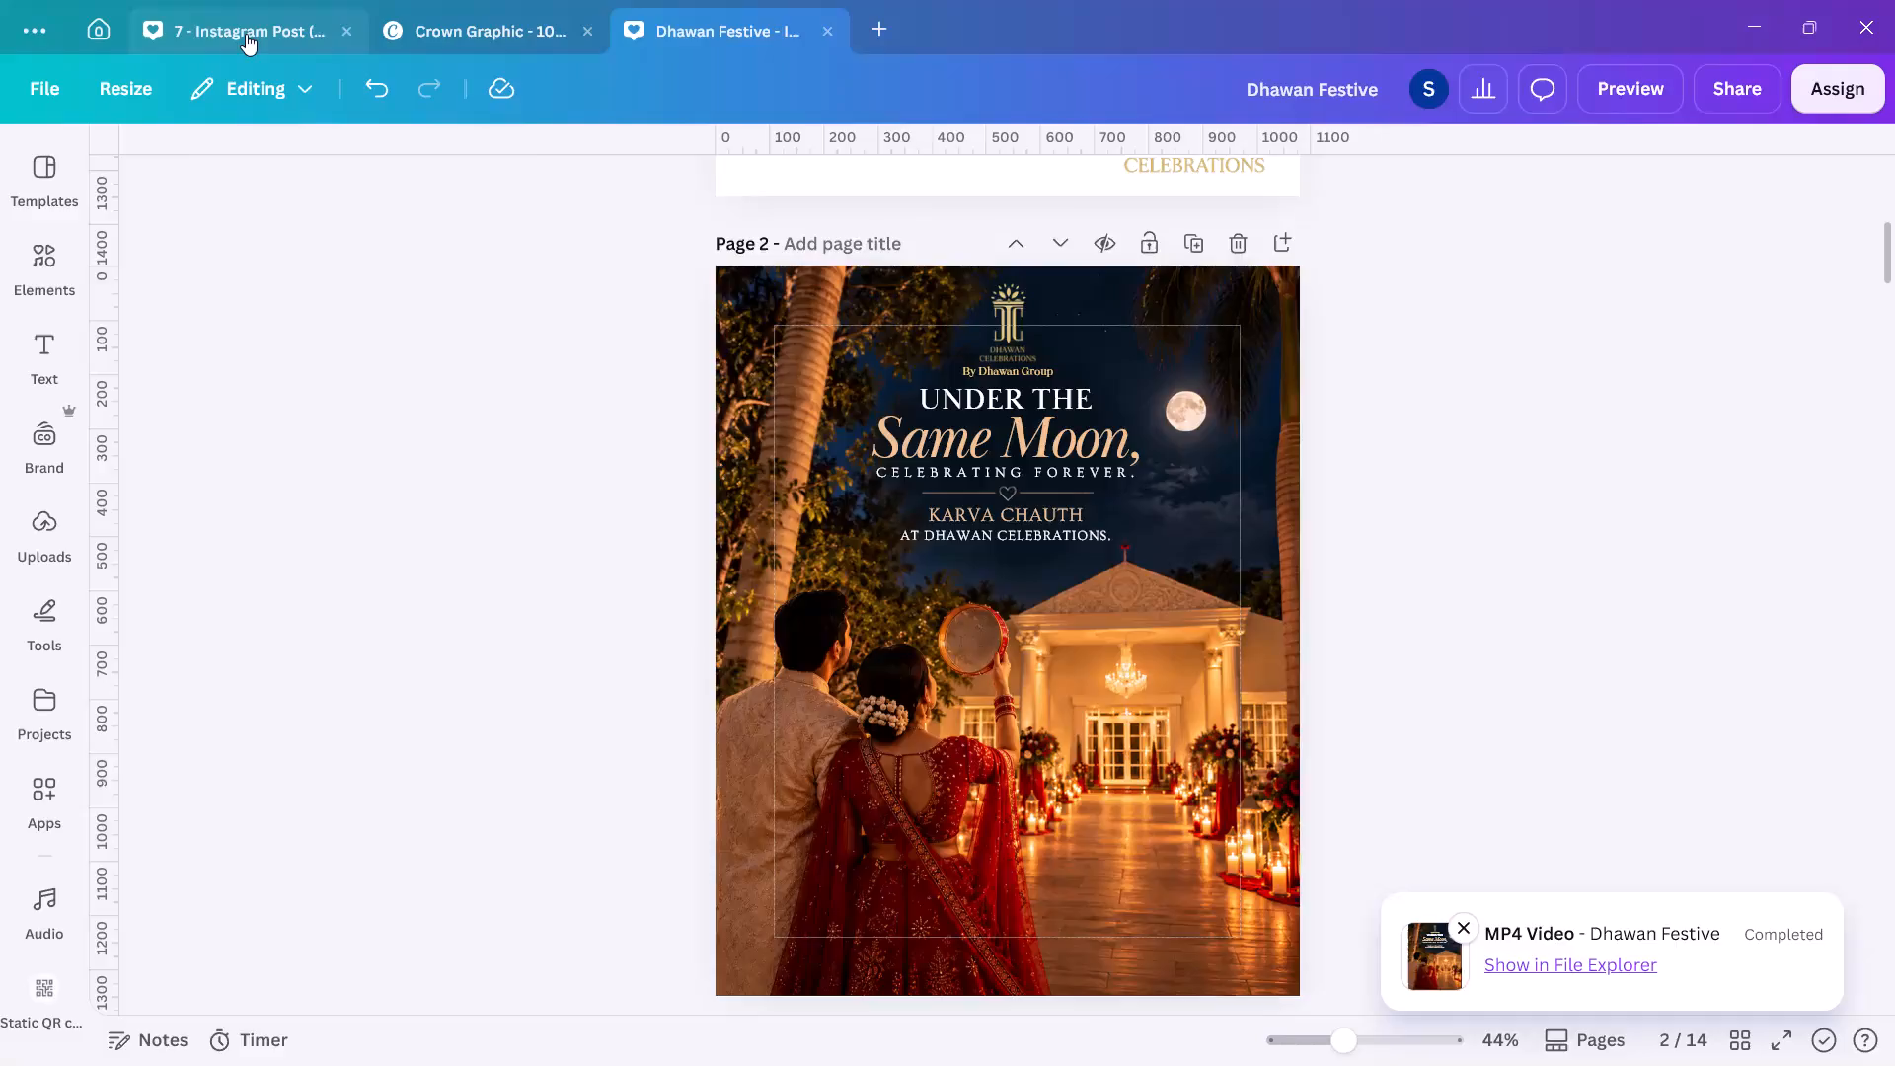
In the 7 - Instagram Post design, duplicate the "Send your resume!" label on page 2 and place the copy below the chair.
left_click(246, 34)
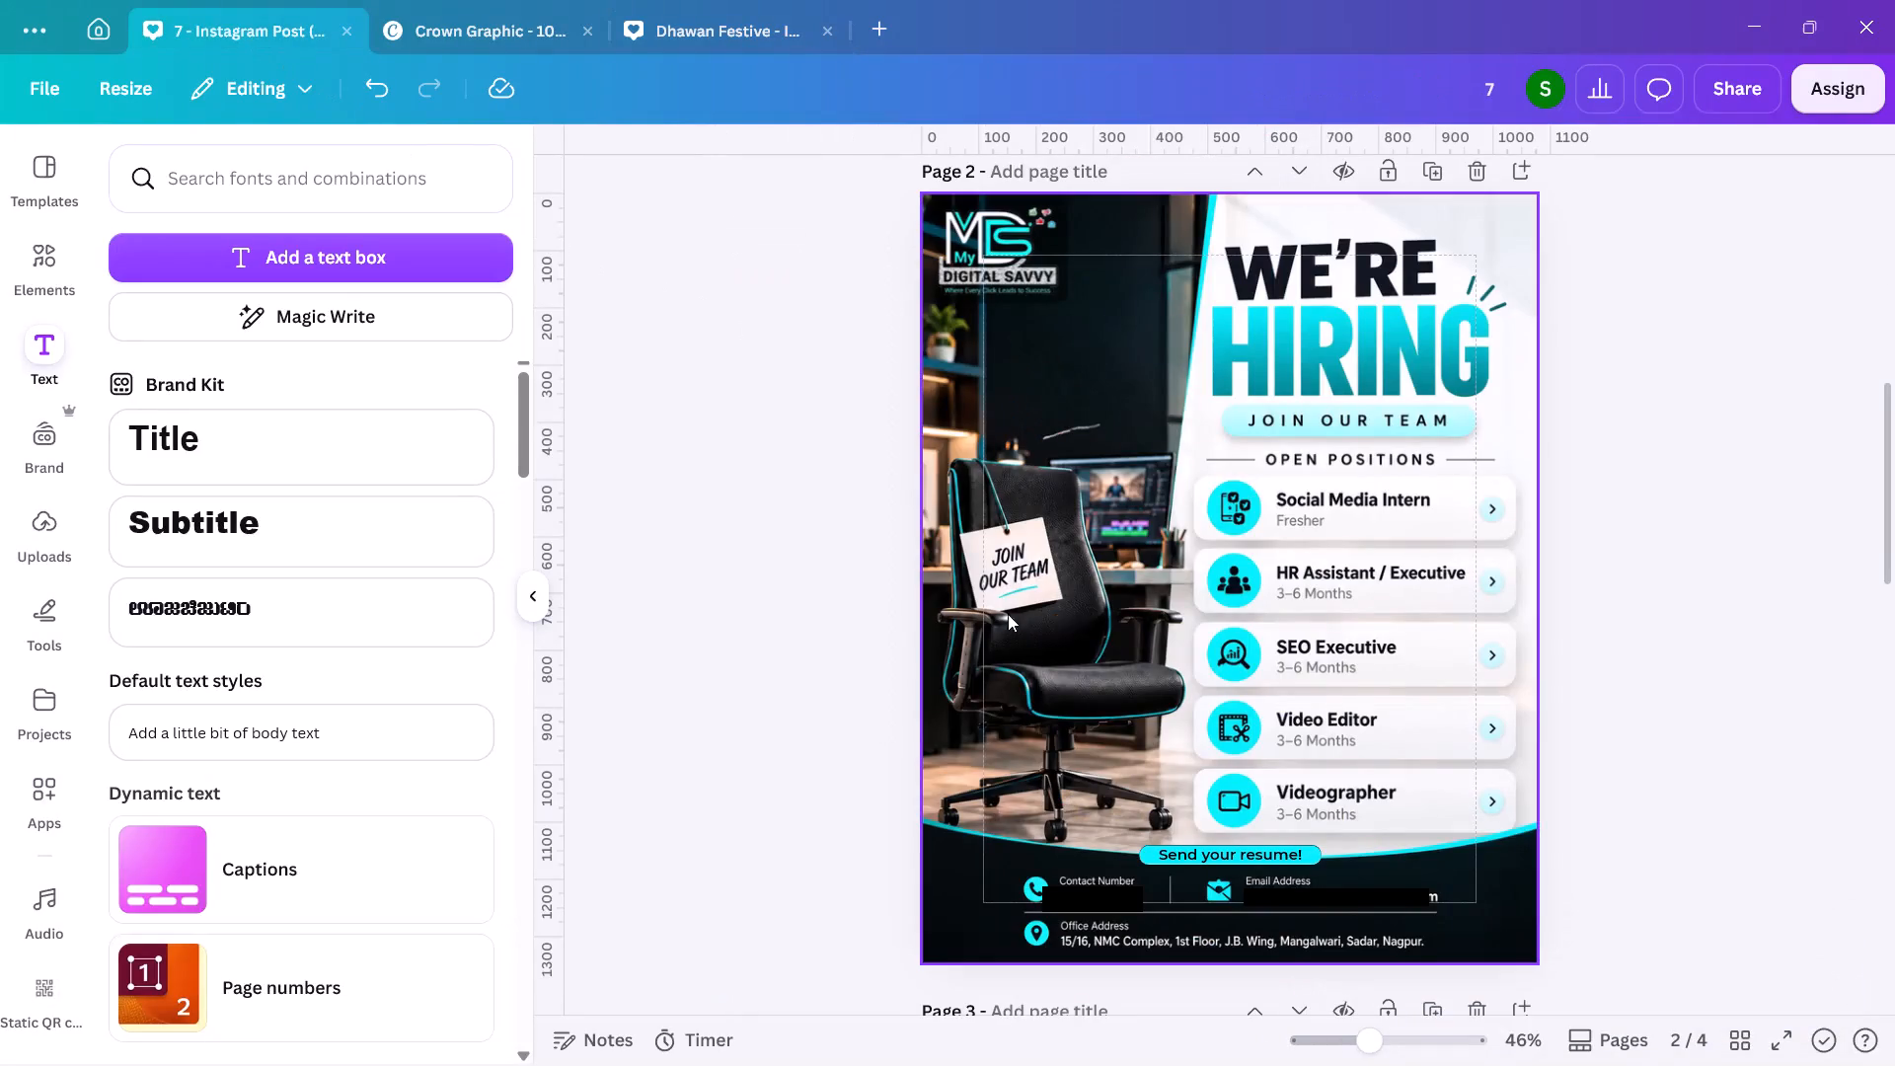
left_click(1186, 852)
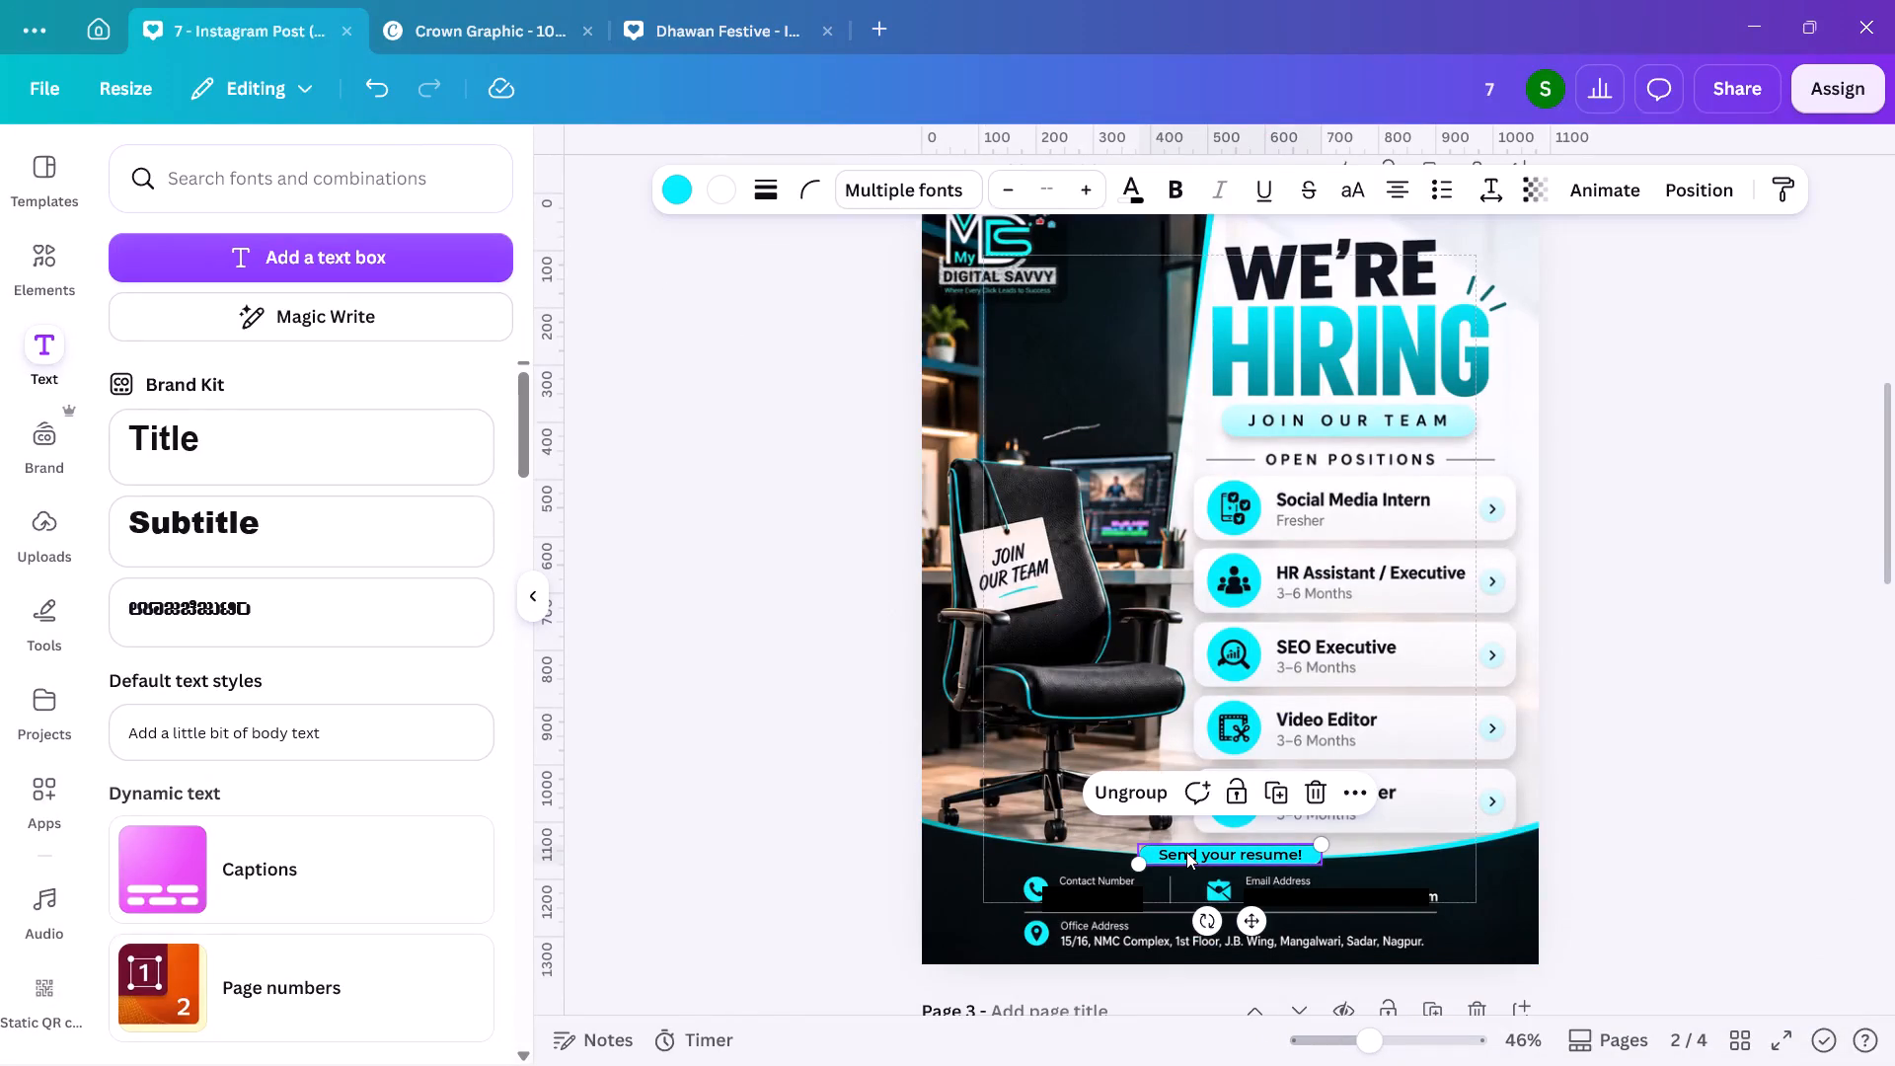
key("ctrl+c")
key("ctrl+v")
left_click_drag(1213, 867, 1000, 833)
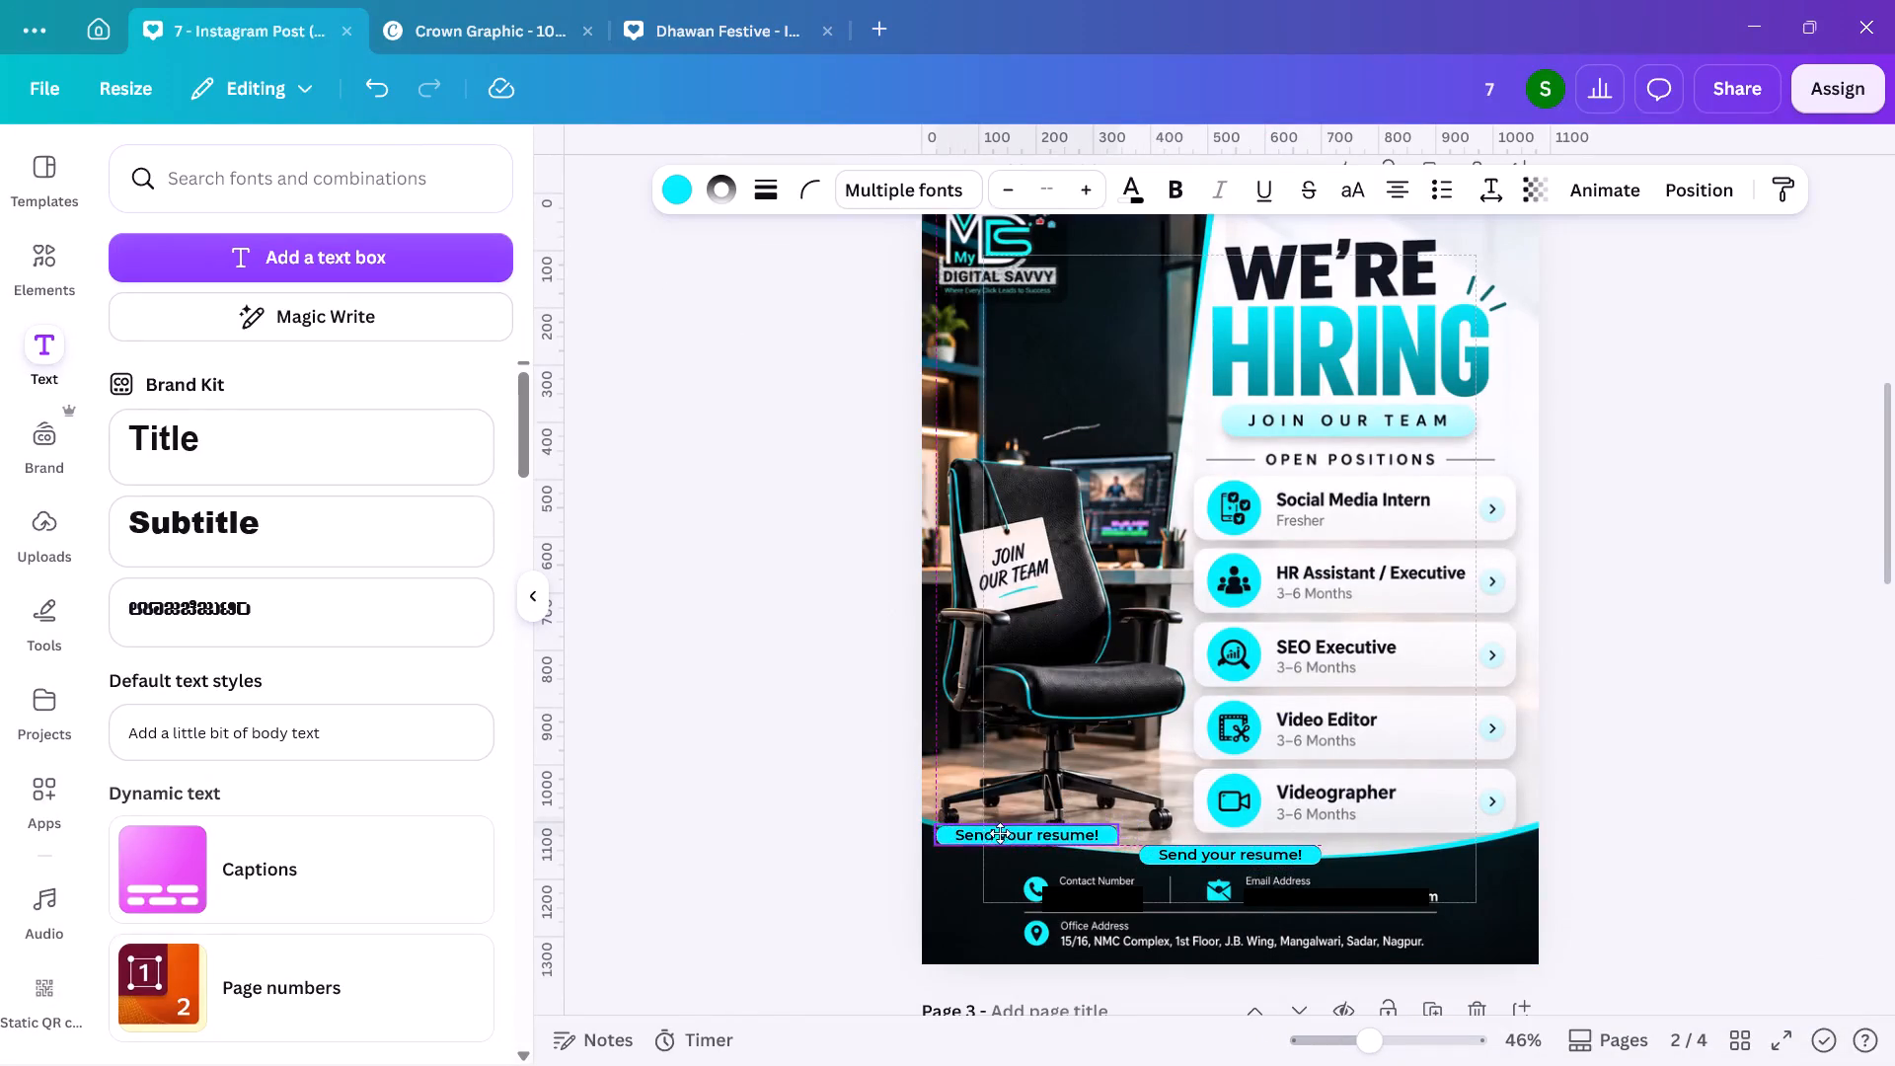
left_click_drag(1000, 833, 1005, 839)
left_click(949, 786)
double_click(803, 826)
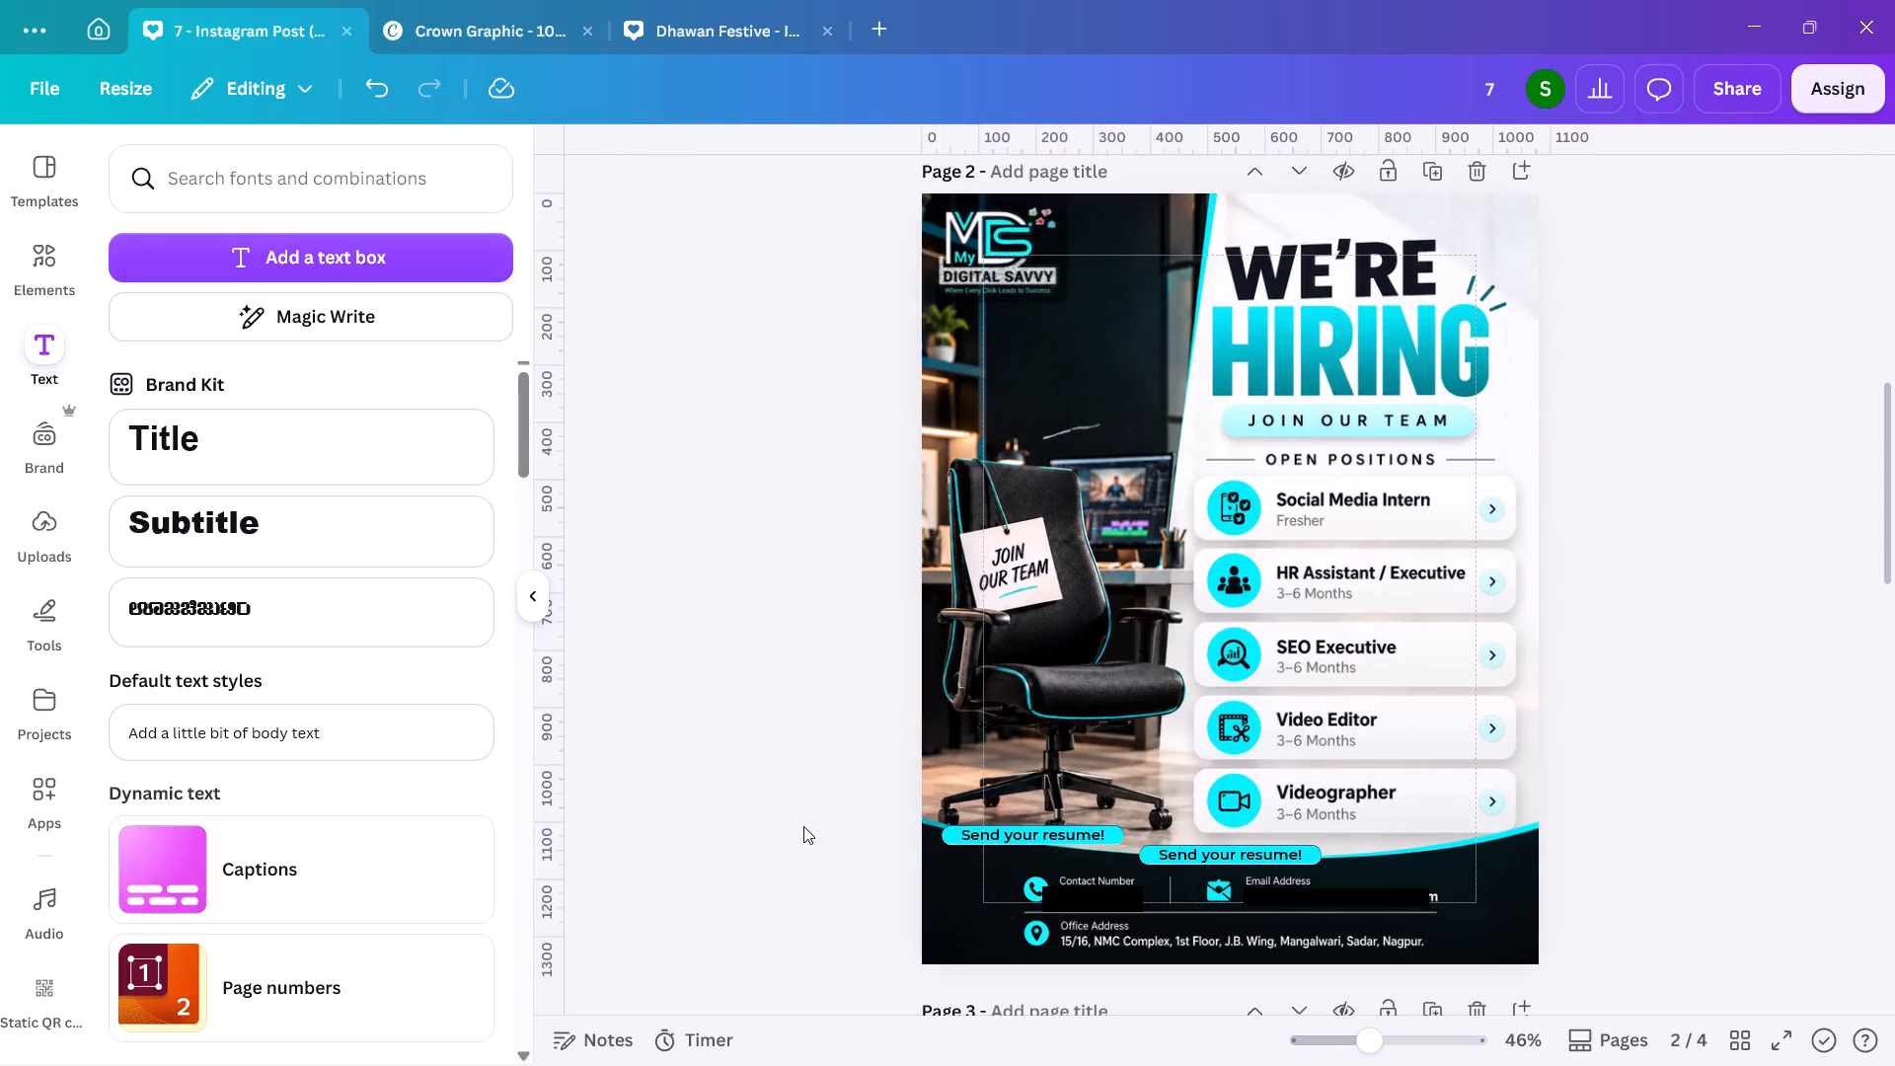
Replace the copied label's text with "On - Site".
double_click(994, 833)
type("On")
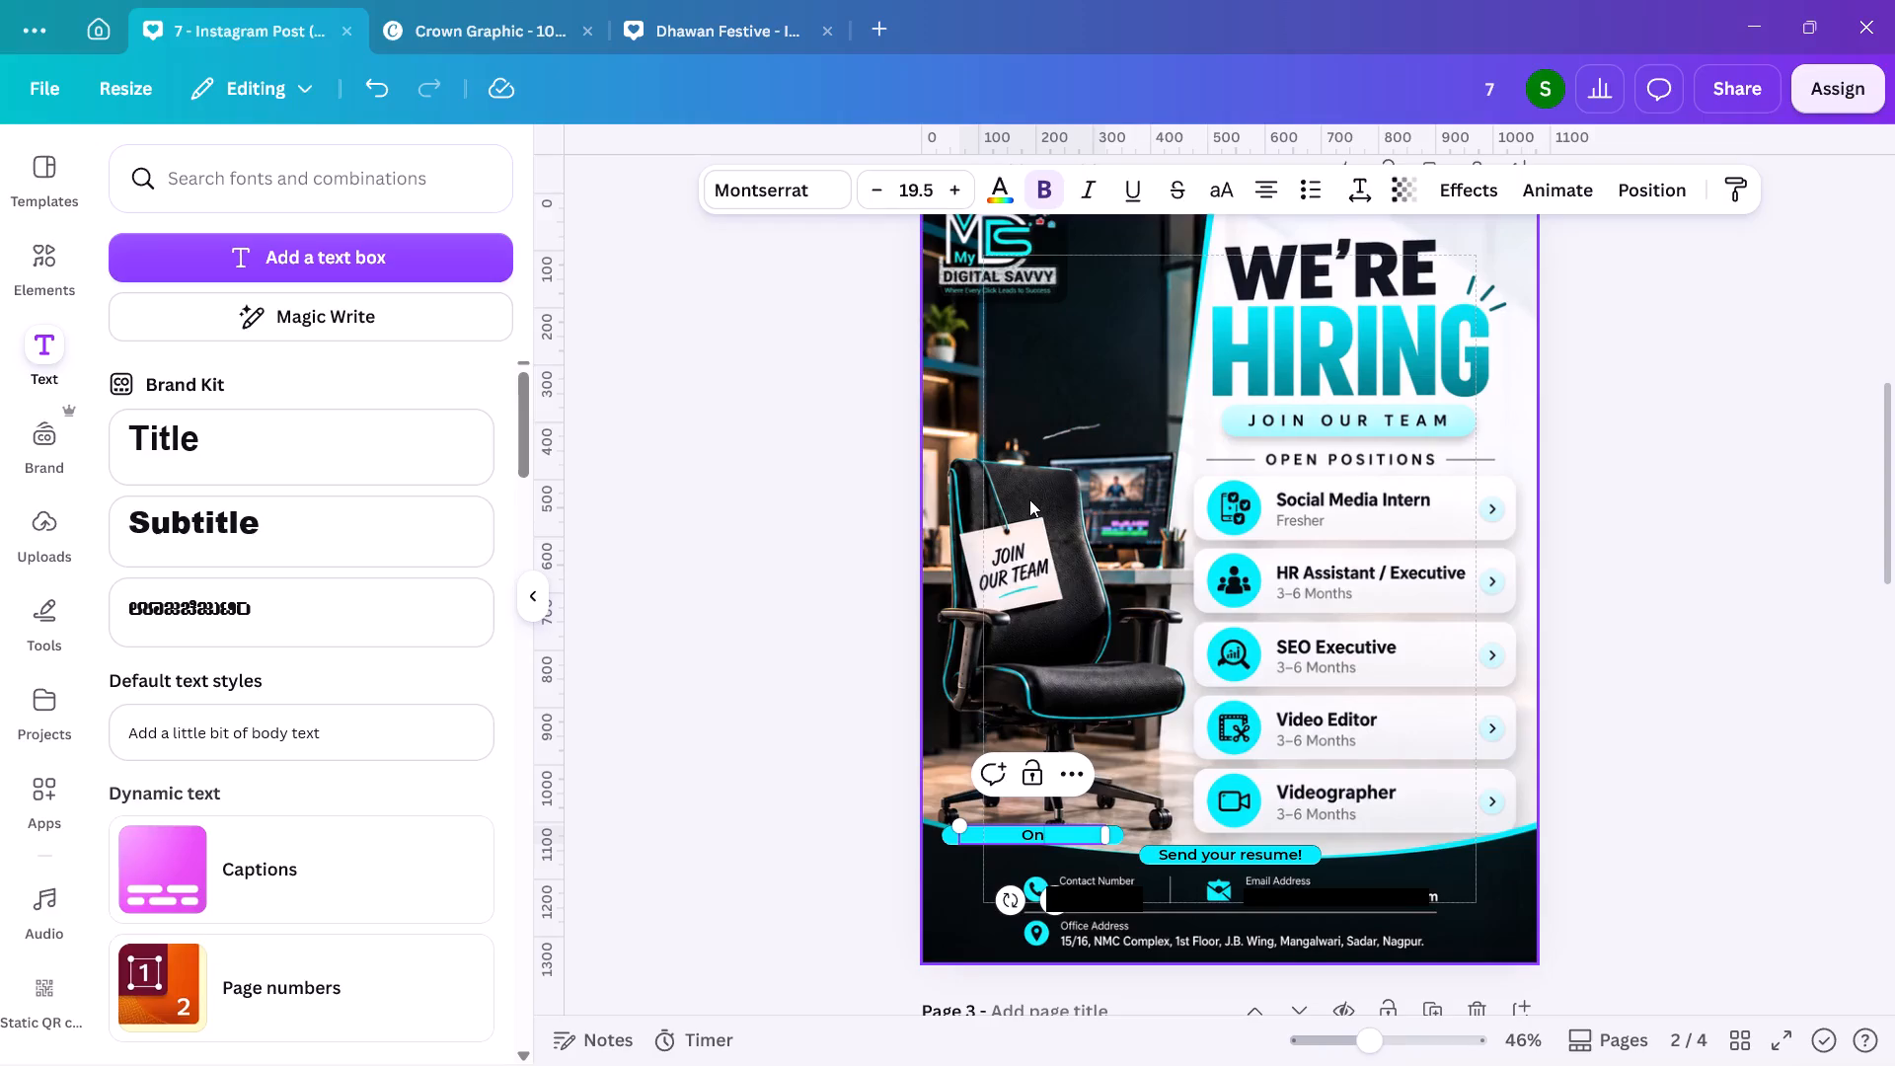
key("space")
type("-")
key("space")
type("Site")
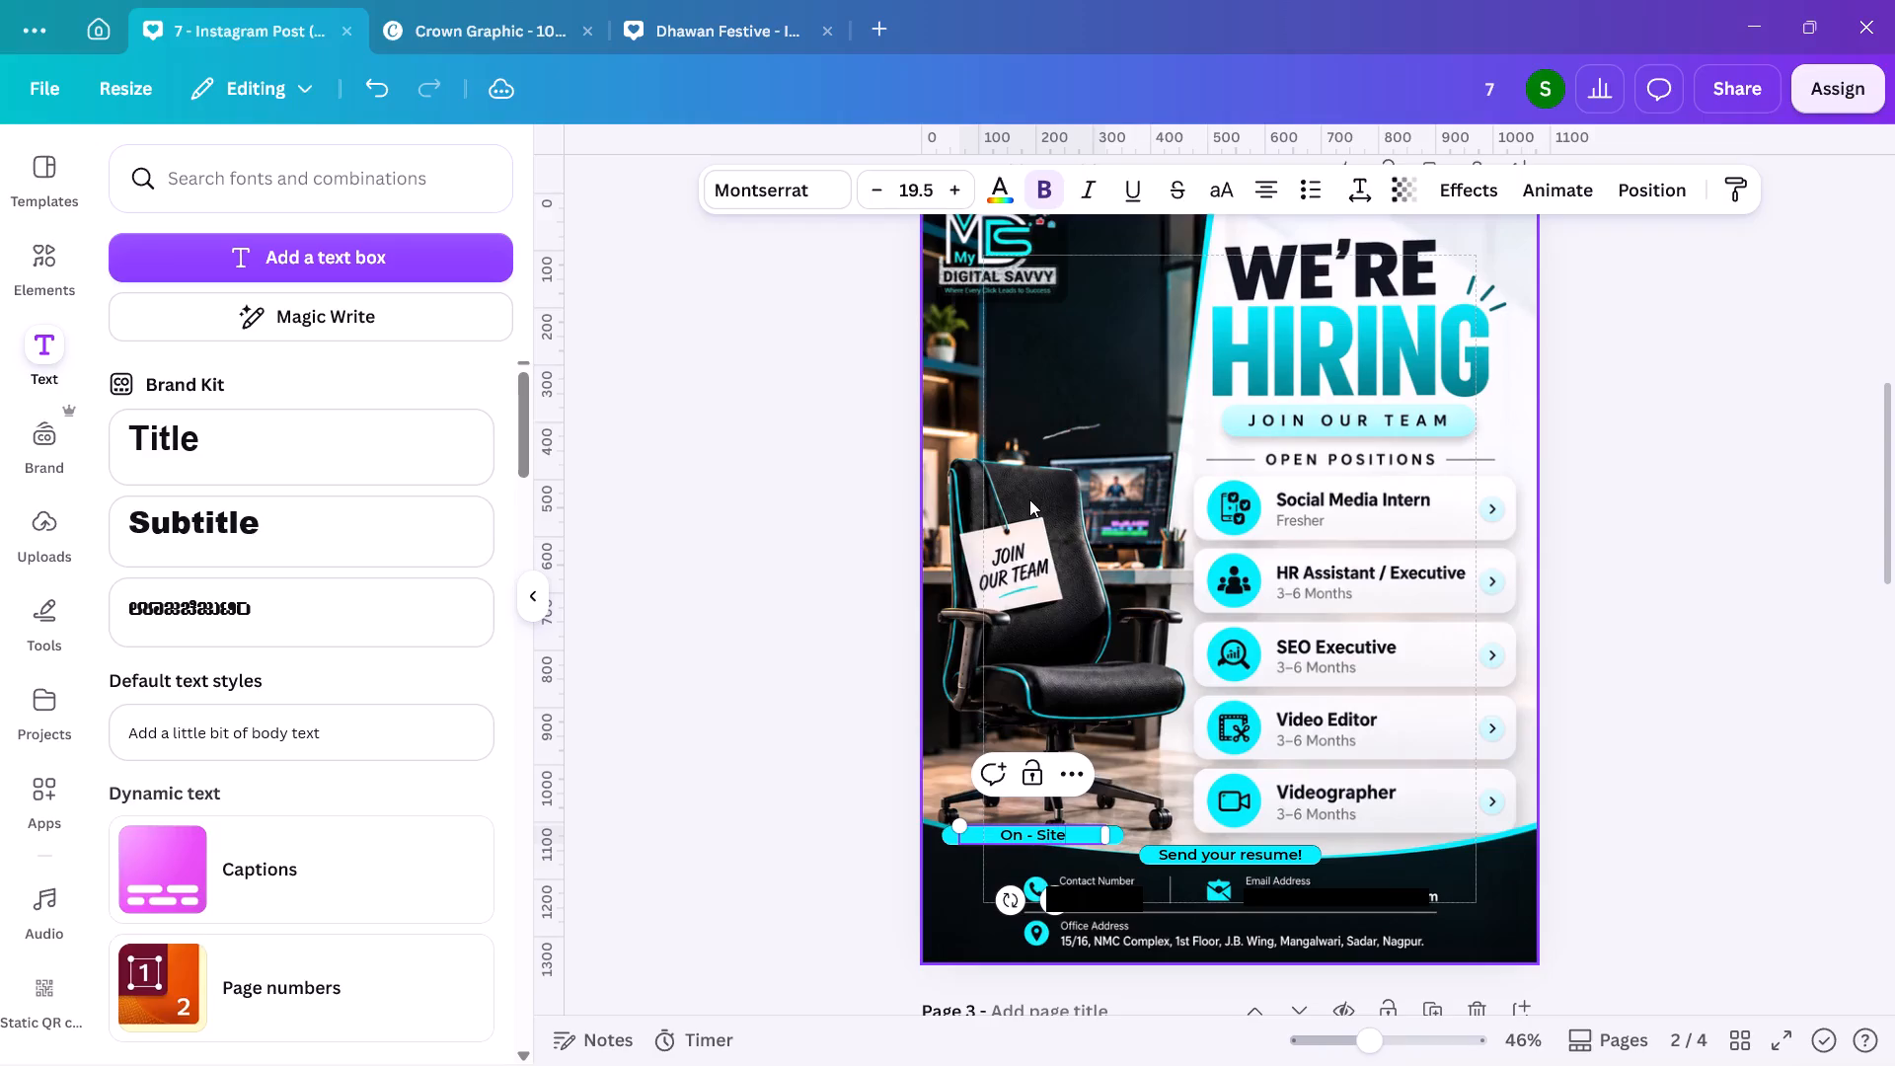
Shorten the "On - Site" label's cyan pill and its text box together so they fit the shorter text.
scroll(1086, 780, "up", 1)
left_click(994, 907)
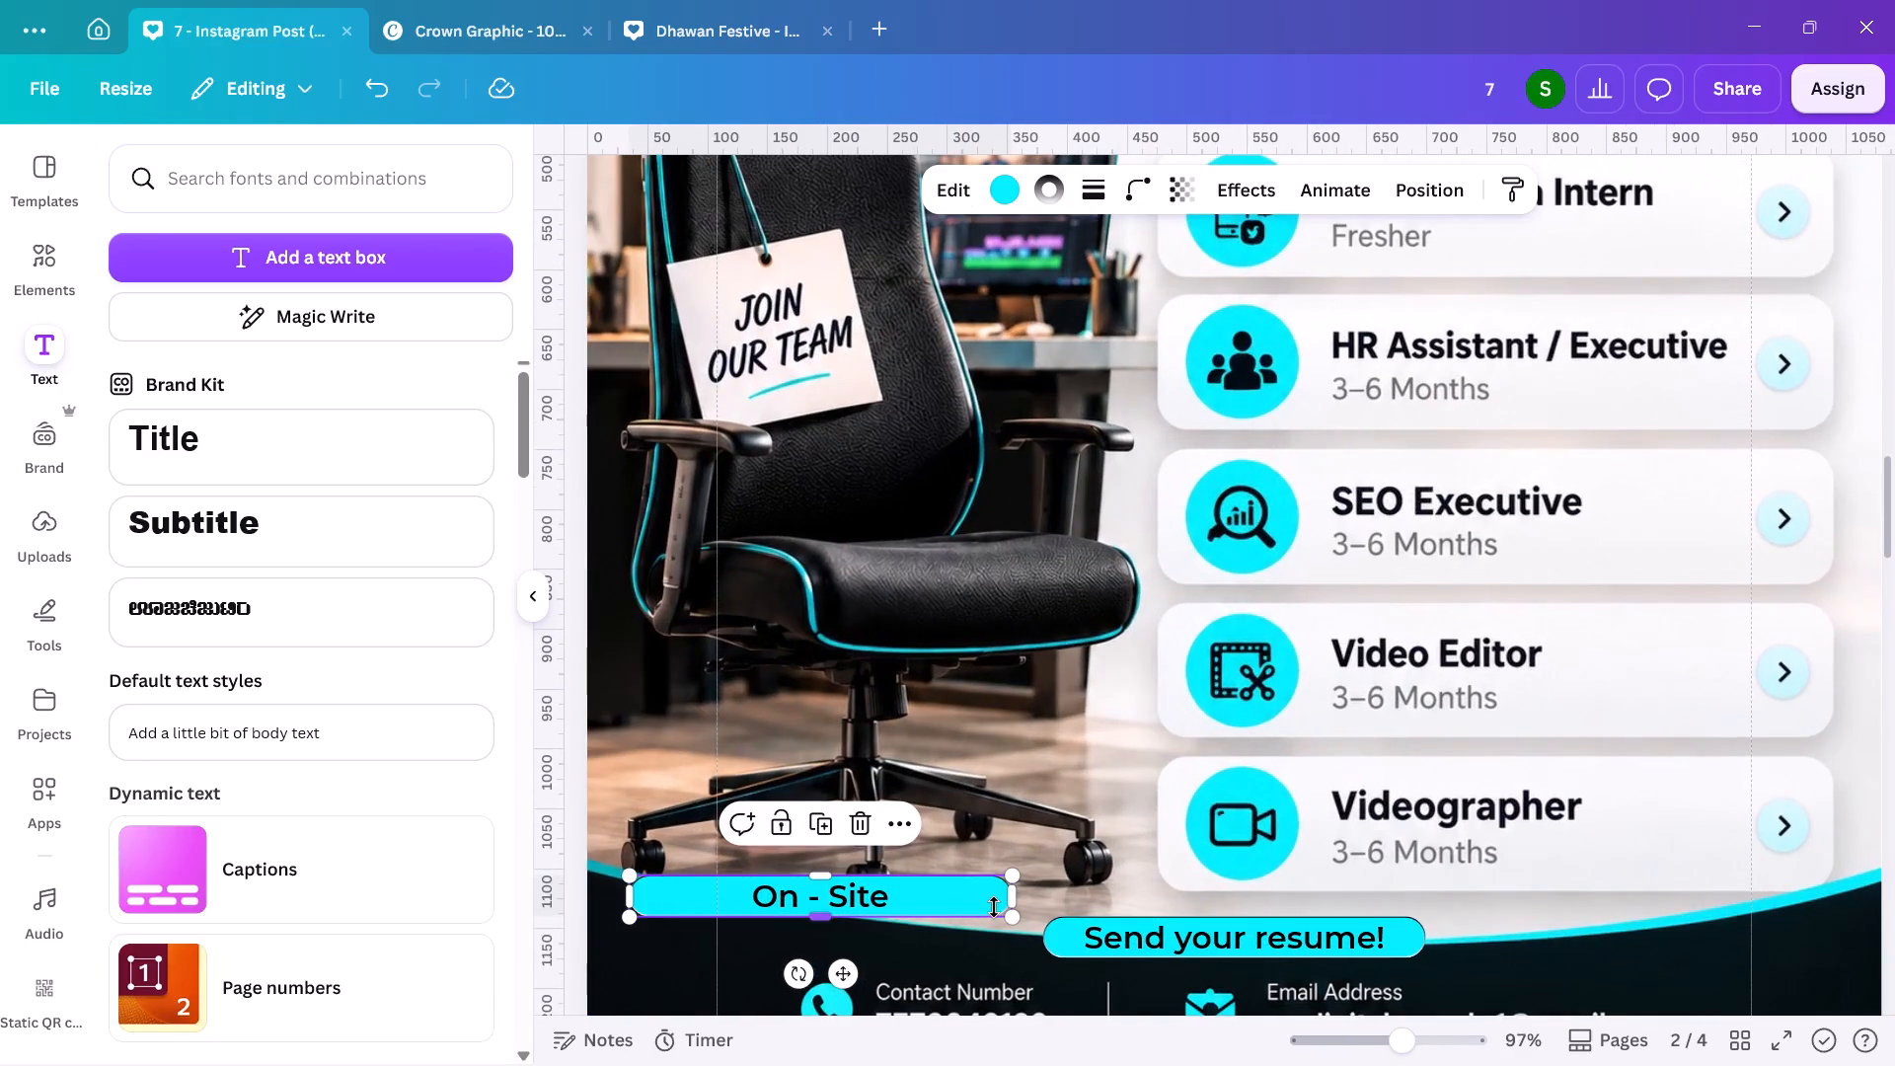
left_click(896, 897, "shift")
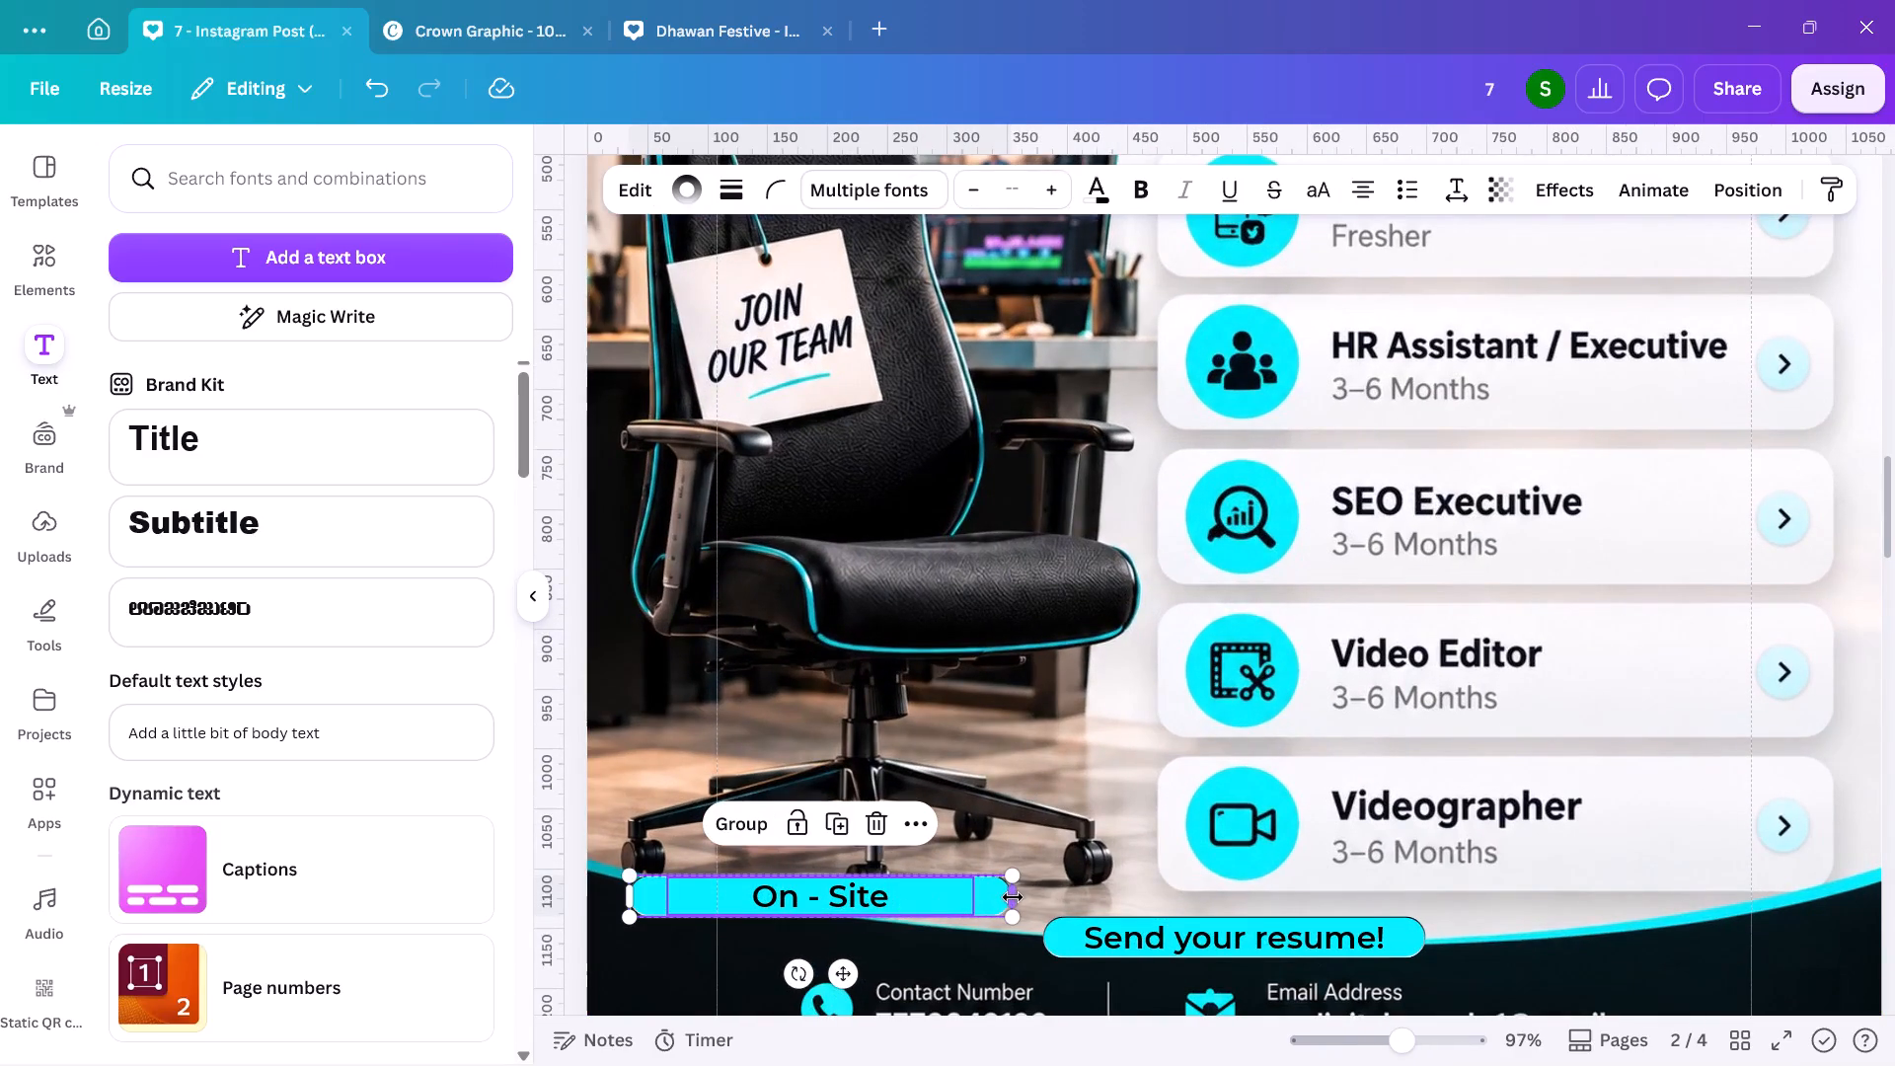
left_click_drag(1013, 897, 807, 877)
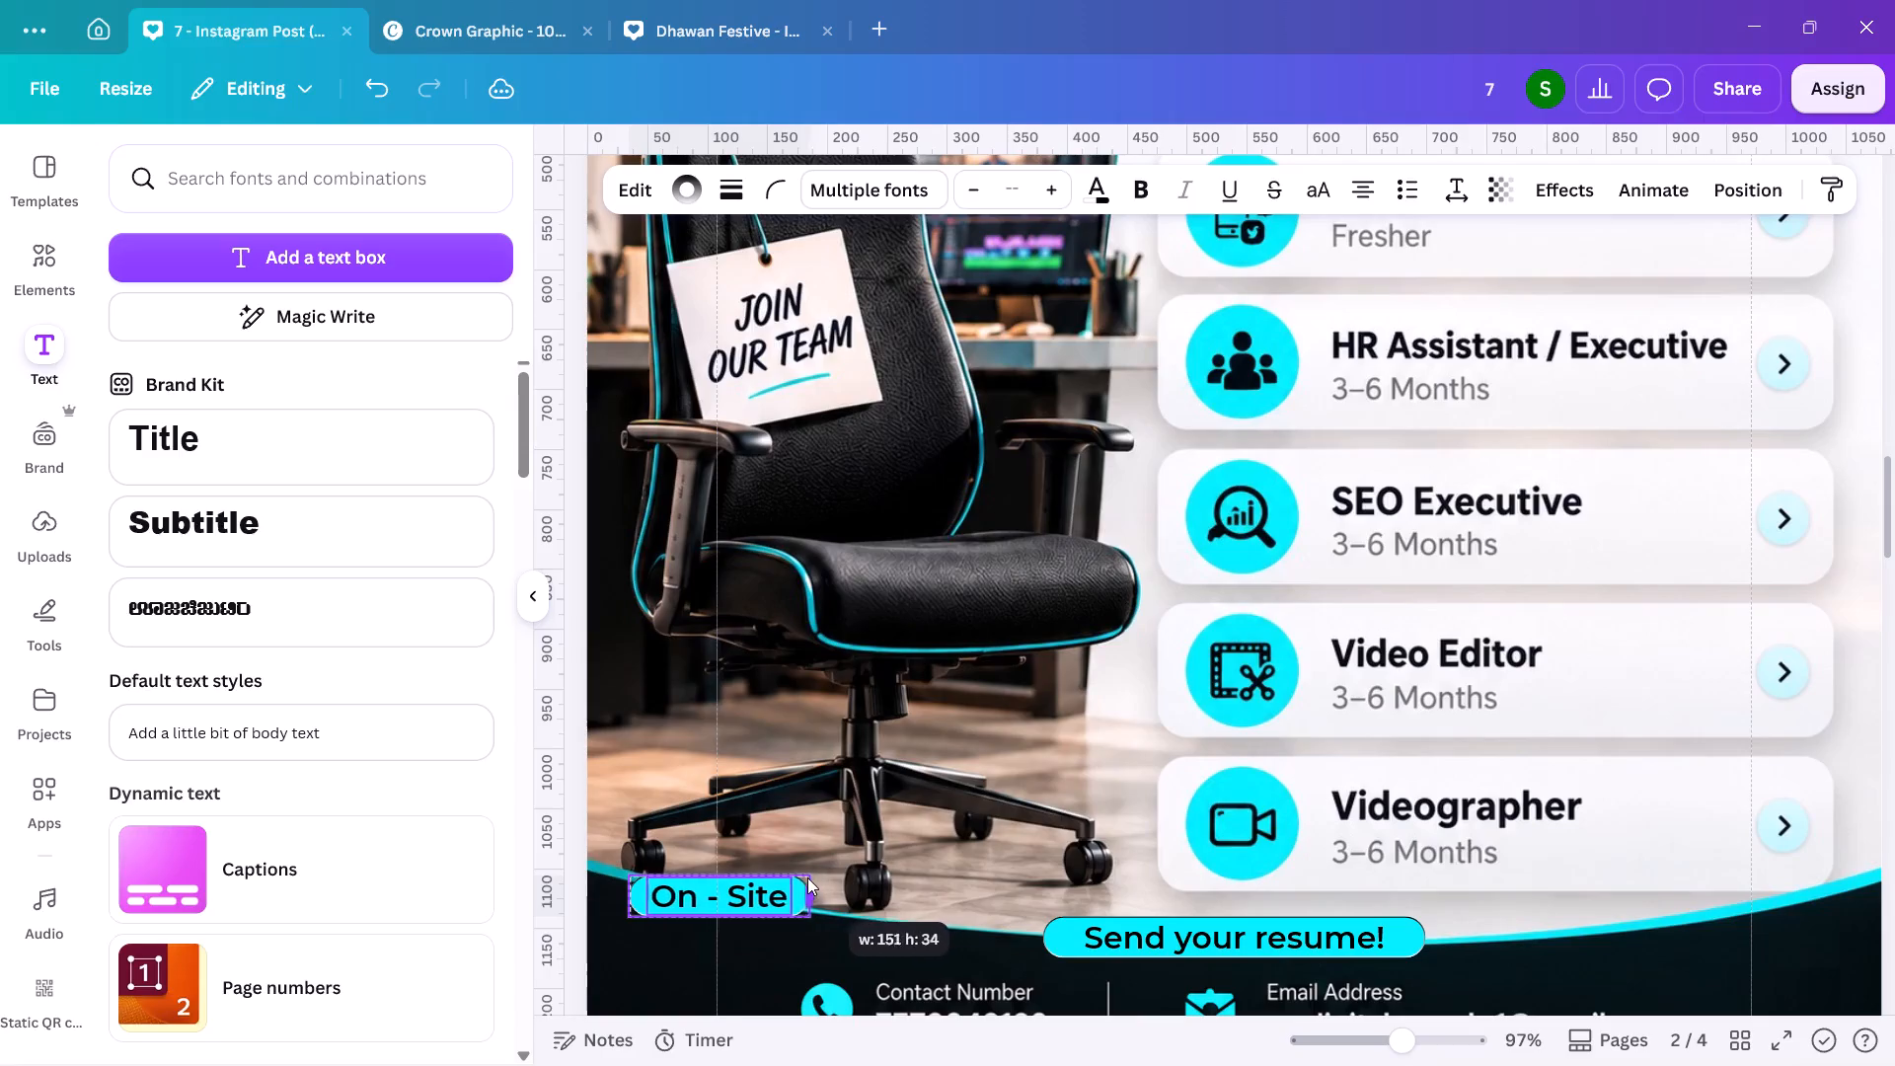
left_click_drag(807, 877, 801, 876)
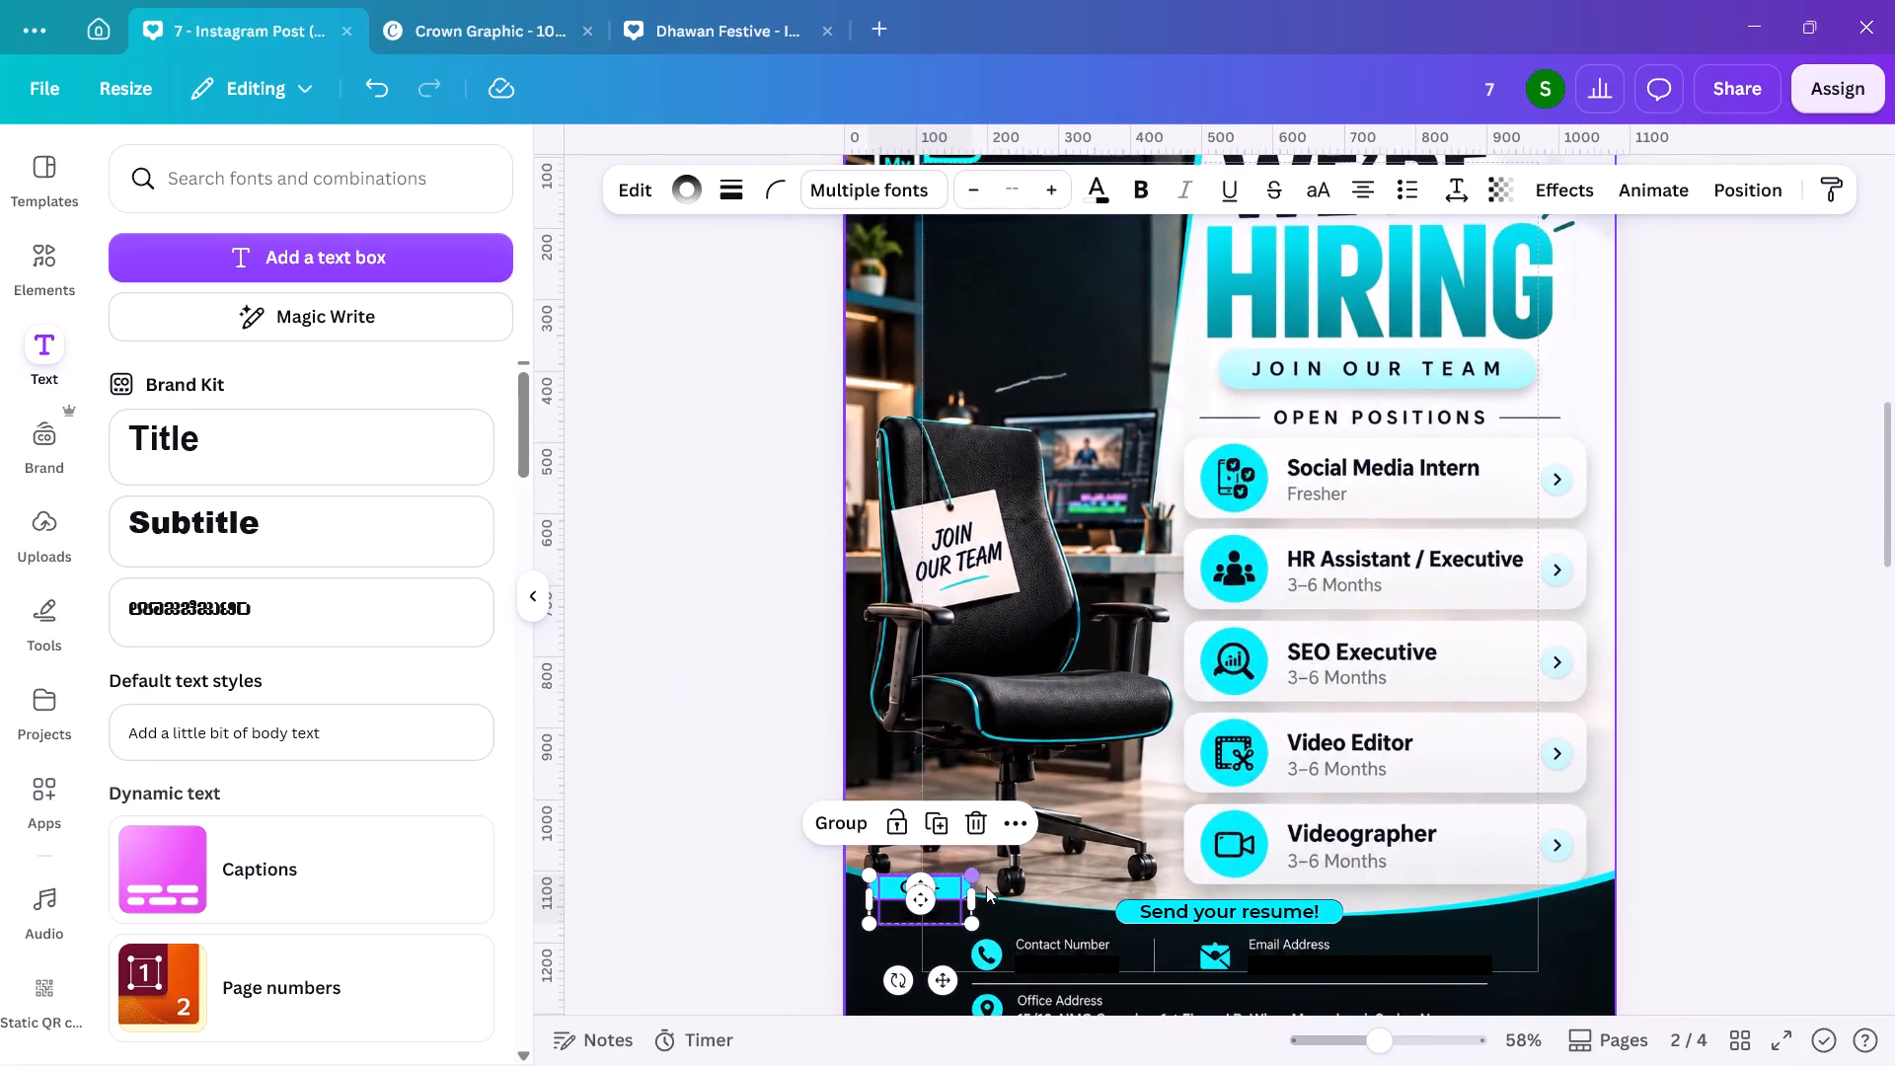
left_click_drag(977, 899, 1016, 898)
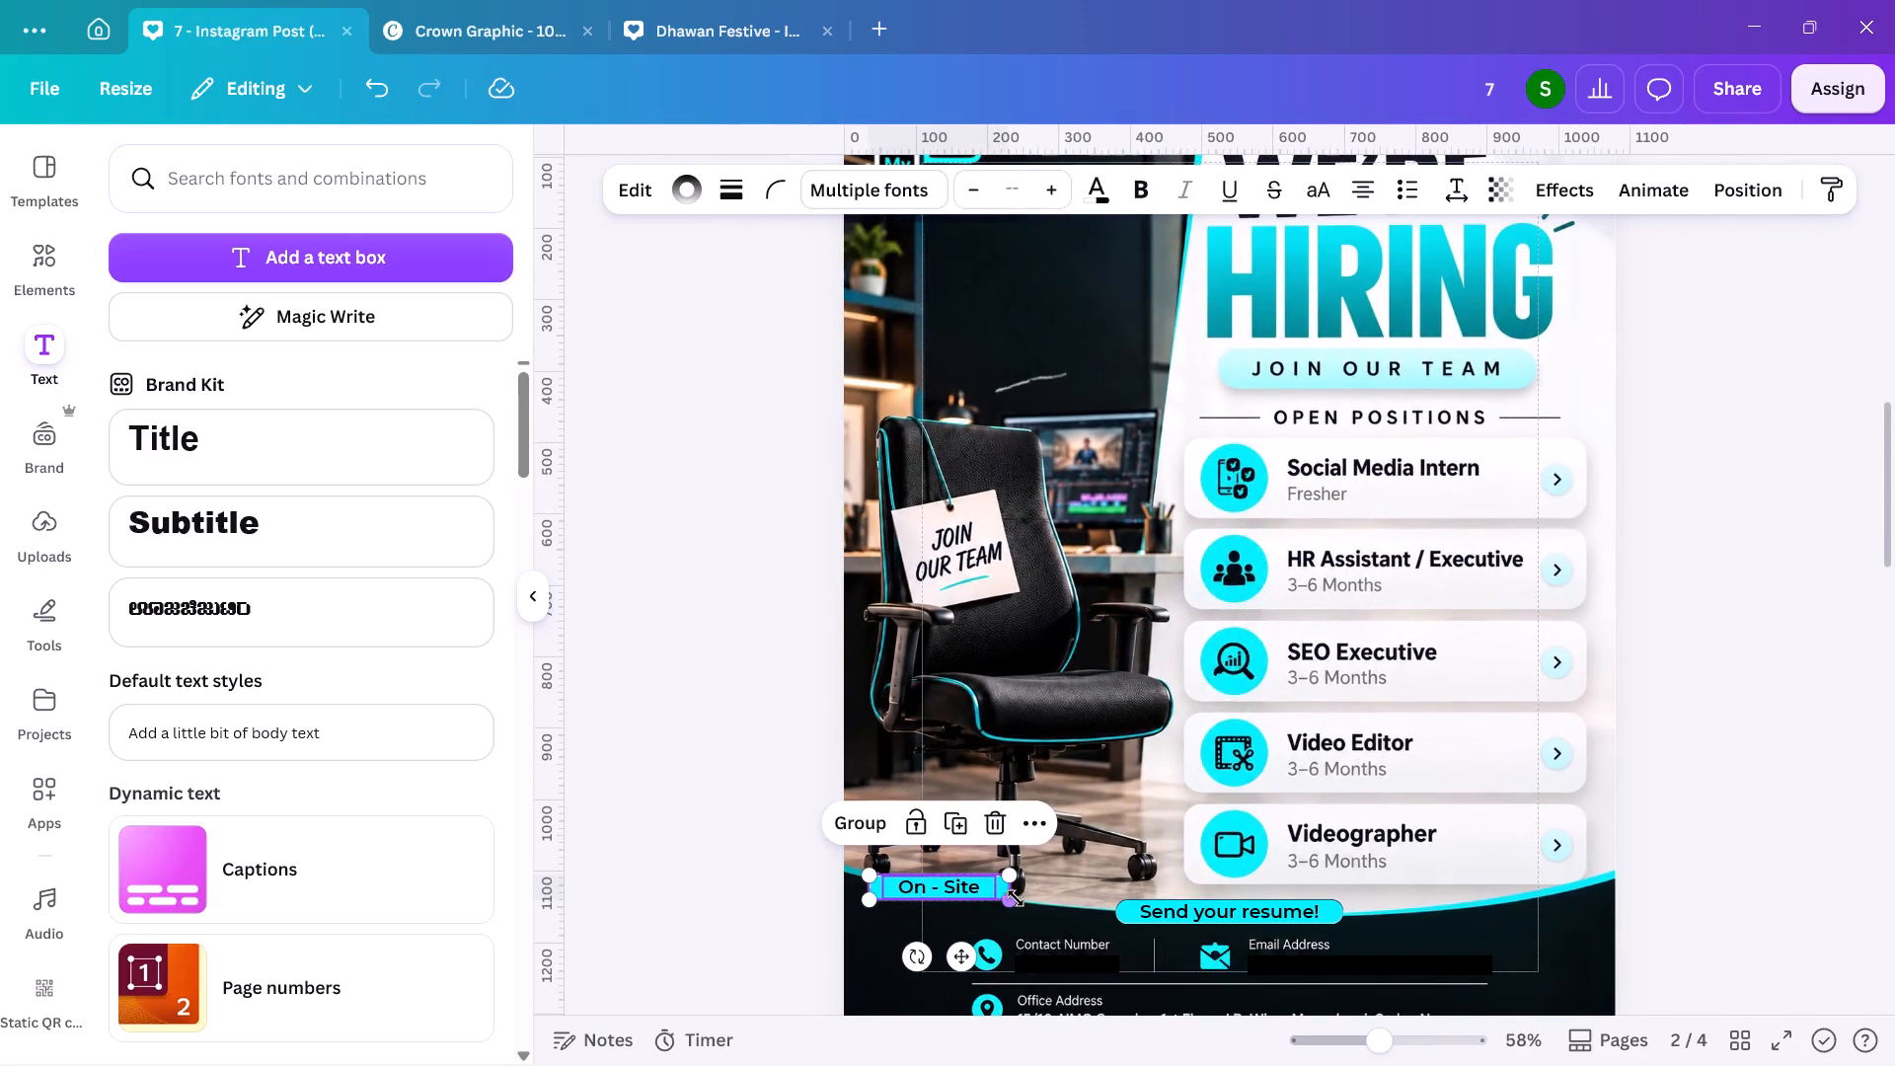
scroll(1124, 255, "up", 1)
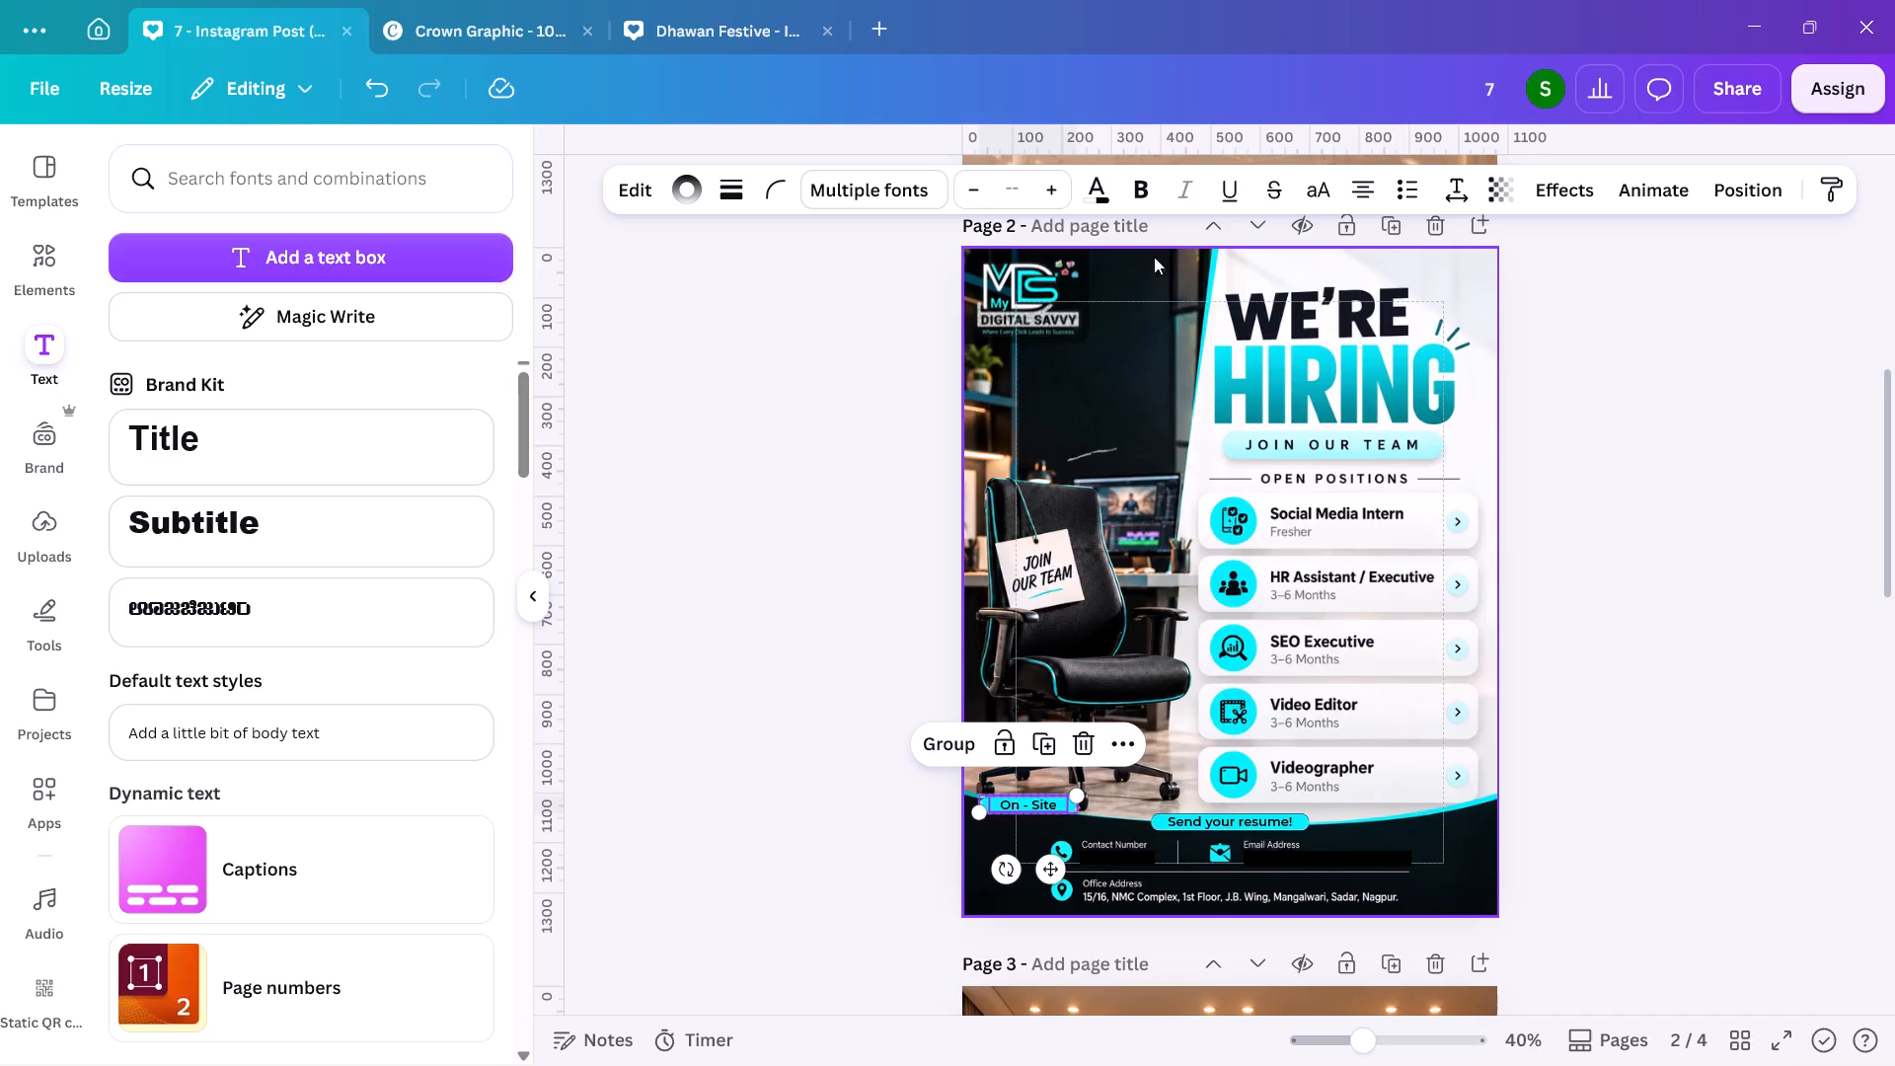
left_click(1115, 378)
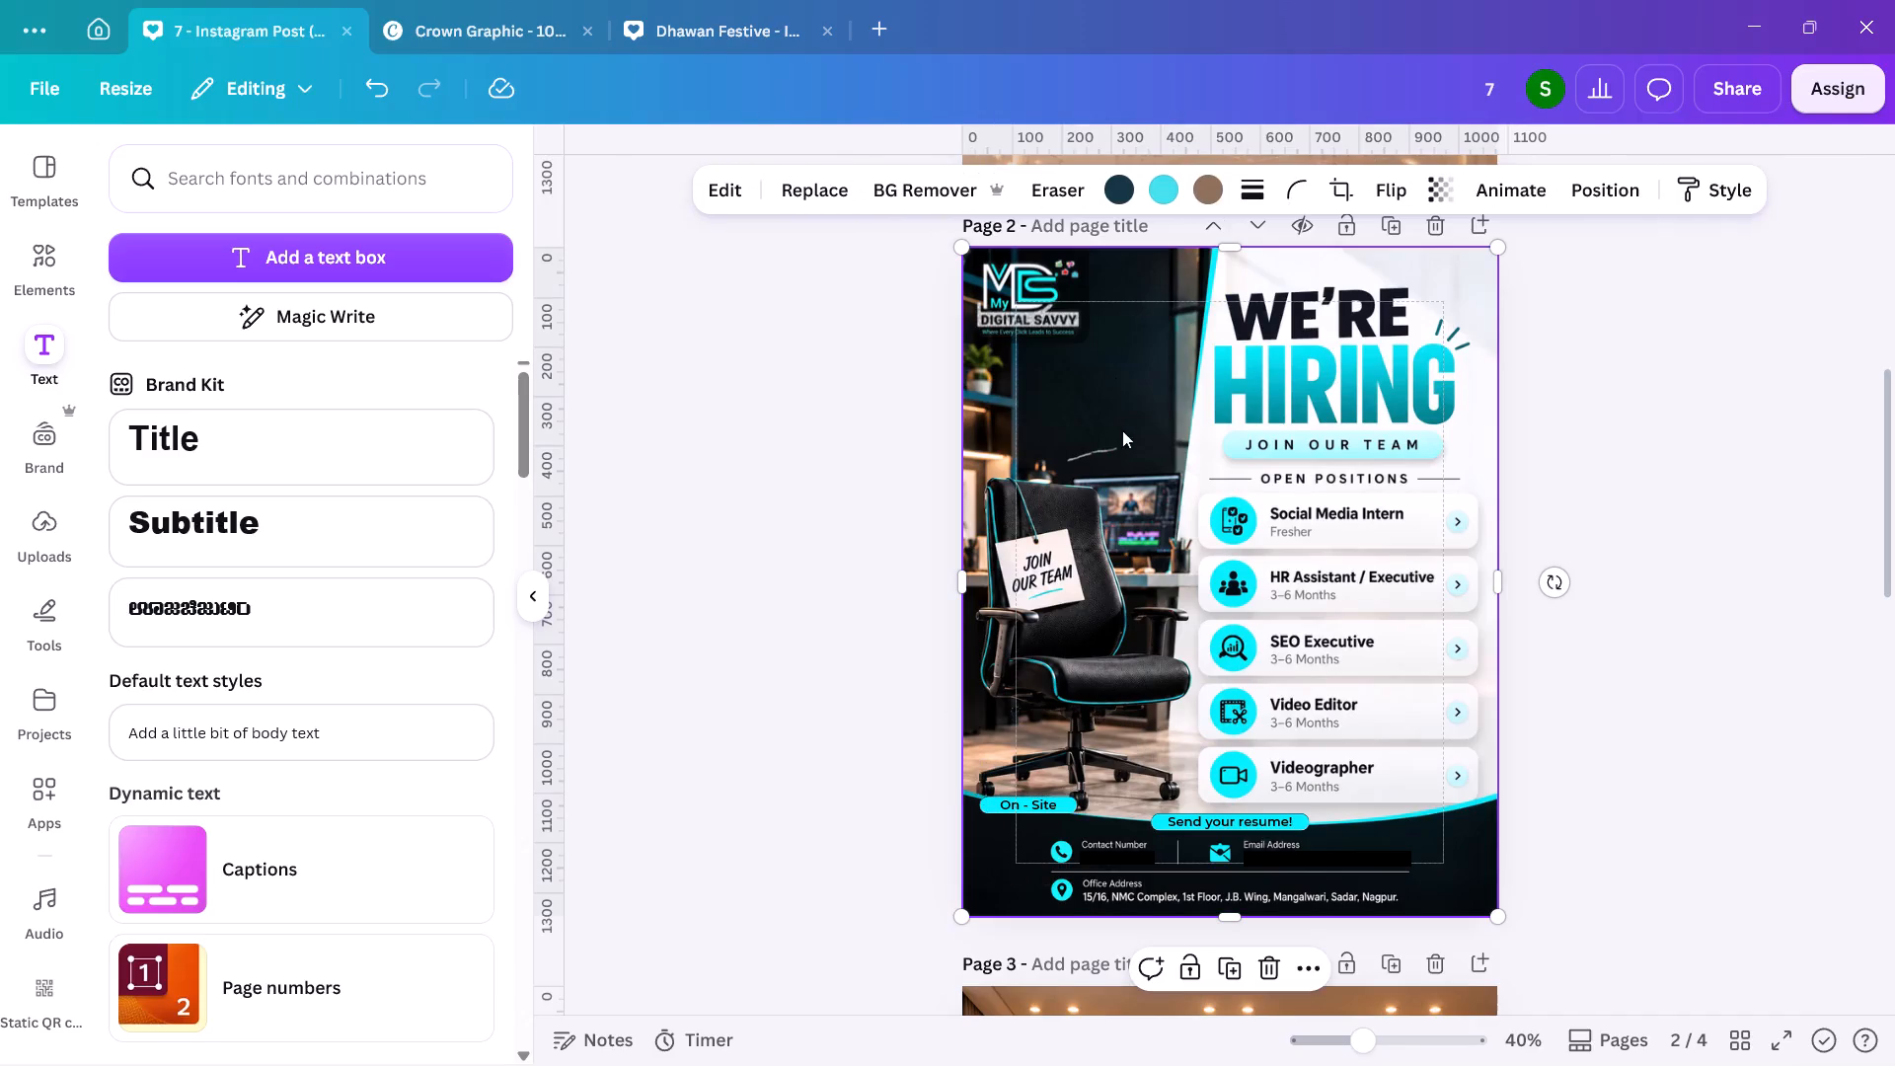
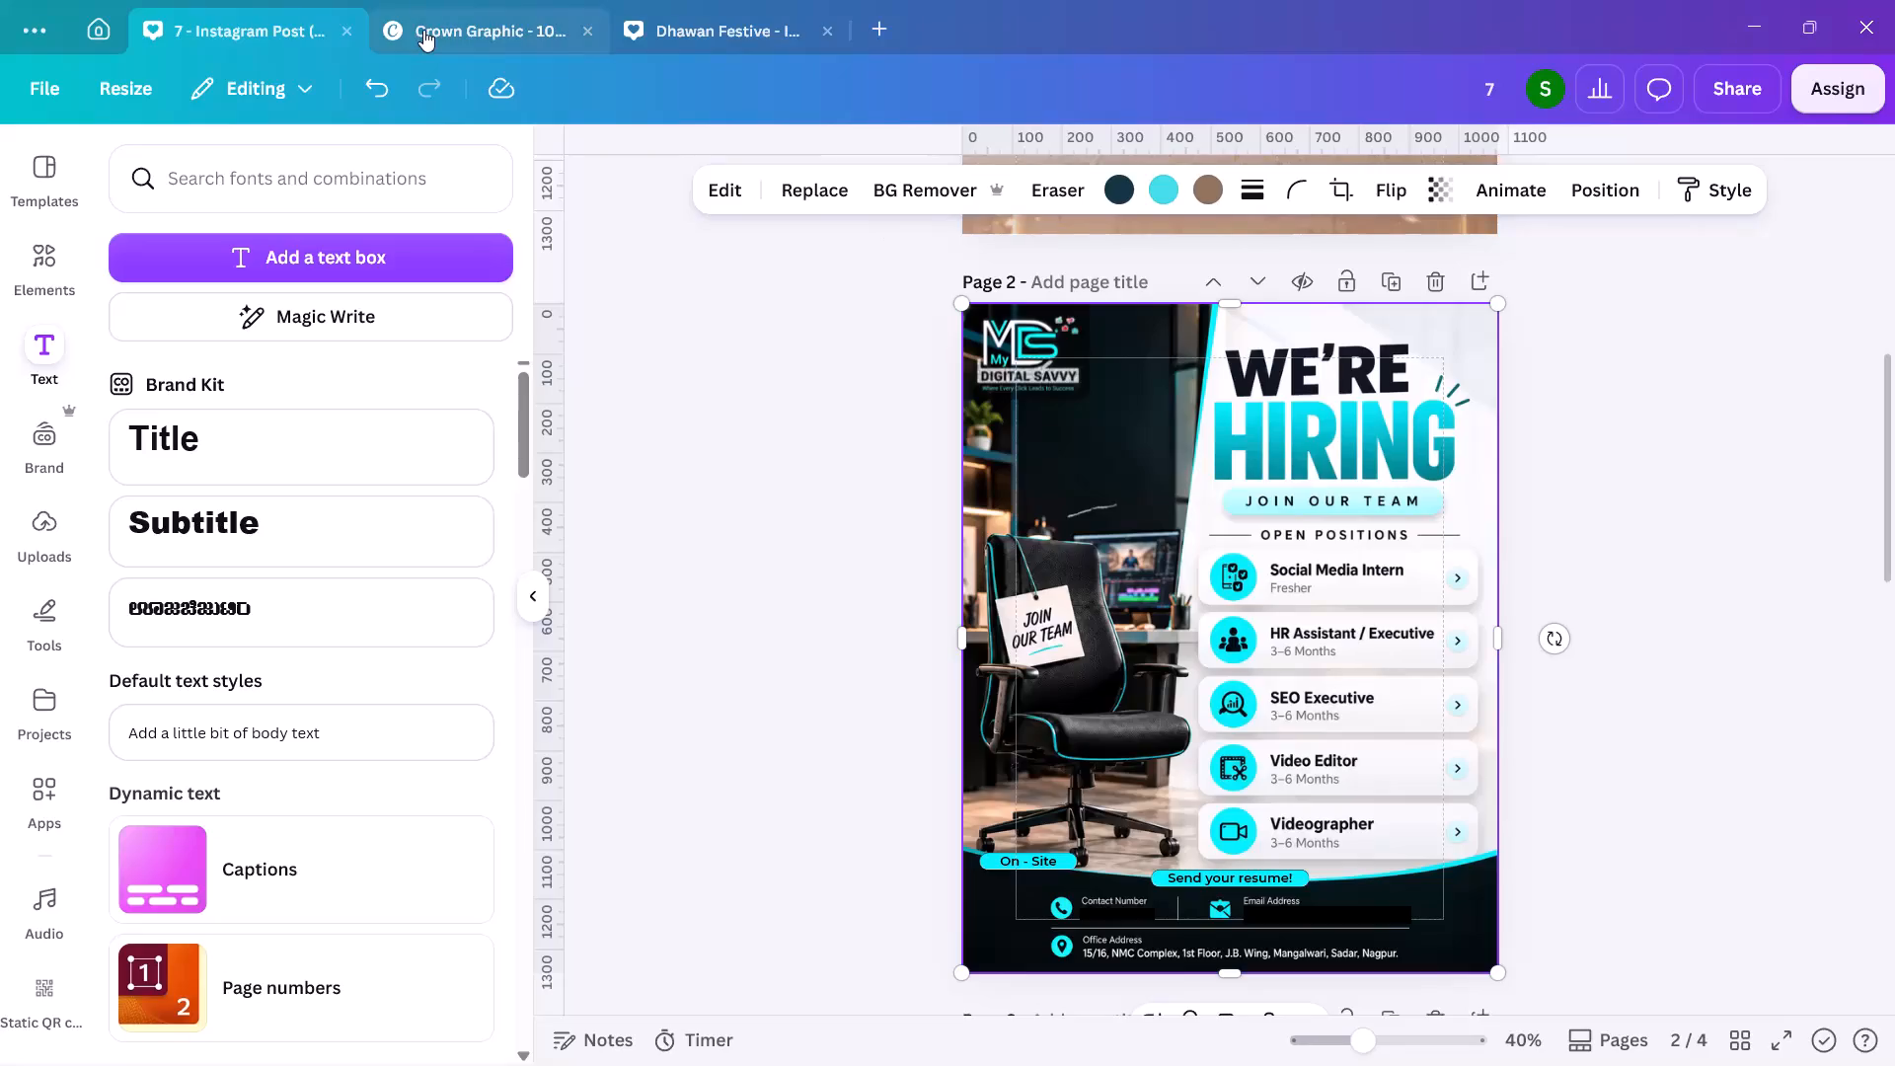
Switch to the Crown Graphic design, clear the text selection and look over the Karva Chauth poster on page 2.
left_click(423, 30)
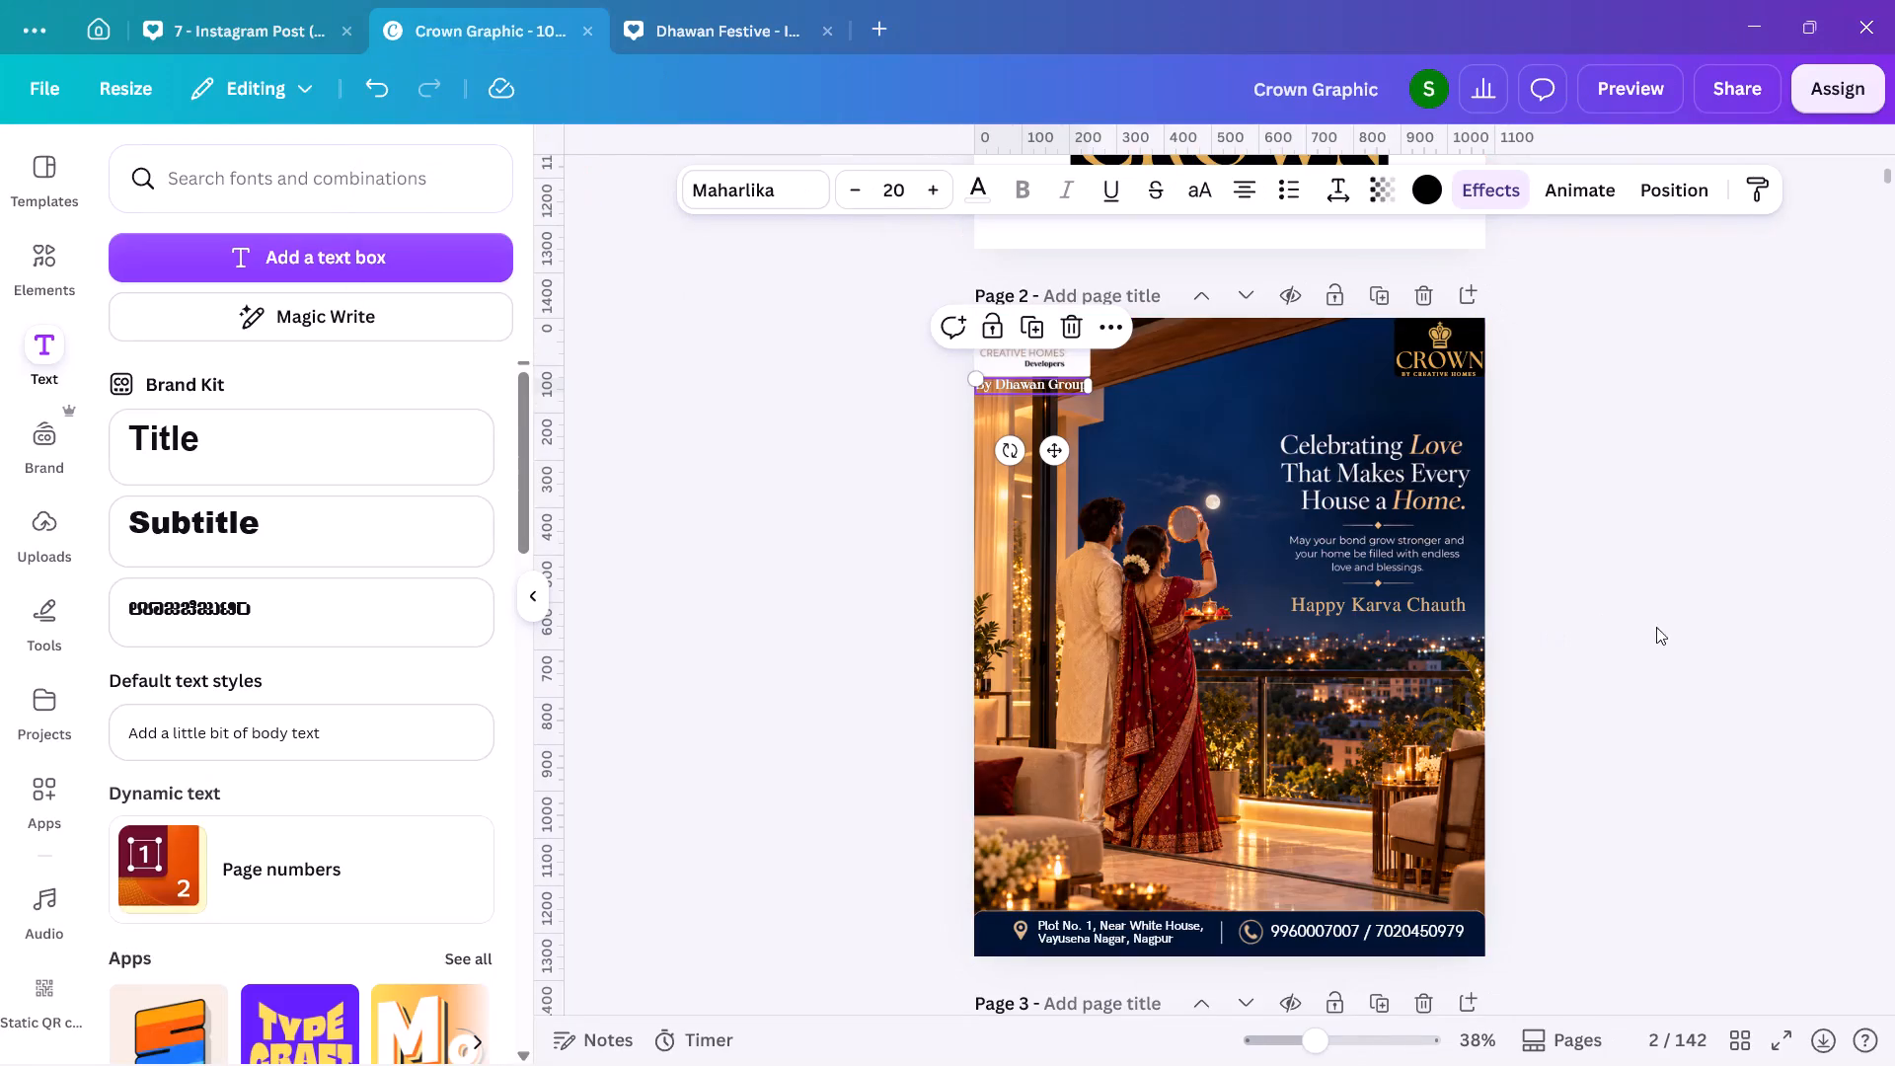
double_click(1670, 633)
scroll(1670, 633, "down", 1)
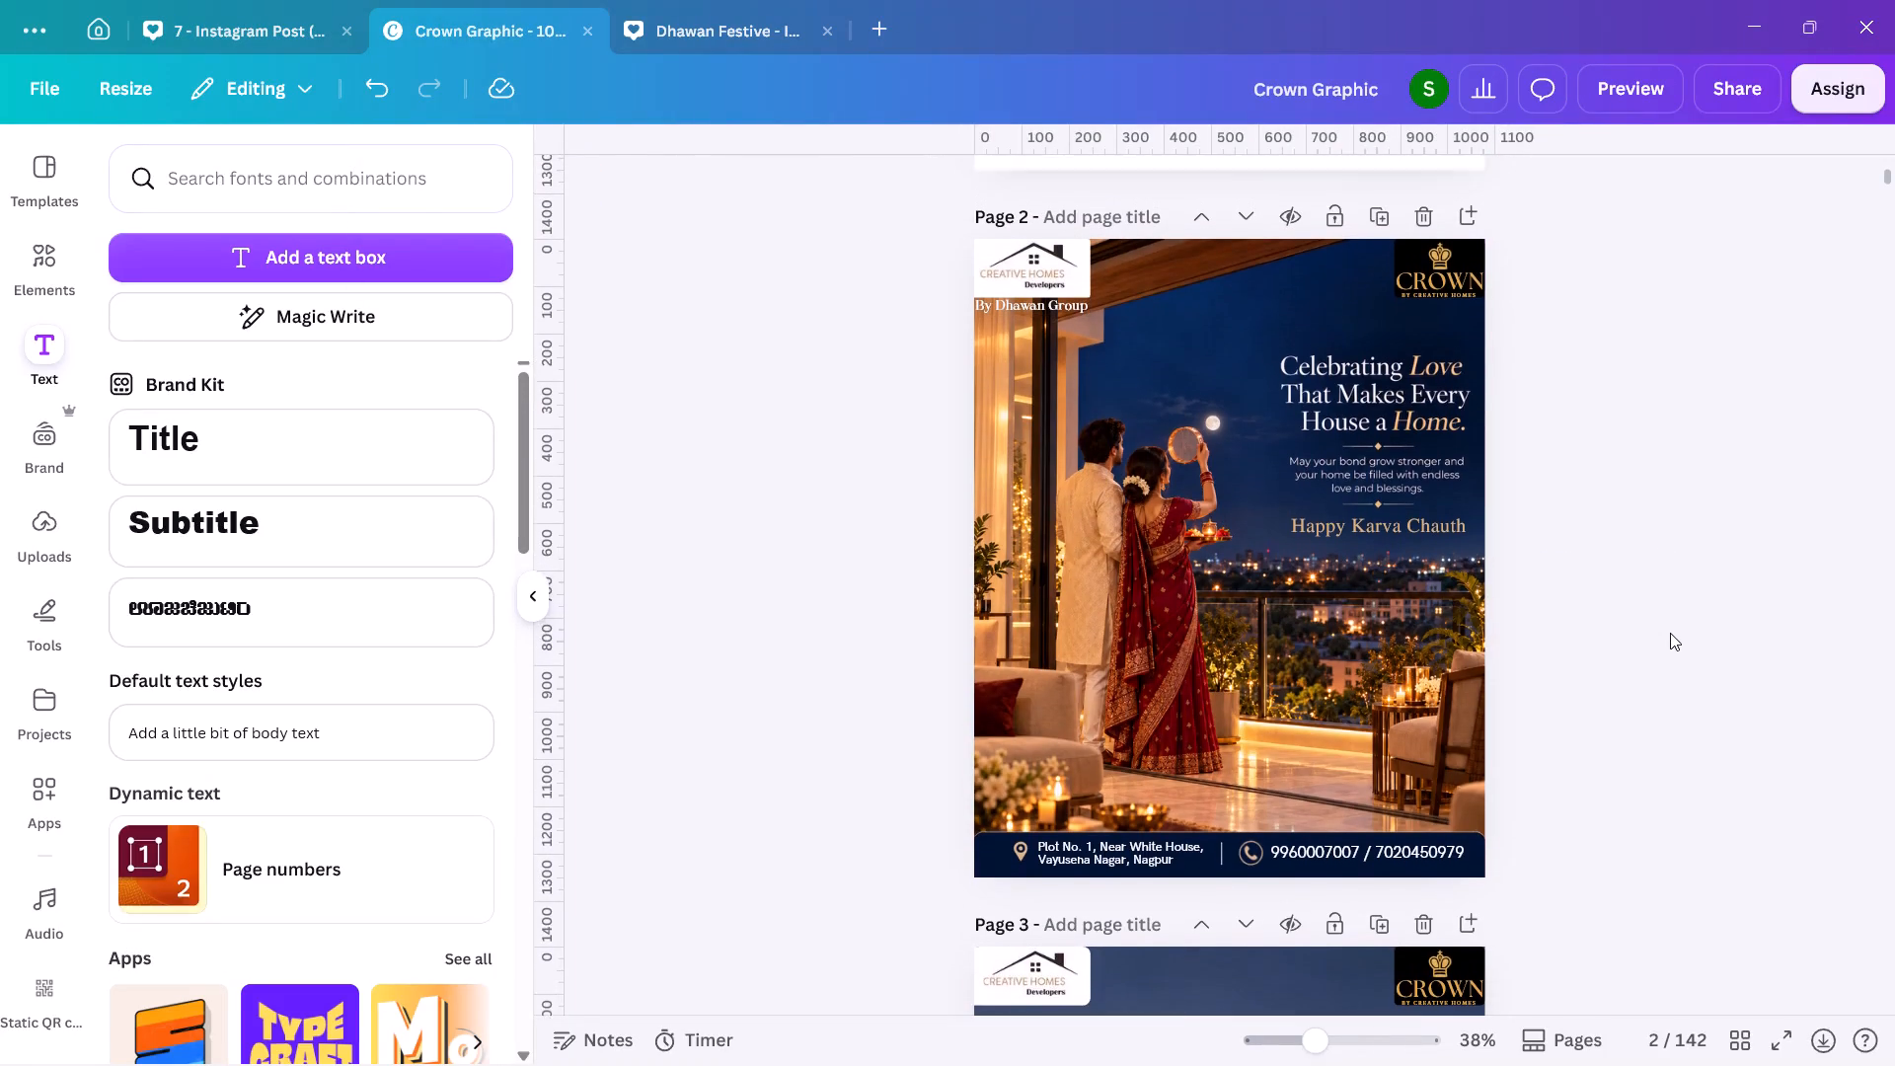
scroll(1670, 633, "down", 1)
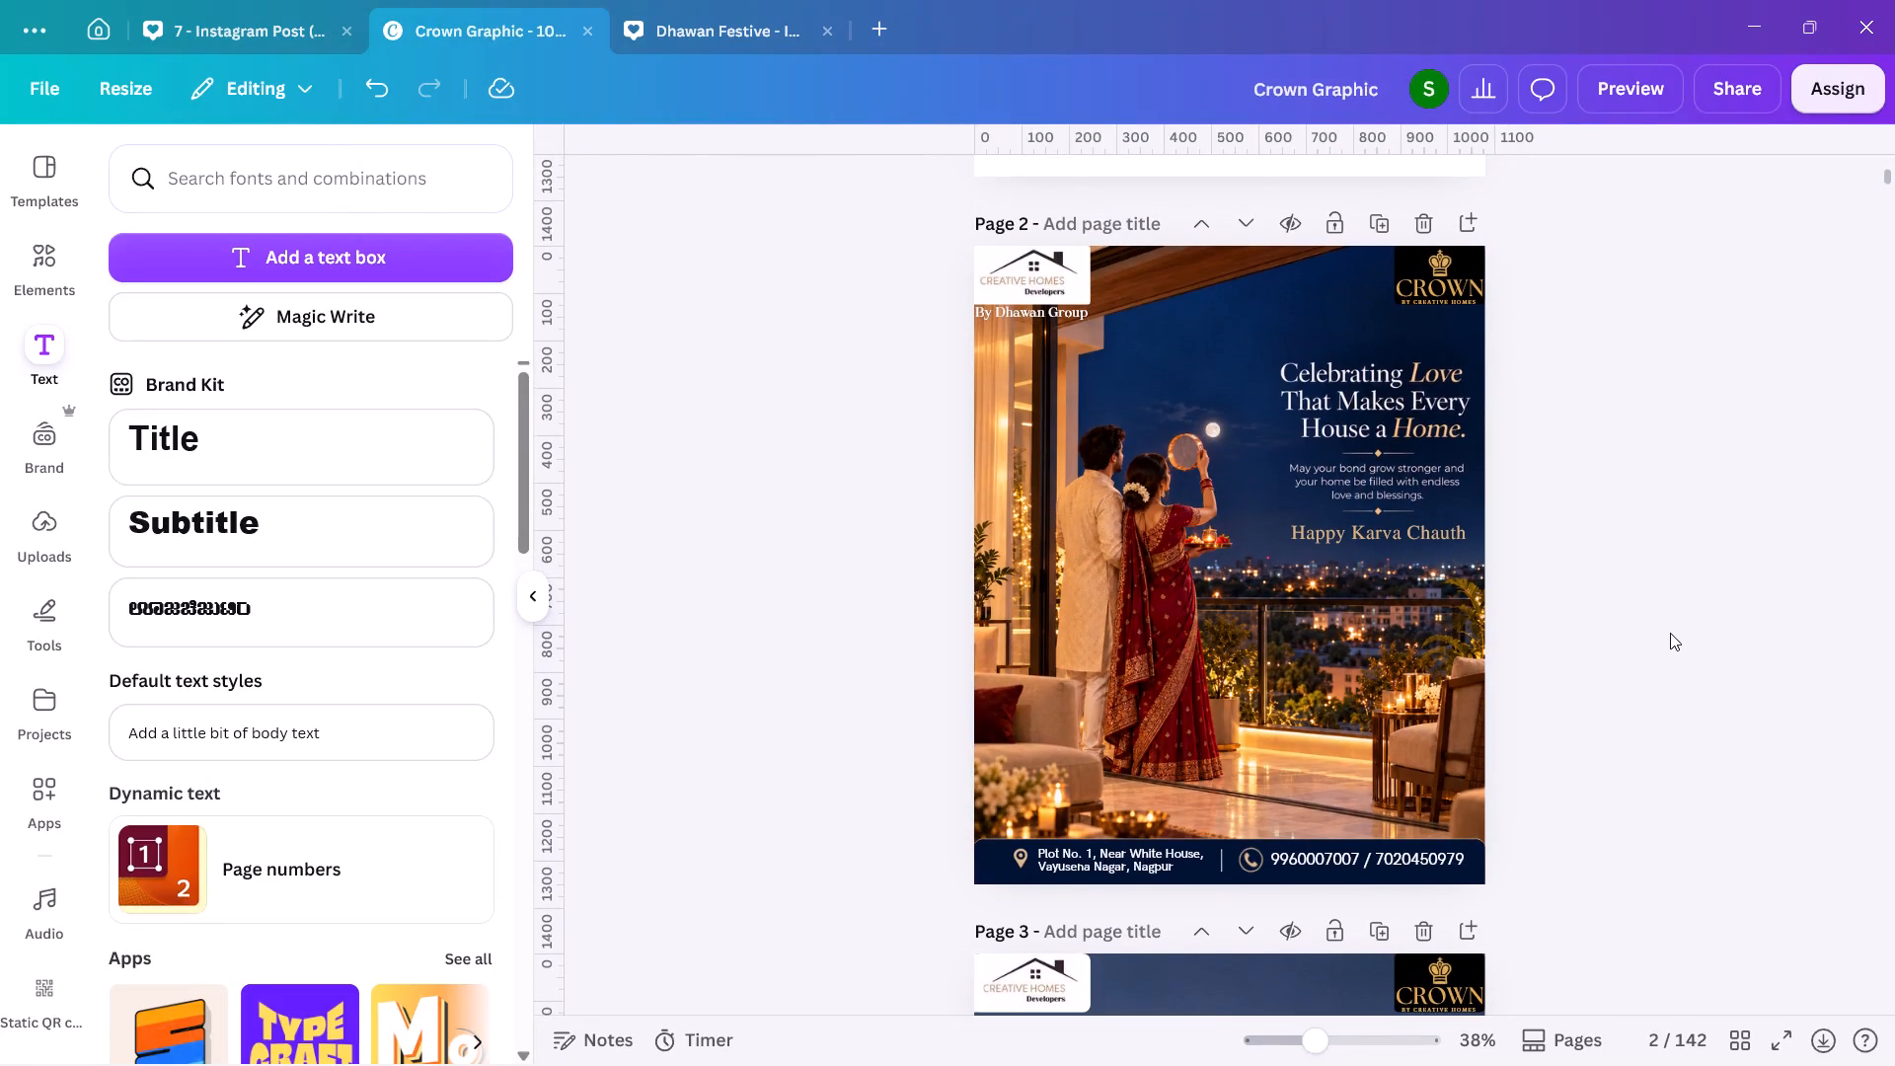
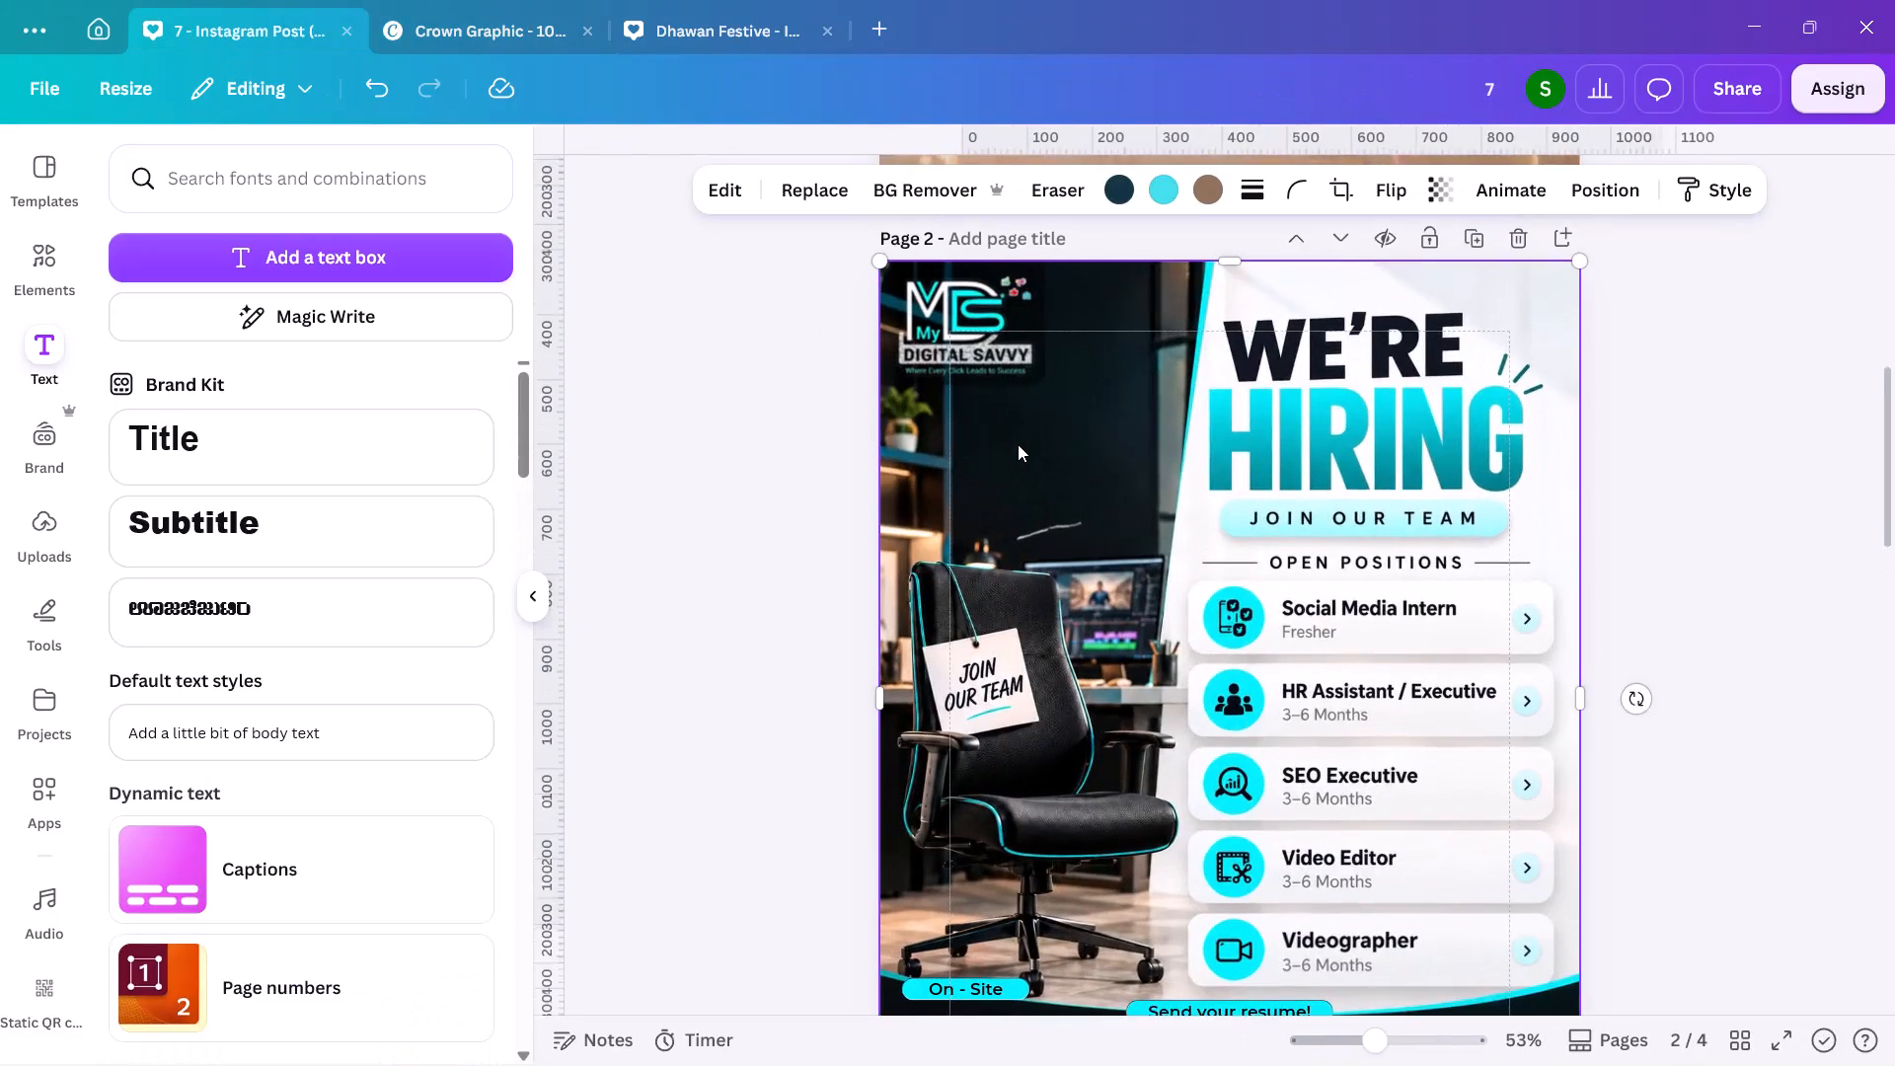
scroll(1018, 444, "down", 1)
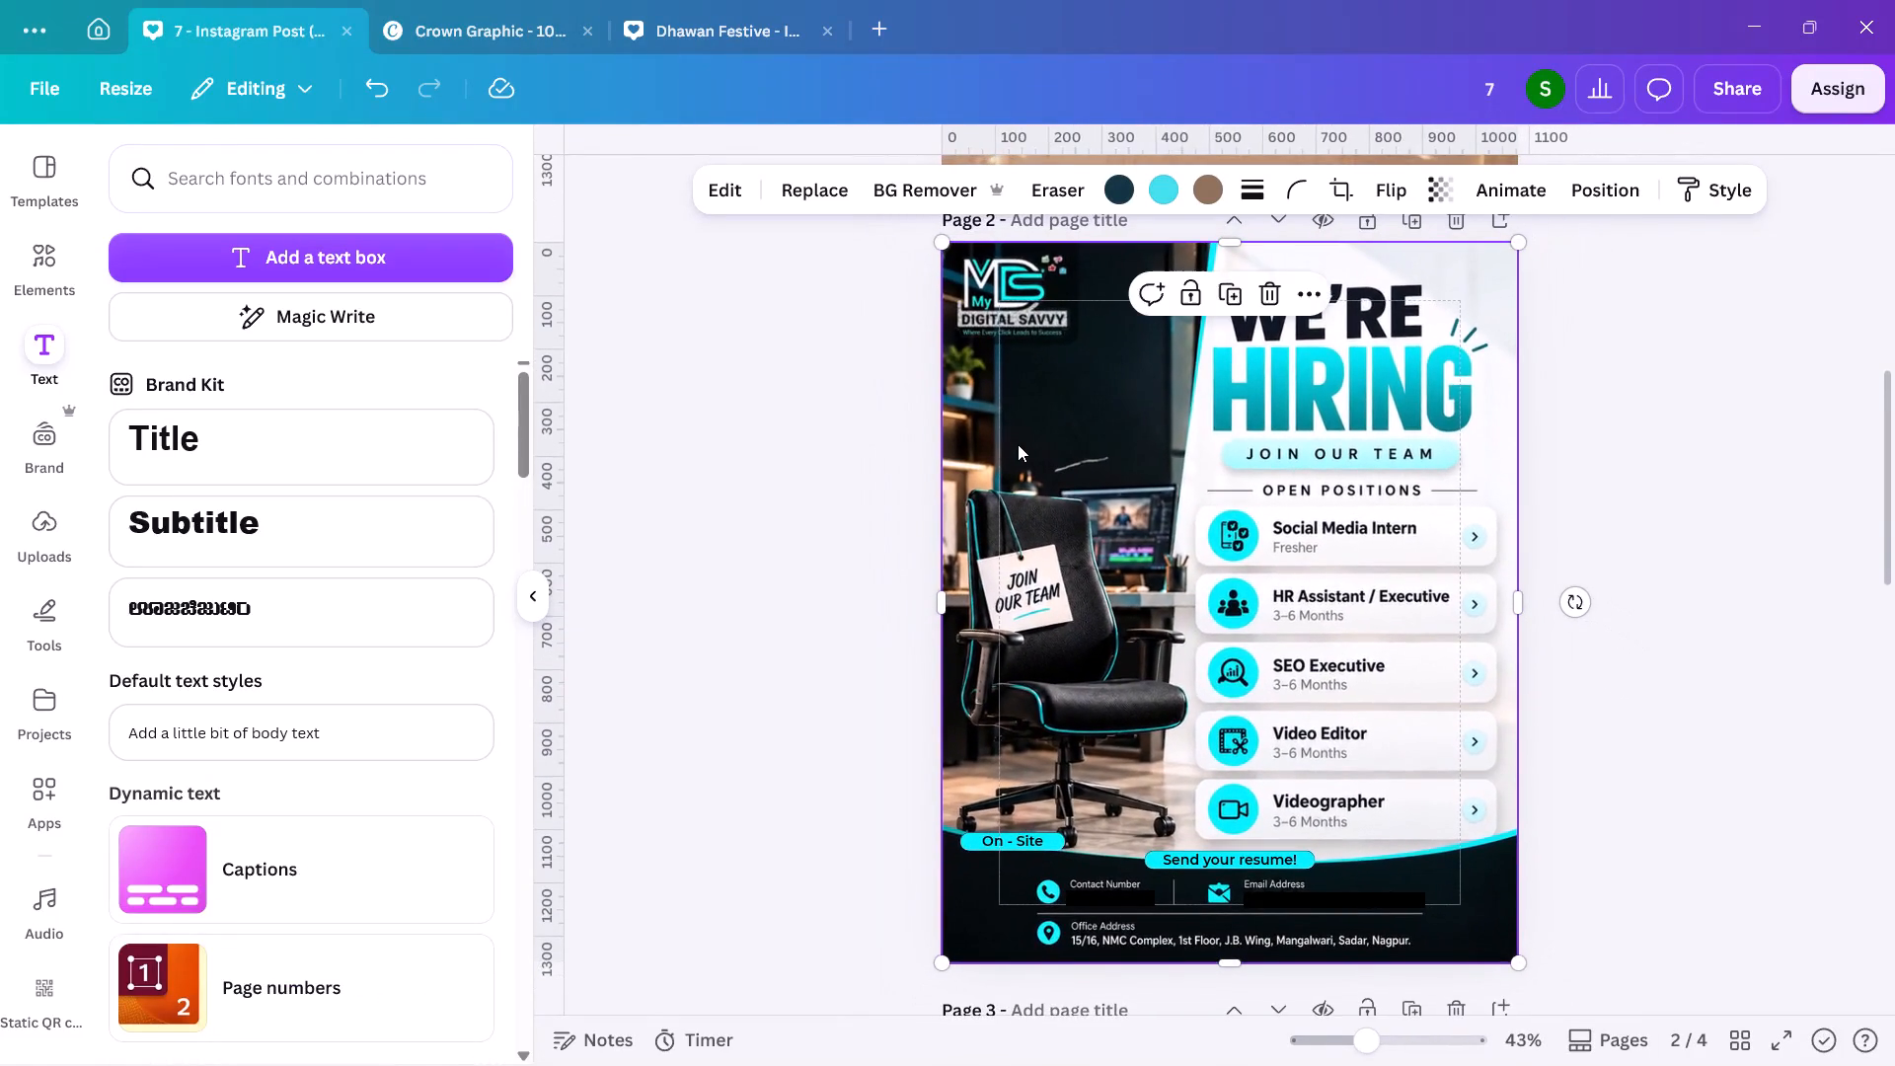
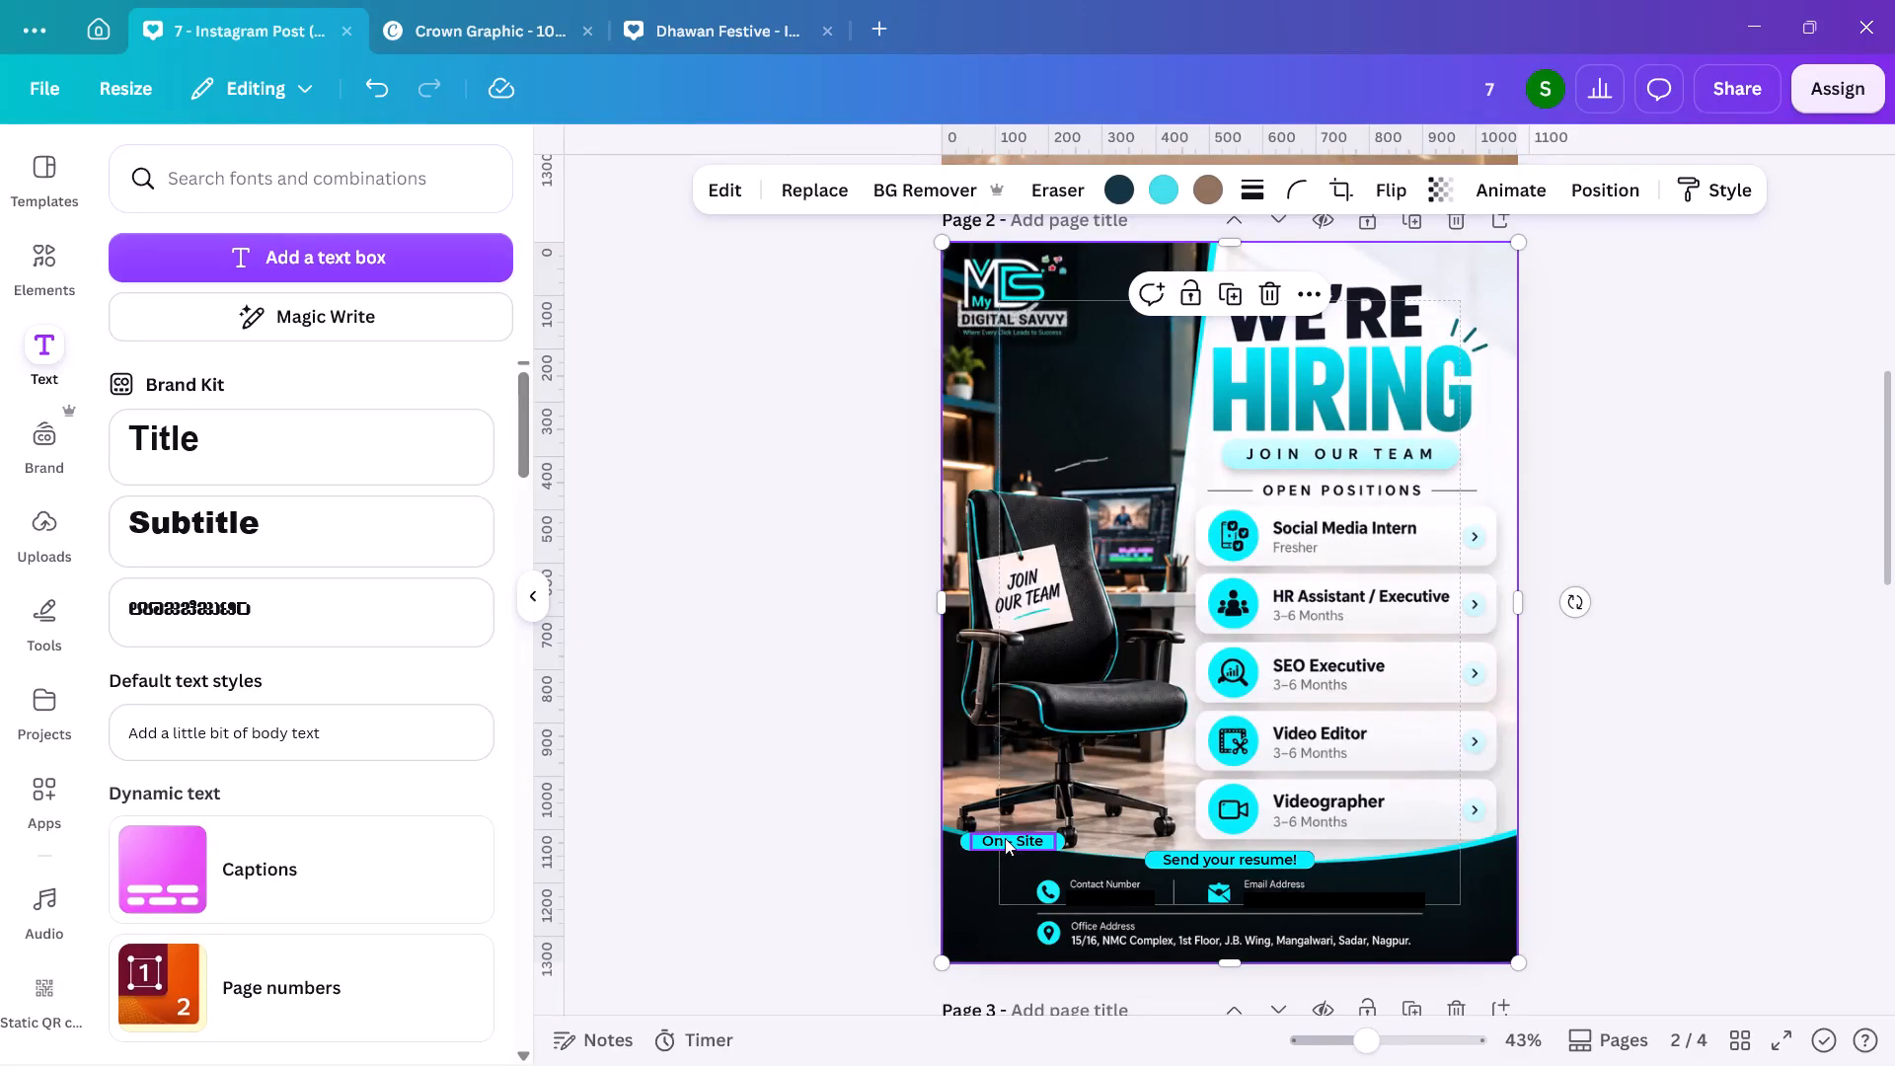
Narrow the cyan pill behind the "On - Site" text from its right end and centre the pill and text on each other.
left_click(979, 842)
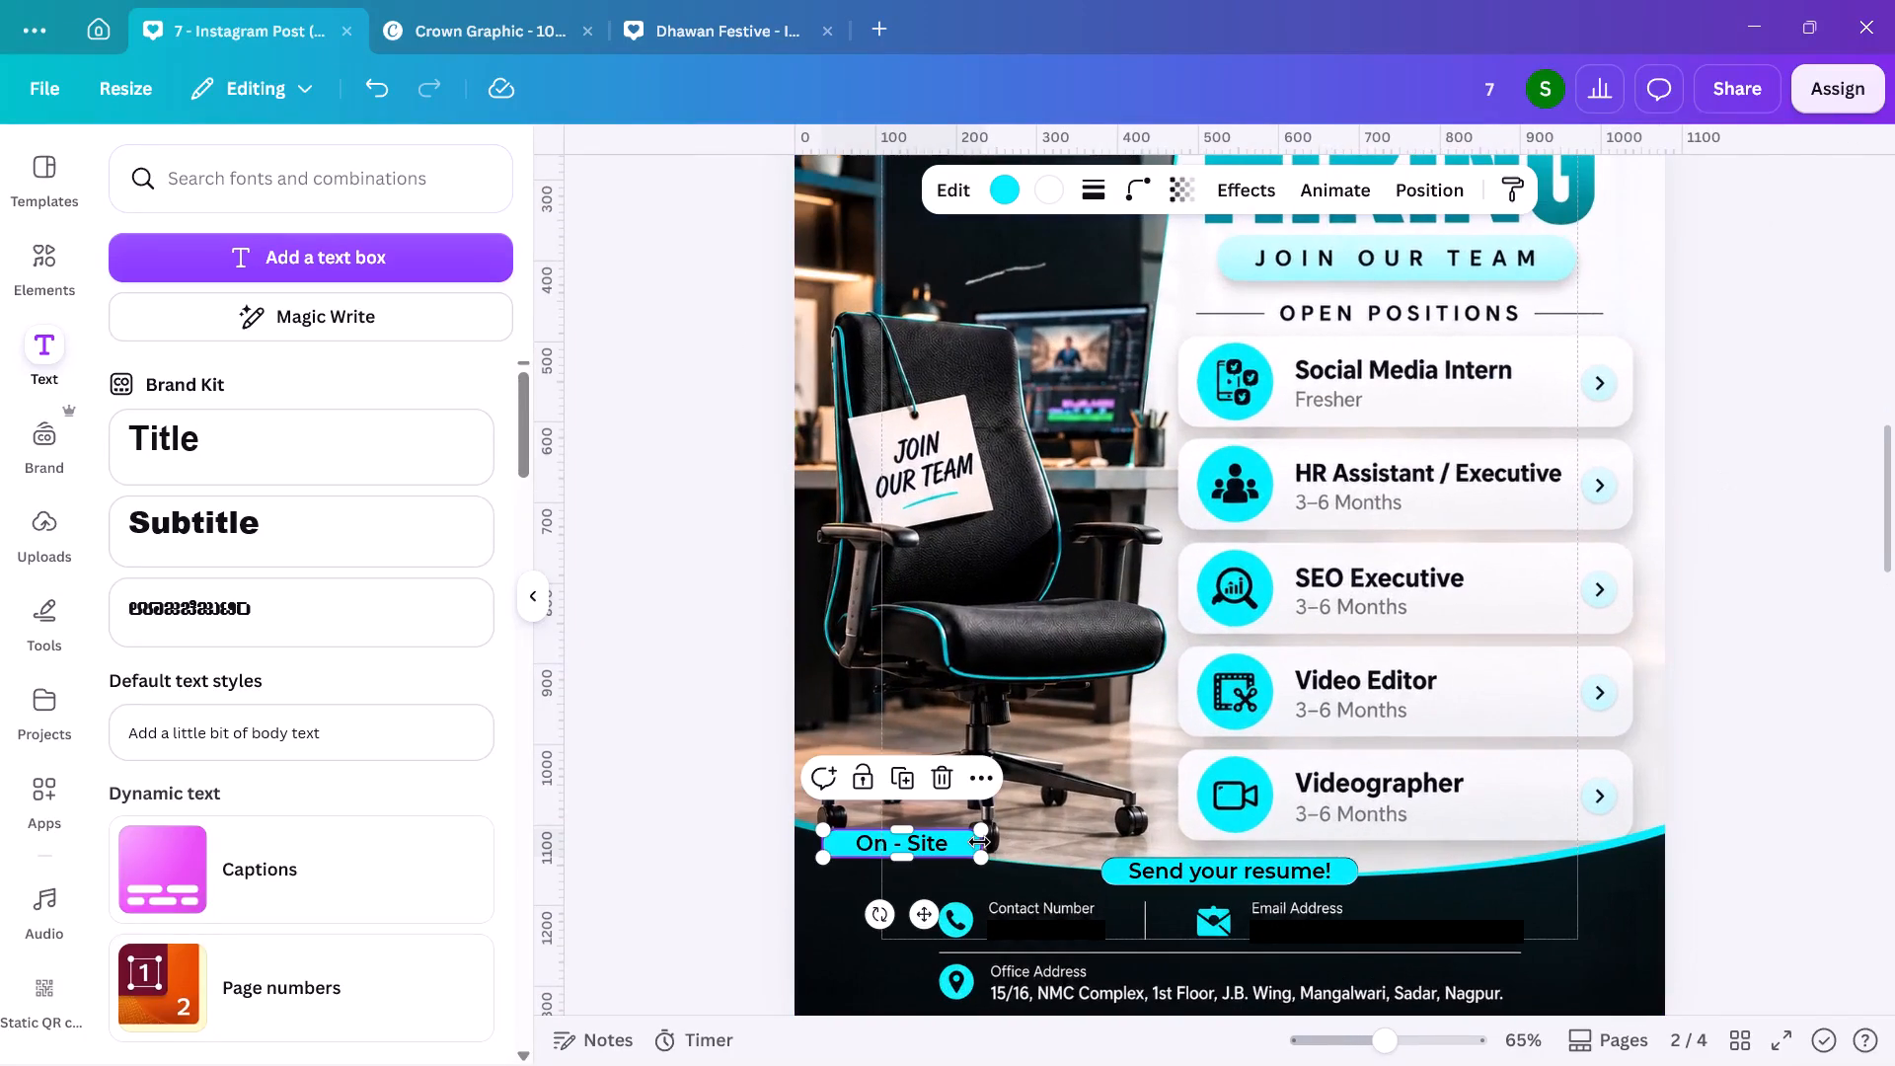
left_click_drag(979, 842, 954, 844)
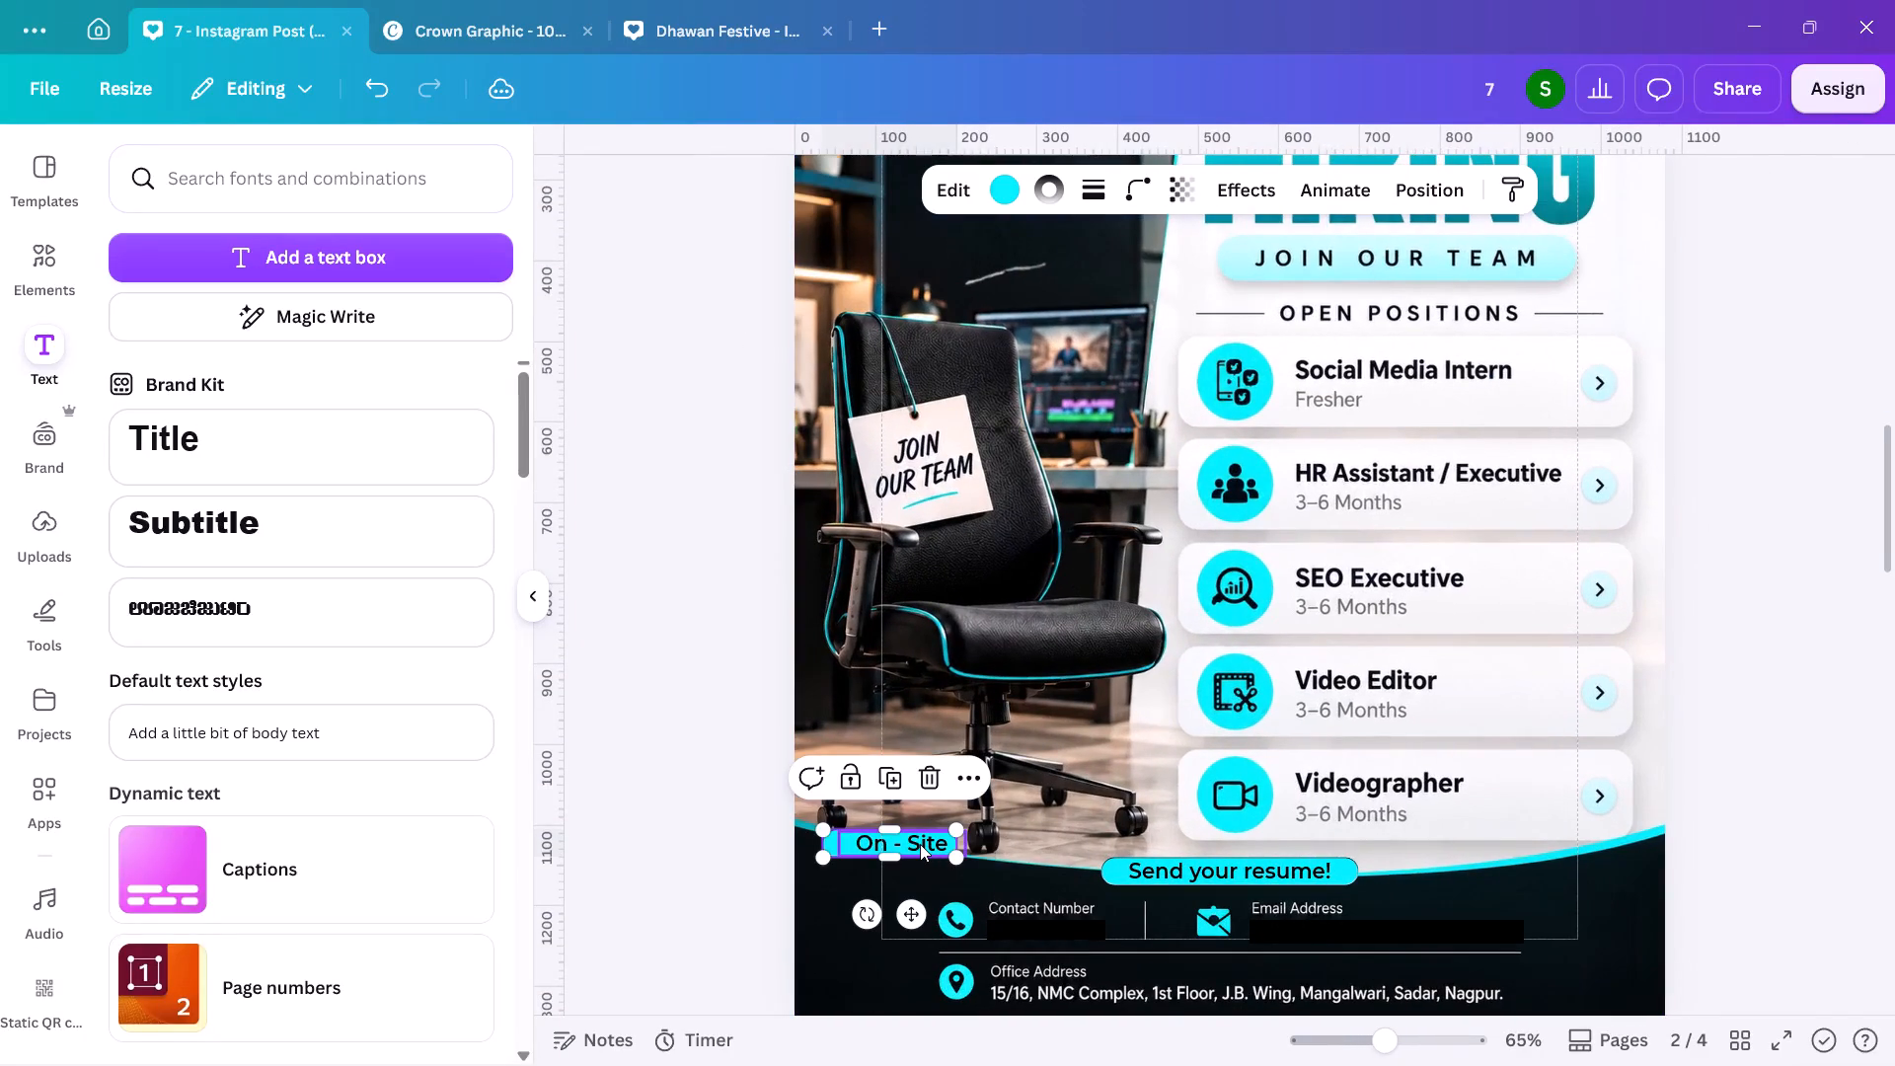
double_click(920, 844, "shift")
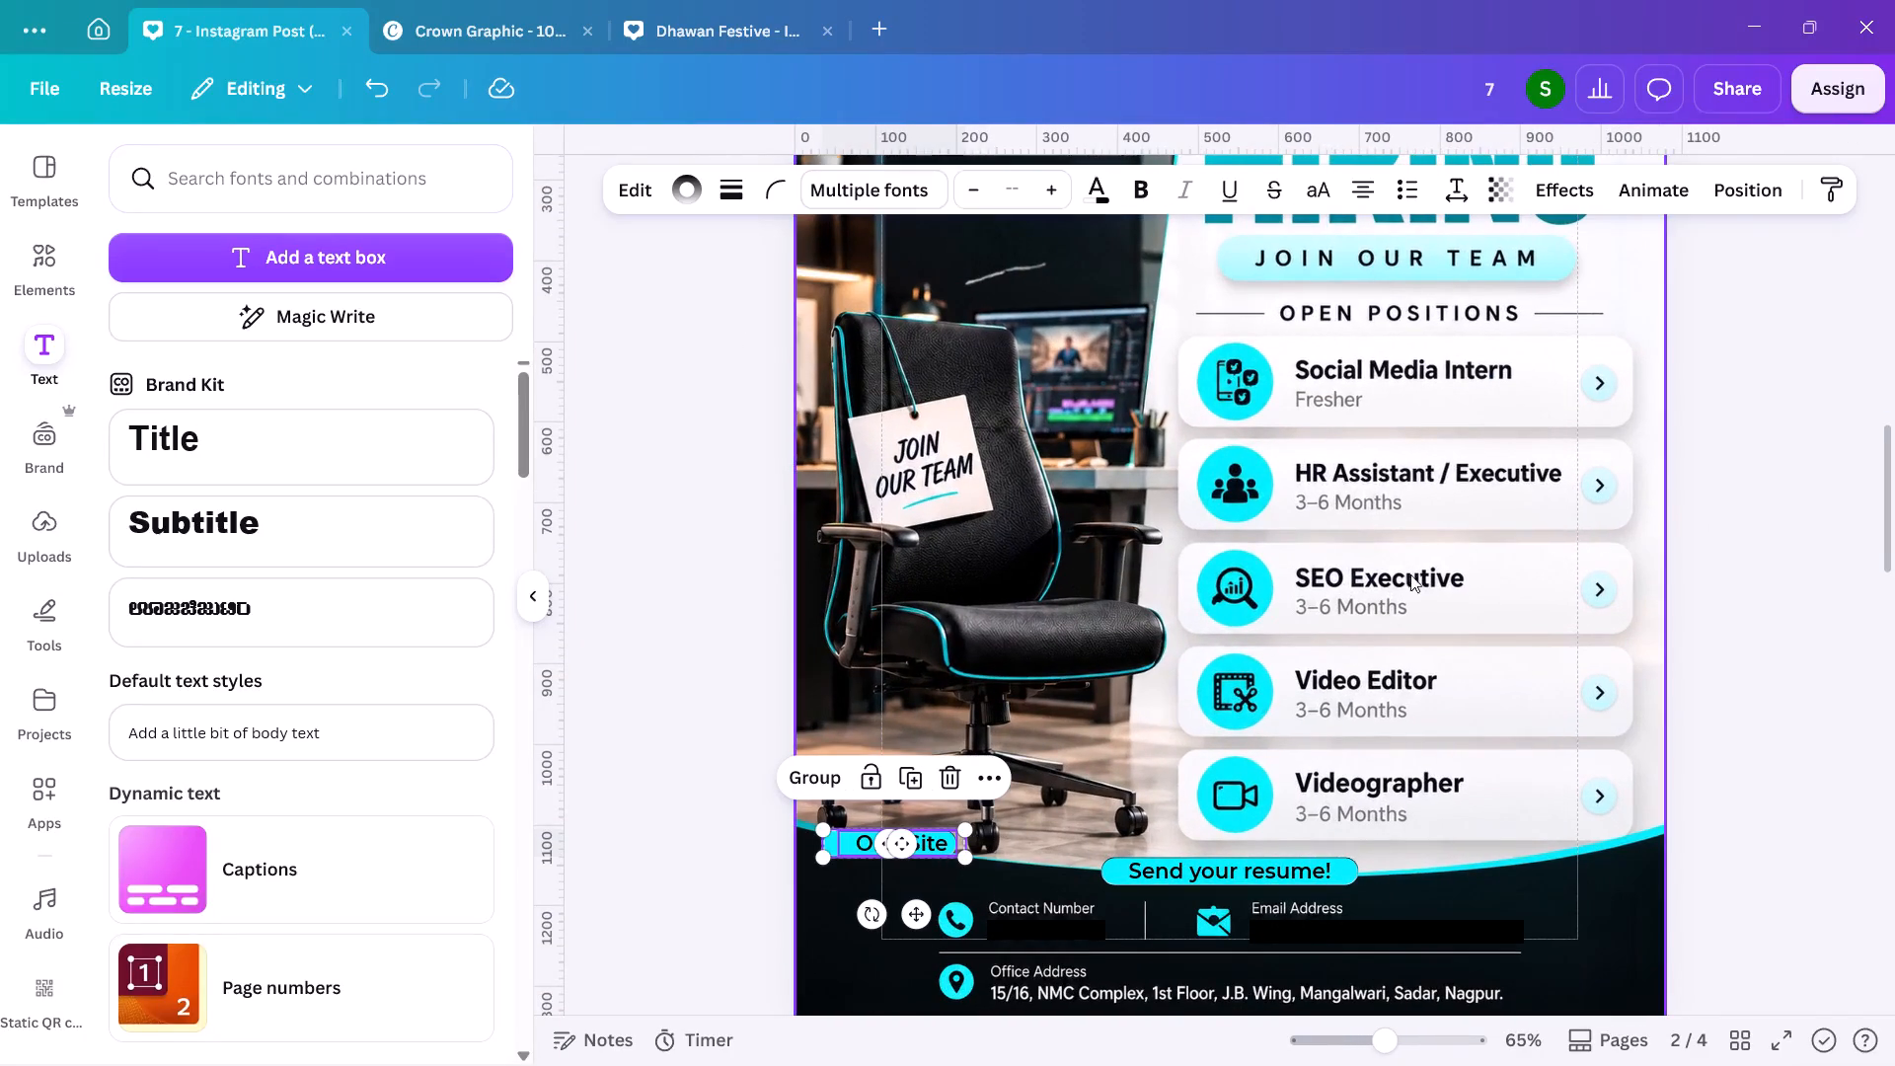
left_click(1740, 205)
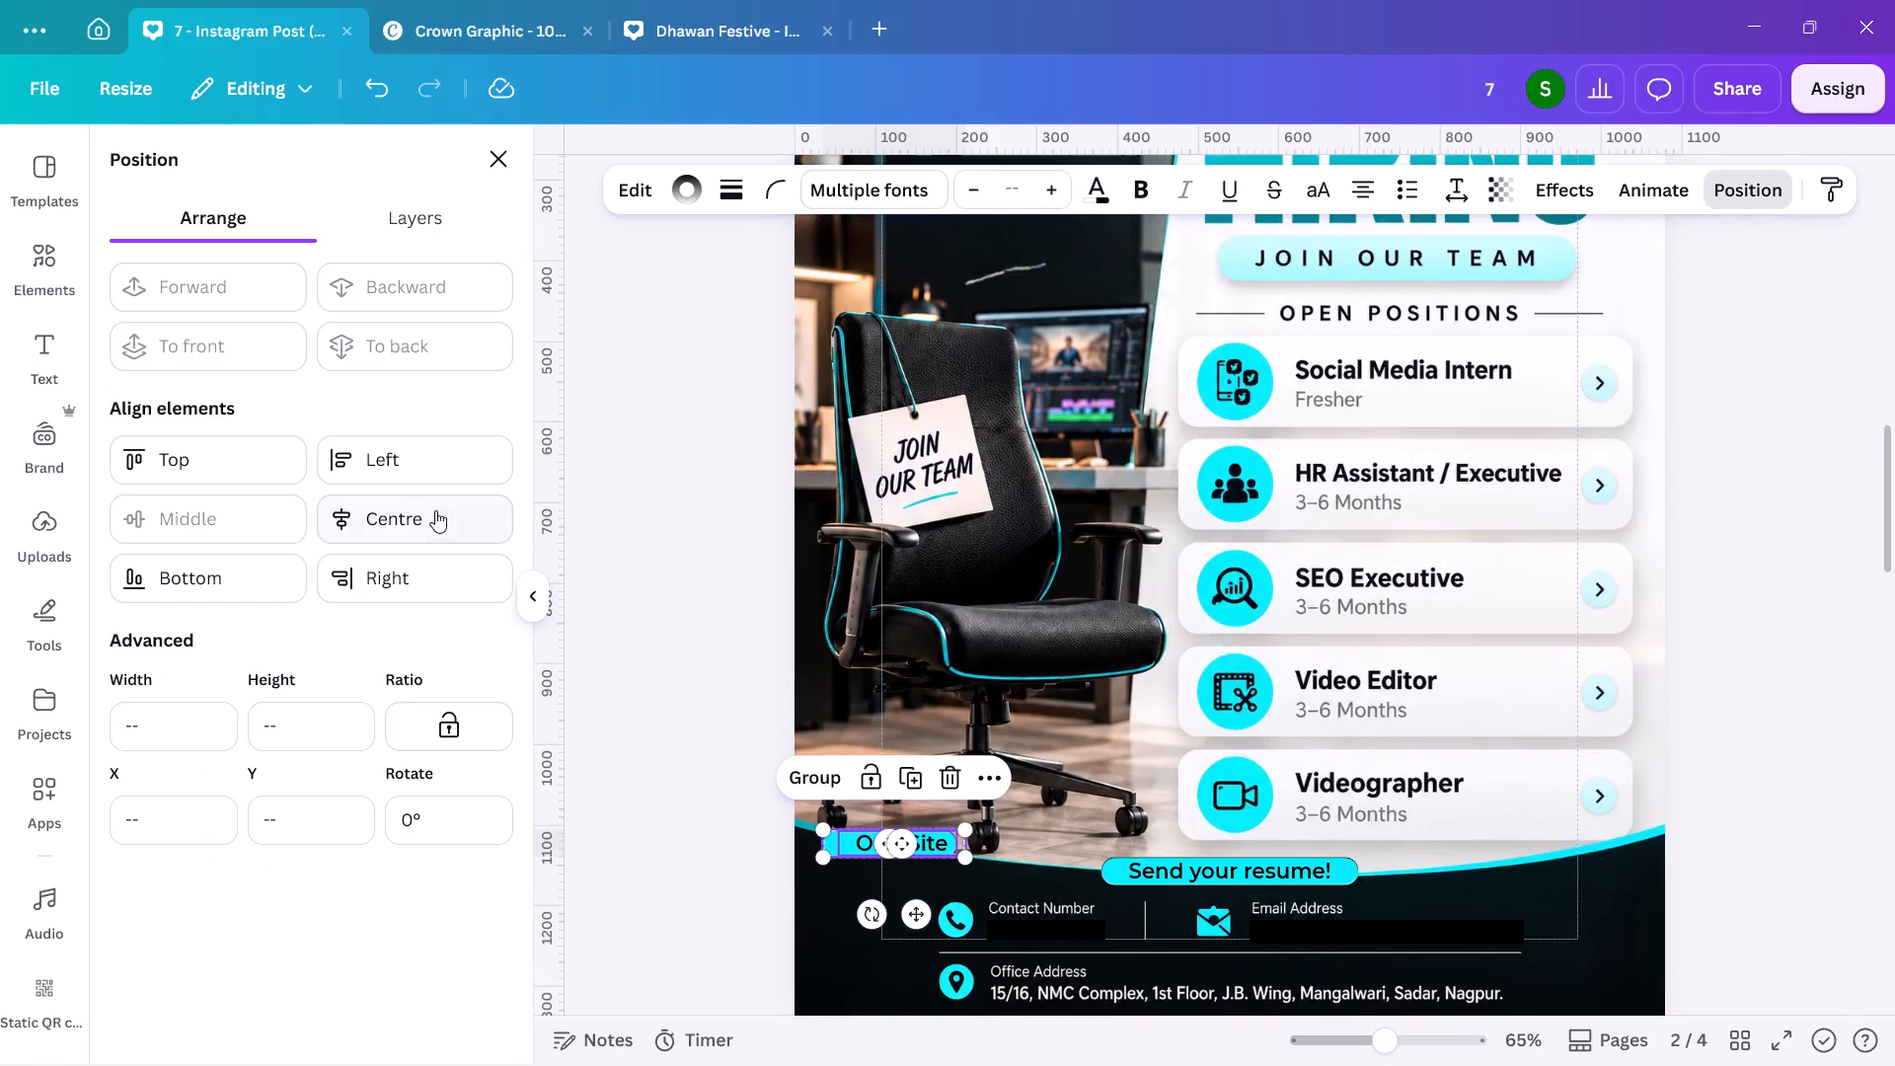
left_click(433, 511)
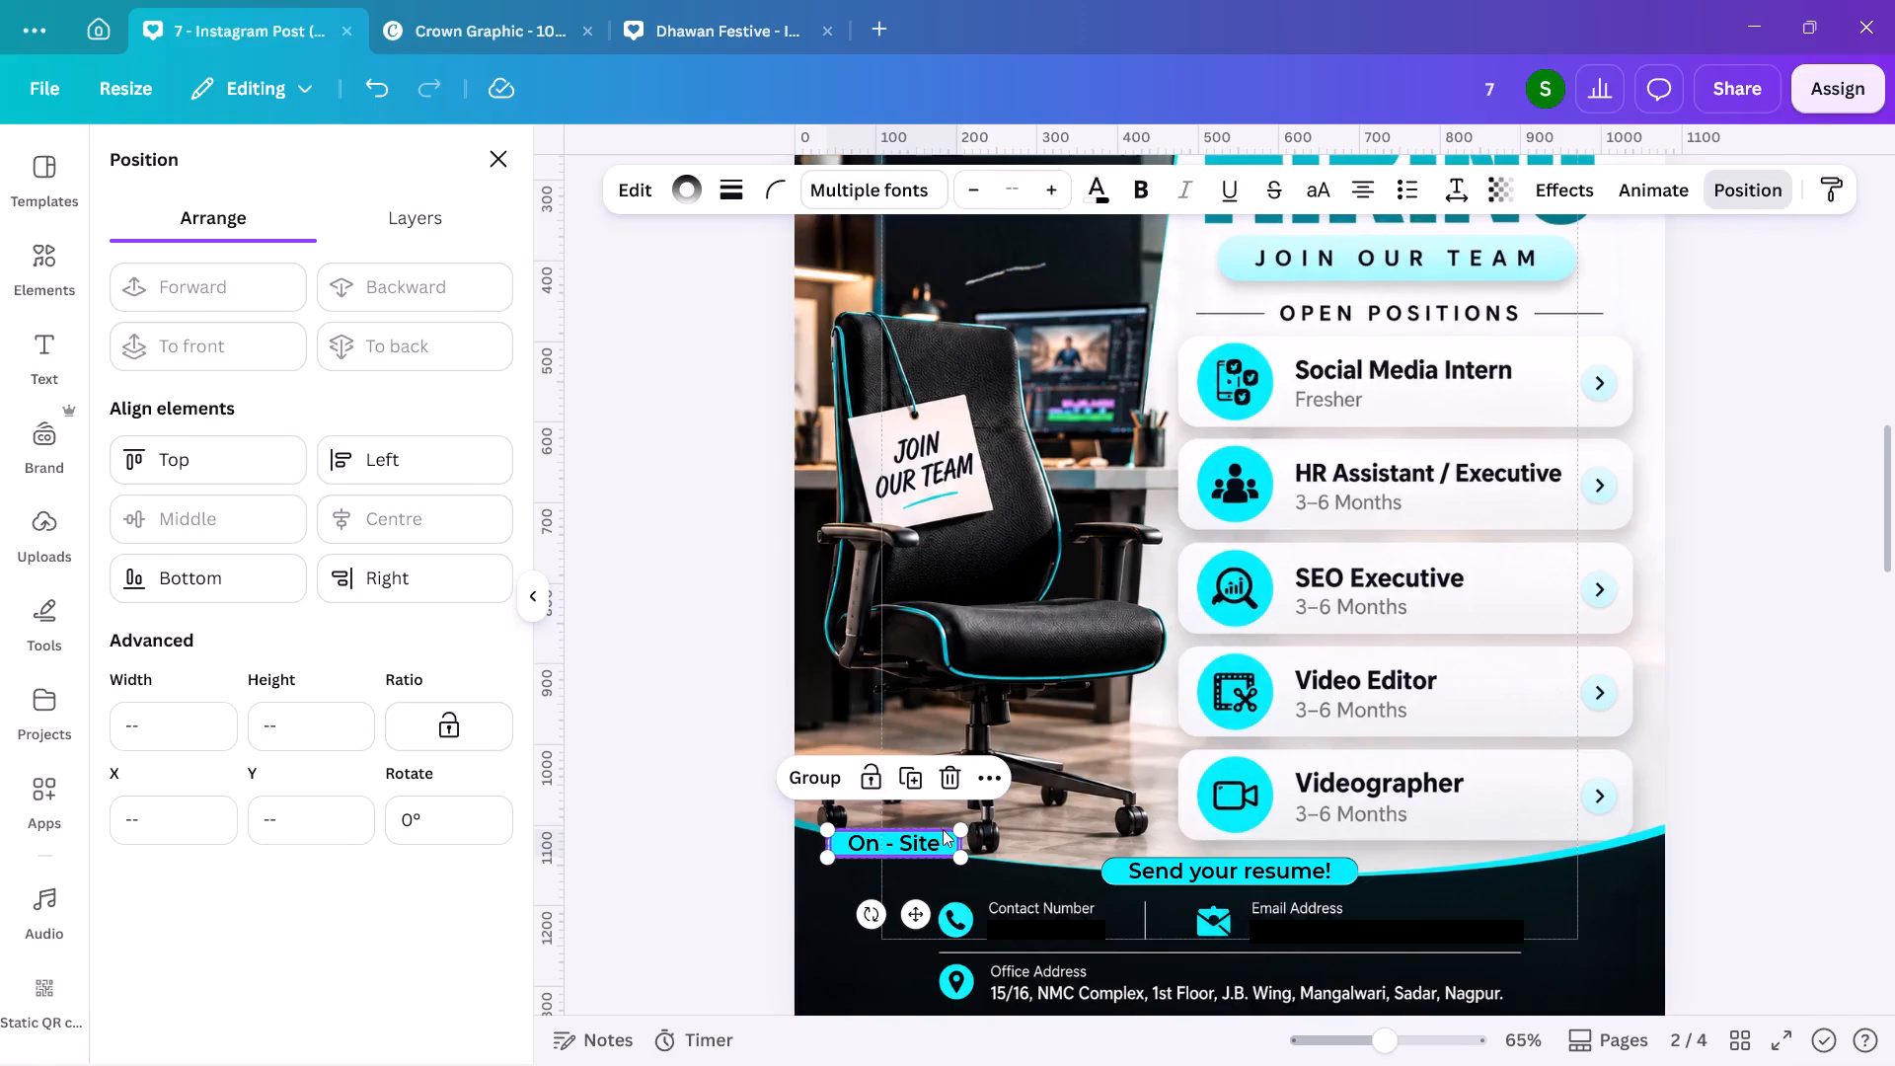
left_click(627, 764)
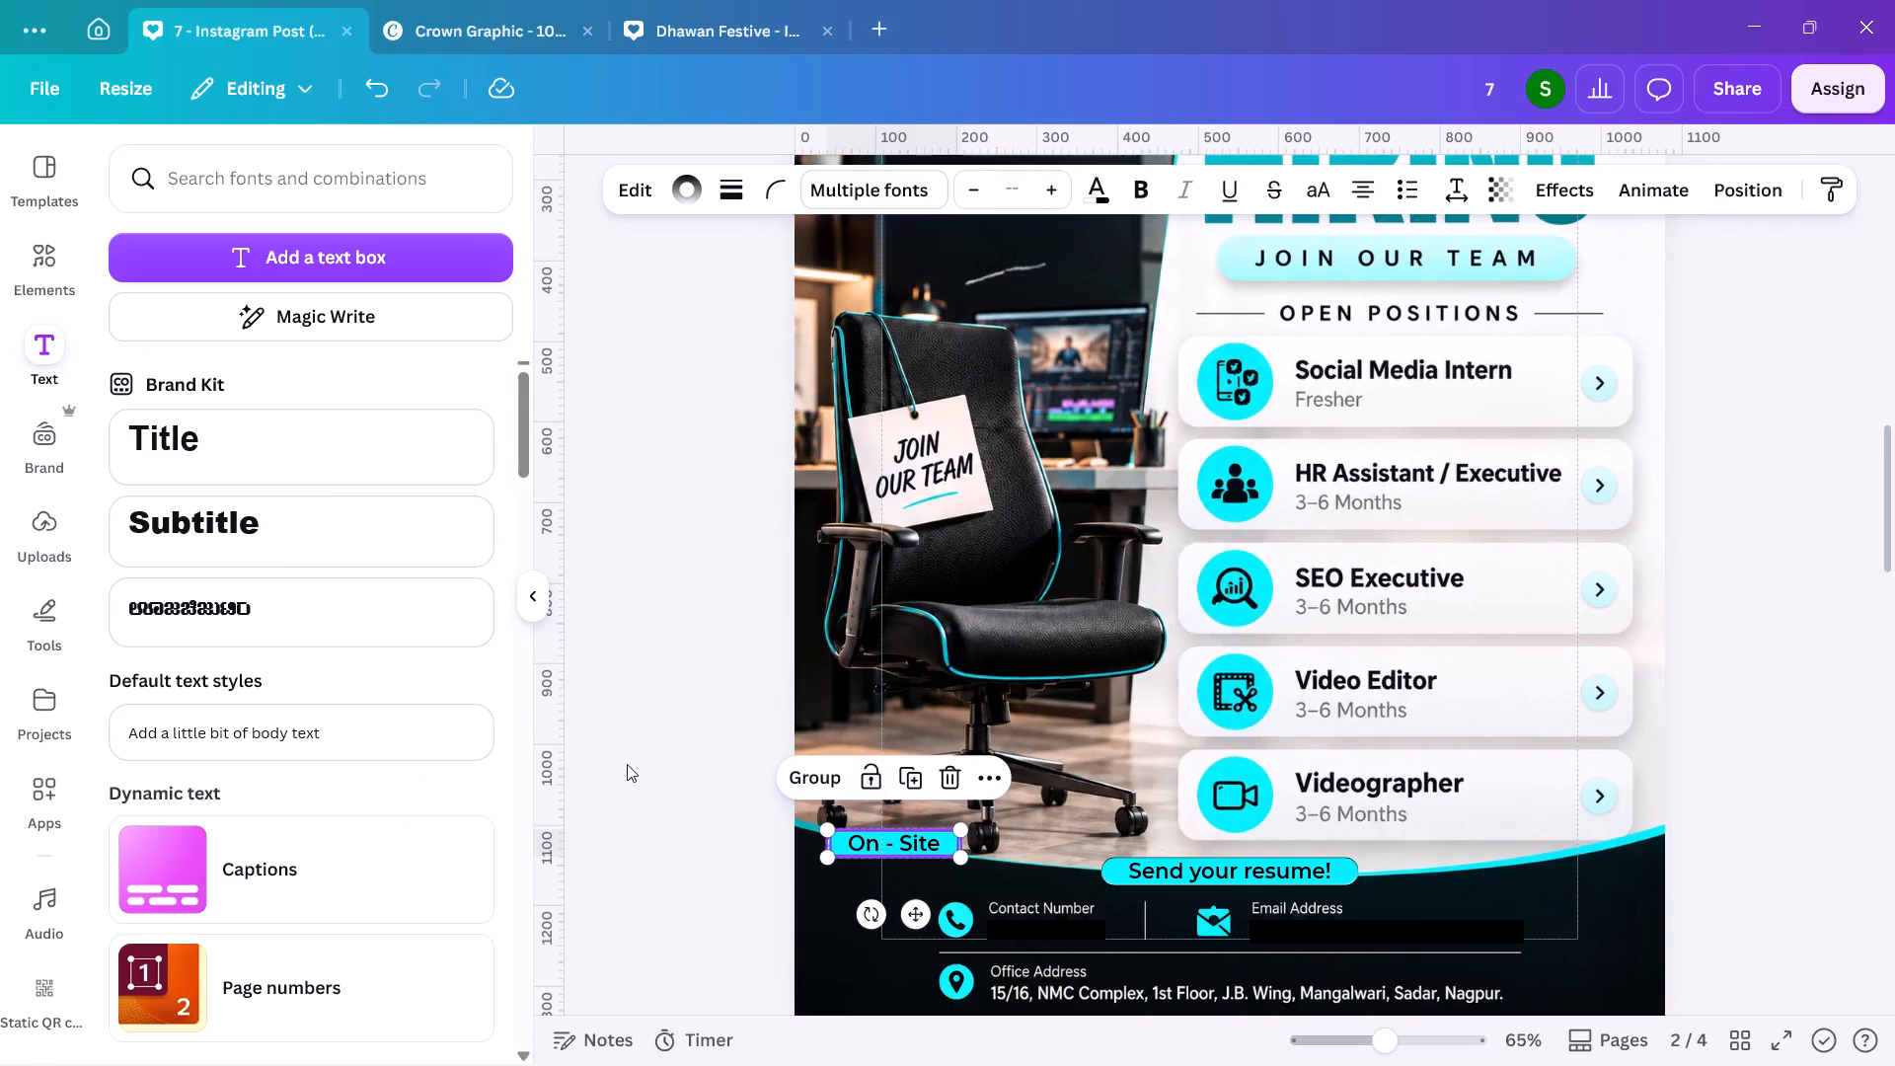
left_click(701, 791)
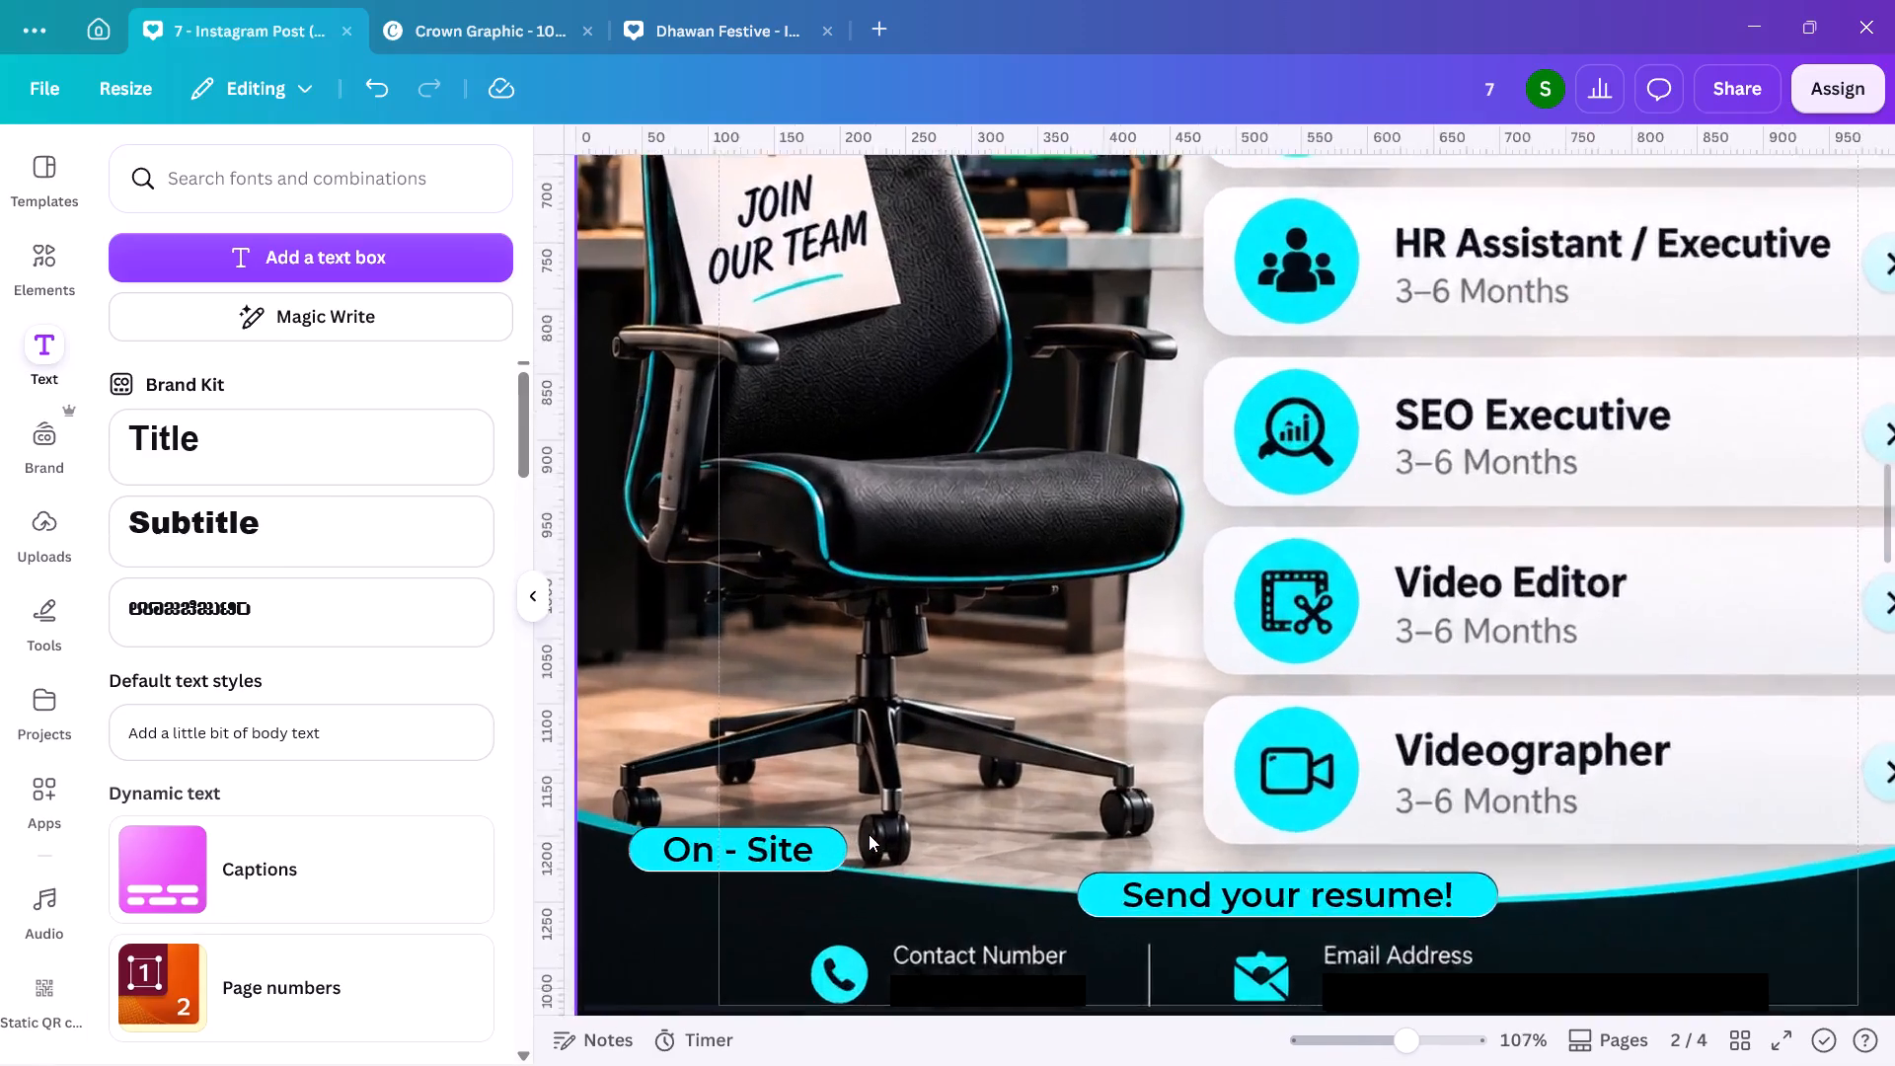
Trim the right end of the "On - Site" pill slightly more and centre-align the pill and text again.
left_click(835, 845)
left_click_drag(837, 847, 826, 847)
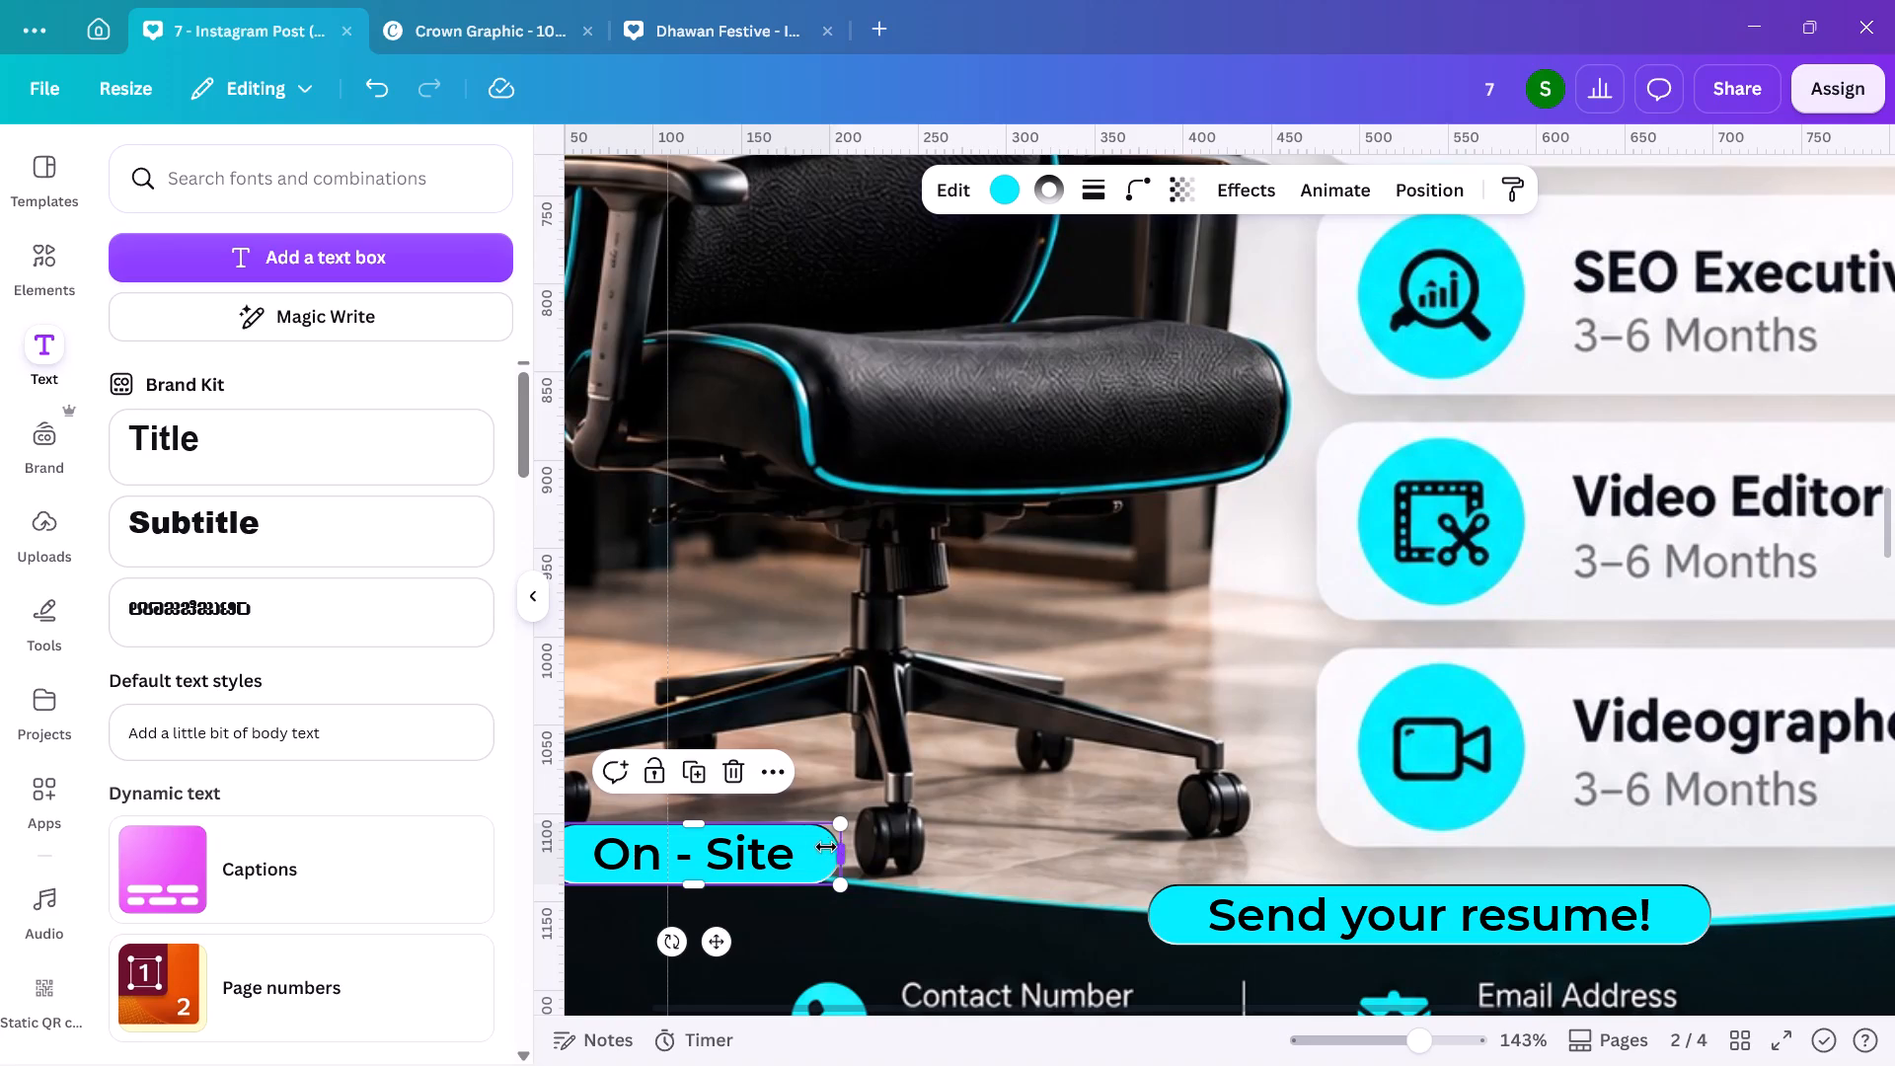
left_click_drag(826, 847, 816, 846)
left_click(768, 845, "shift")
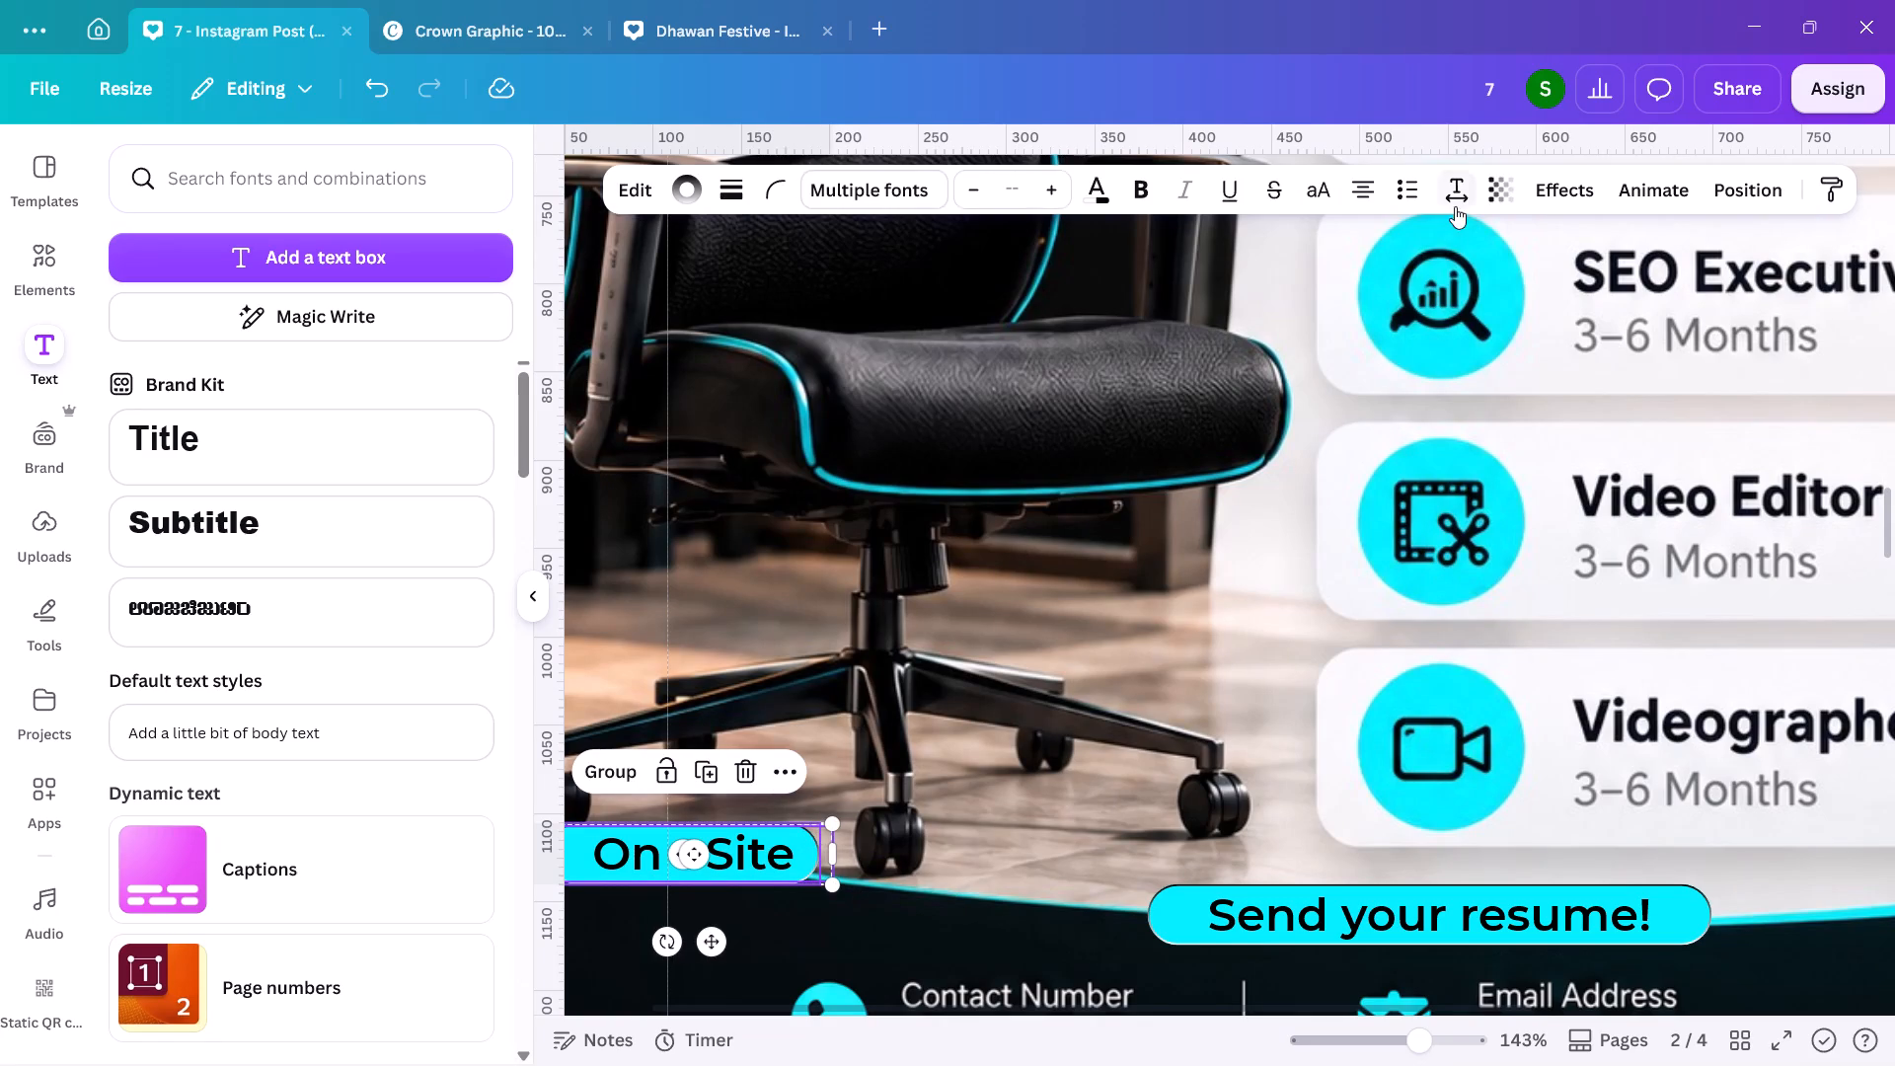
left_click(1713, 183)
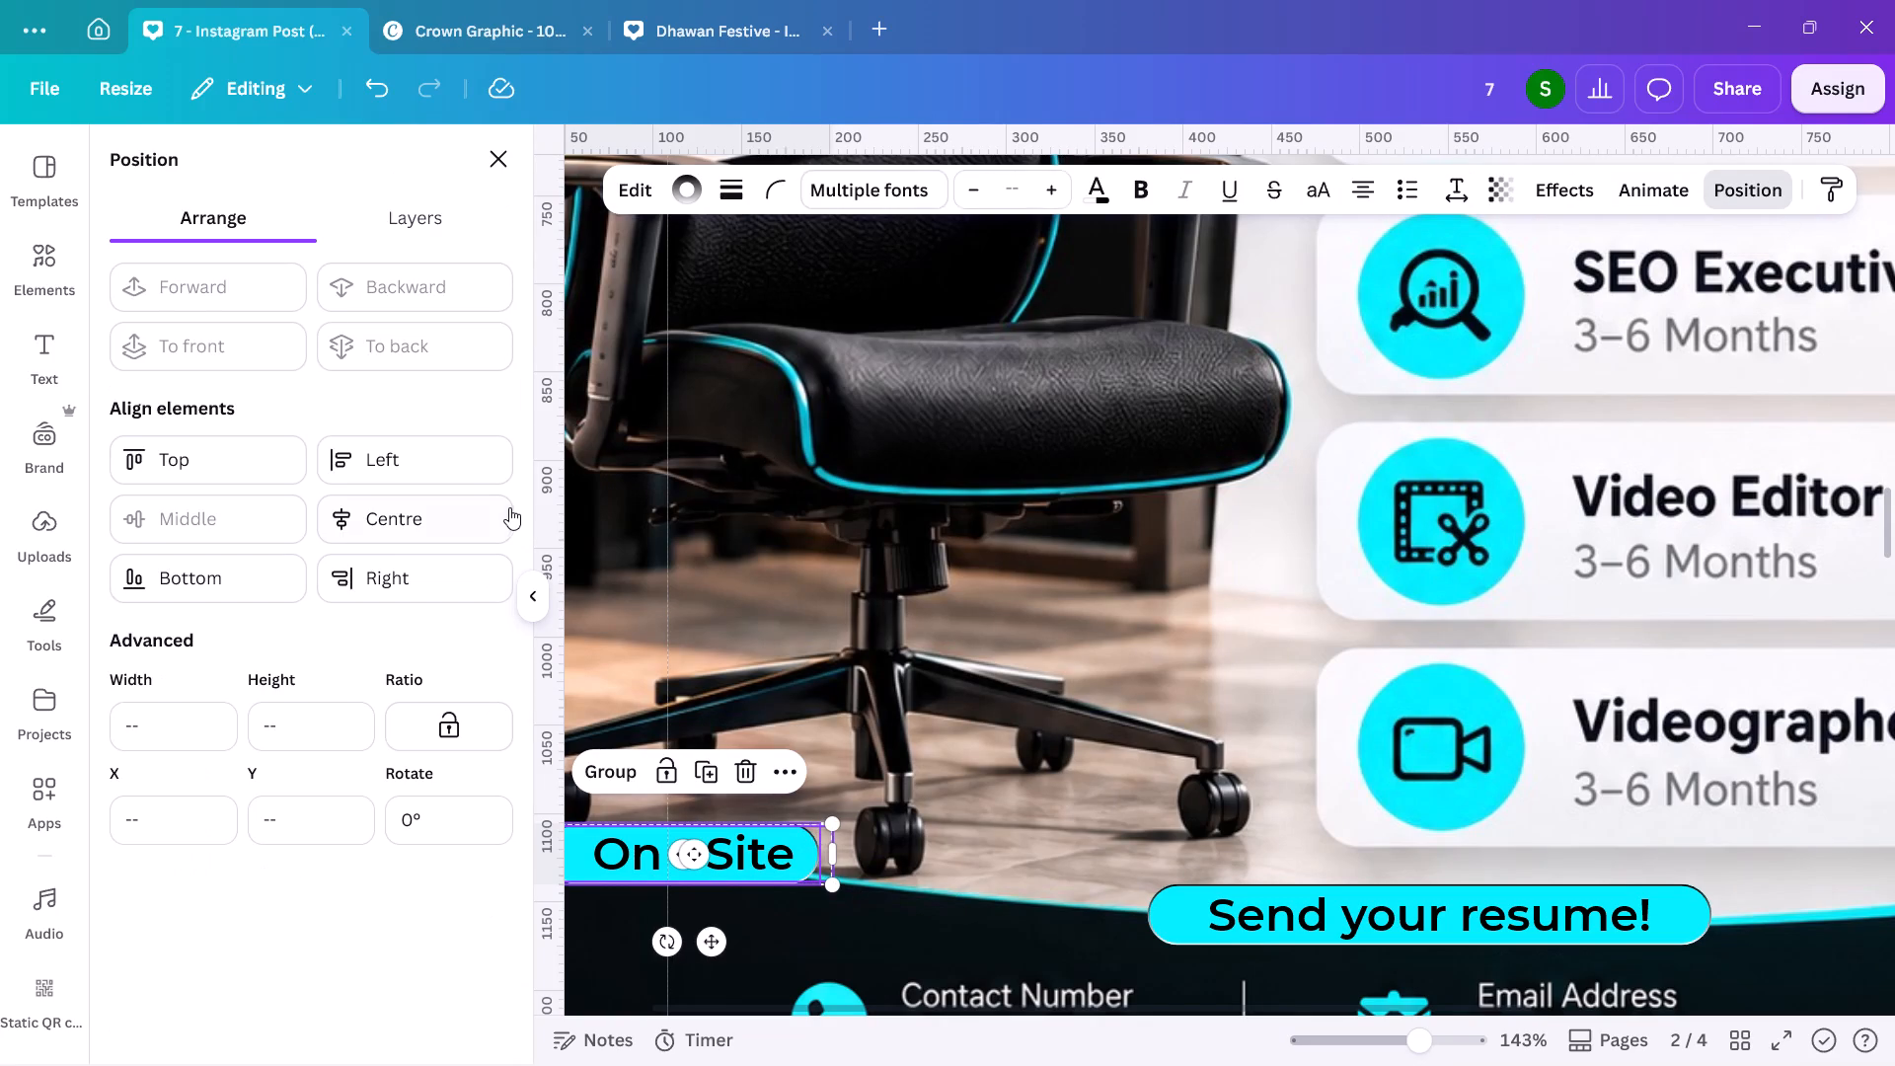
left_click(507, 509)
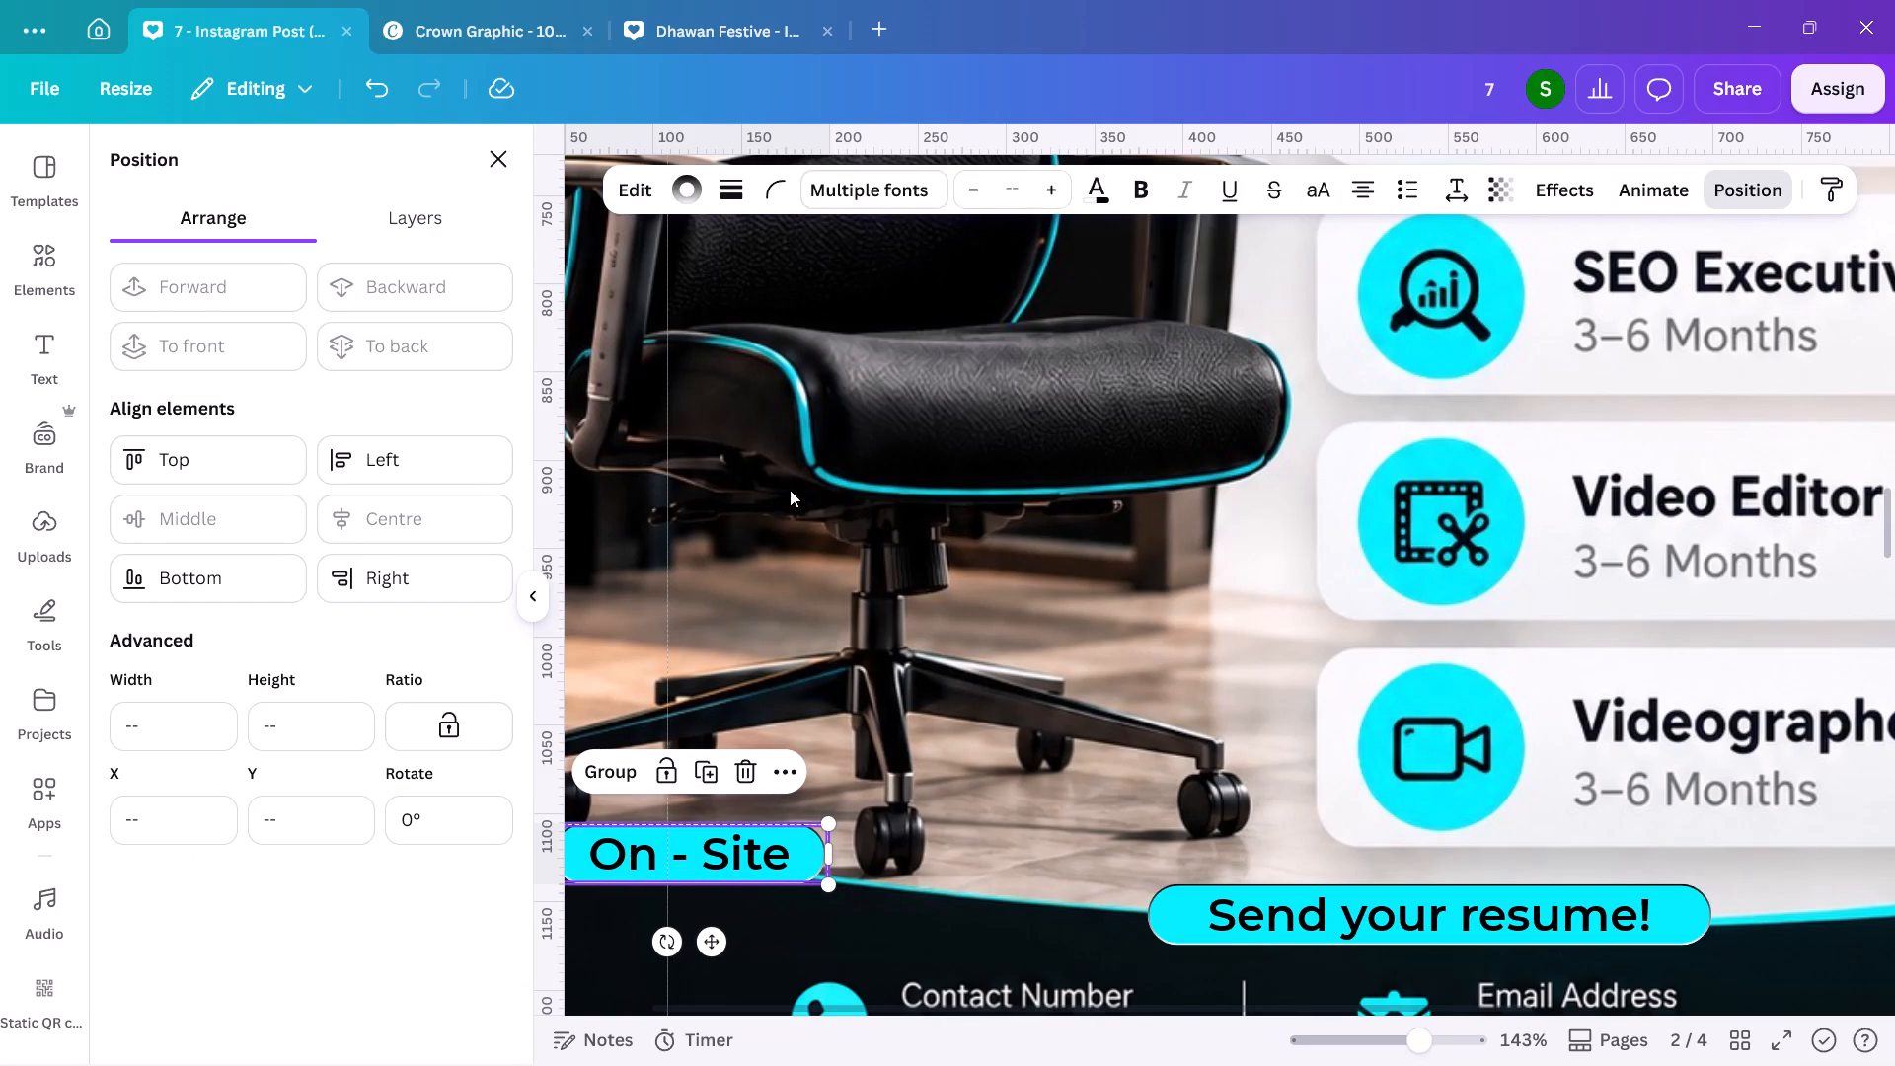
Group the "On - Site" text with its pill and move the group along the footer curve to about X 164, Y 1123 px.
left_click(590, 762)
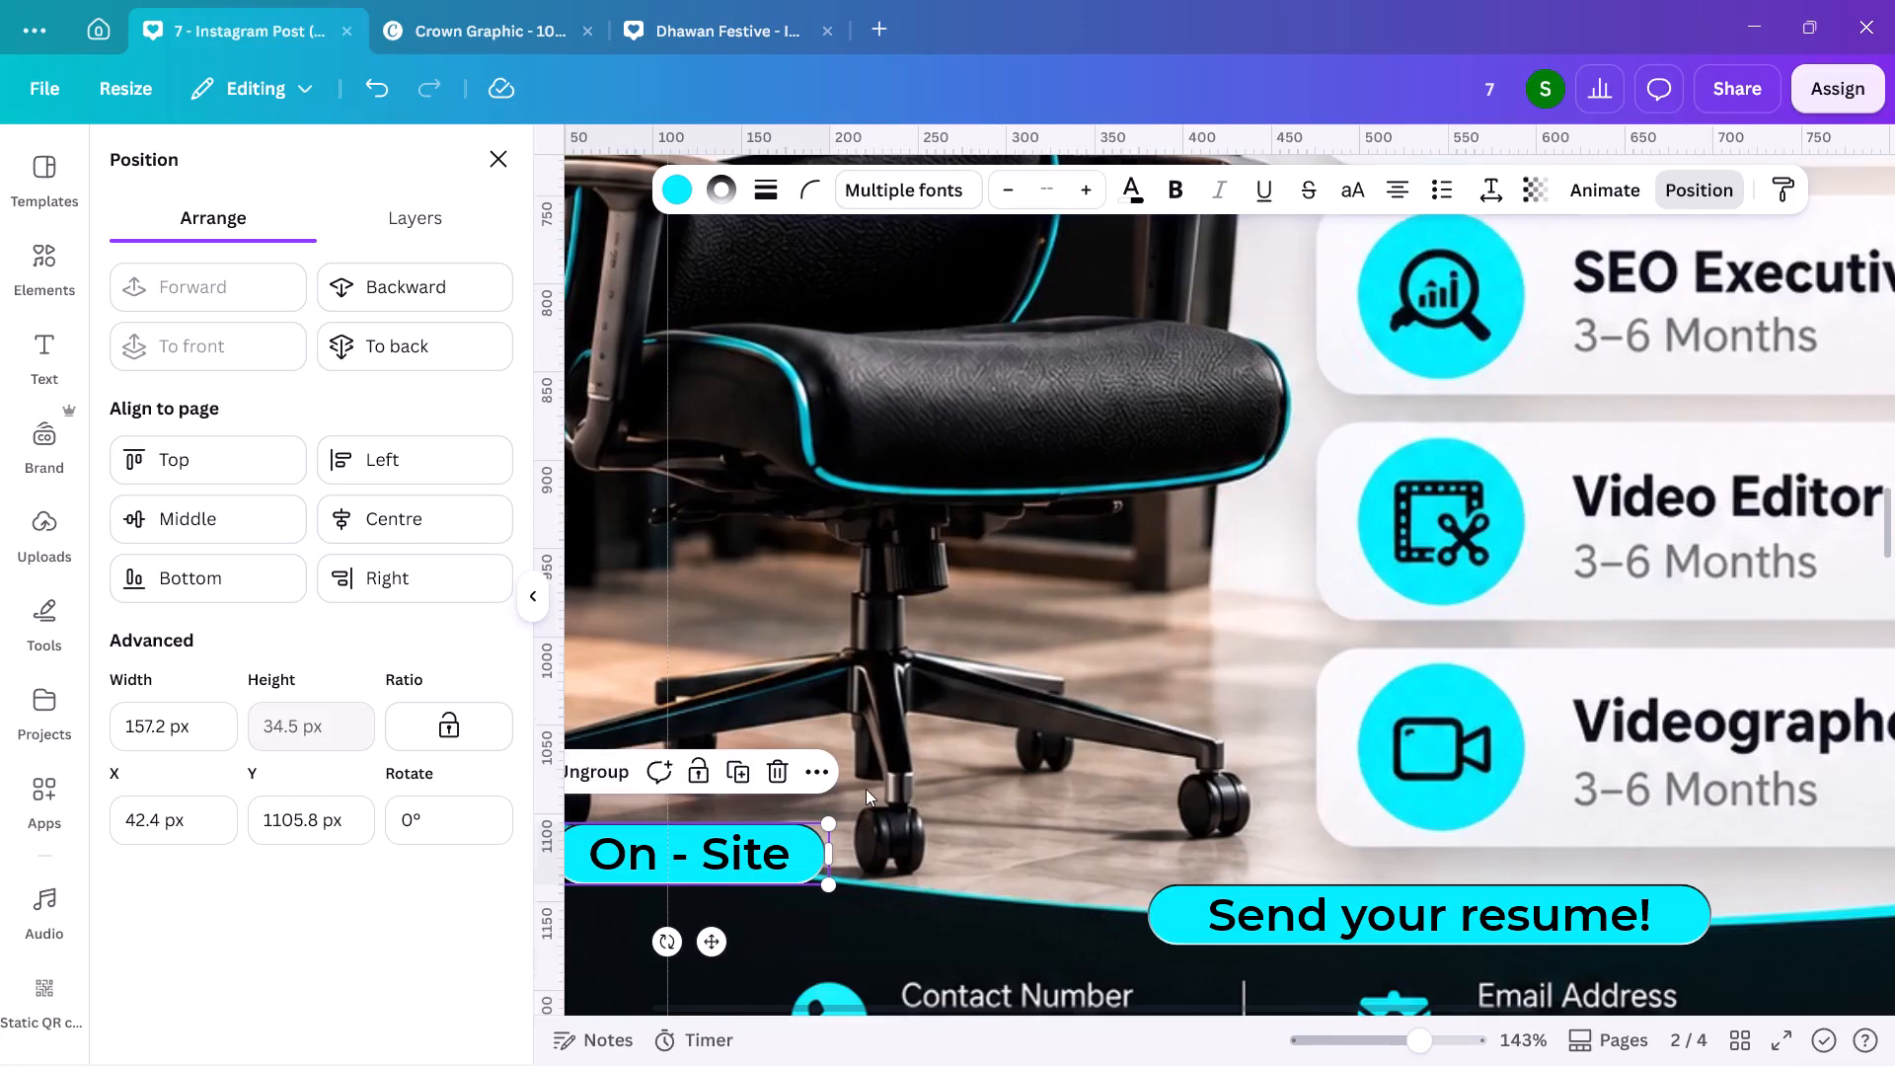
left_click_drag(868, 826, 904, 830)
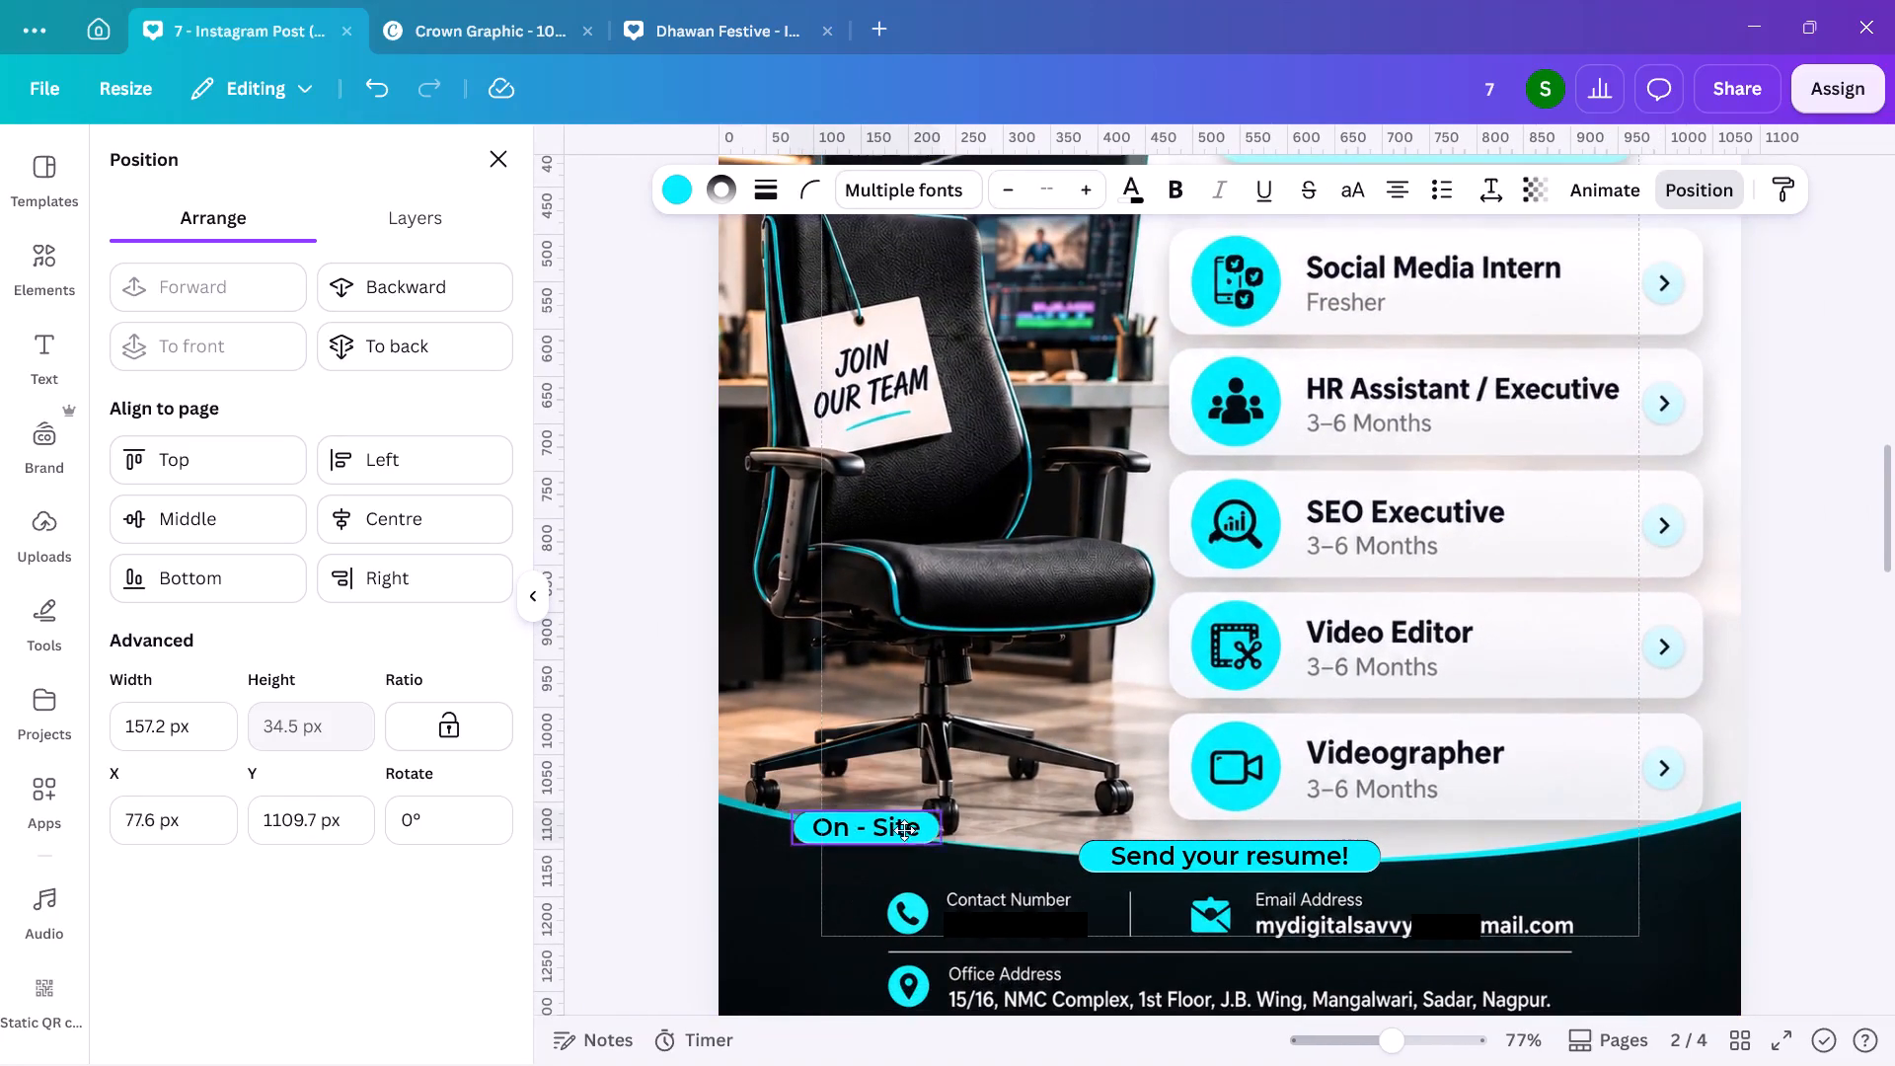
left_click_drag(904, 830, 1070, 843)
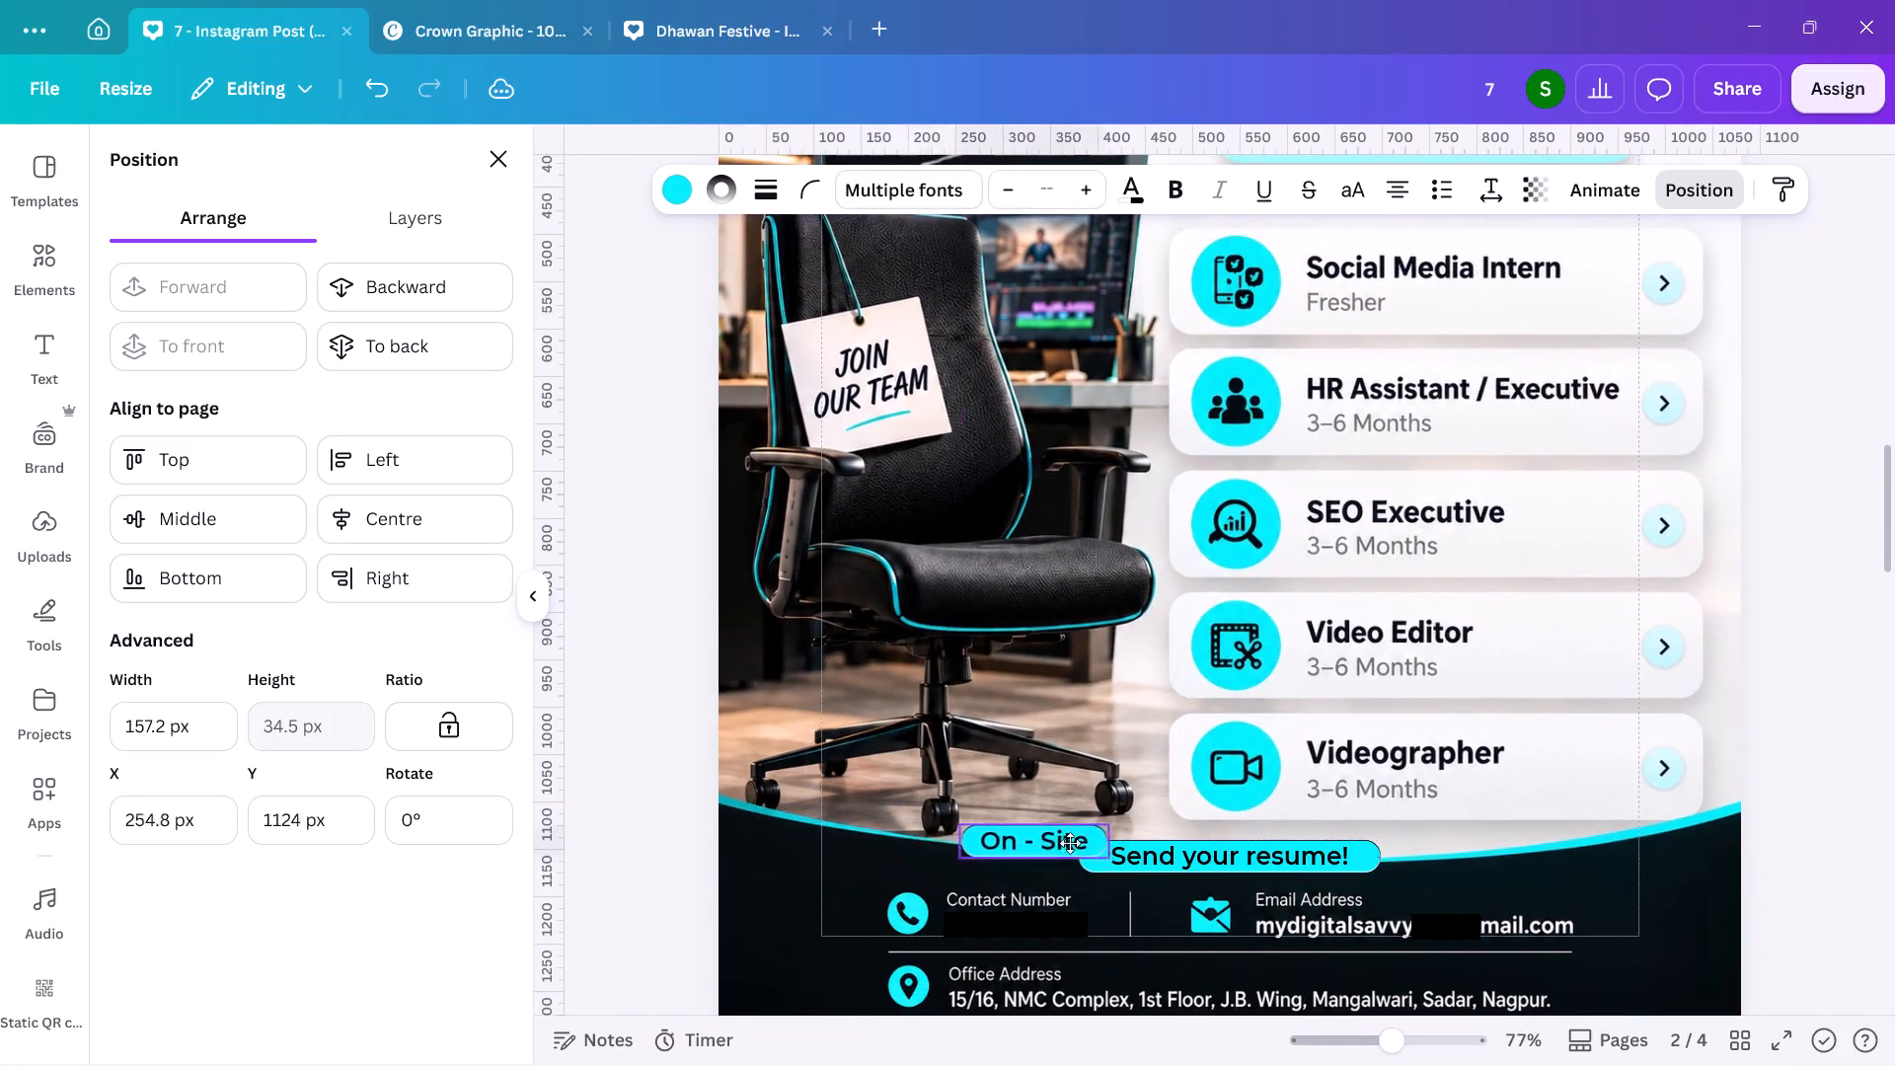
left_click_drag(1070, 843, 983, 842)
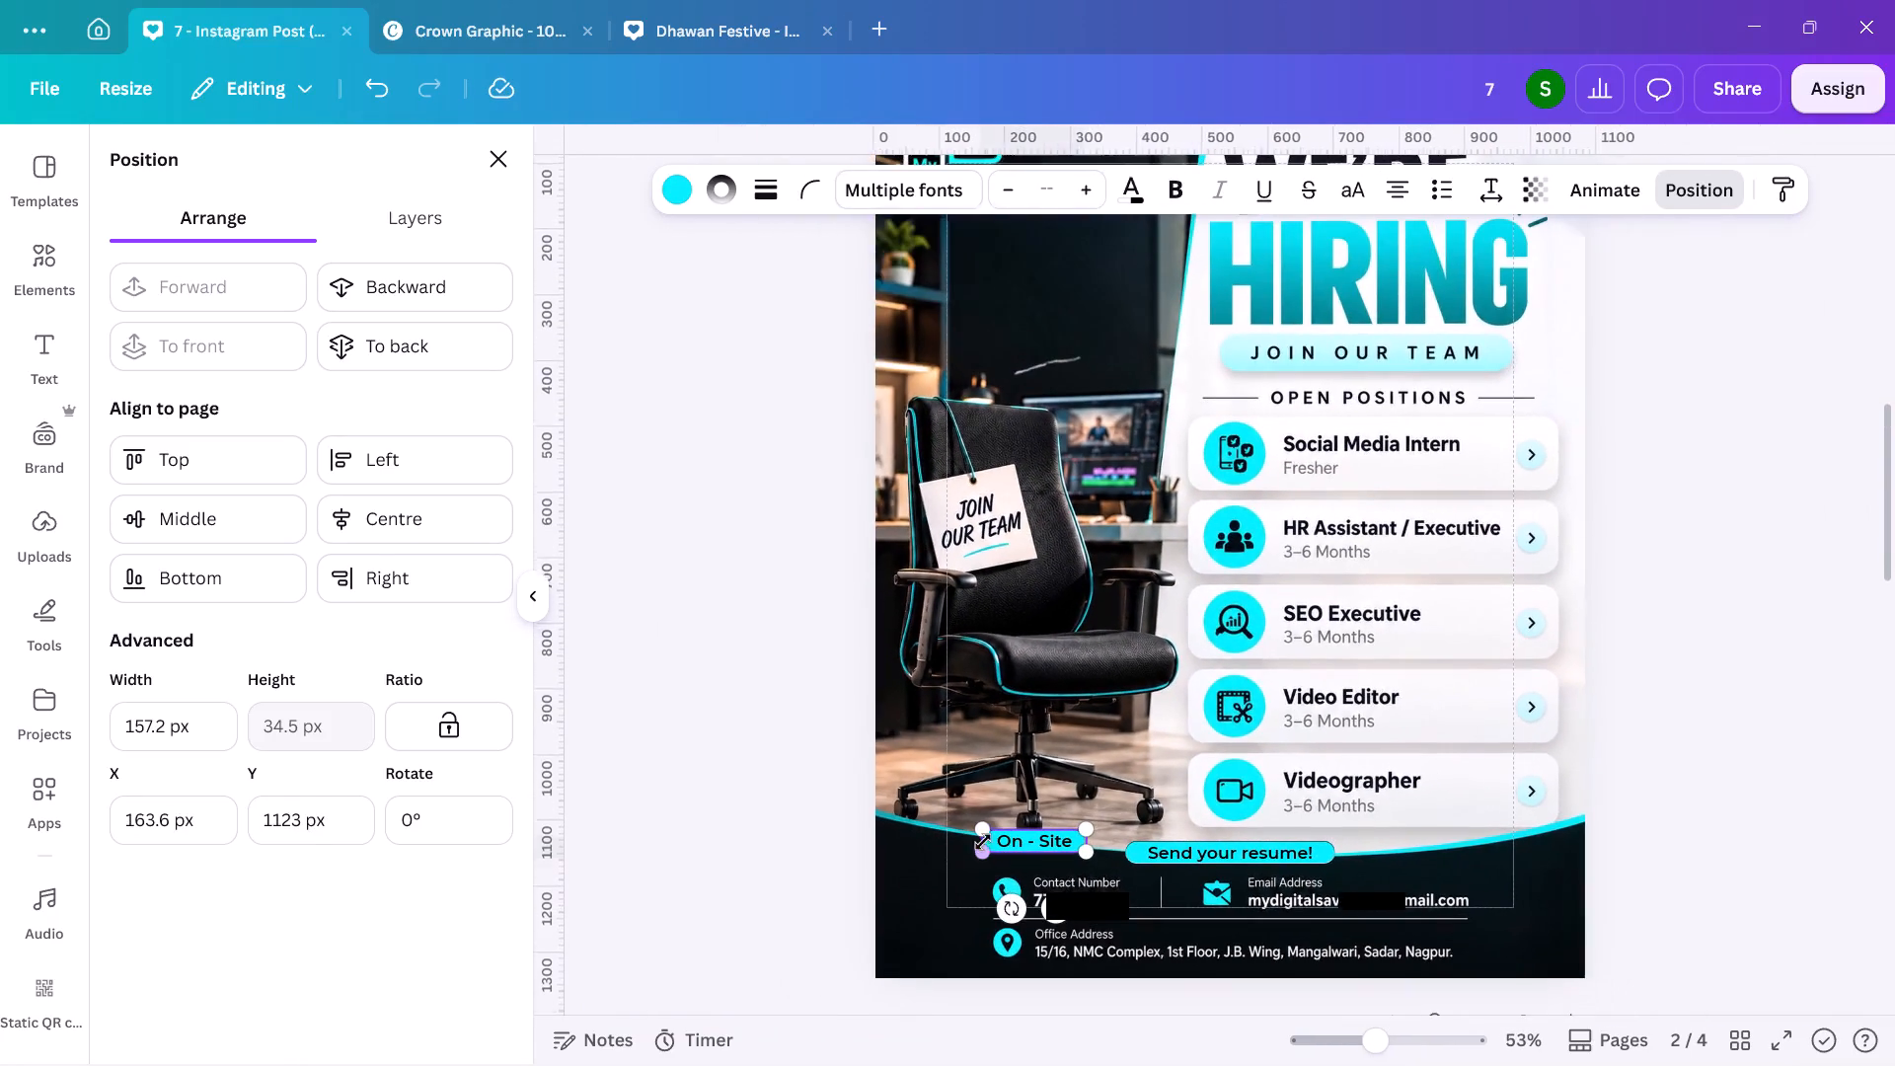
Examine the whole "We're Hiring" poster to check the placement of the "On - Site" label.
scroll(552, 405, "down", 1)
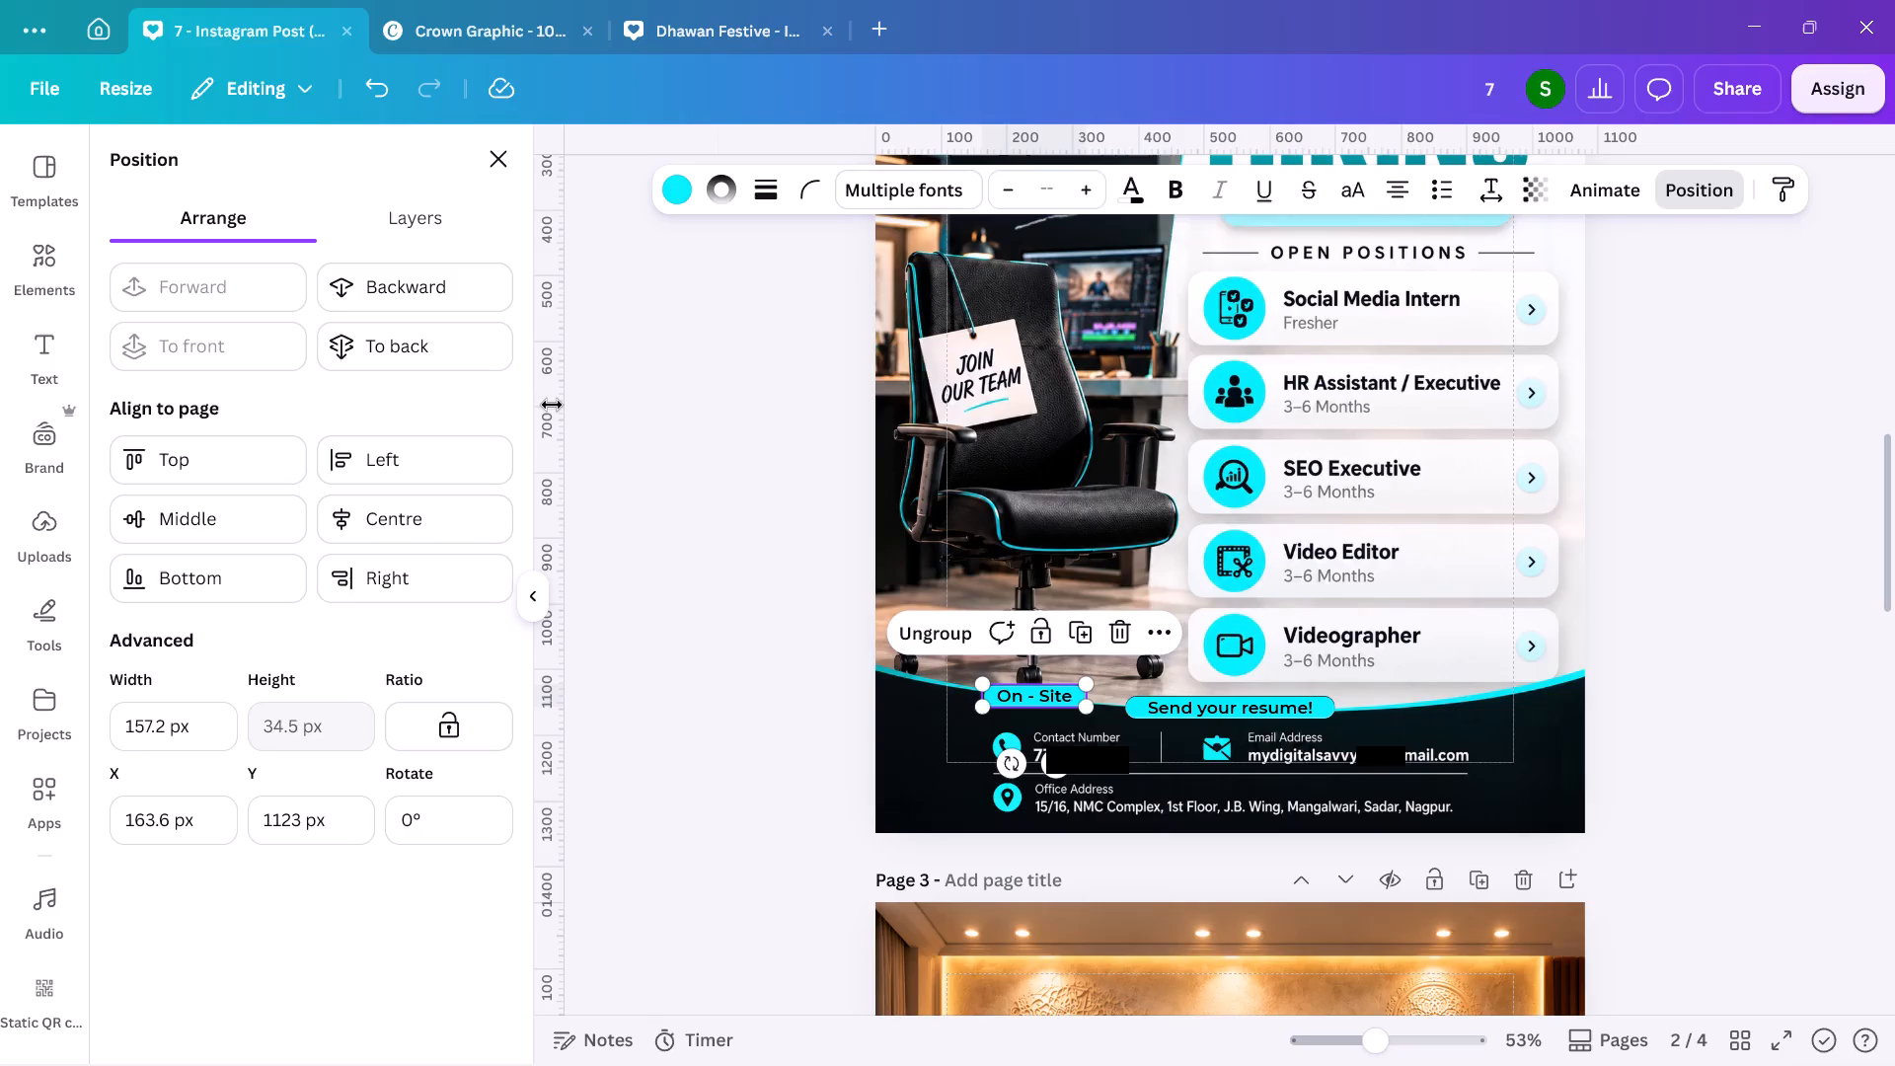
scroll(552, 405, "up", 1)
scroll(683, 488, "up", 1)
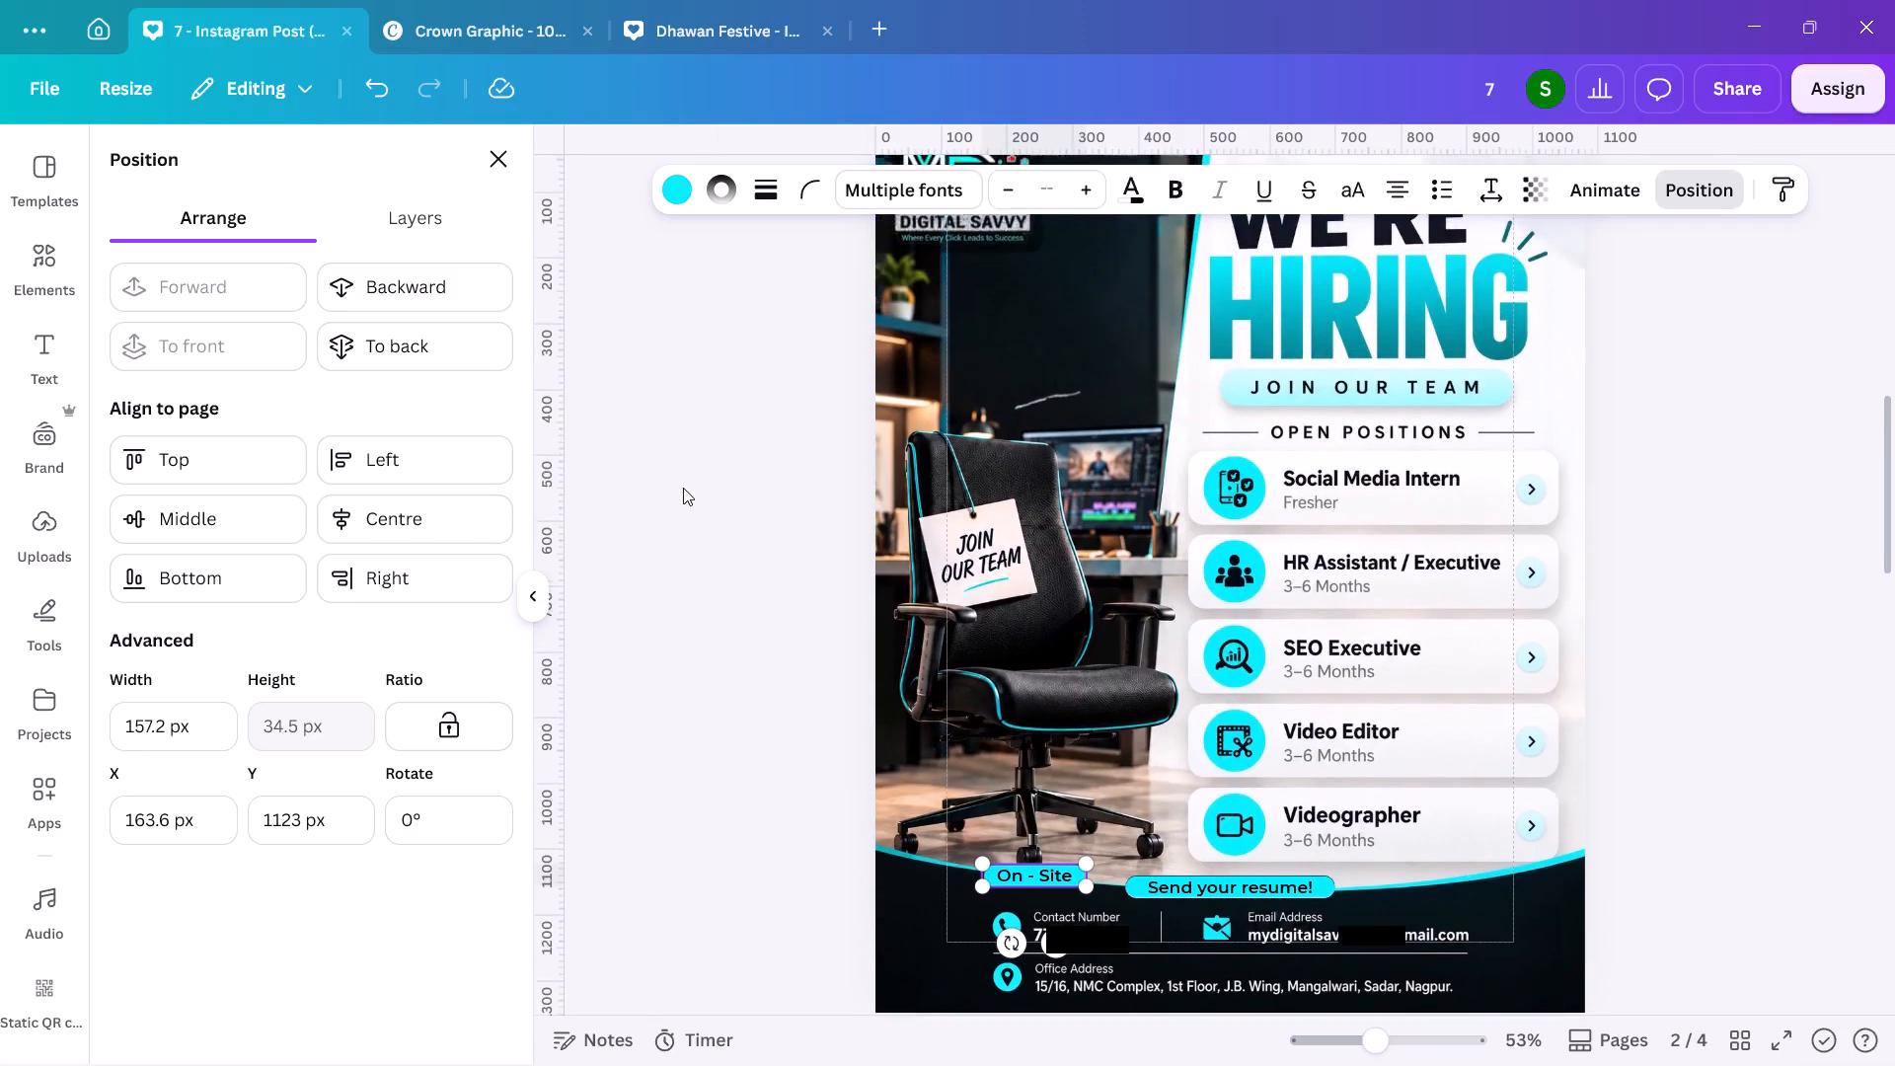
scroll(683, 488, "up", 3)
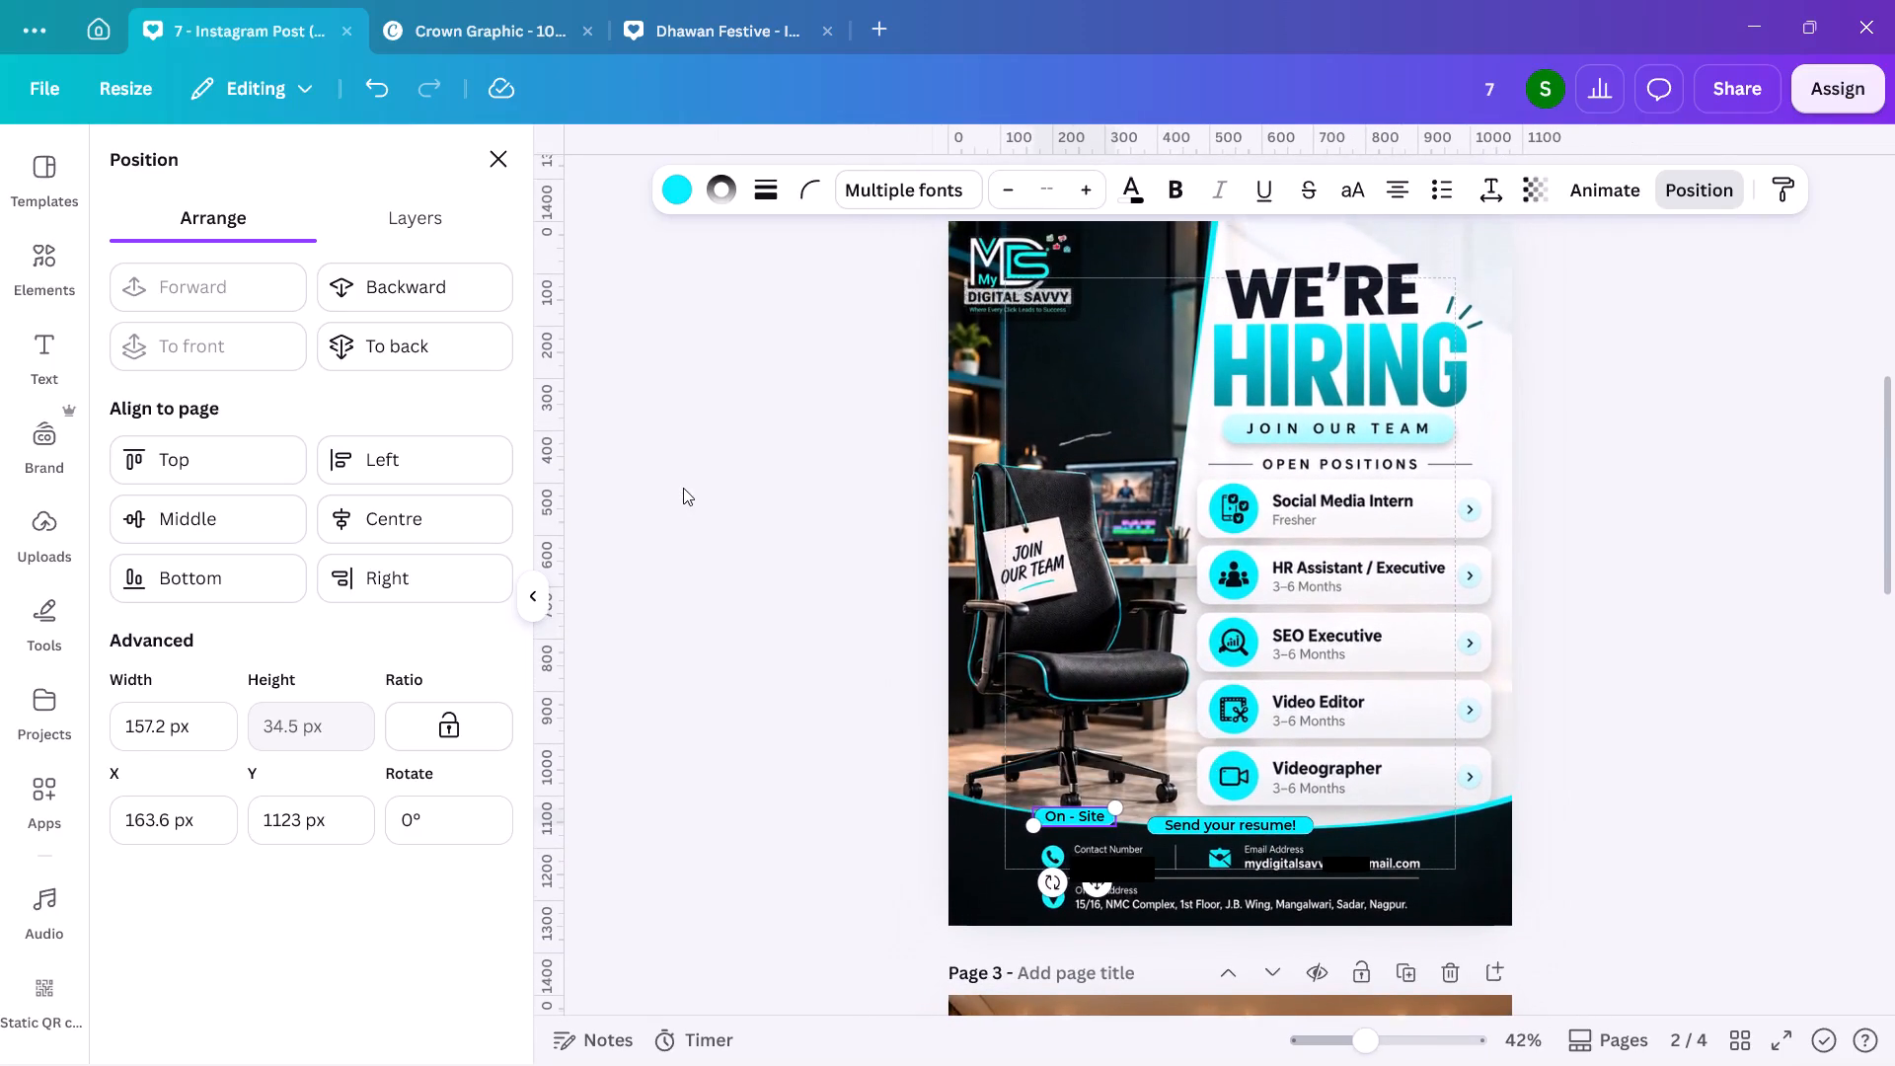
scroll(683, 488, "up", 1)
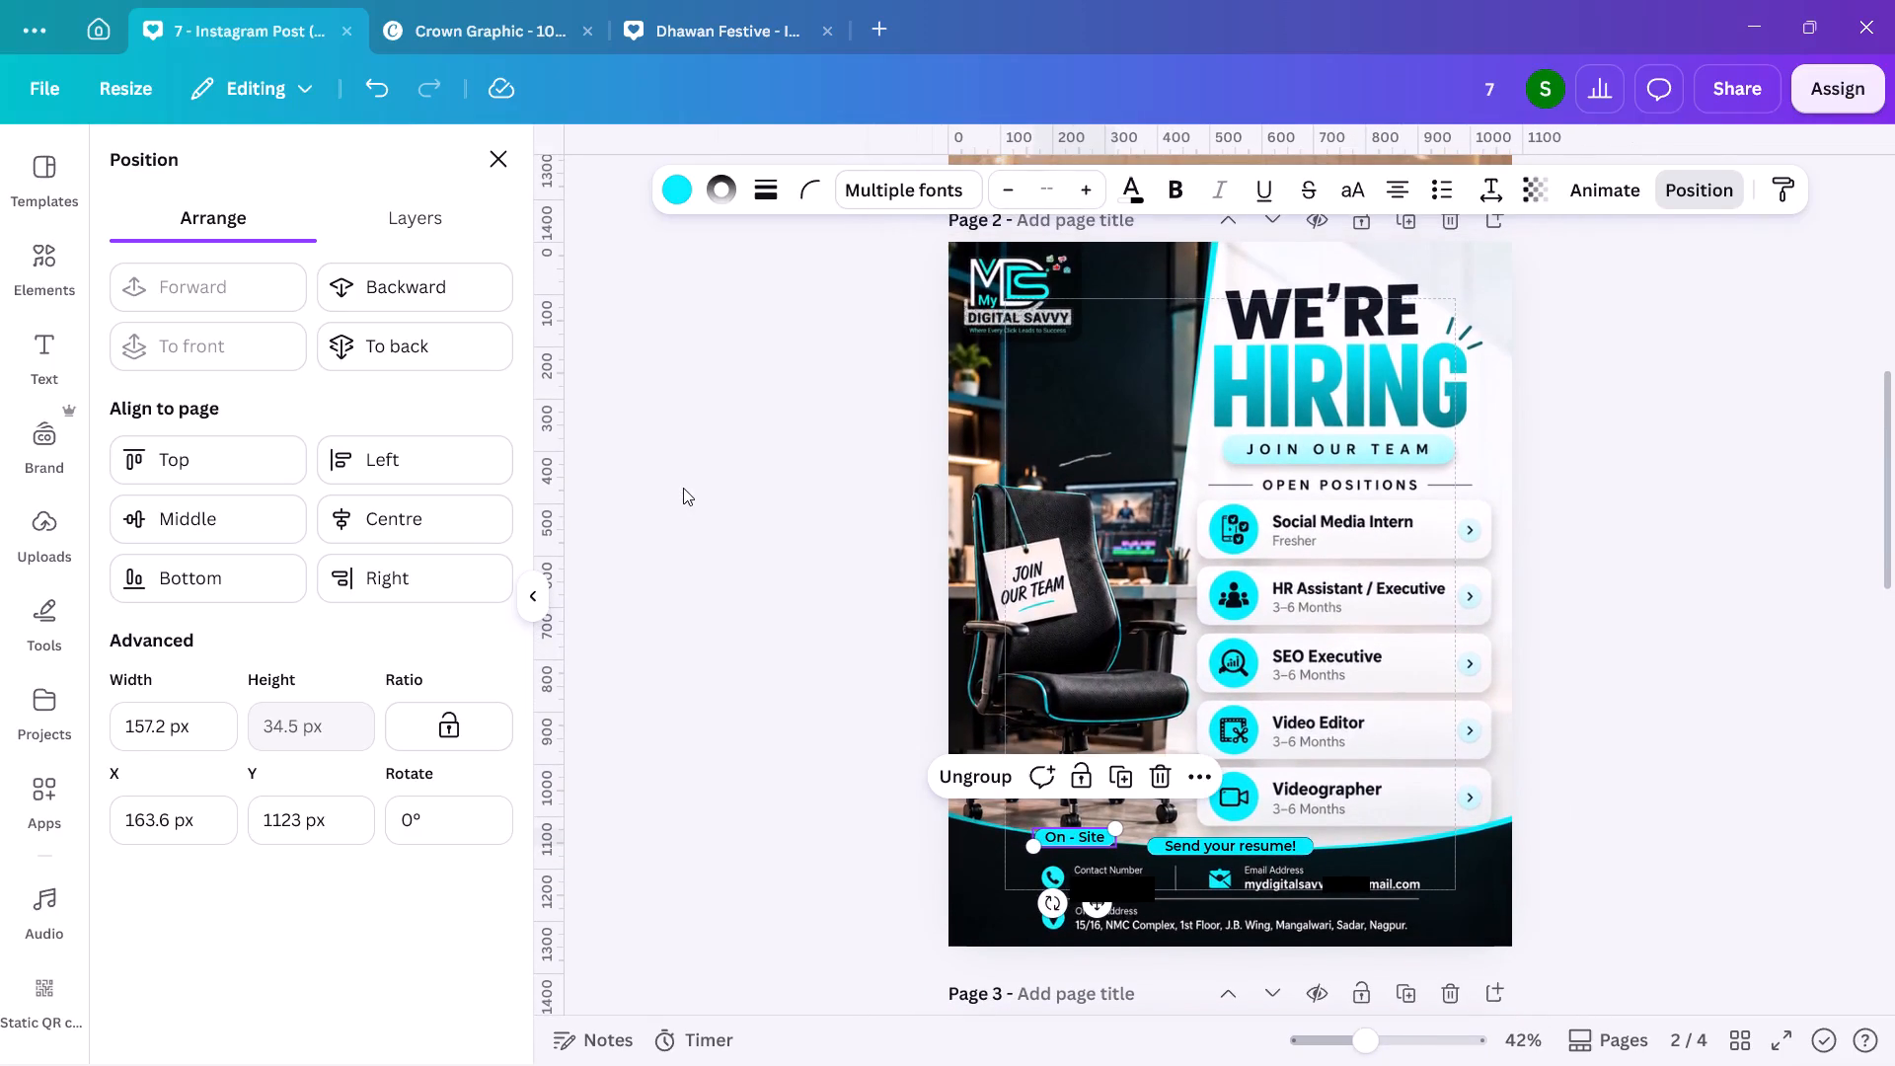
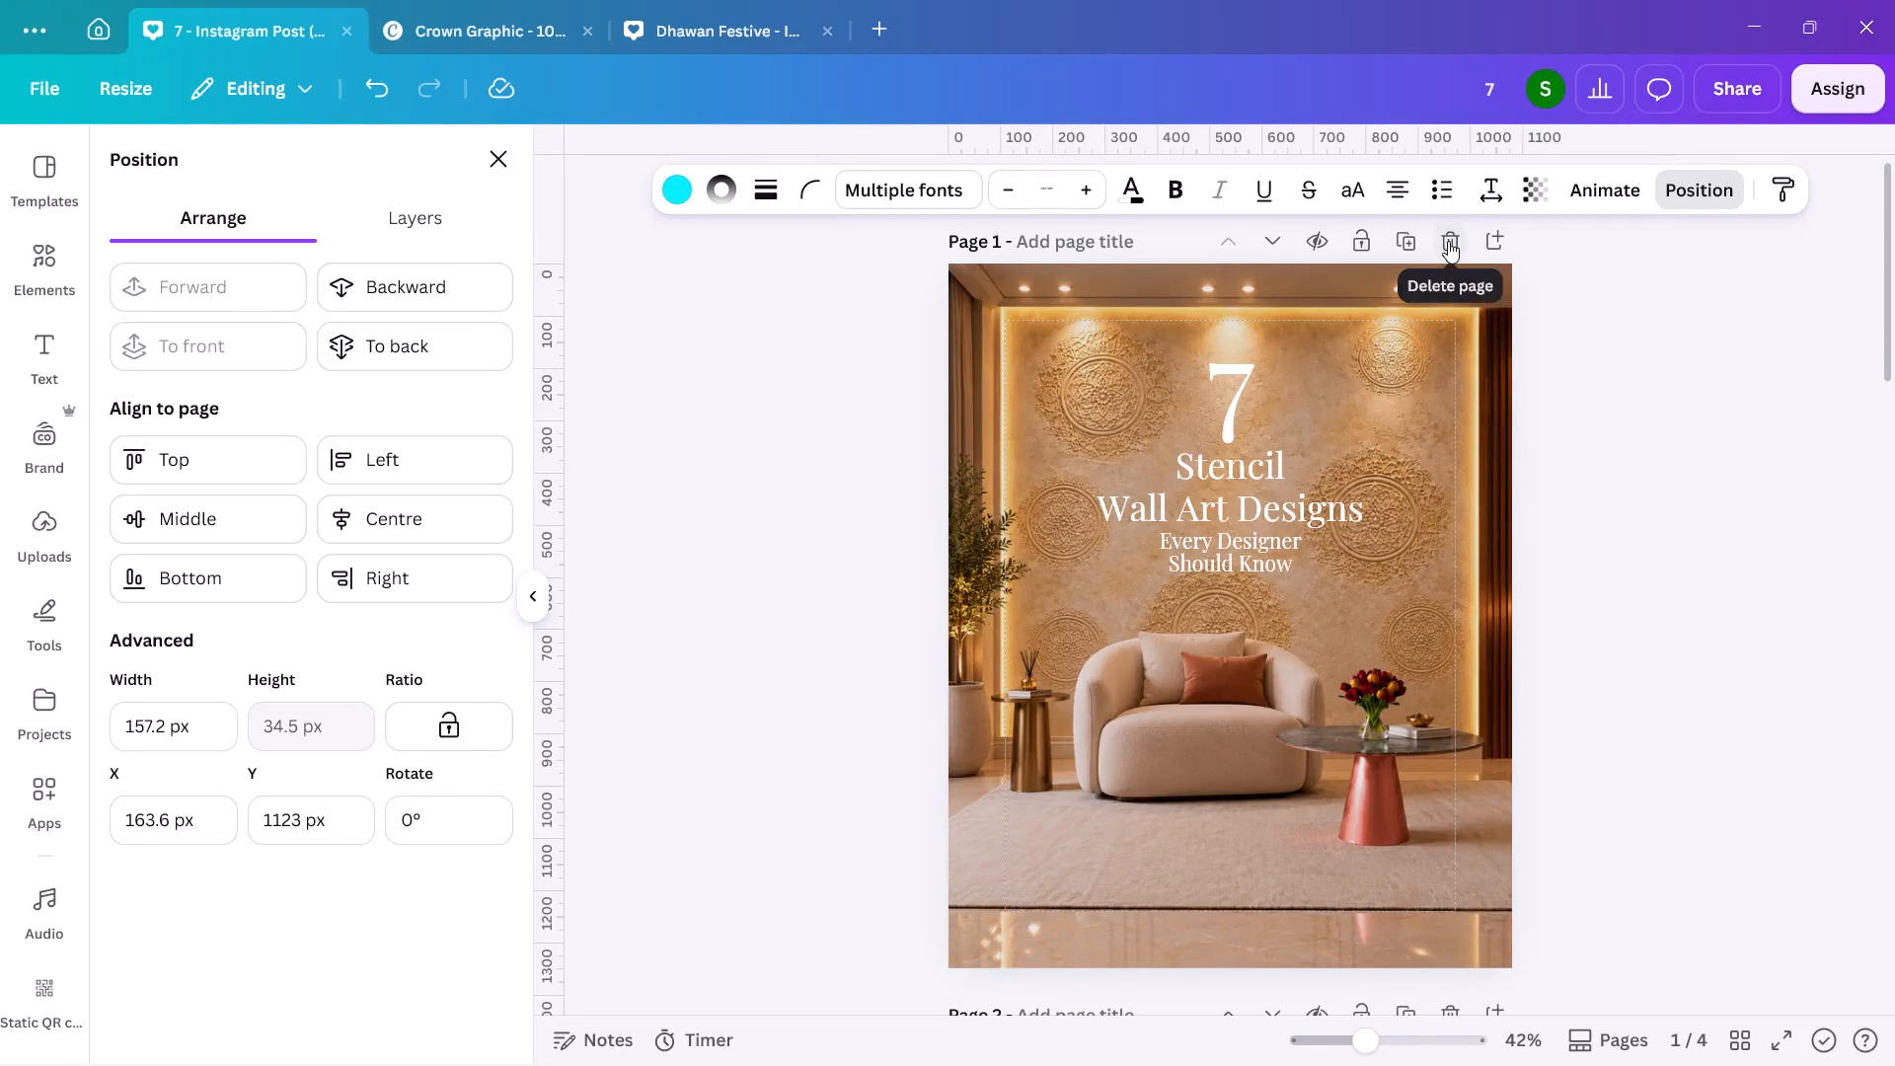
Delete the "7 Stencil Wall Art Designs" page from the design.
left_click(1448, 241)
scroll(1448, 241, "up", 6)
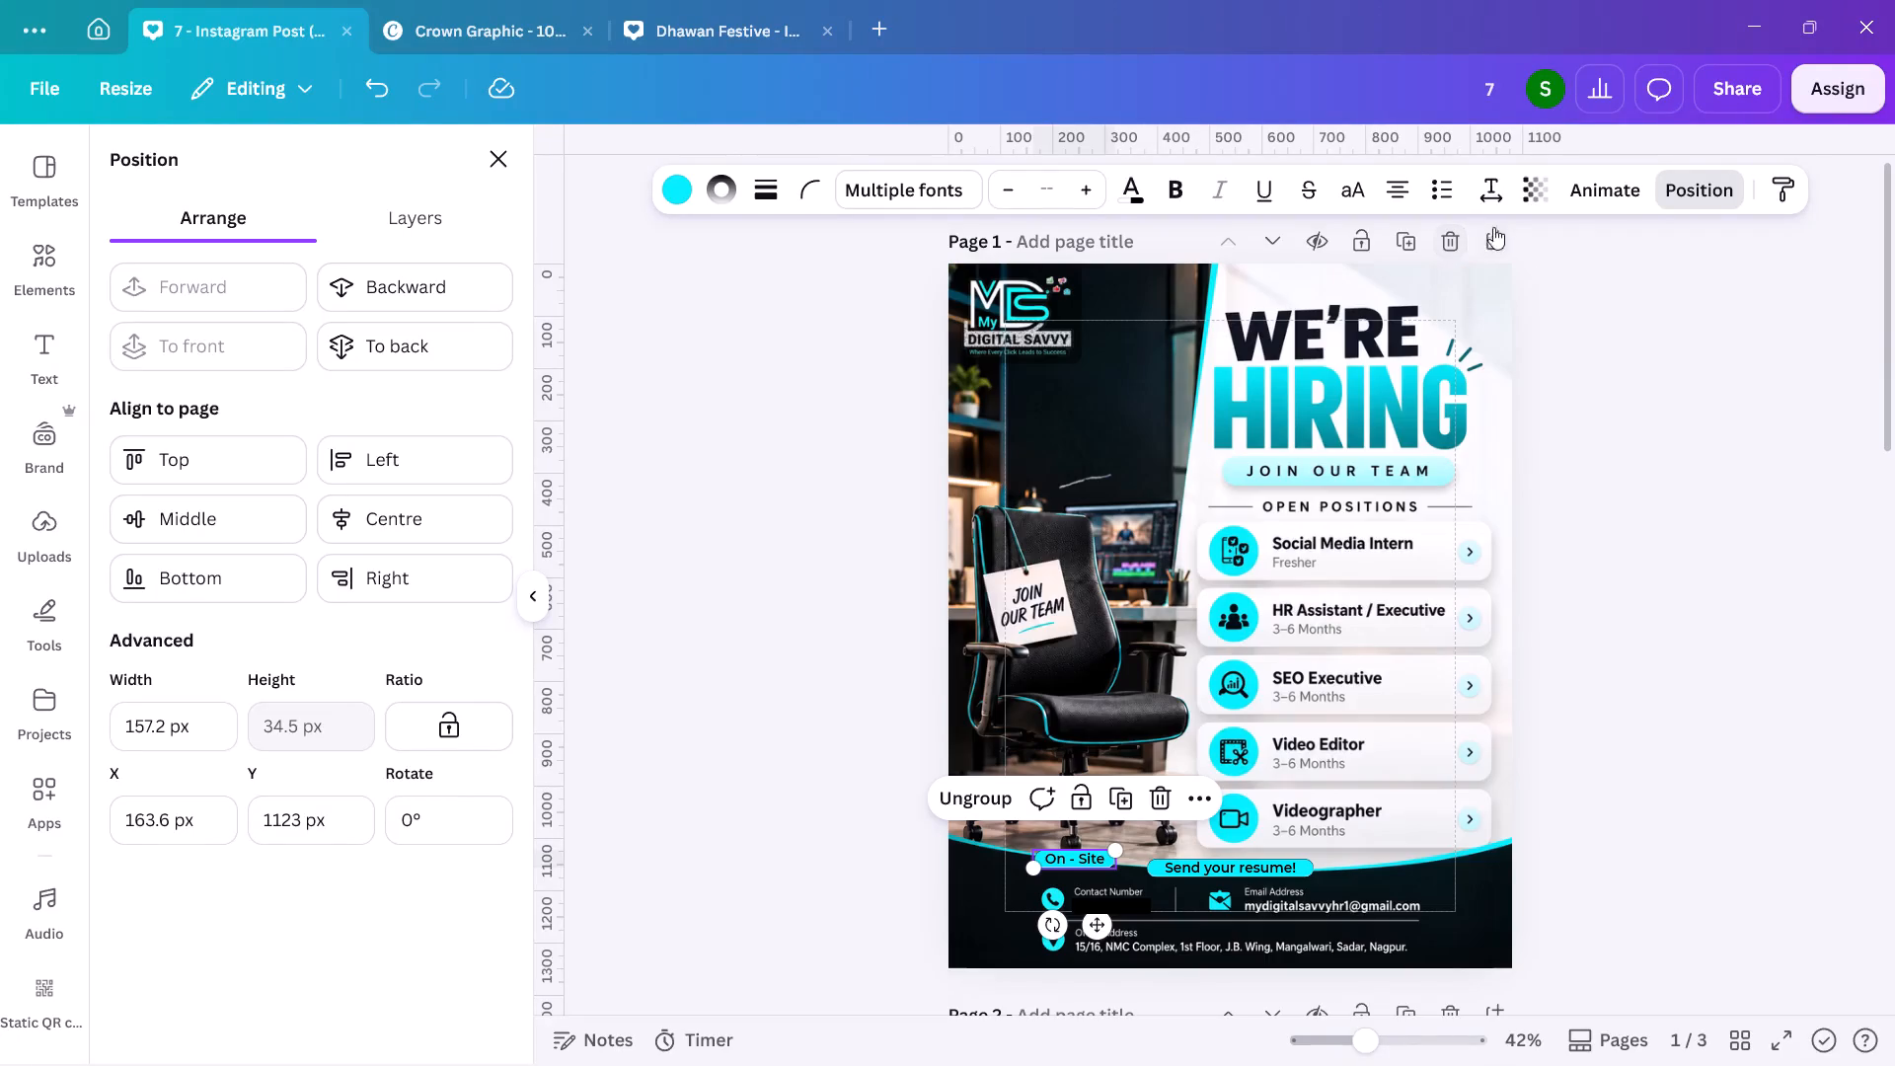
Add a blank page after the "We're Hiring" poster and paste the copied white-background hiring poster image onto it.
left_click(1505, 229)
left_click(1252, 747)
key("ctrl+v")
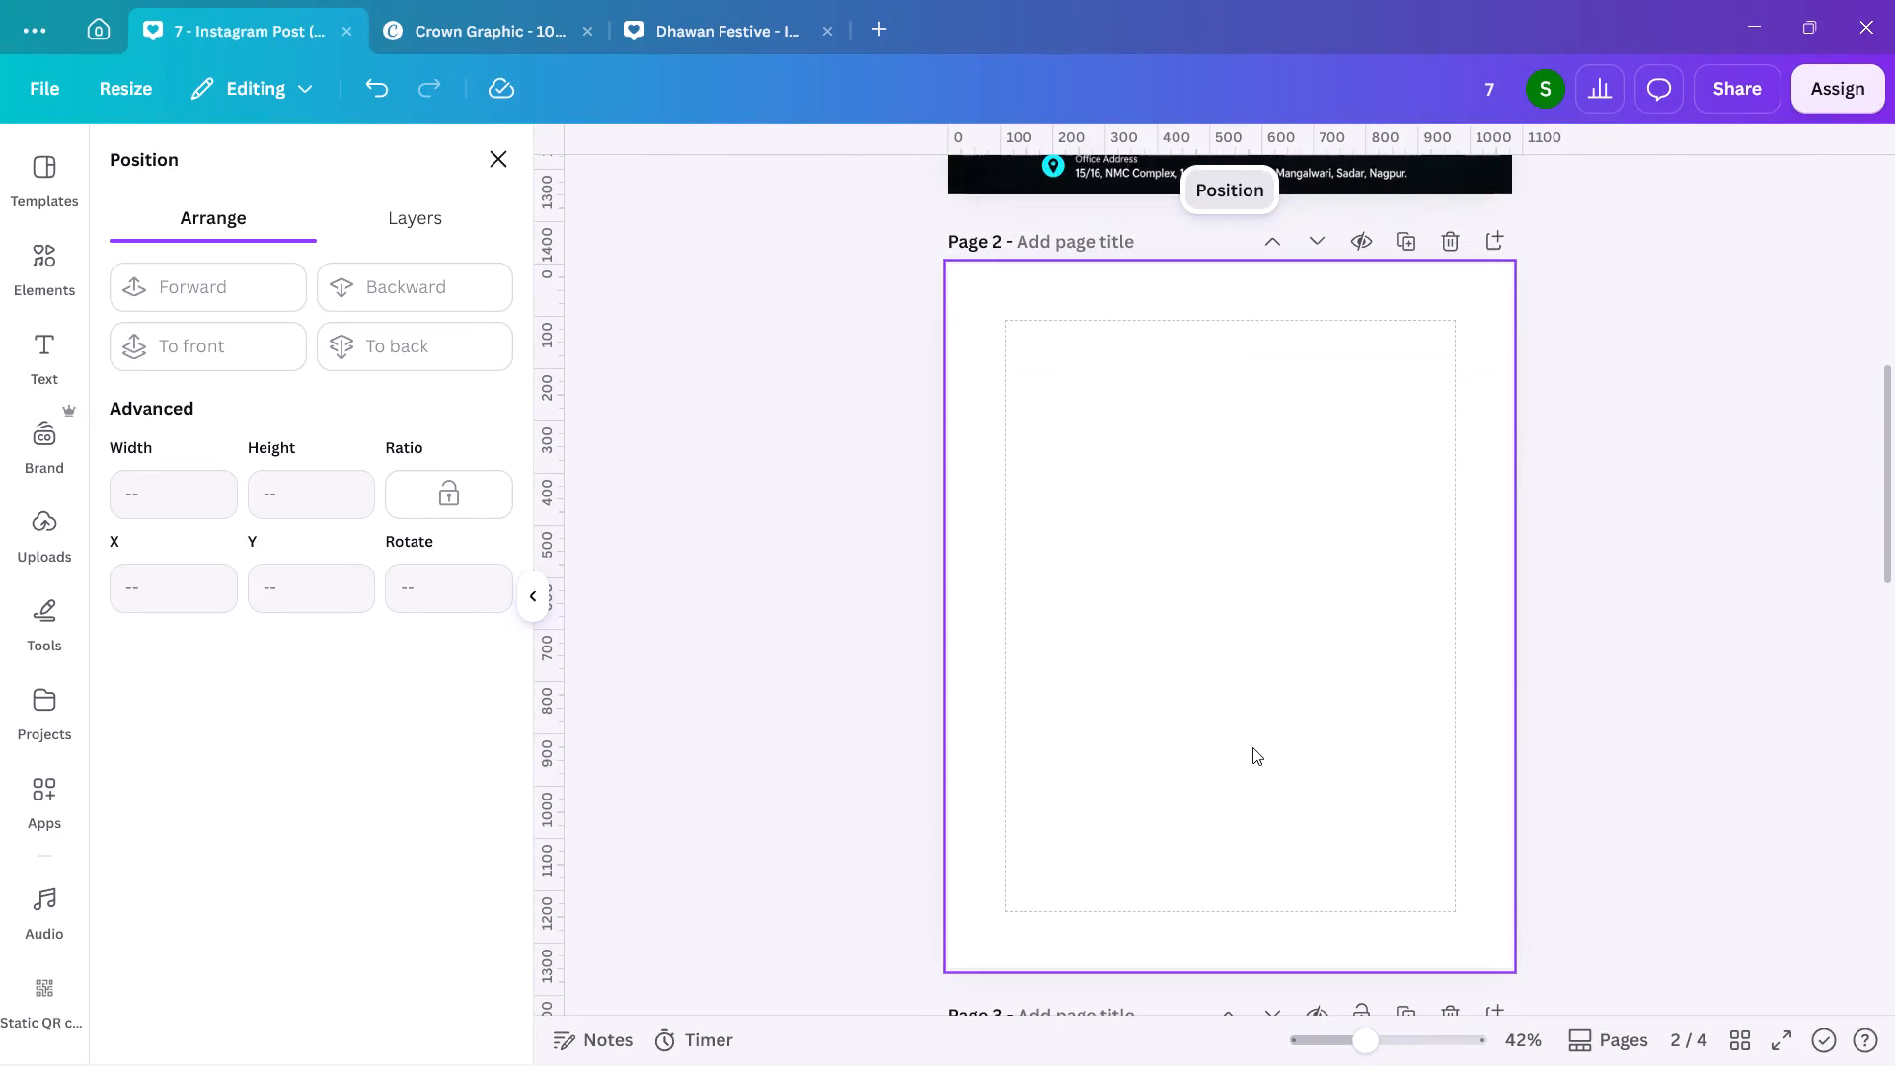
Snap the pasted poster image to the page's upper-left corner at X 0, Y 0 and enlarge it to 1080 px wide.
left_click_drag(1185, 653, 1086, 539)
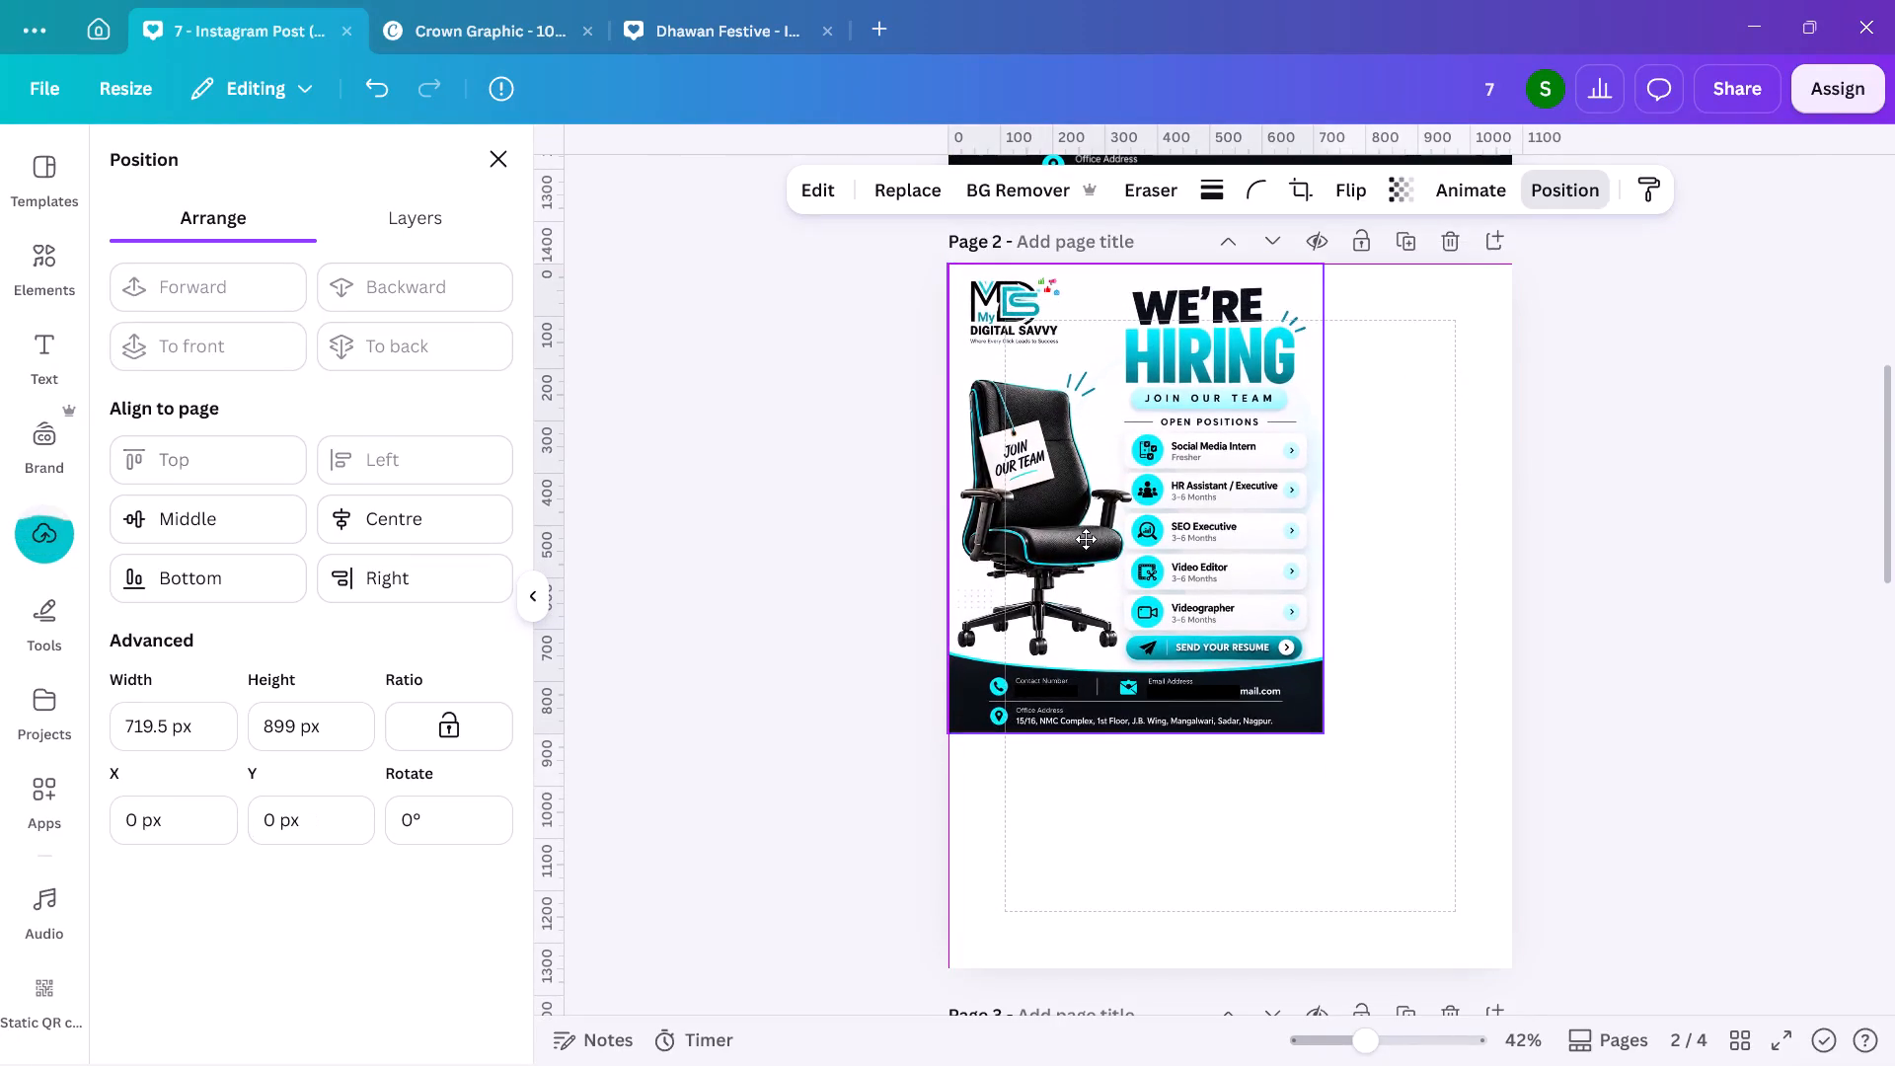
left_click_drag(1086, 539, 1086, 537)
left_click_drag(1324, 735, 1454, 854)
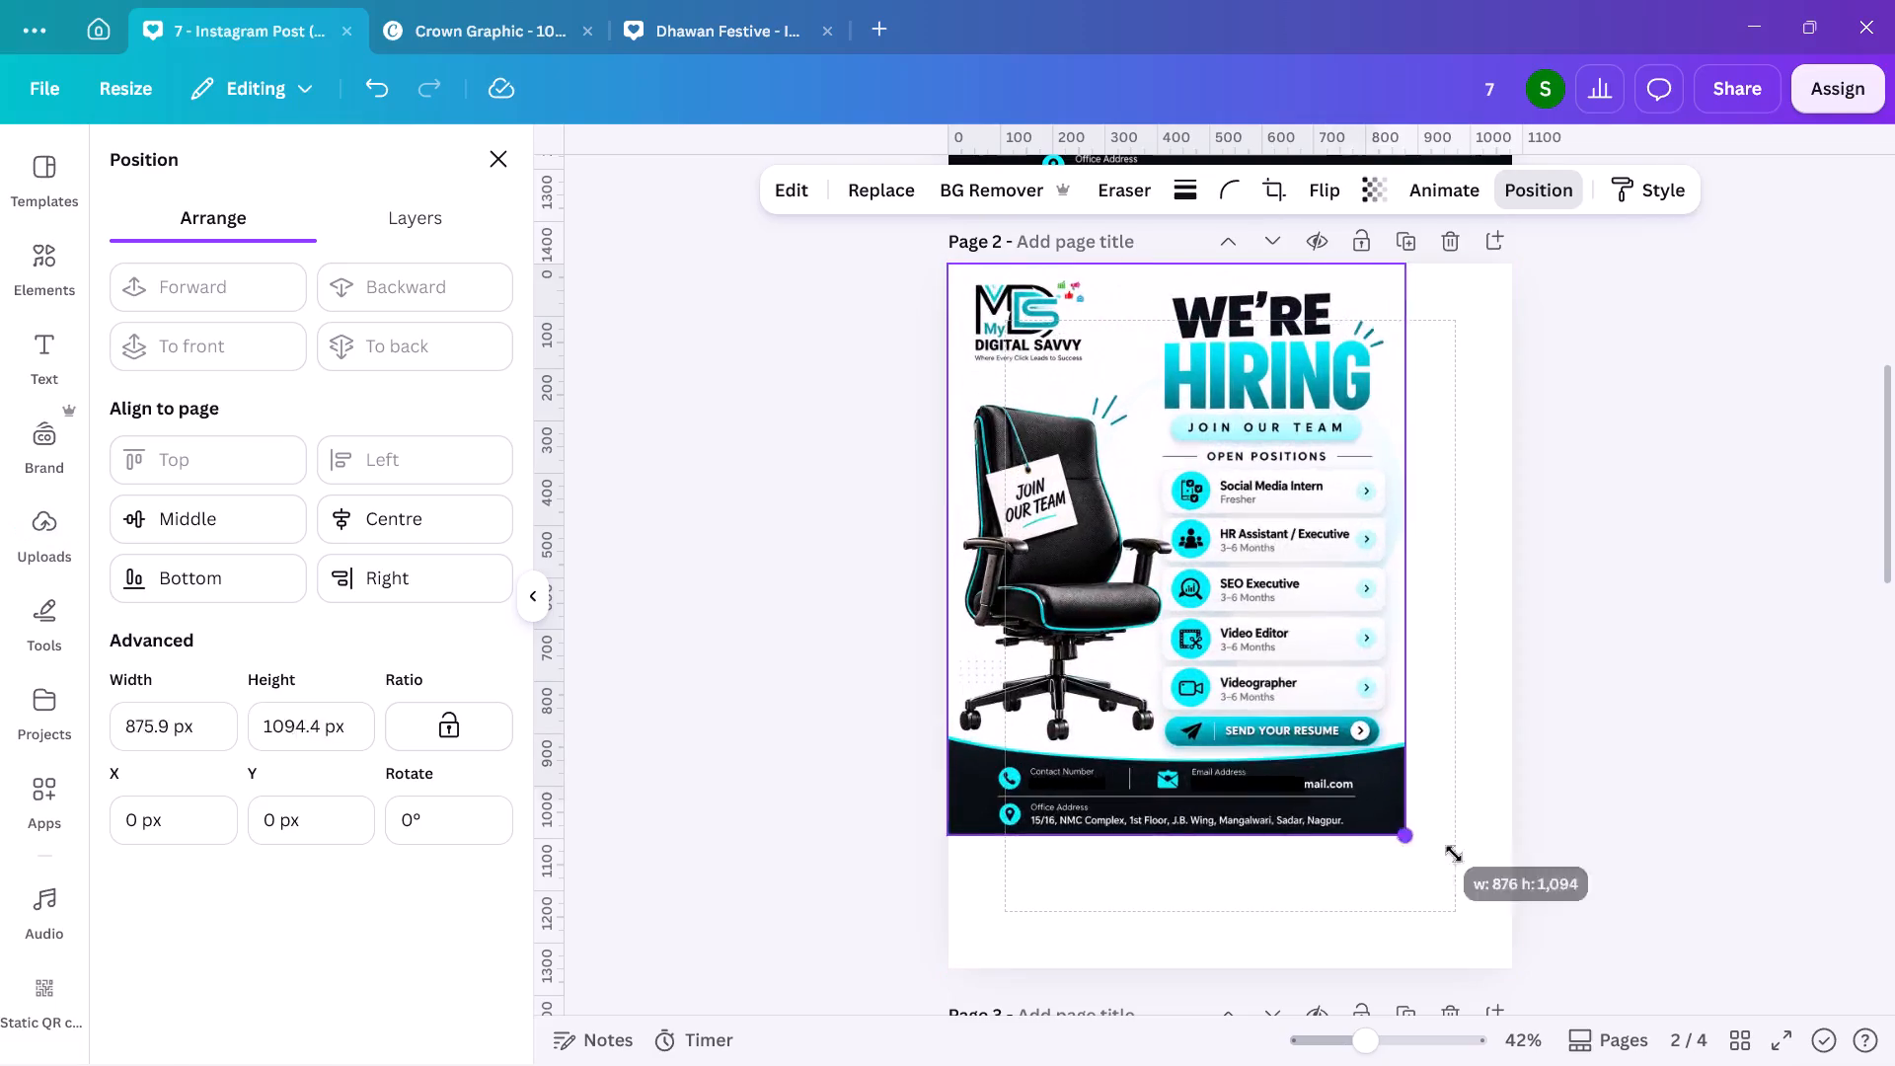
left_click_drag(1454, 854, 1546, 943)
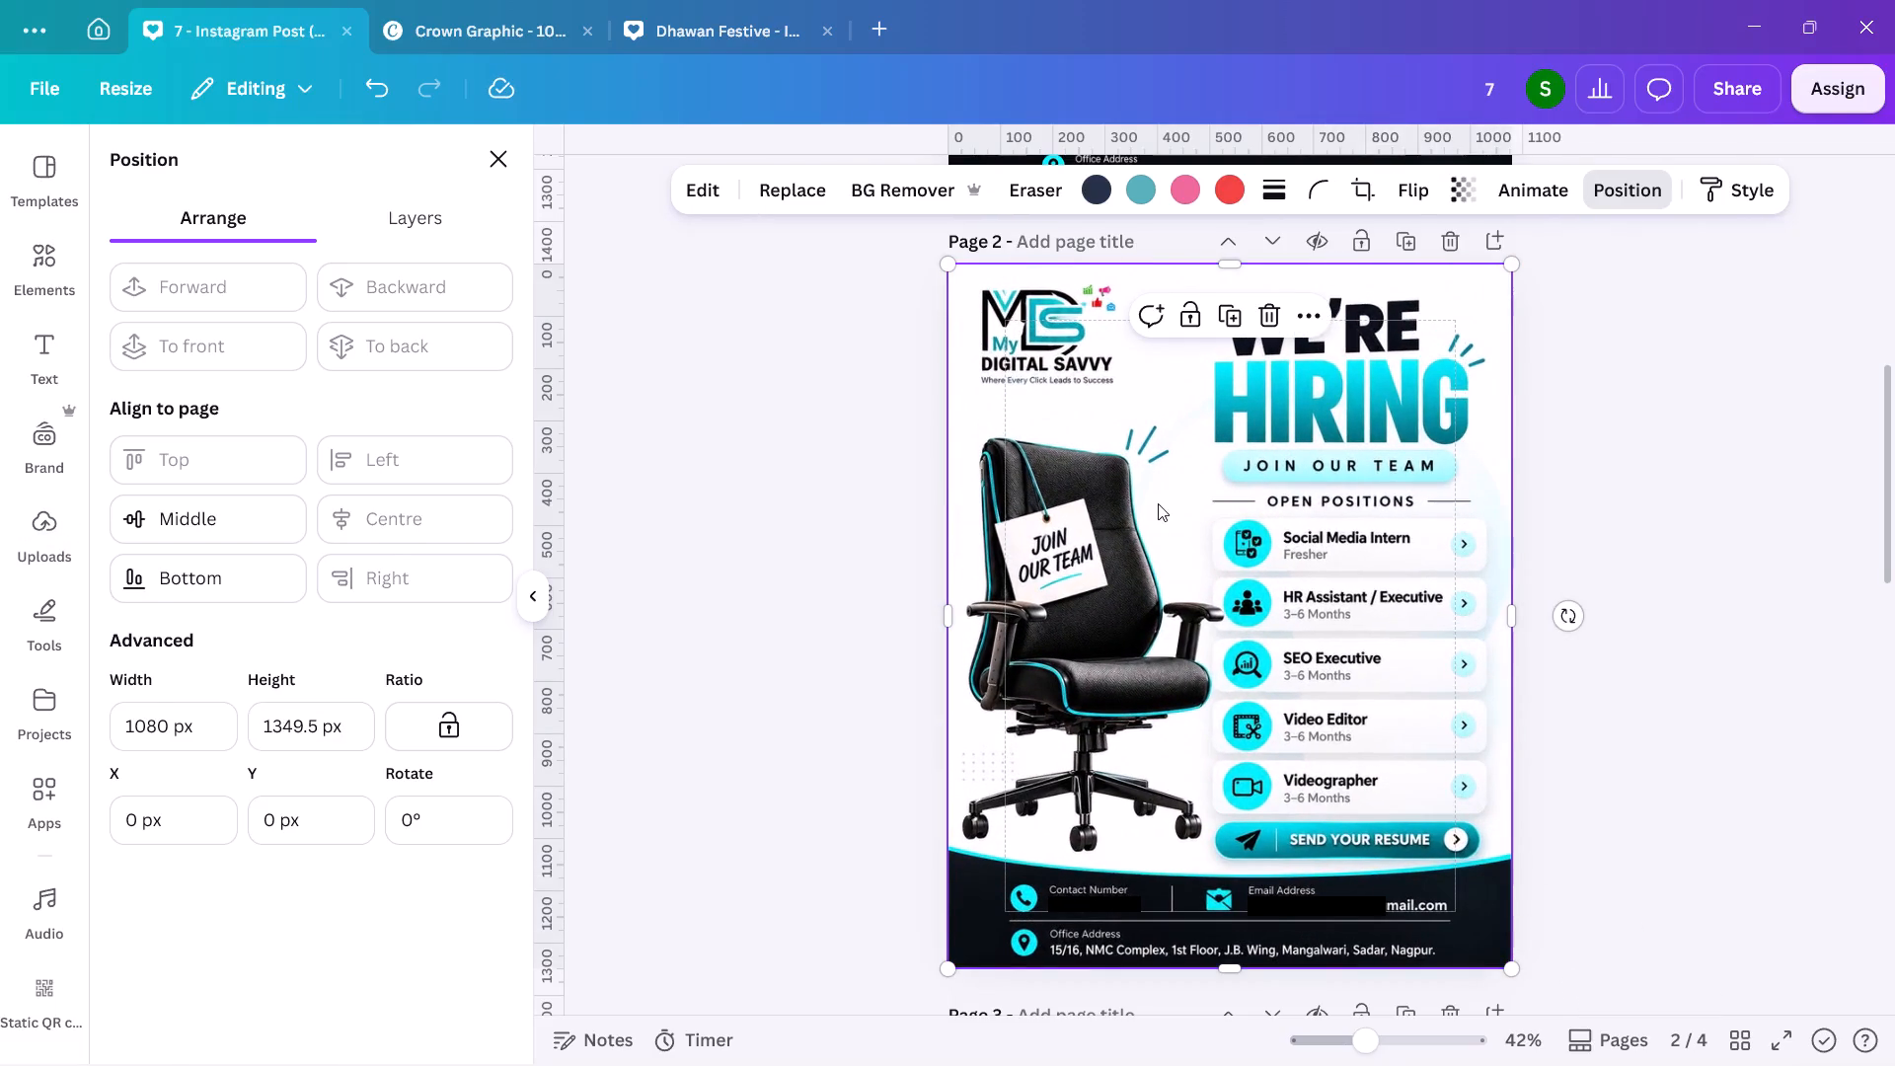
Erase the My Digital Savvy logo and tagline from the page 2 poster image with Magic Eraser, brush size 40.
left_click(1158, 503)
left_click(1050, 353)
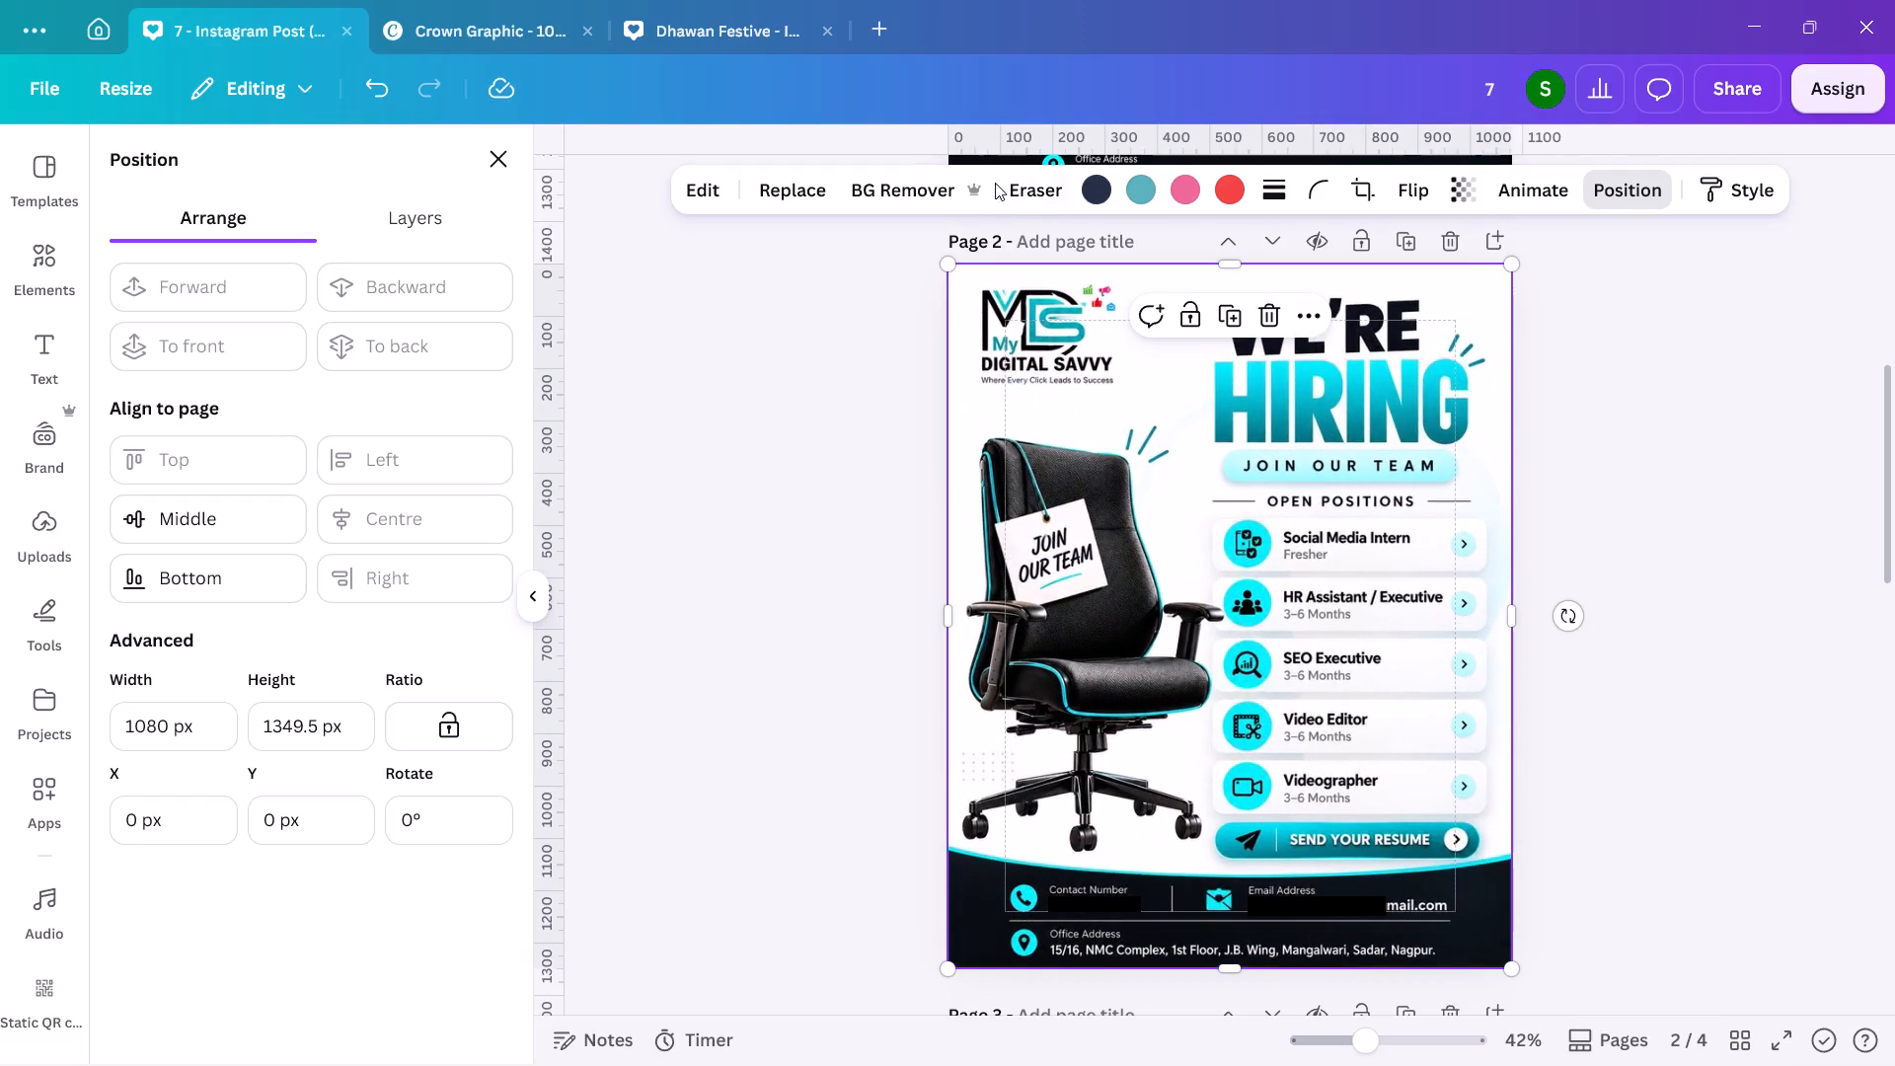
left_click(1012, 184)
left_click(995, 243)
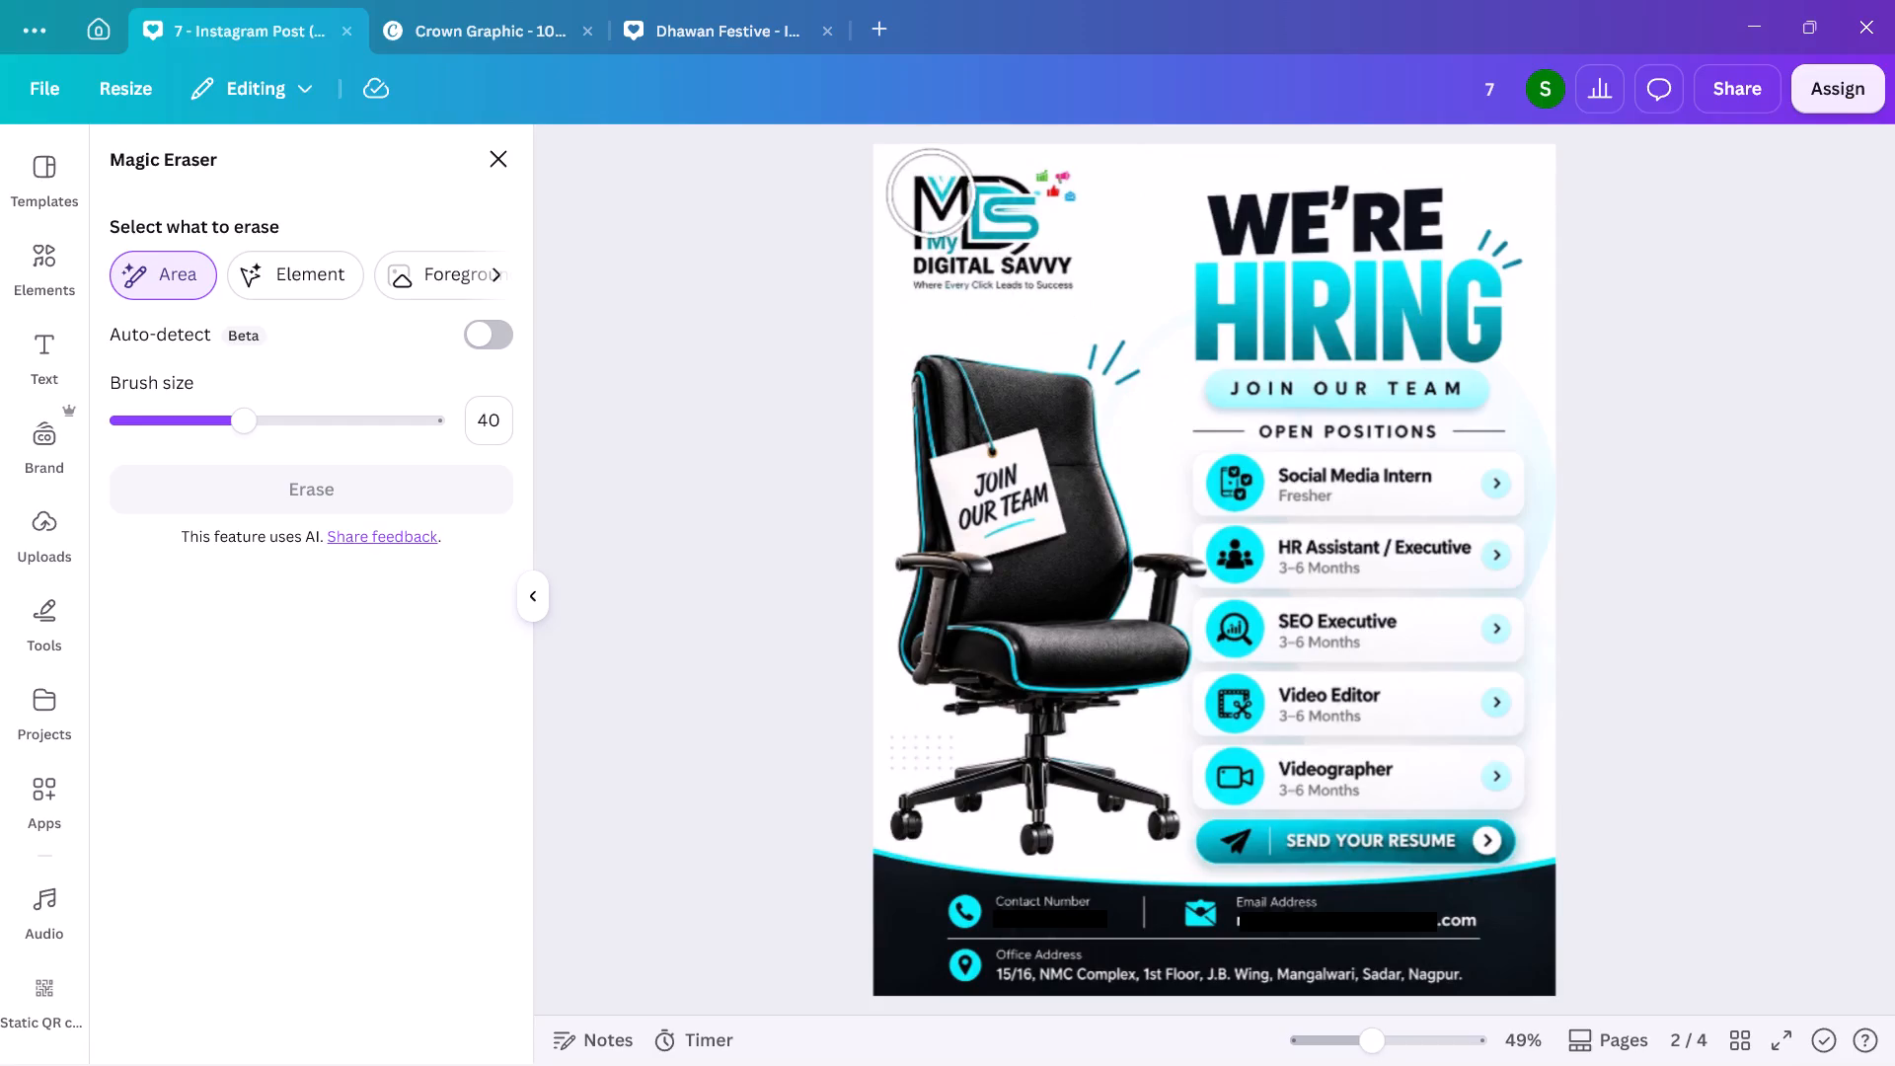
left_click_drag(932, 194, 988, 252)
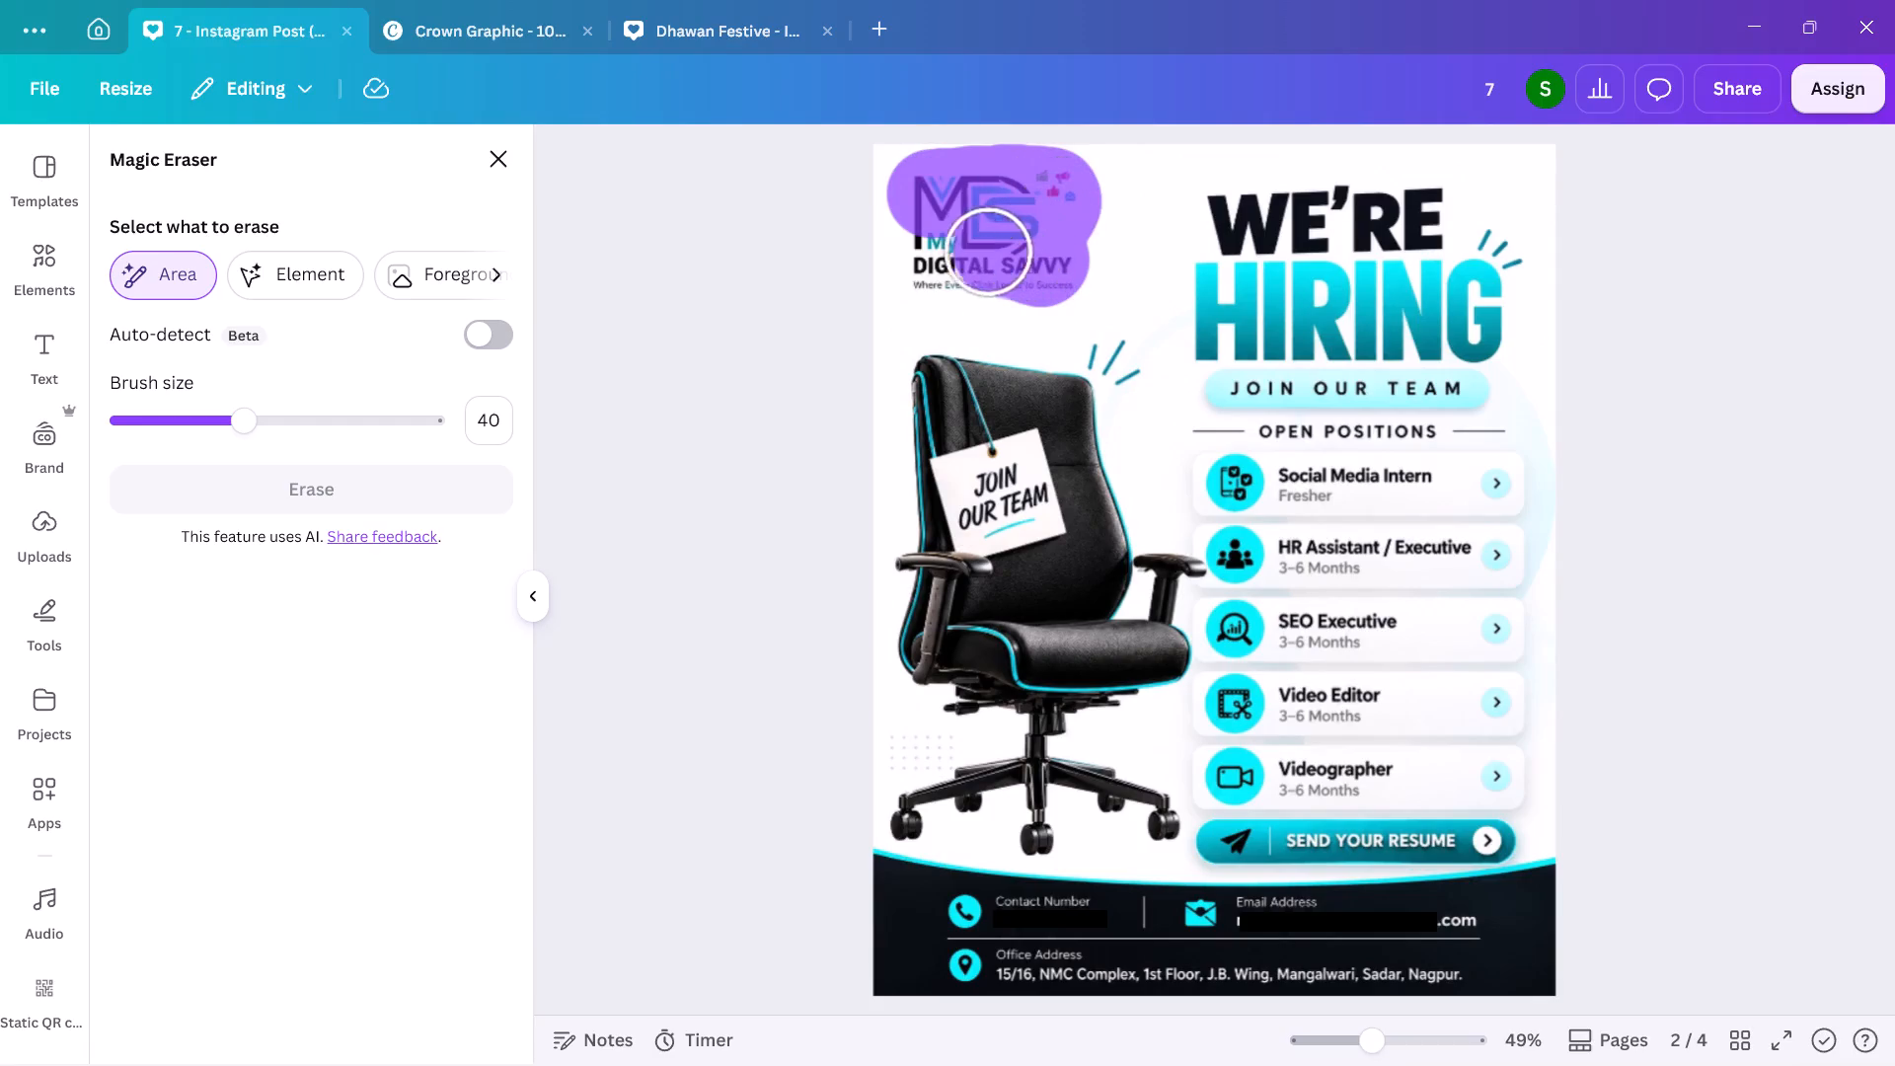
left_click_drag(988, 252, 947, 251)
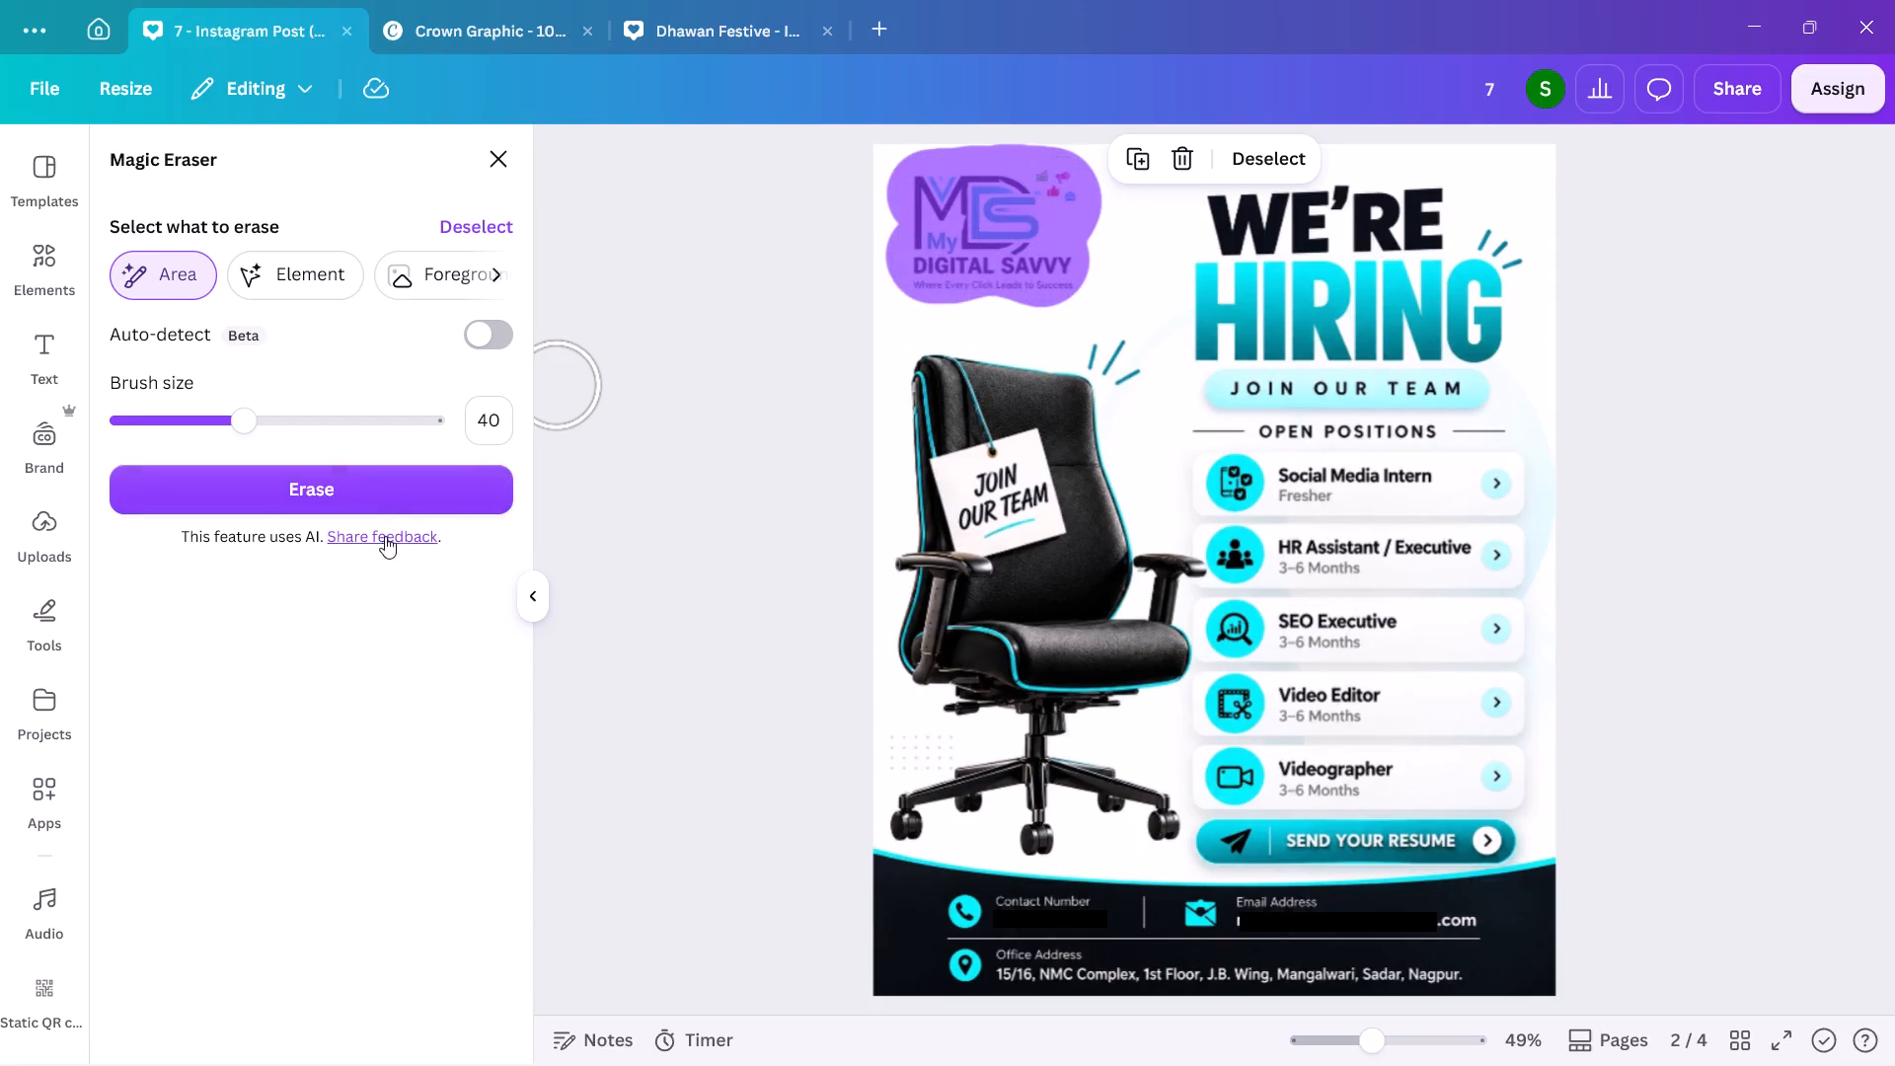
left_click(387, 495)
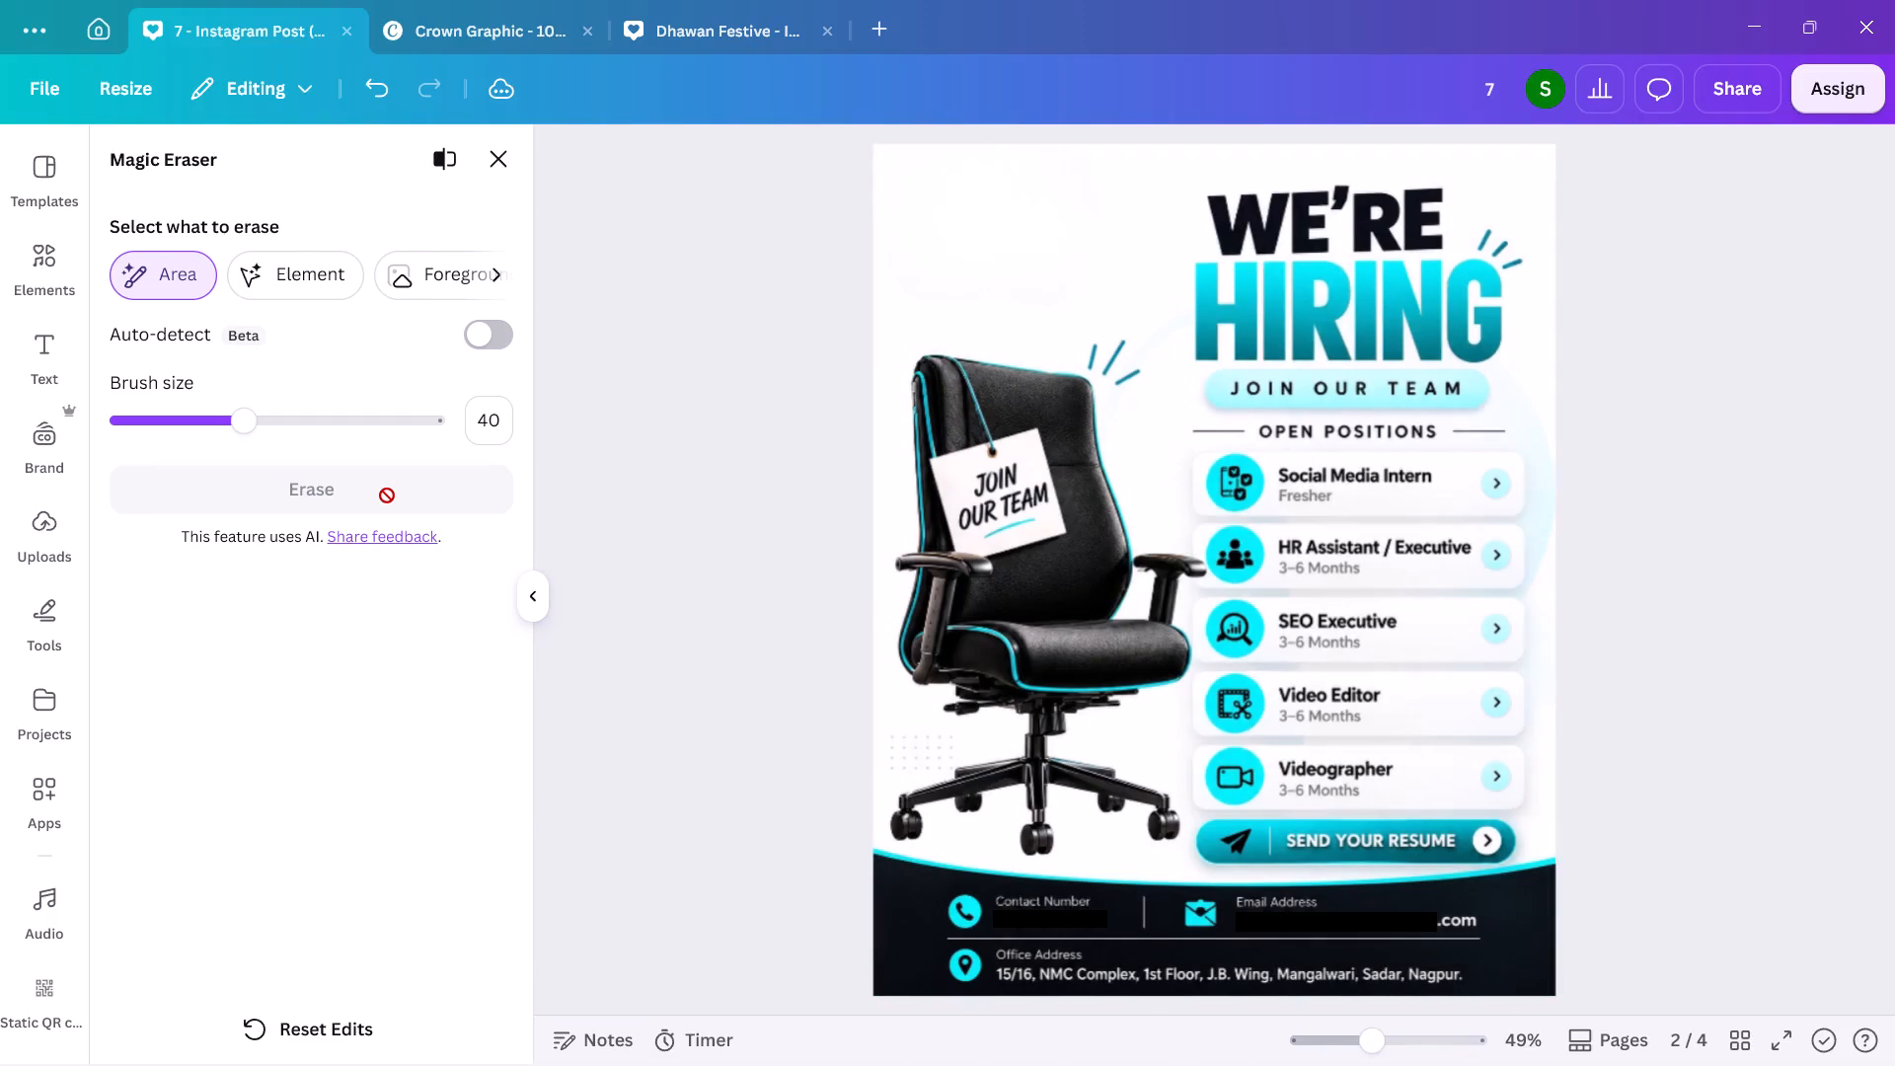
left_click(500, 157)
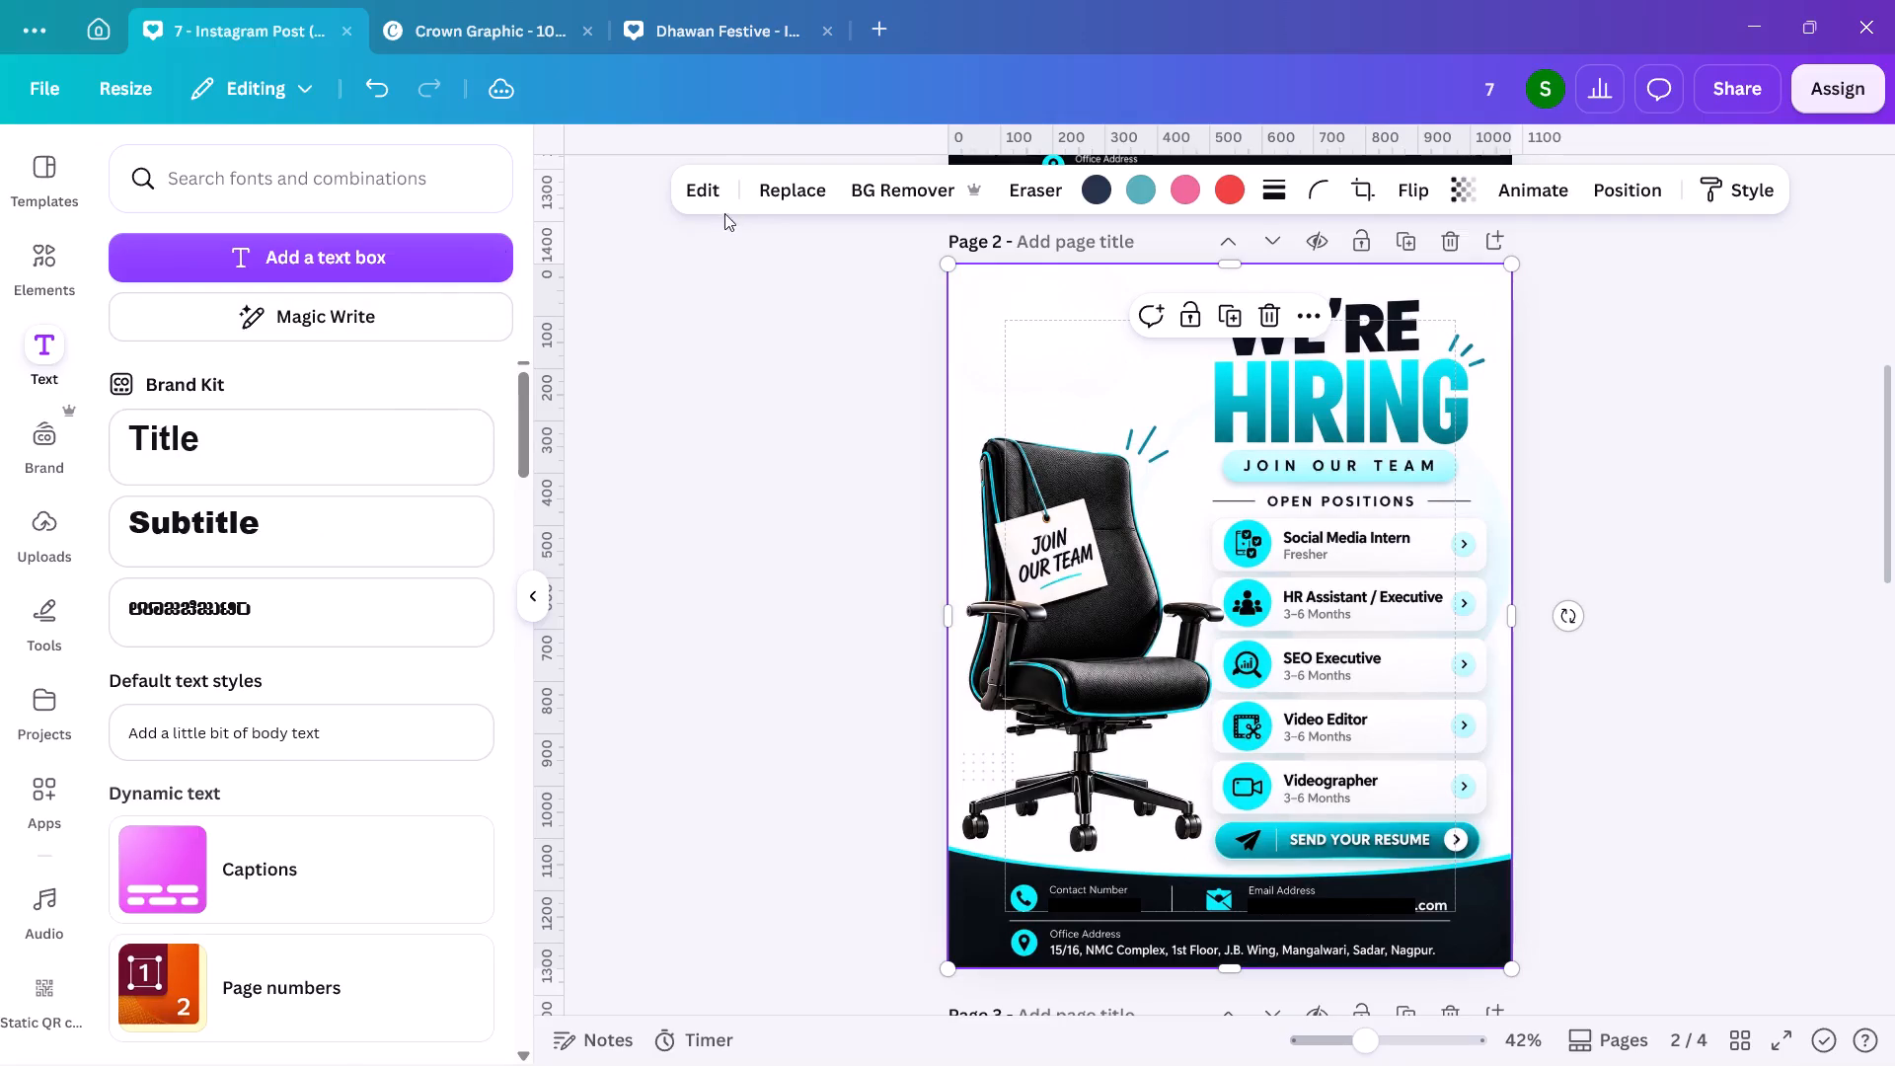
Separate the office chair with its "Join Our Team" note from the poster image using Magic Grab.
left_click(706, 203)
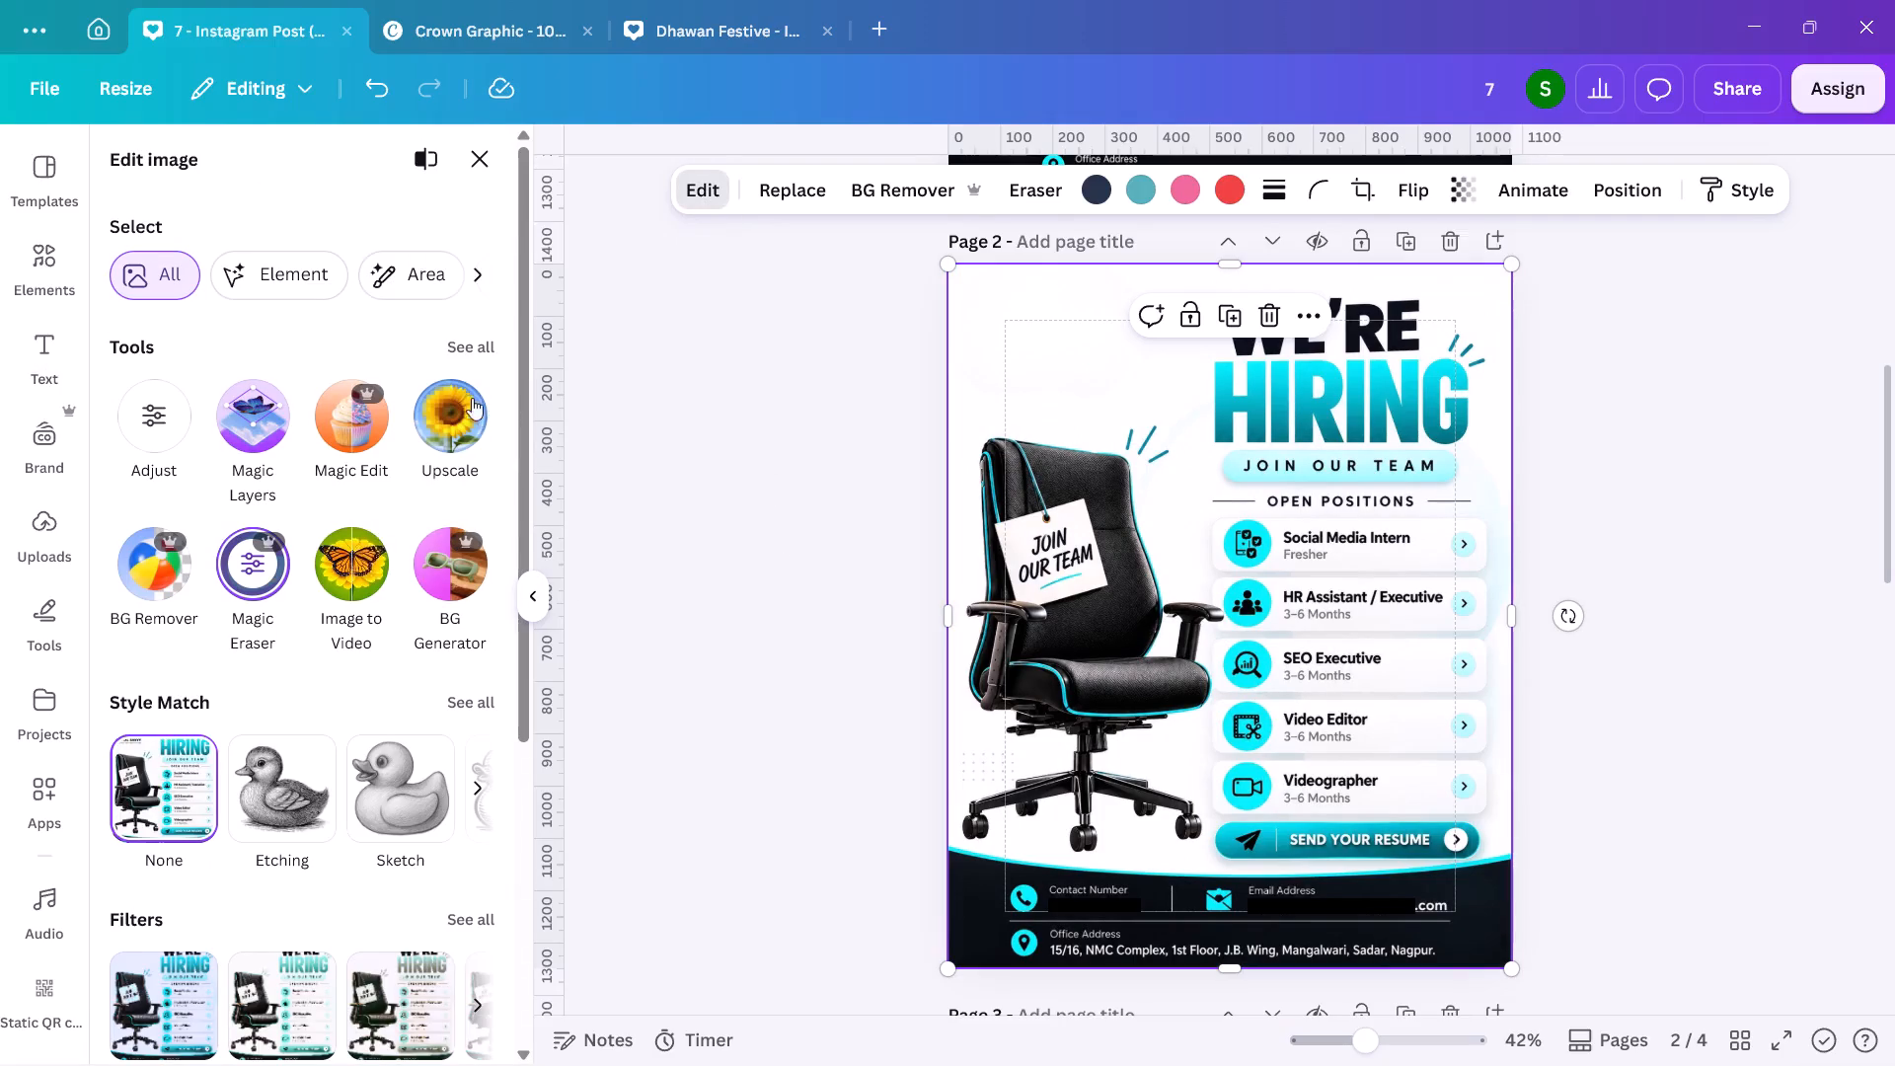
left_click(452, 354)
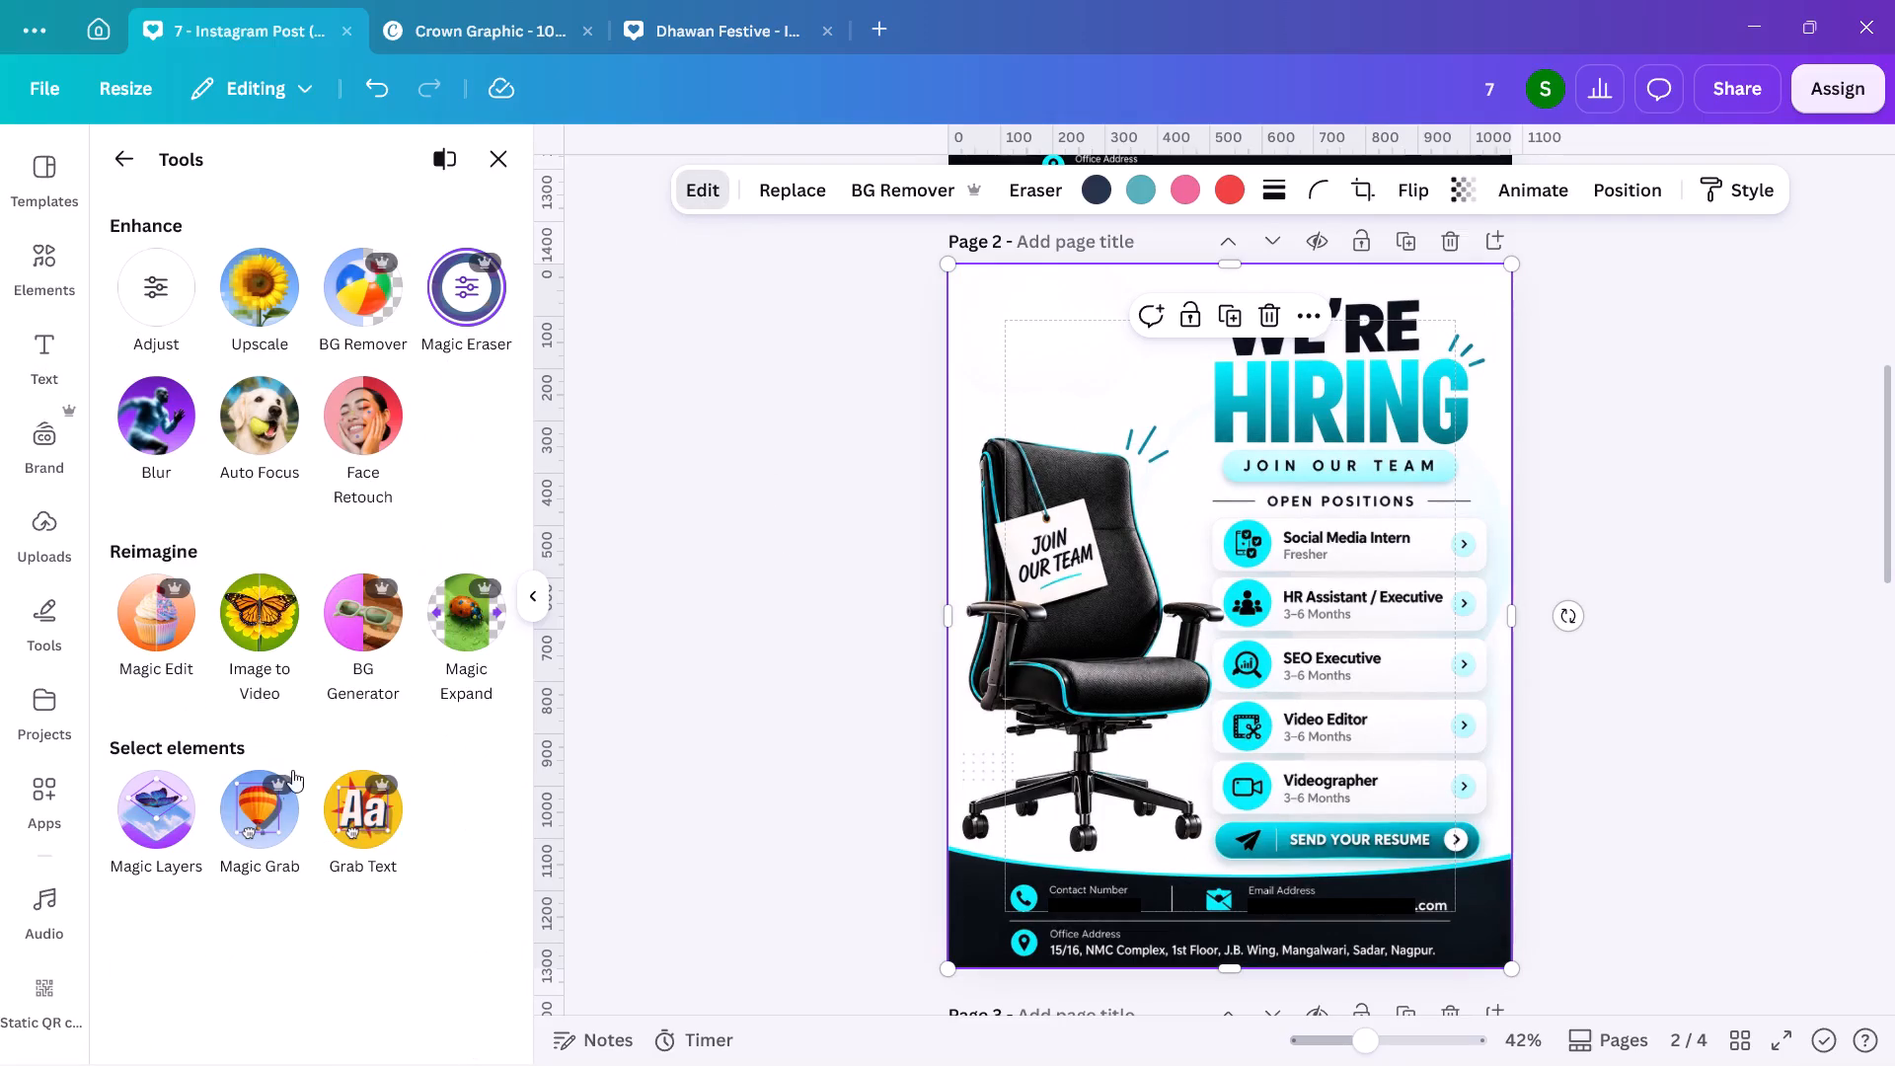
left_click(287, 806)
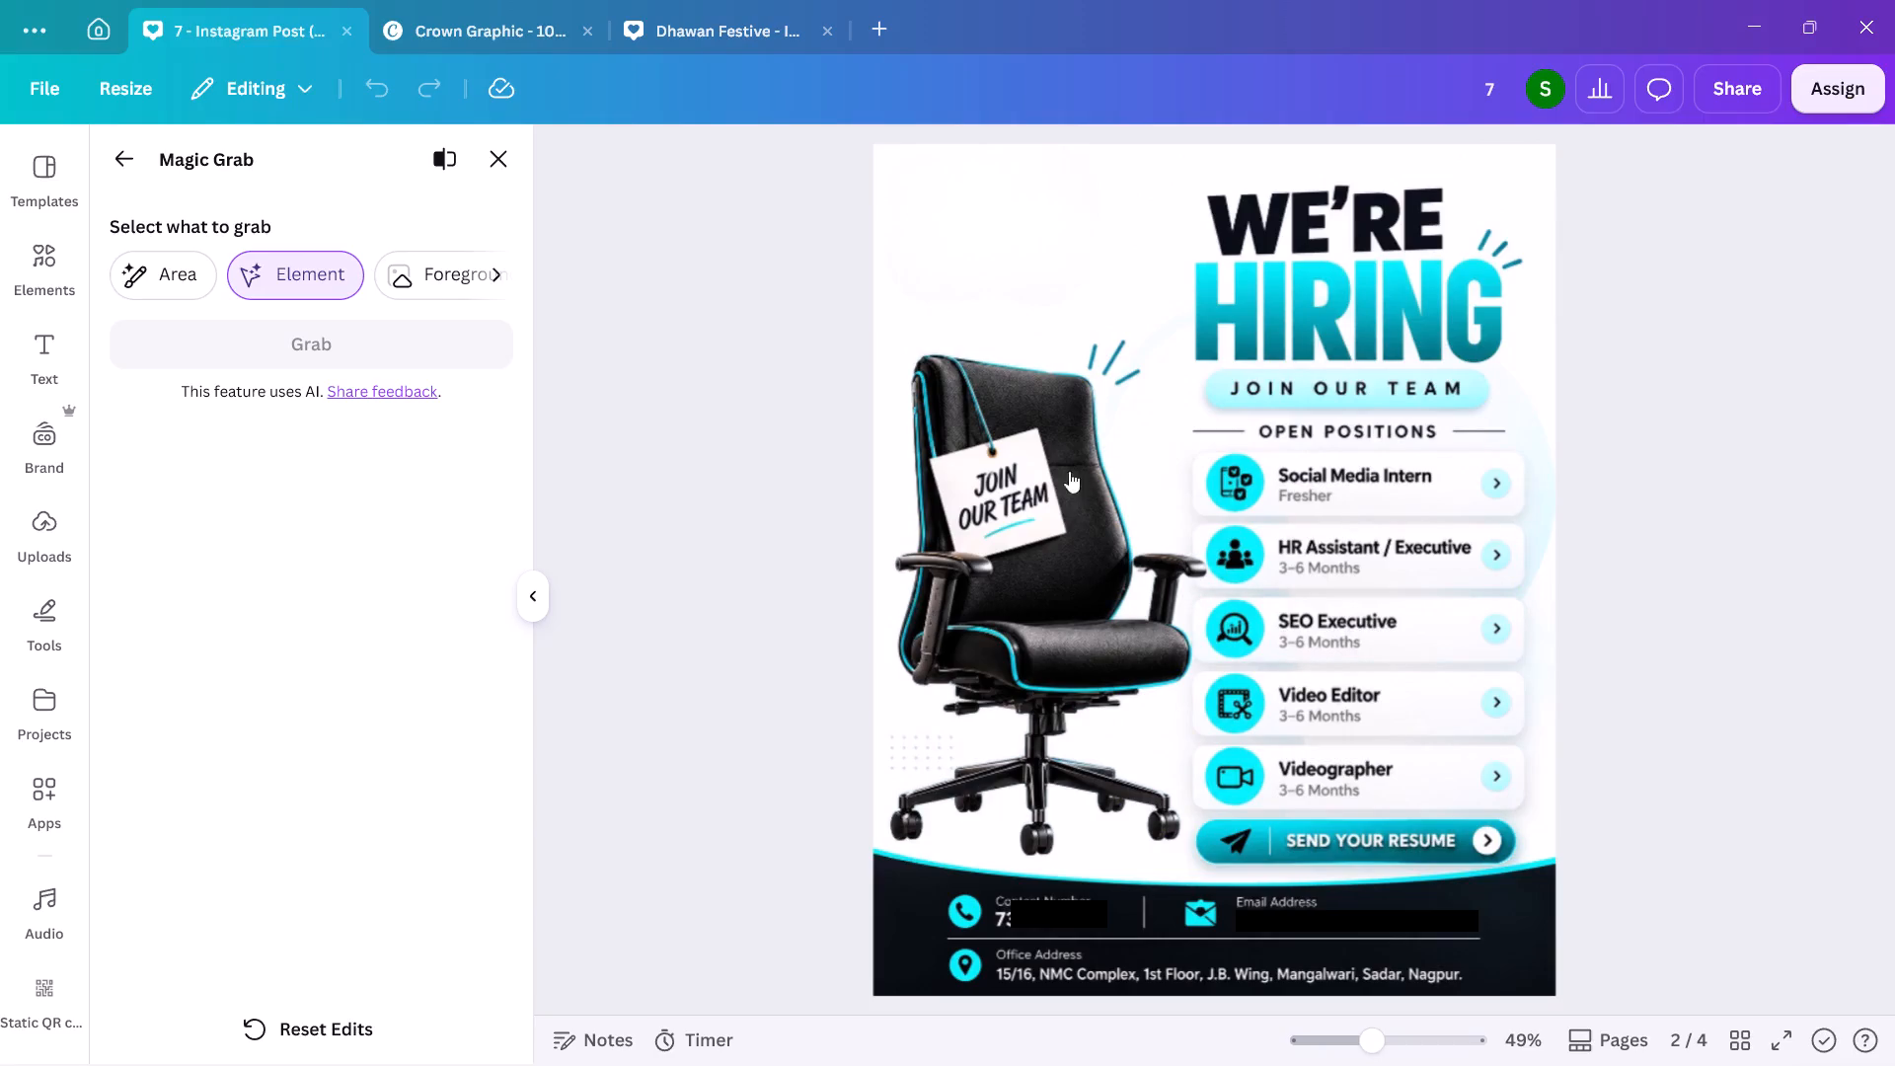
left_click_drag(873, 340, 1120, 746)
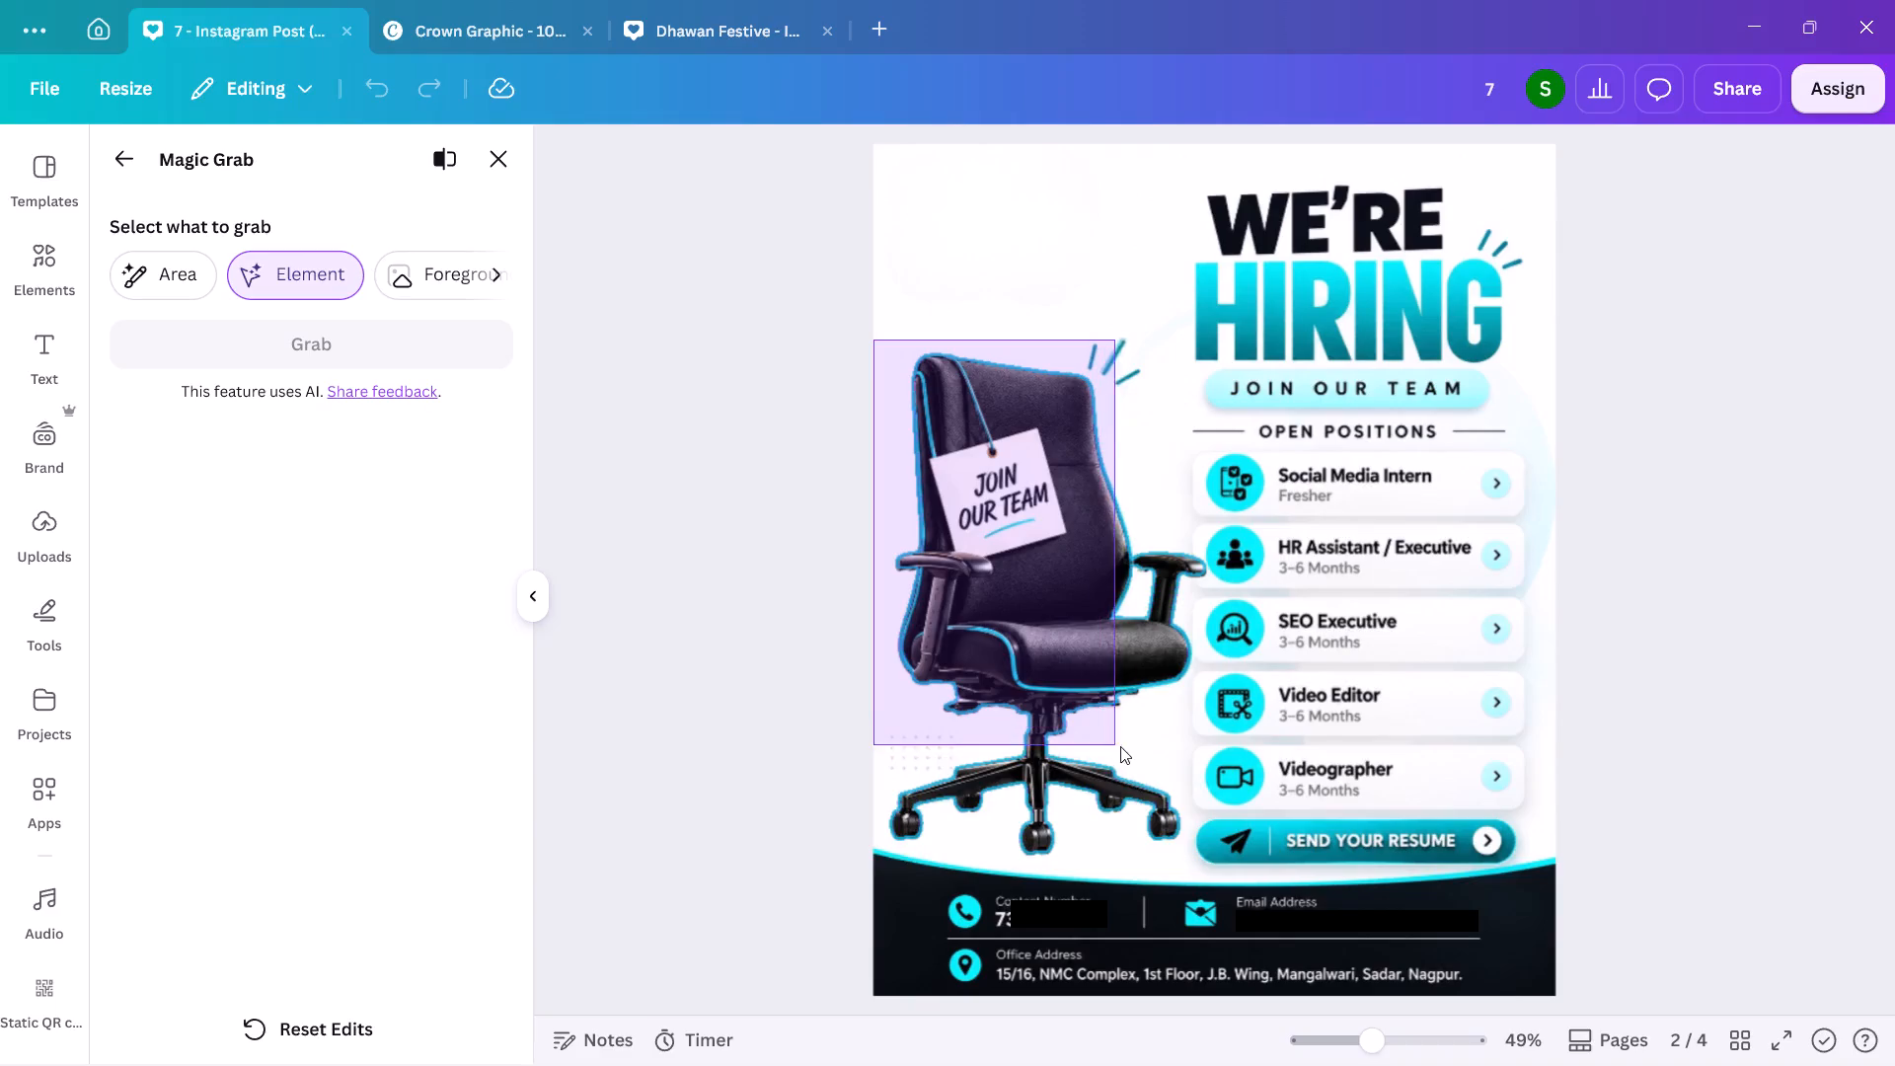
left_click_drag(1120, 746, 1136, 853)
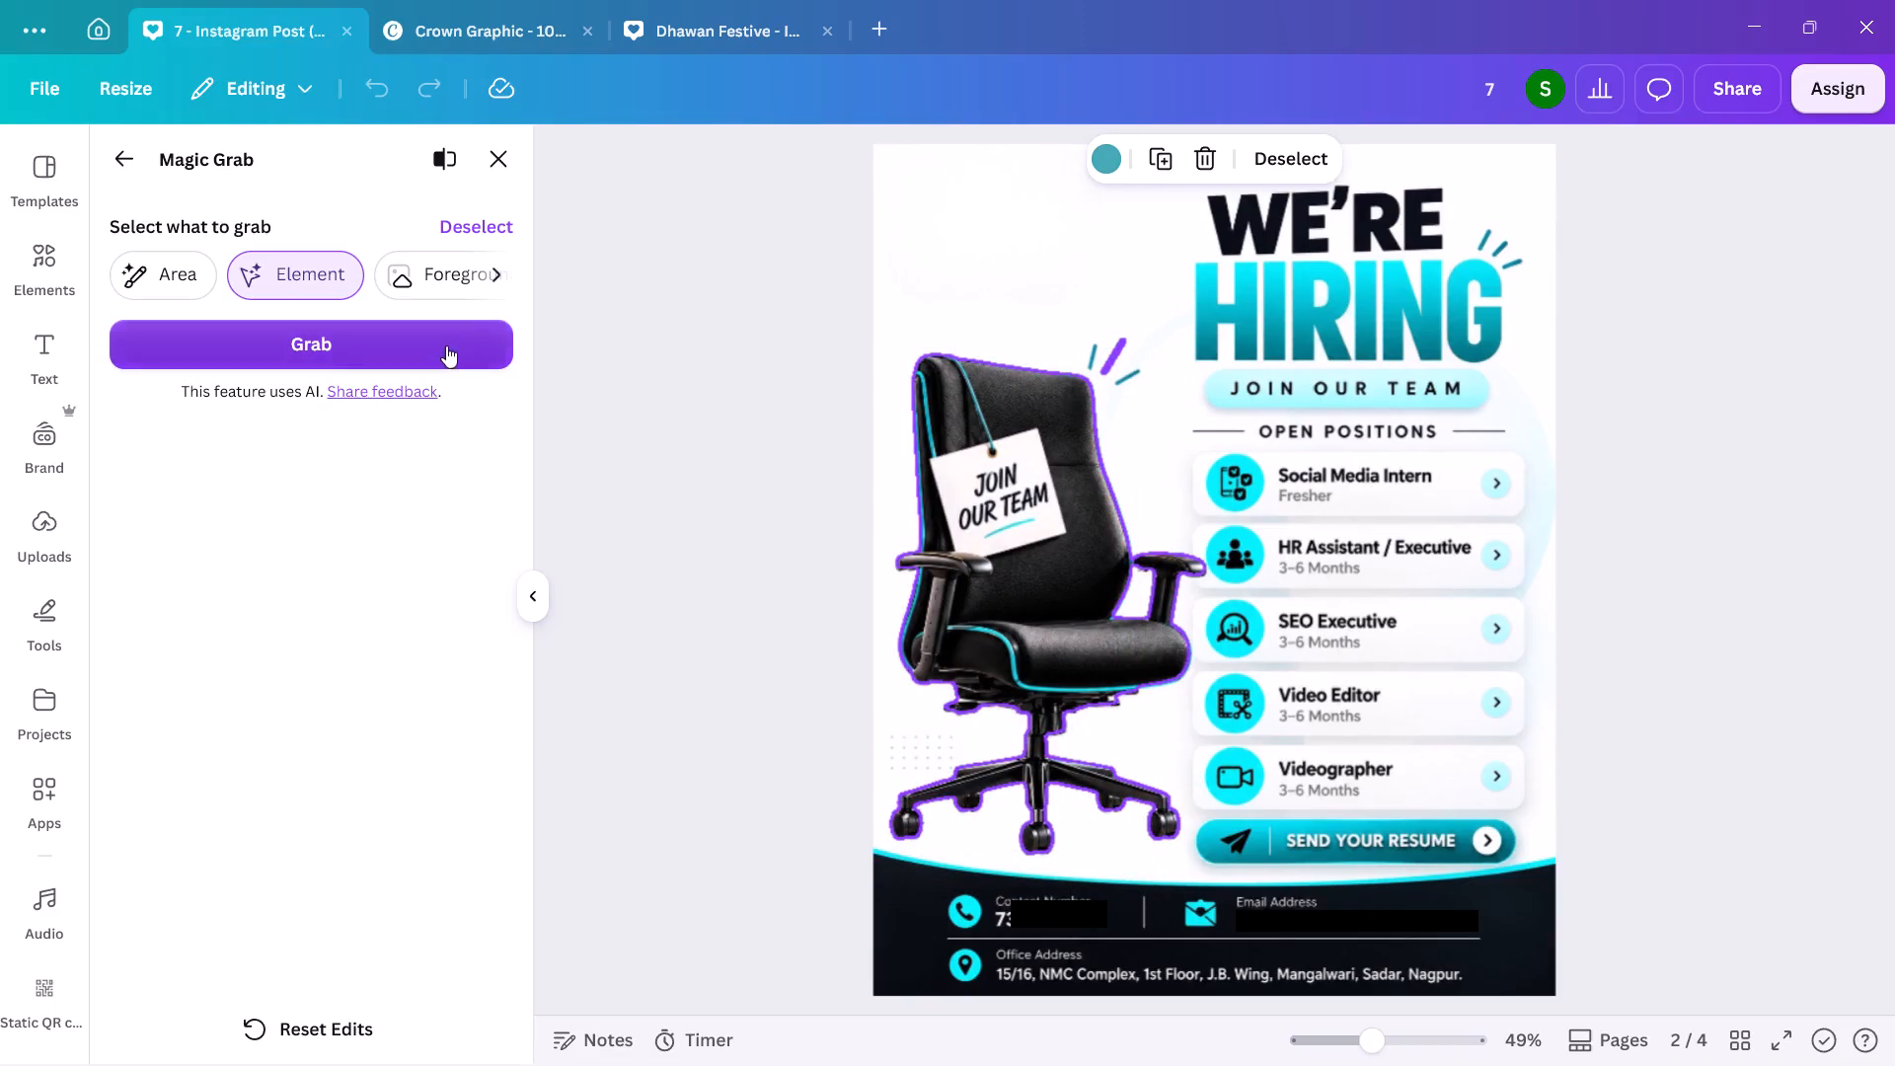
left_click(446, 346)
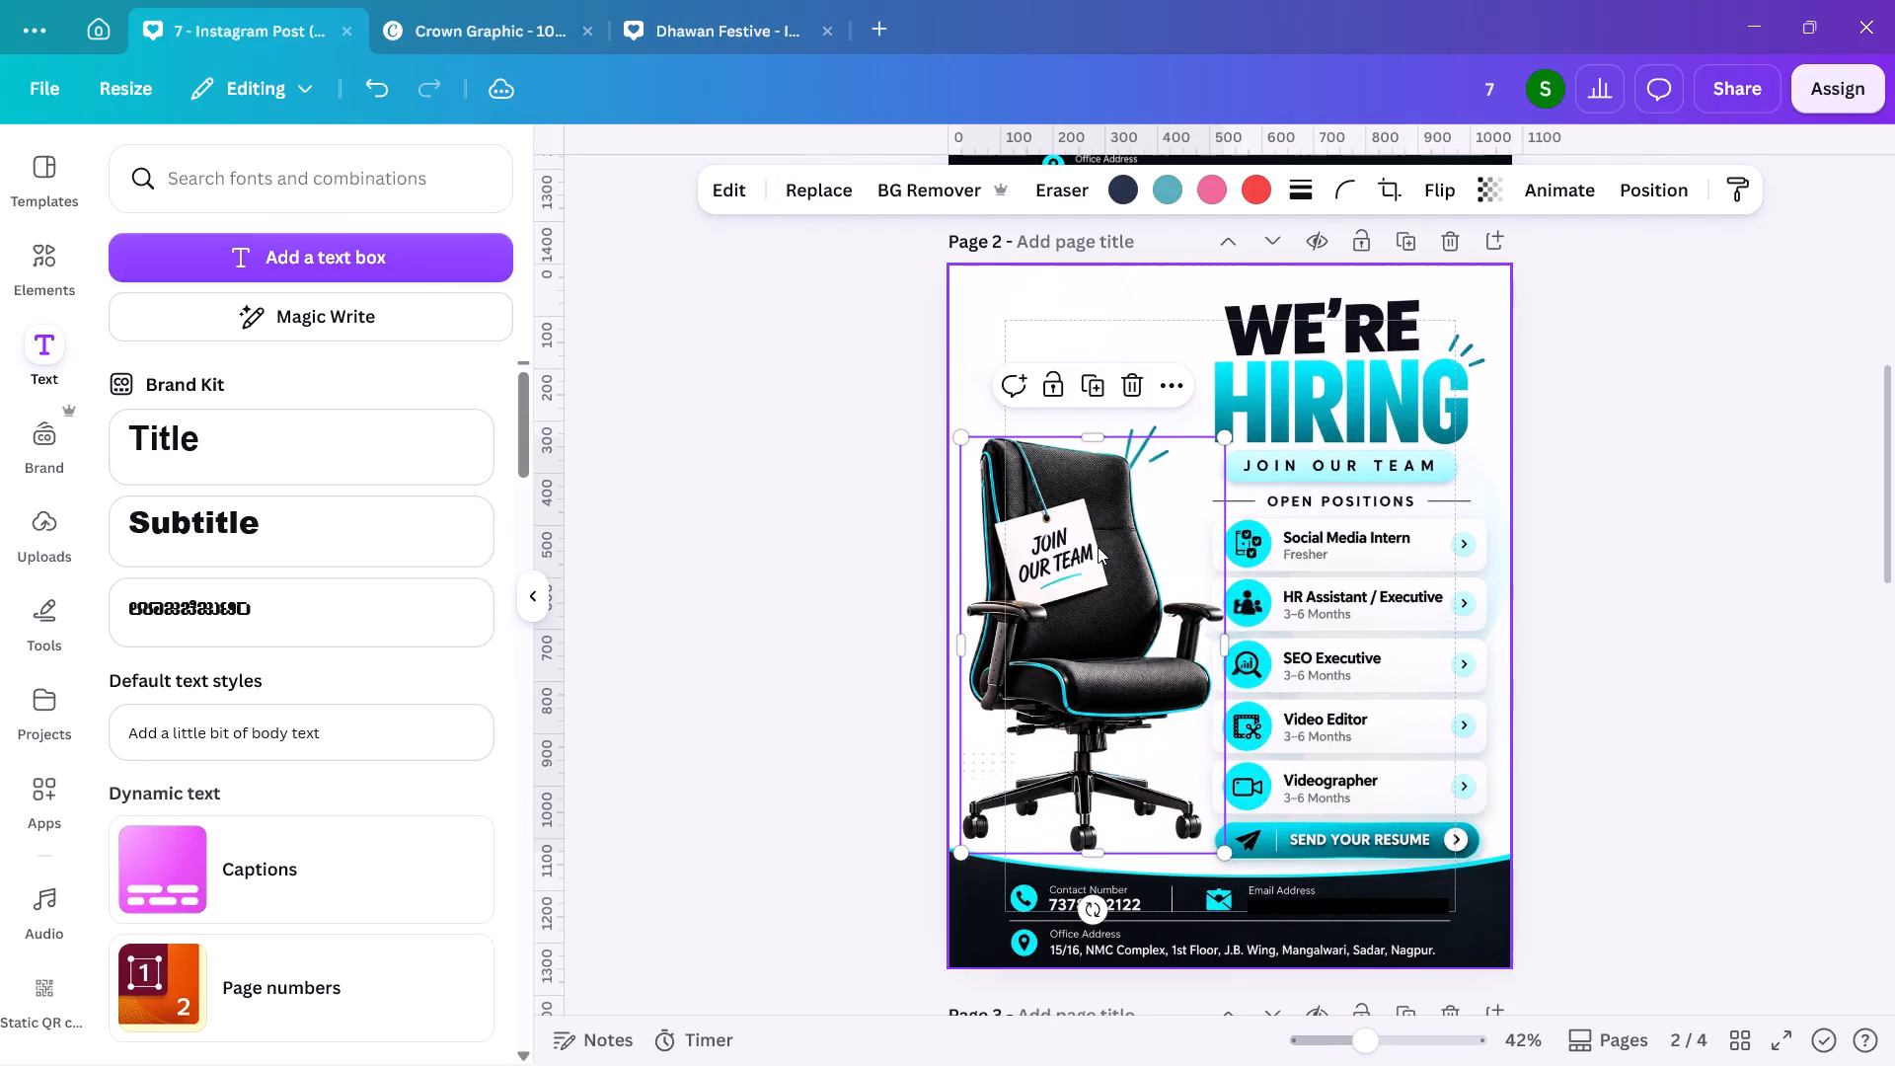
Move the separated chair slightly upward and show the layers of page 2.
left_click_drag(1098, 547, 1098, 528)
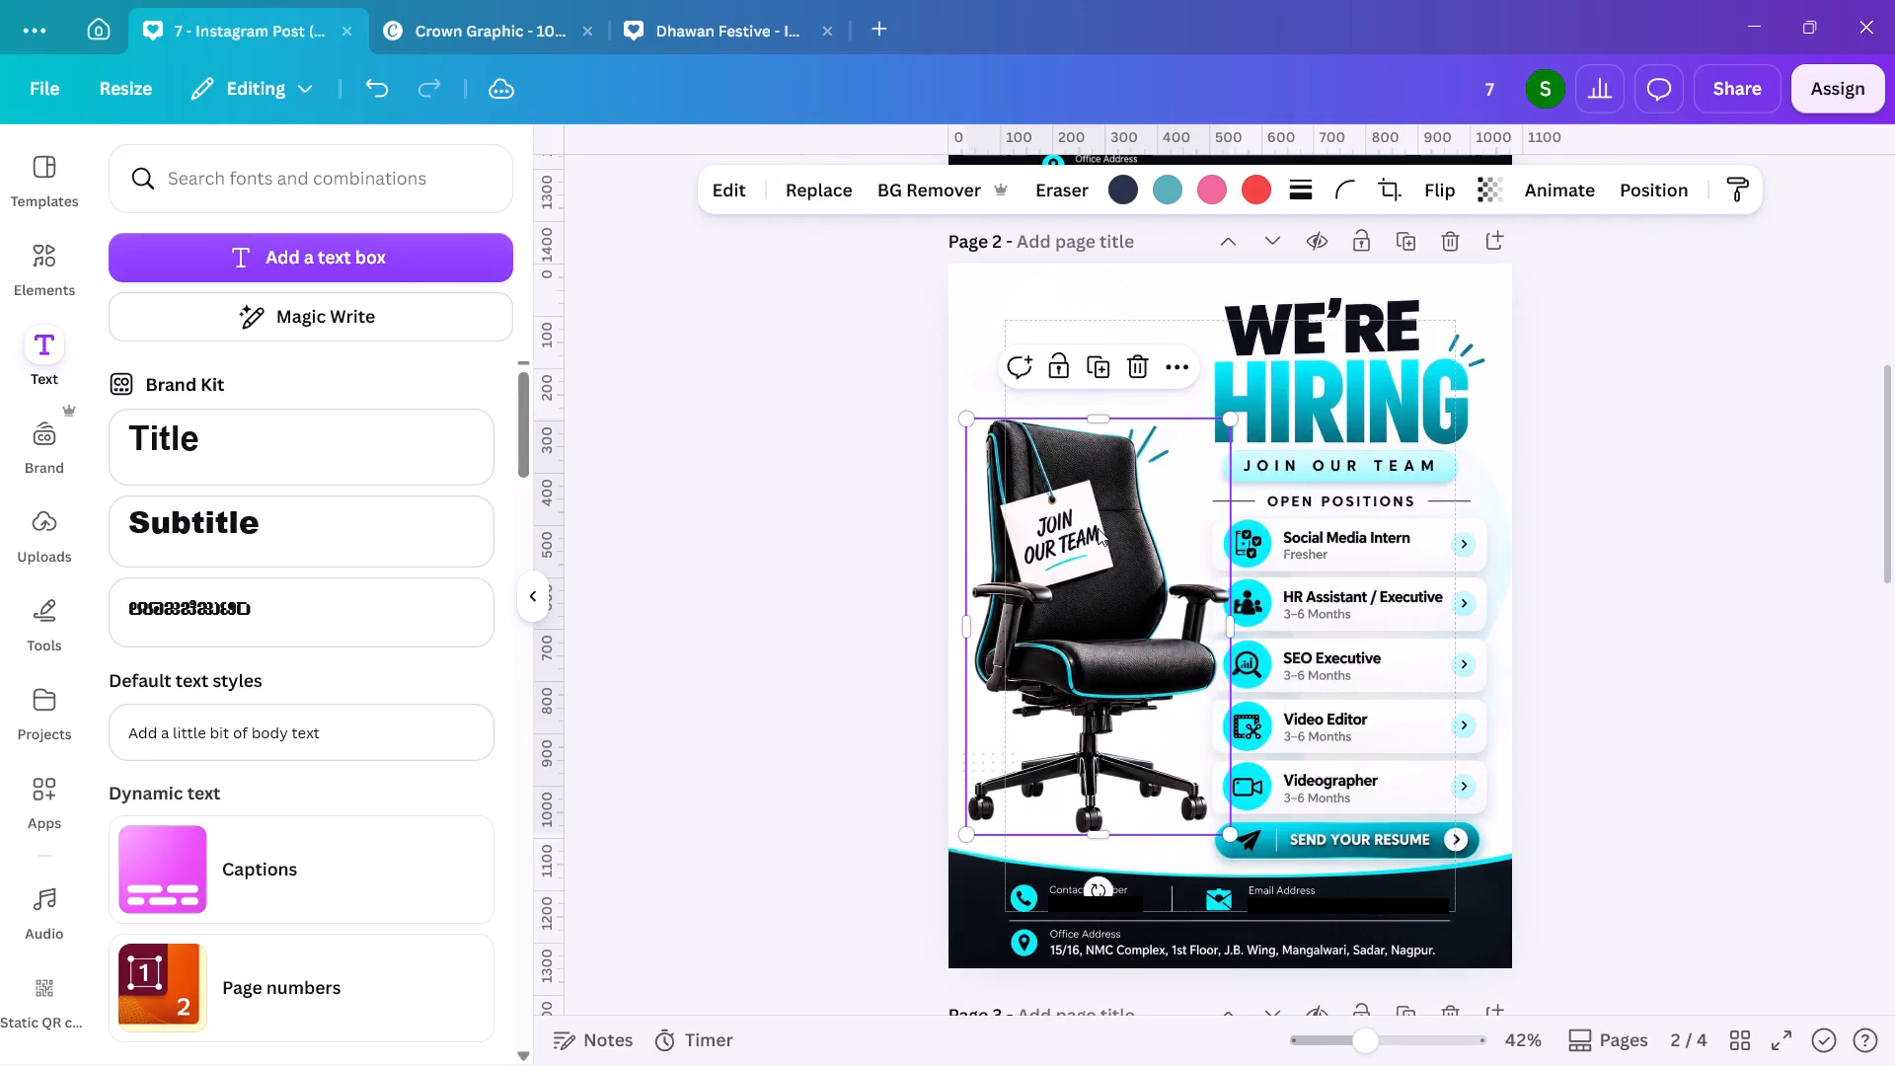
left_click(1663, 192)
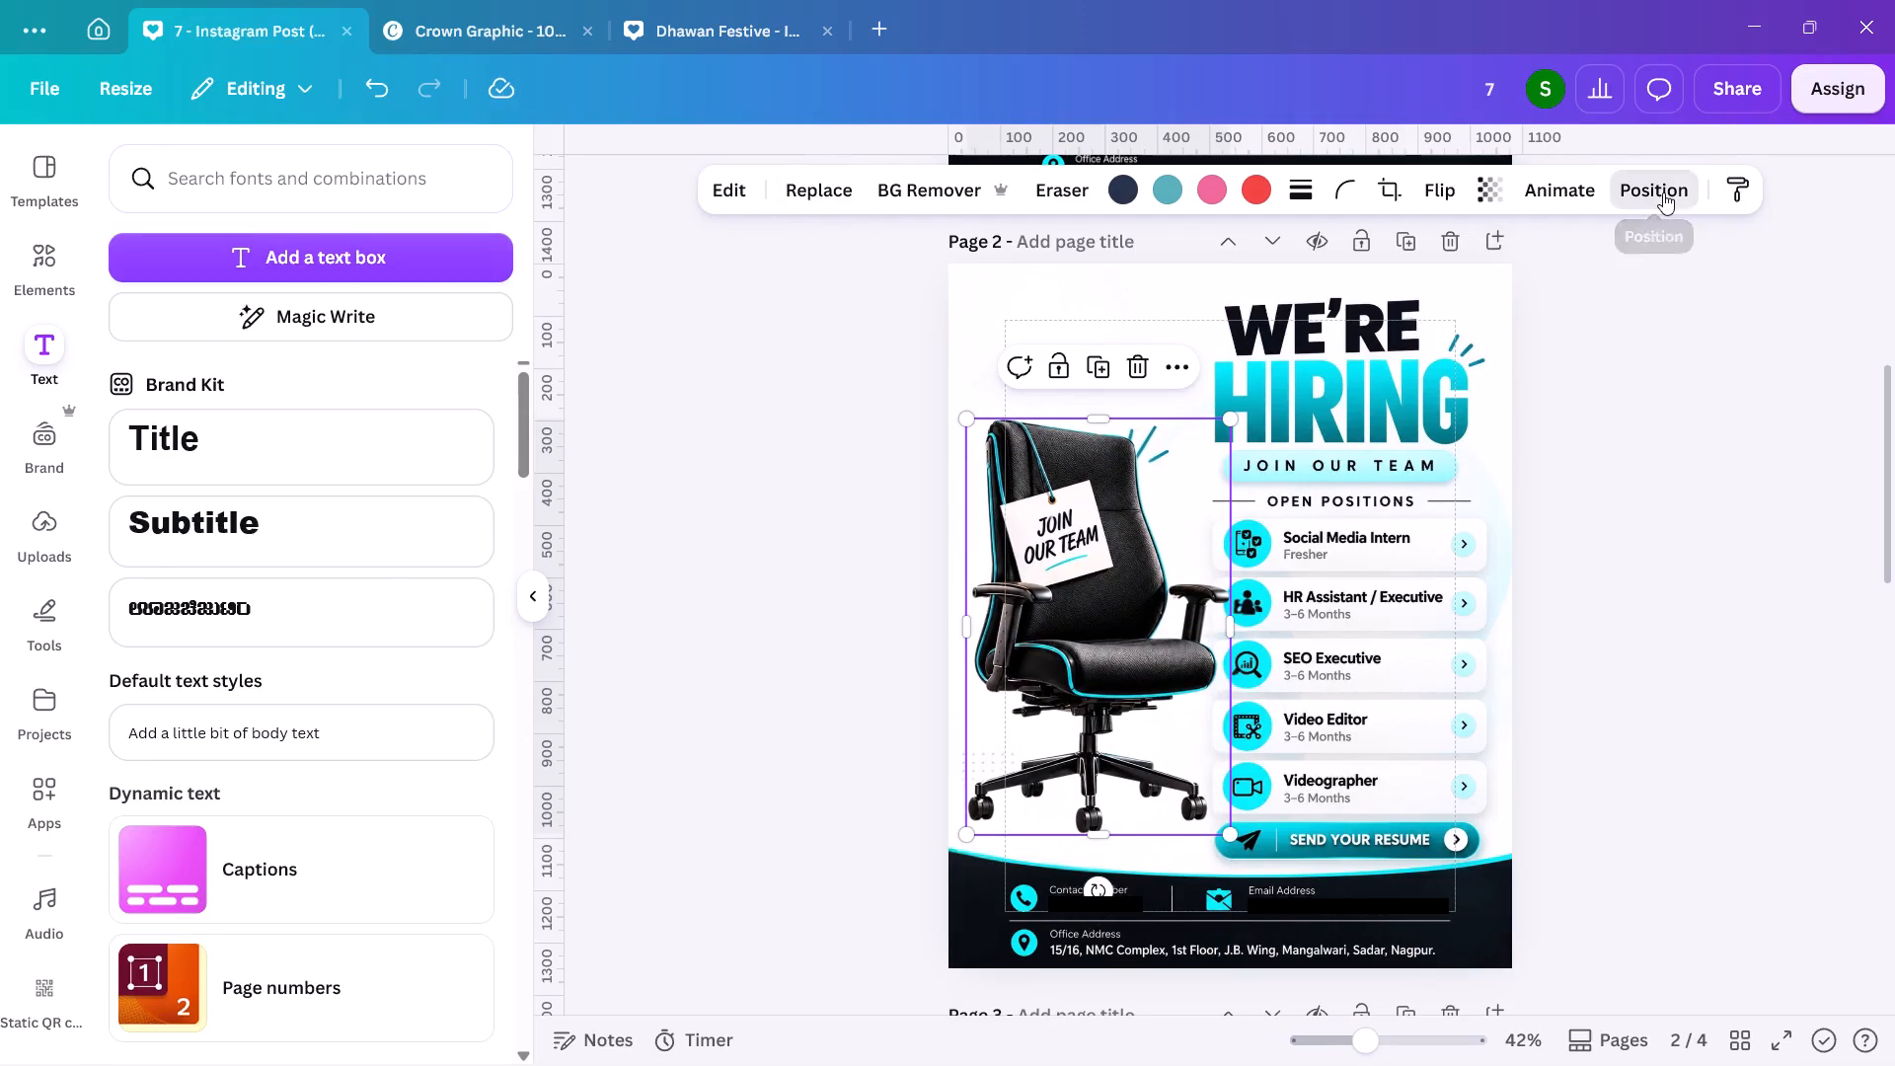
left_click(437, 212)
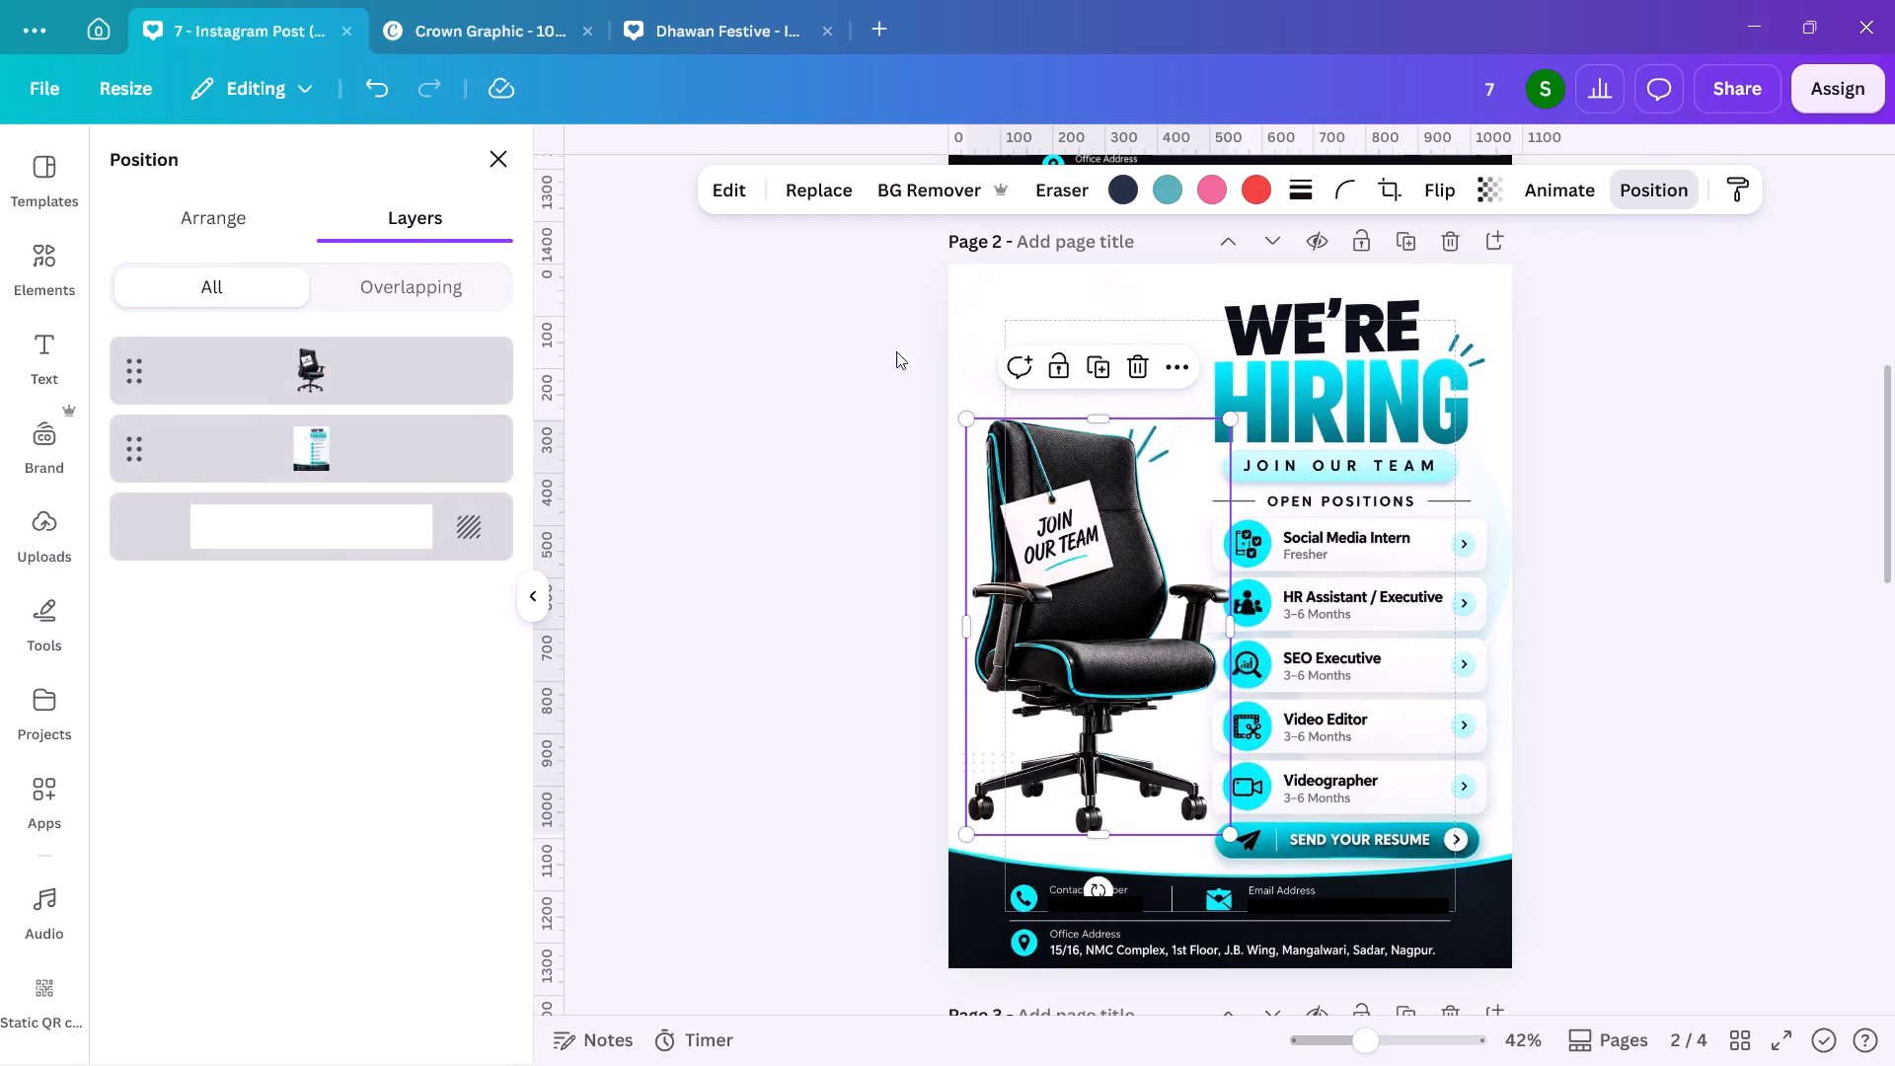
Separate the teal accent strokes beside the chair's backrest from the poster image using Magic Grab.
left_click(982, 345)
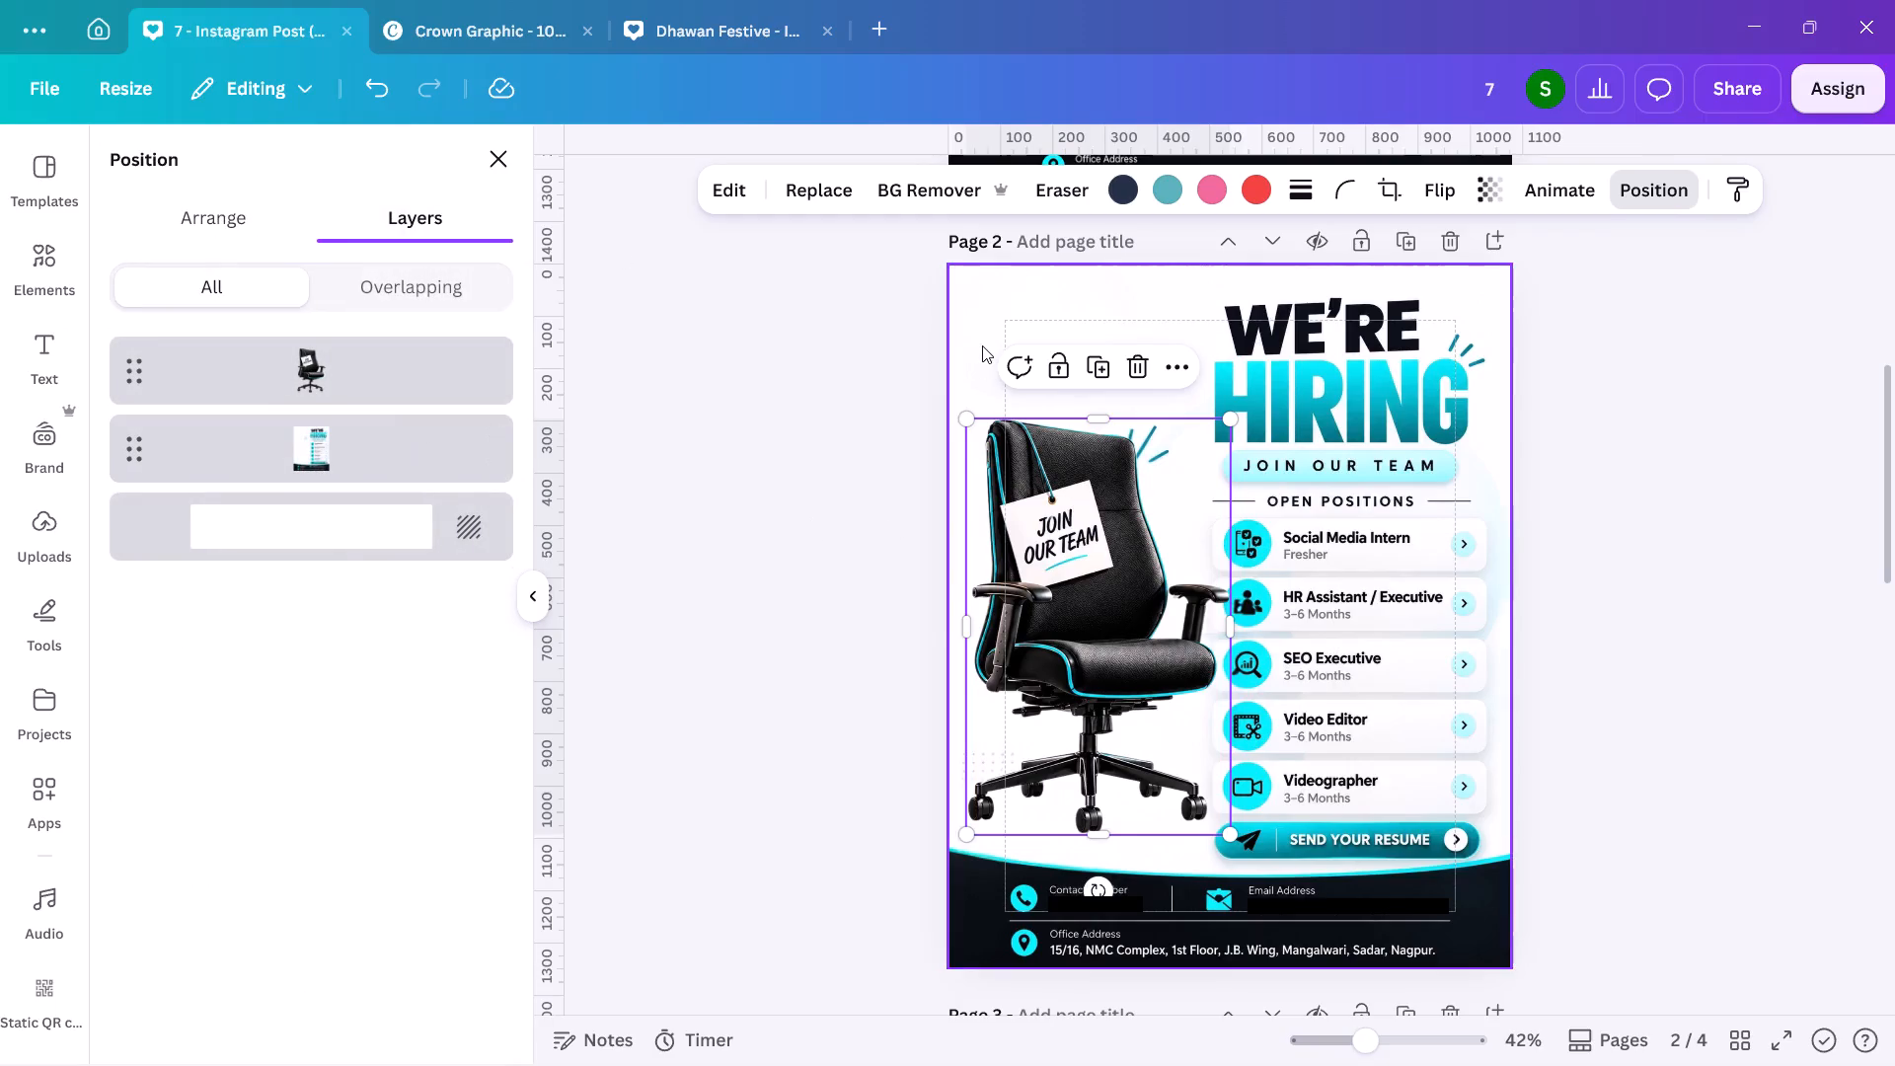
left_click(725, 205)
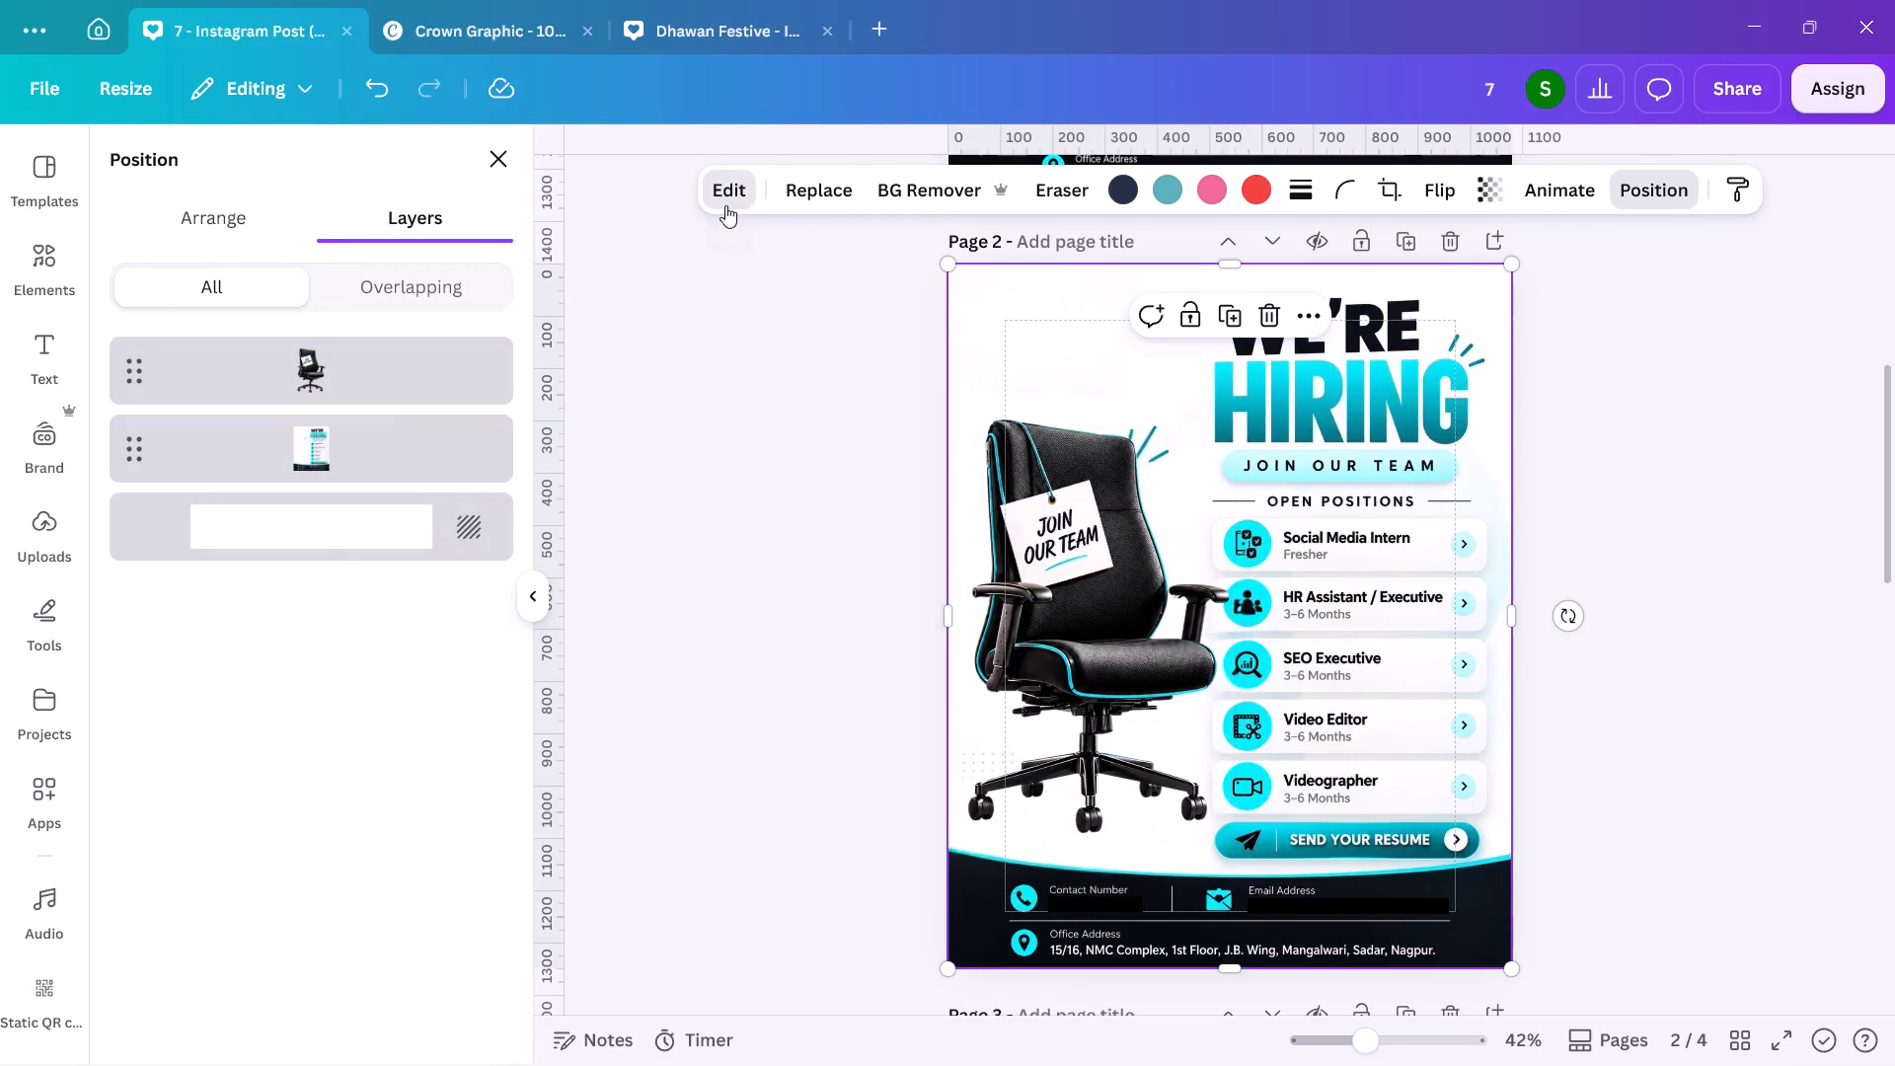
left_click(466, 347)
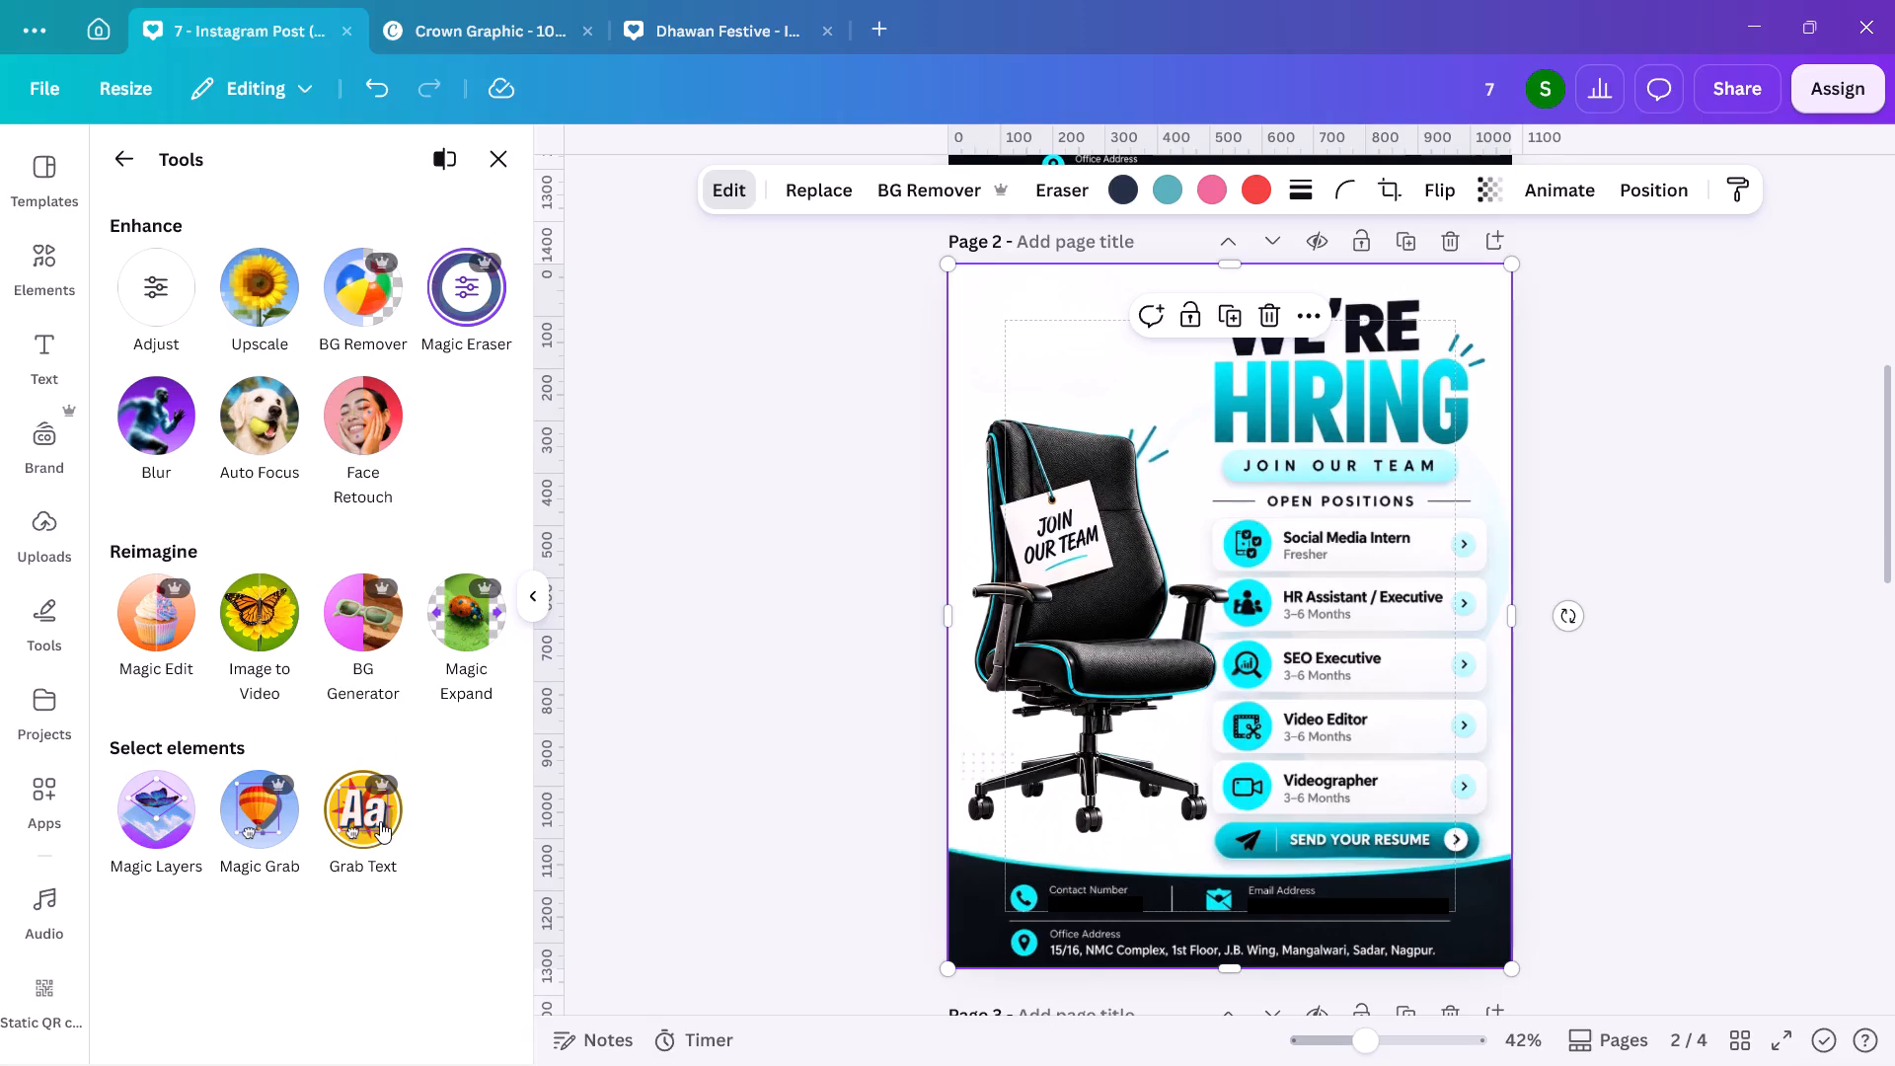
left_click(267, 803)
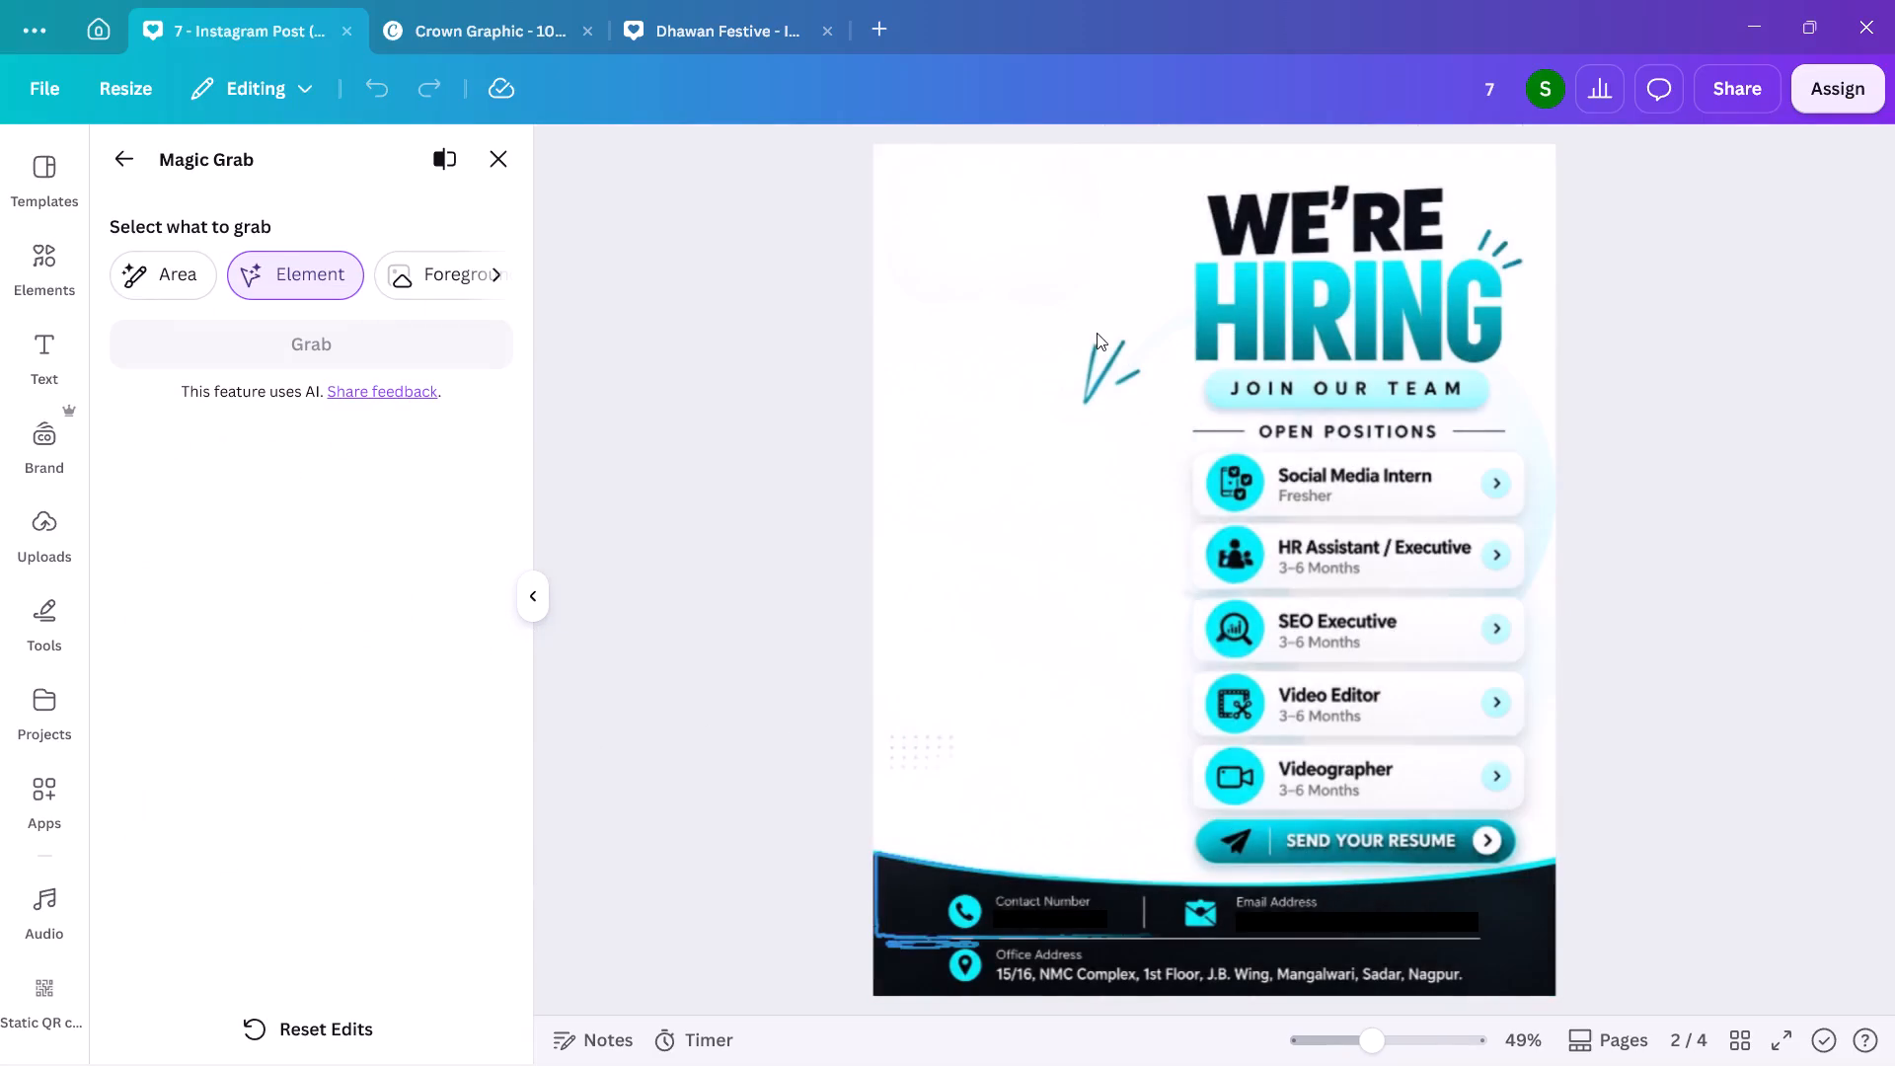
left_click_drag(1097, 333, 1117, 388)
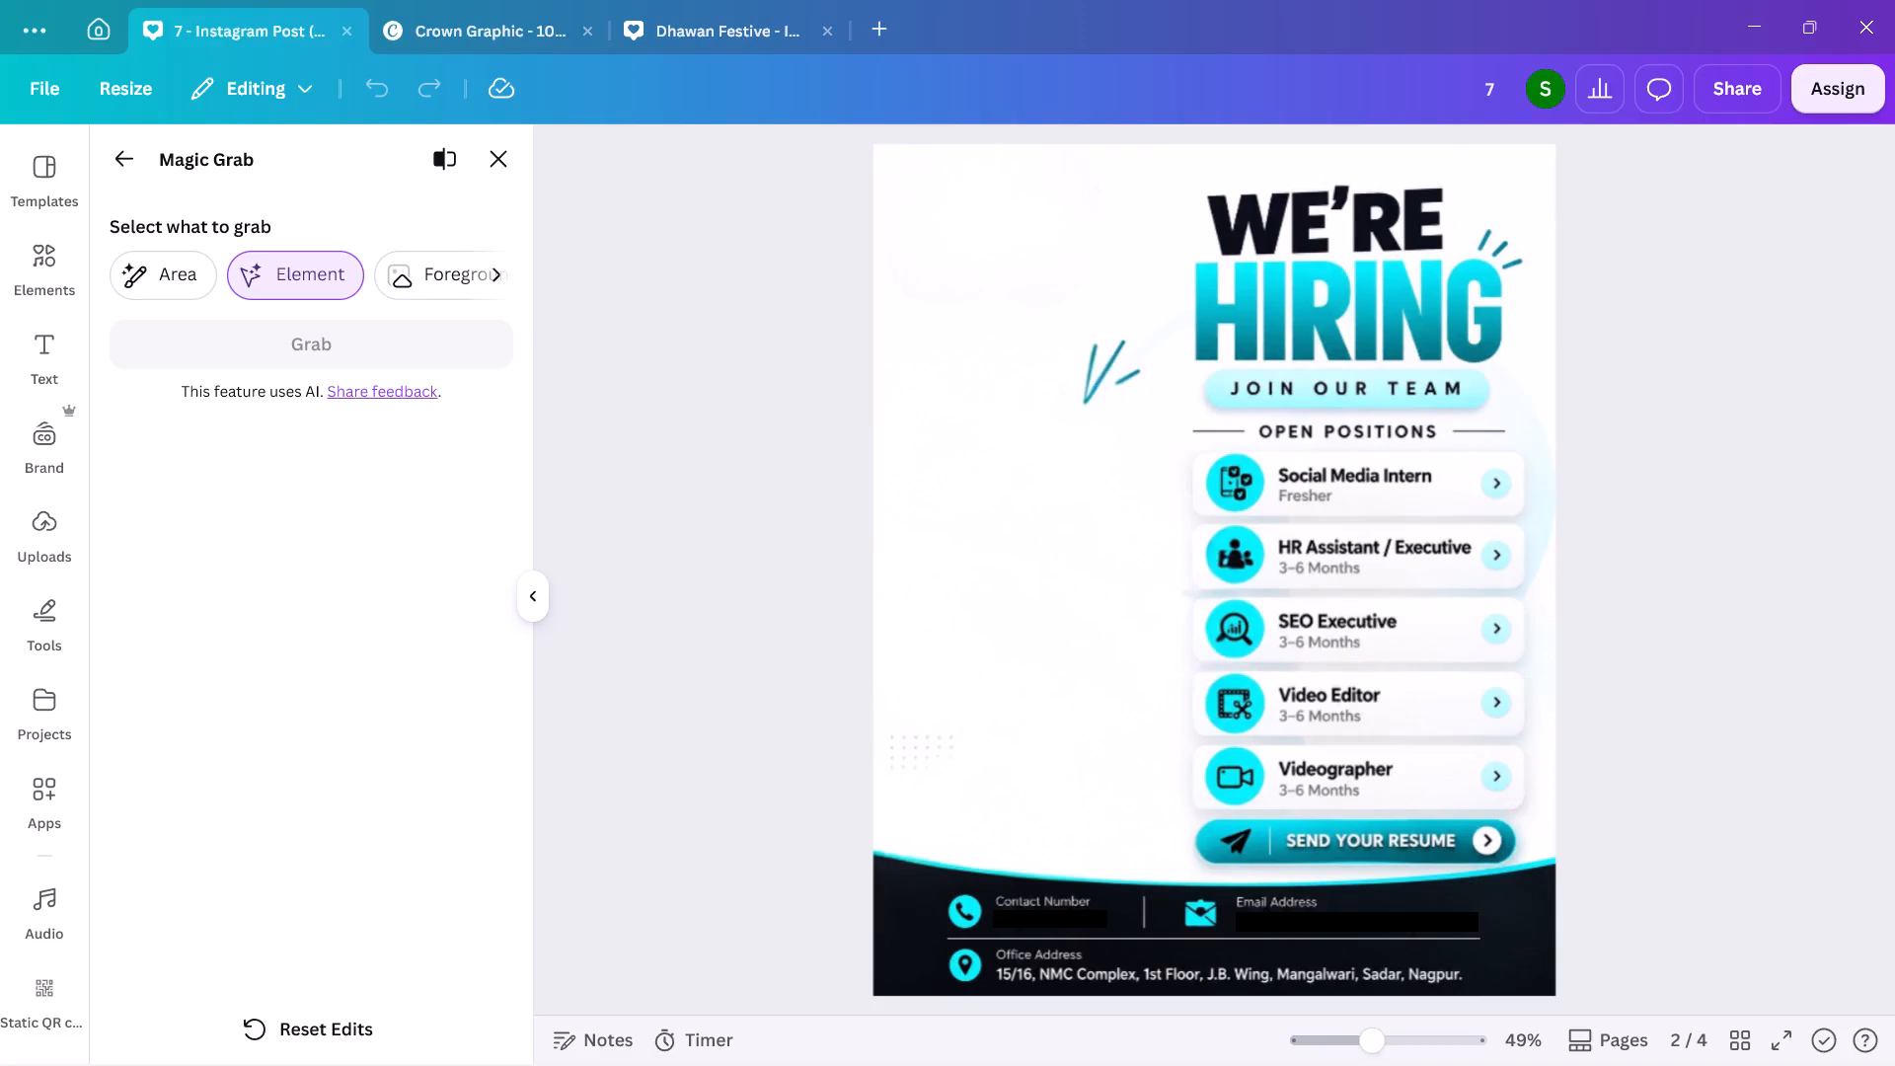
left_click_drag(1084, 418, 1130, 322)
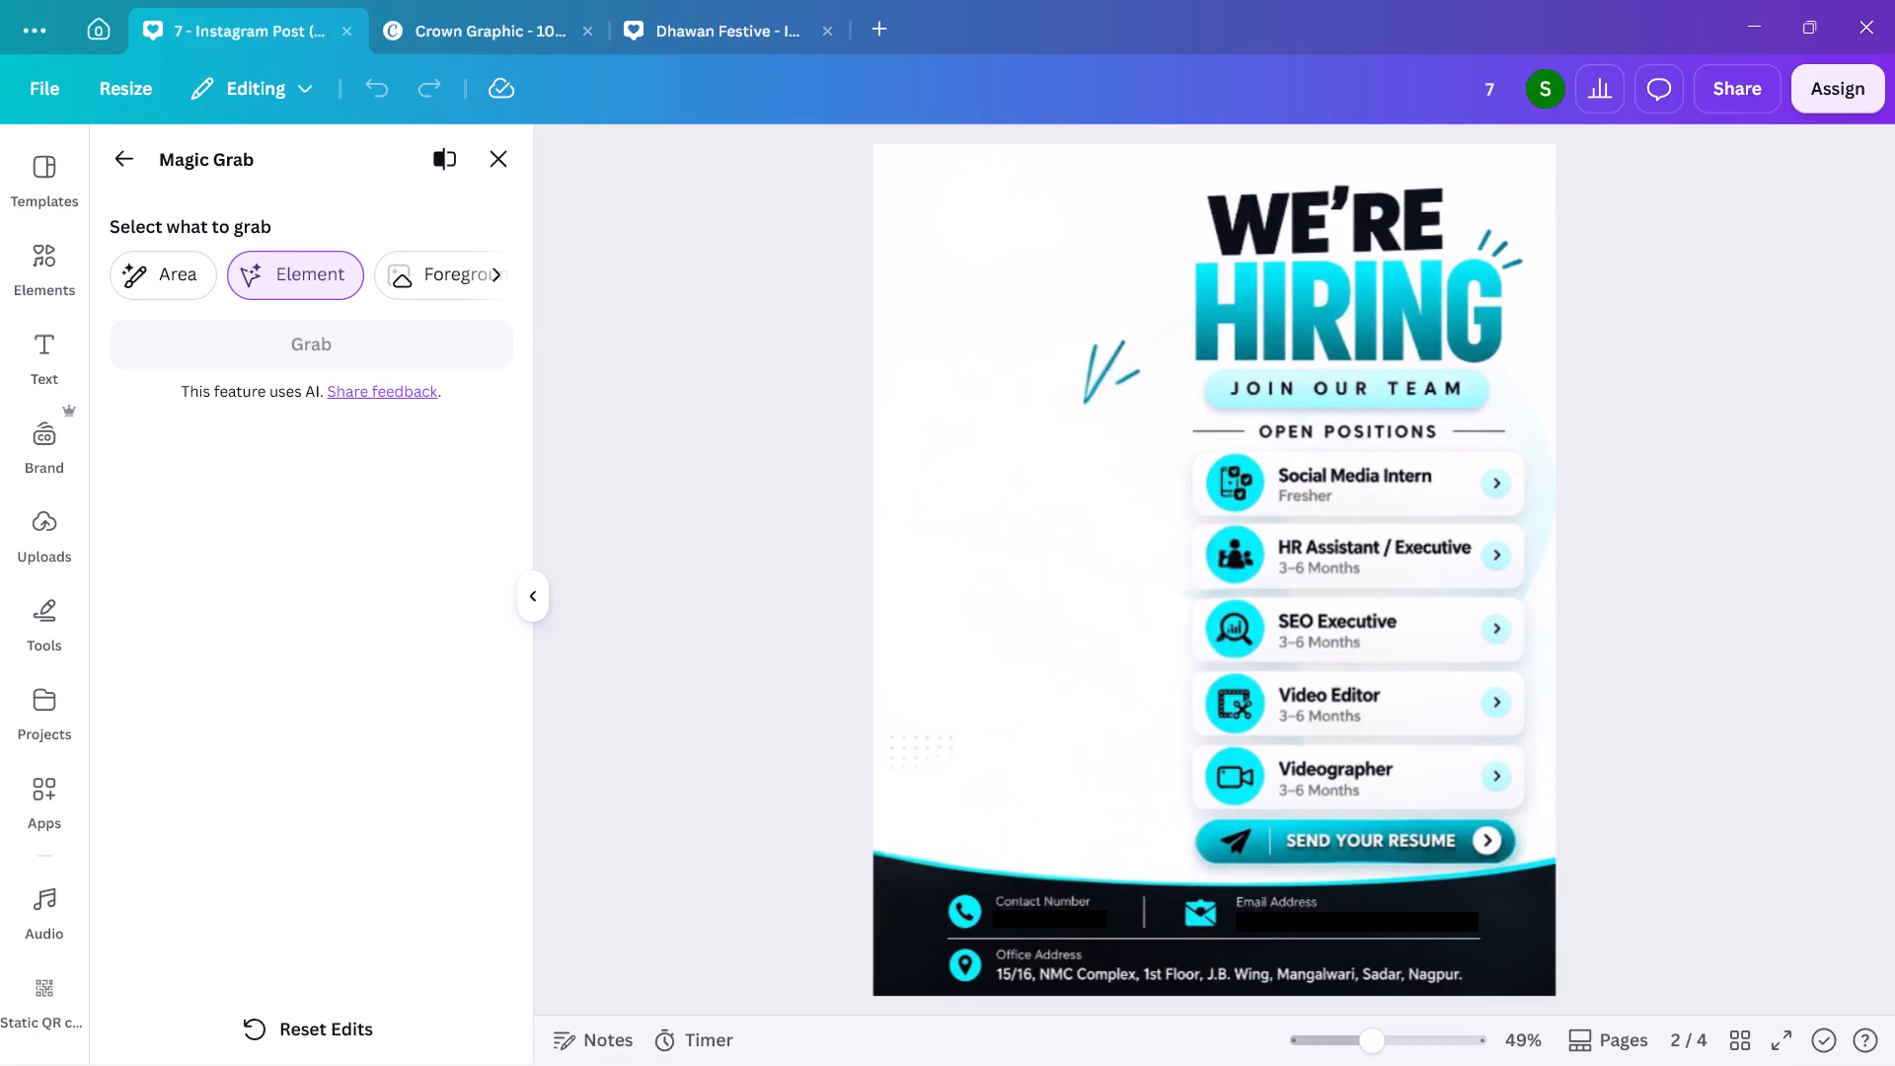
left_click(1111, 349)
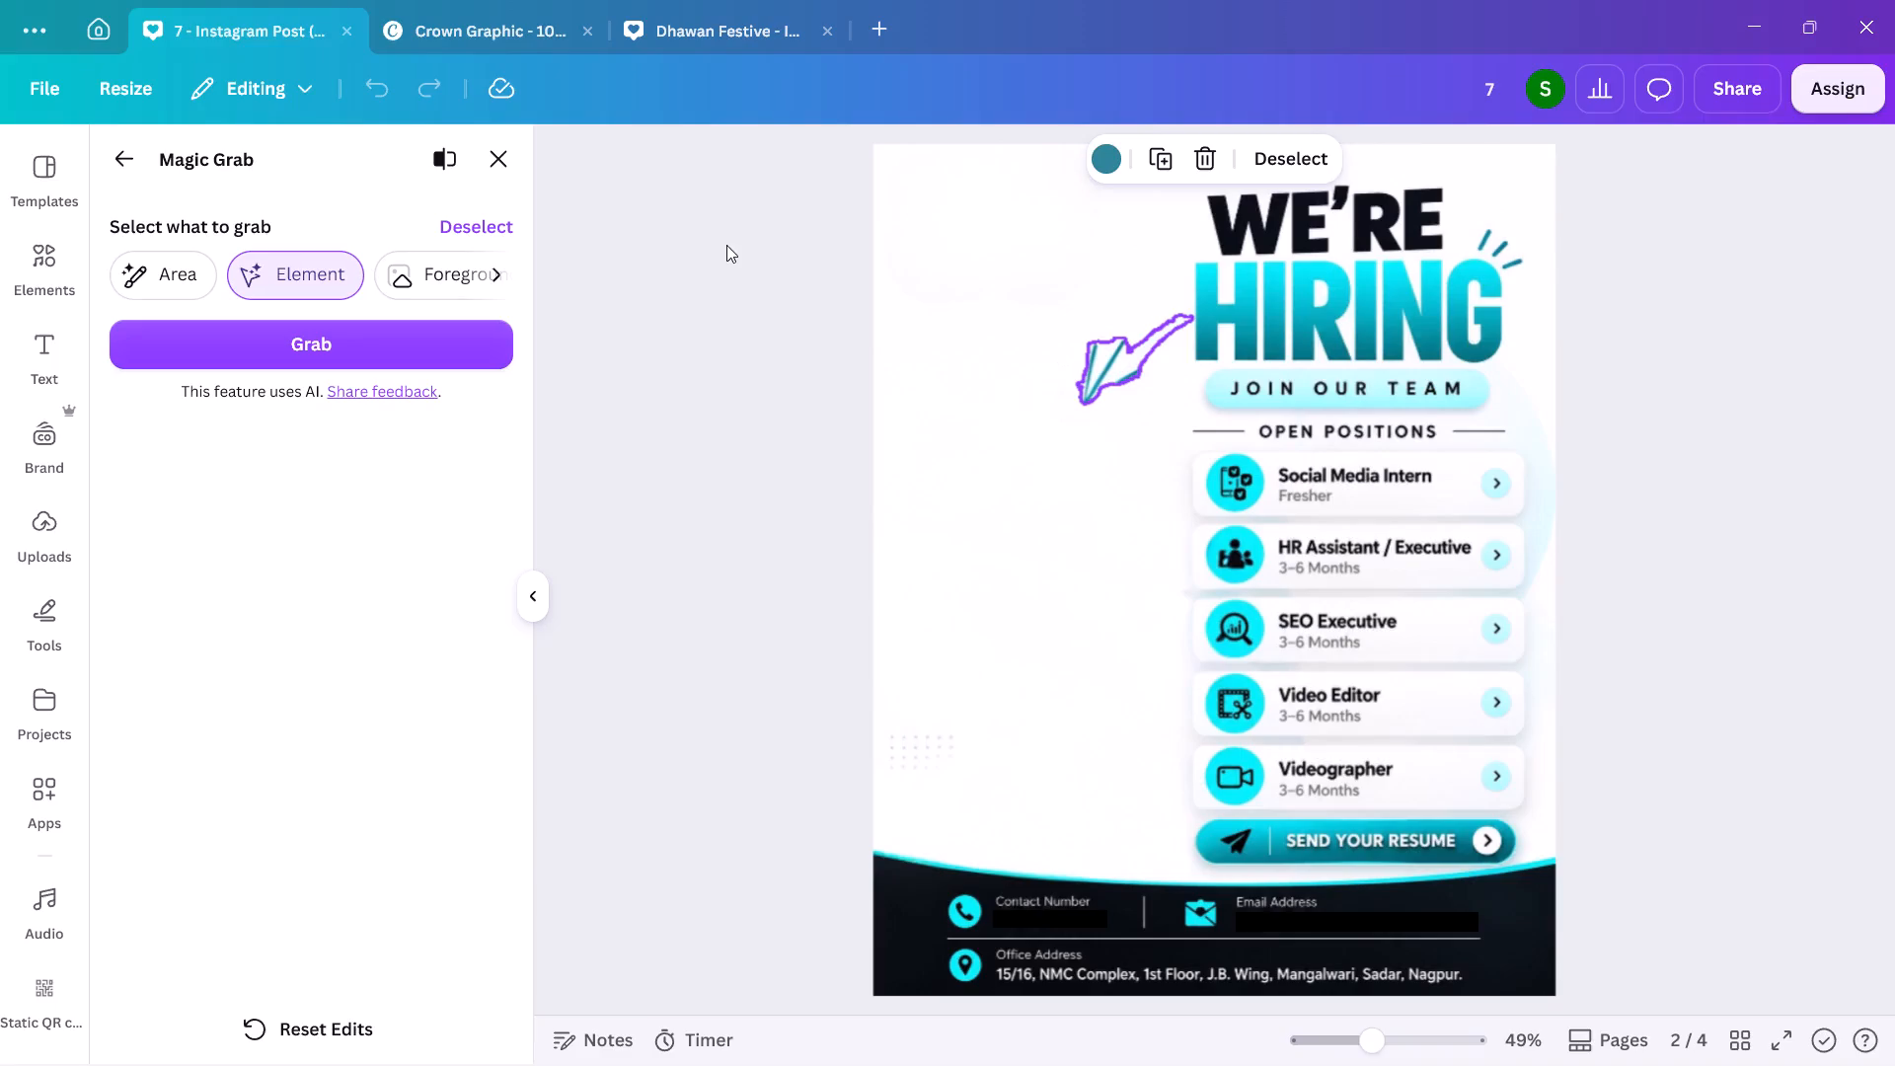
left_click(444, 334)
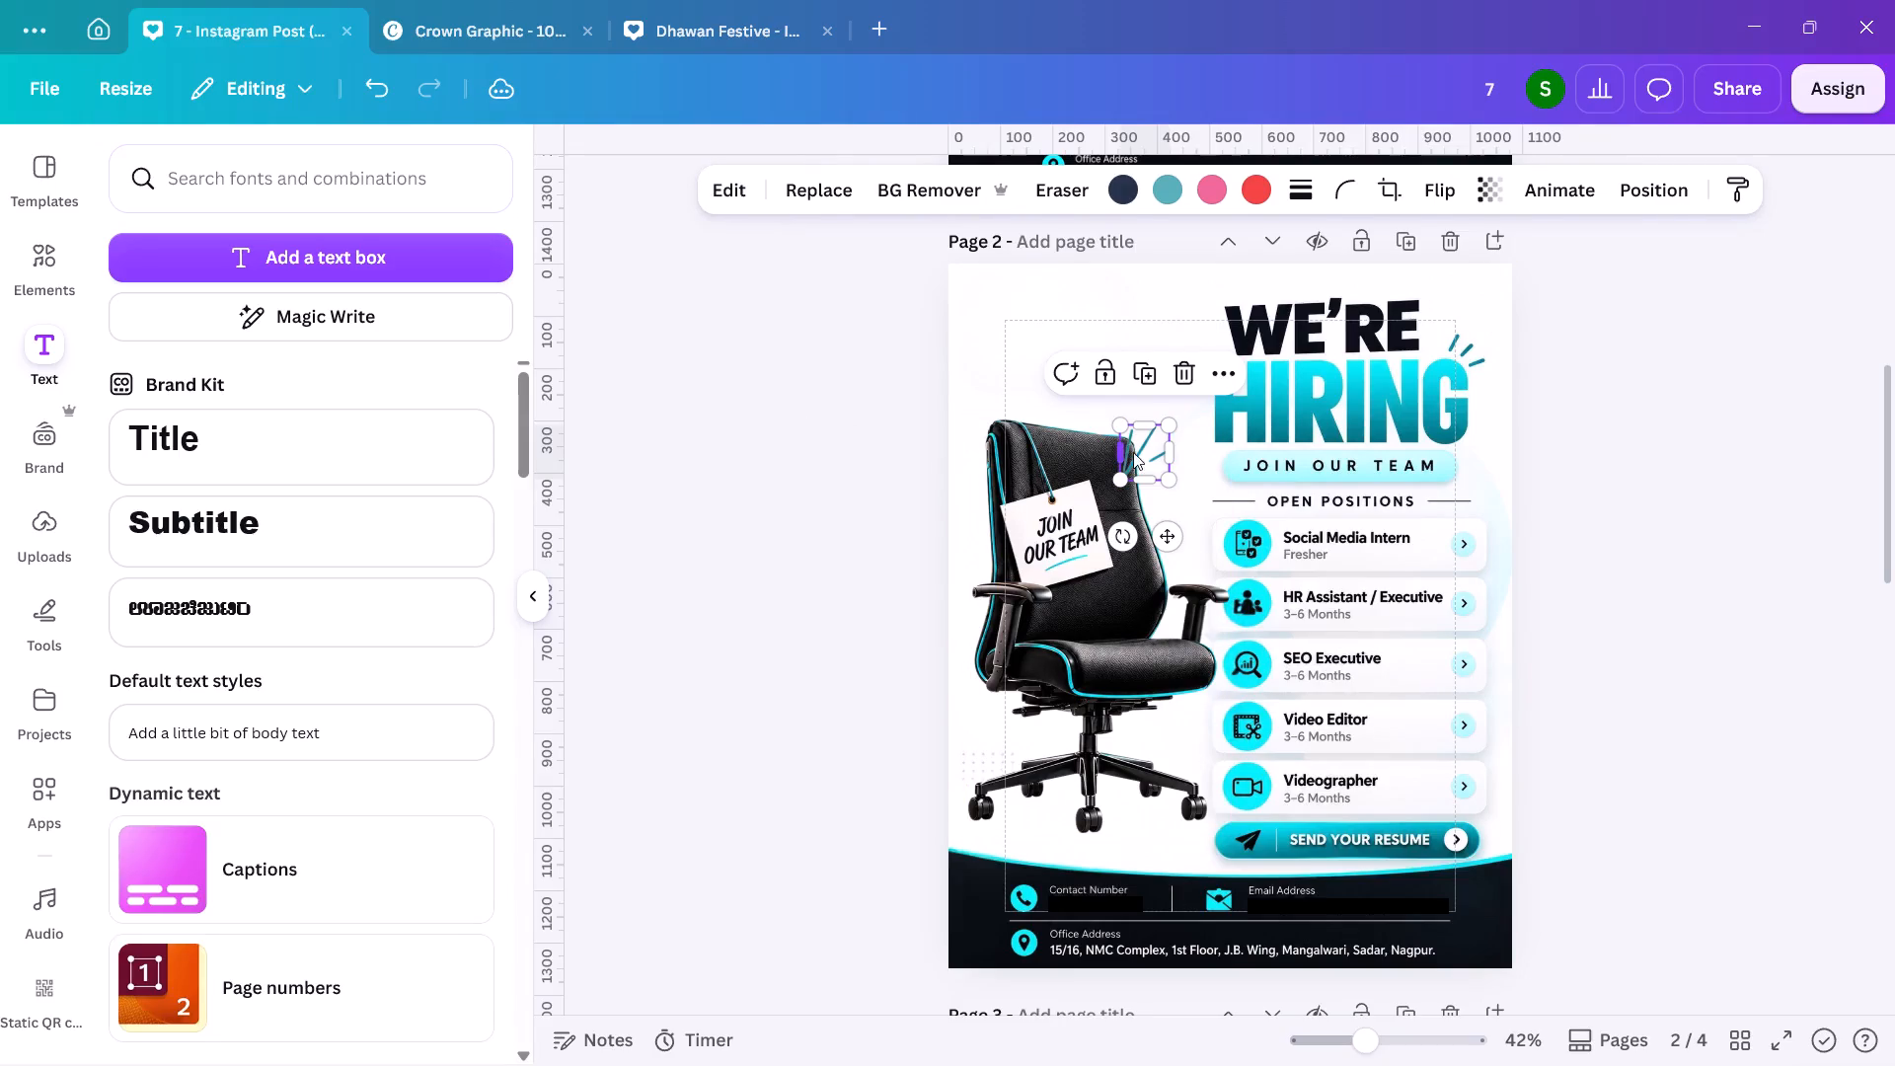
Select the chair together with the teal accent strokes and move both slightly higher on the poster.
left_click(1067, 479, "shift")
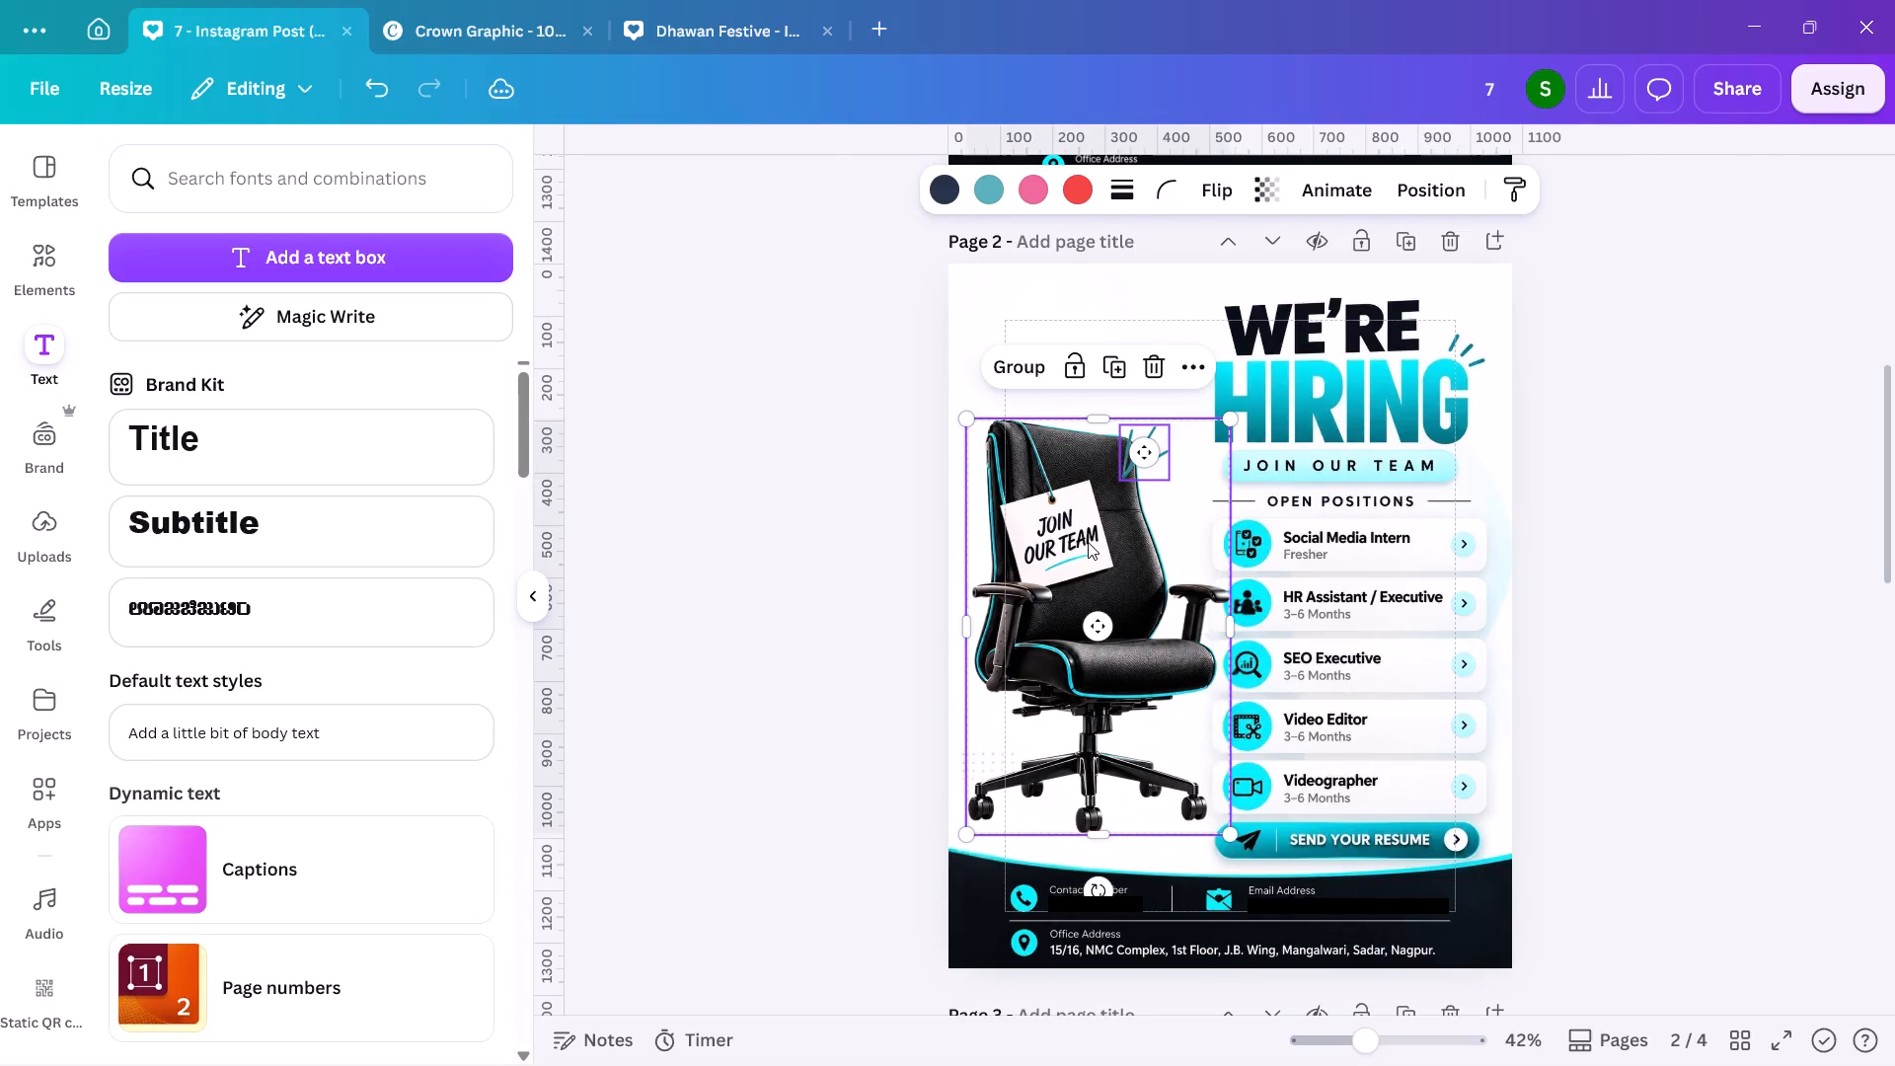
left_click_drag(1088, 543, 1088, 518)
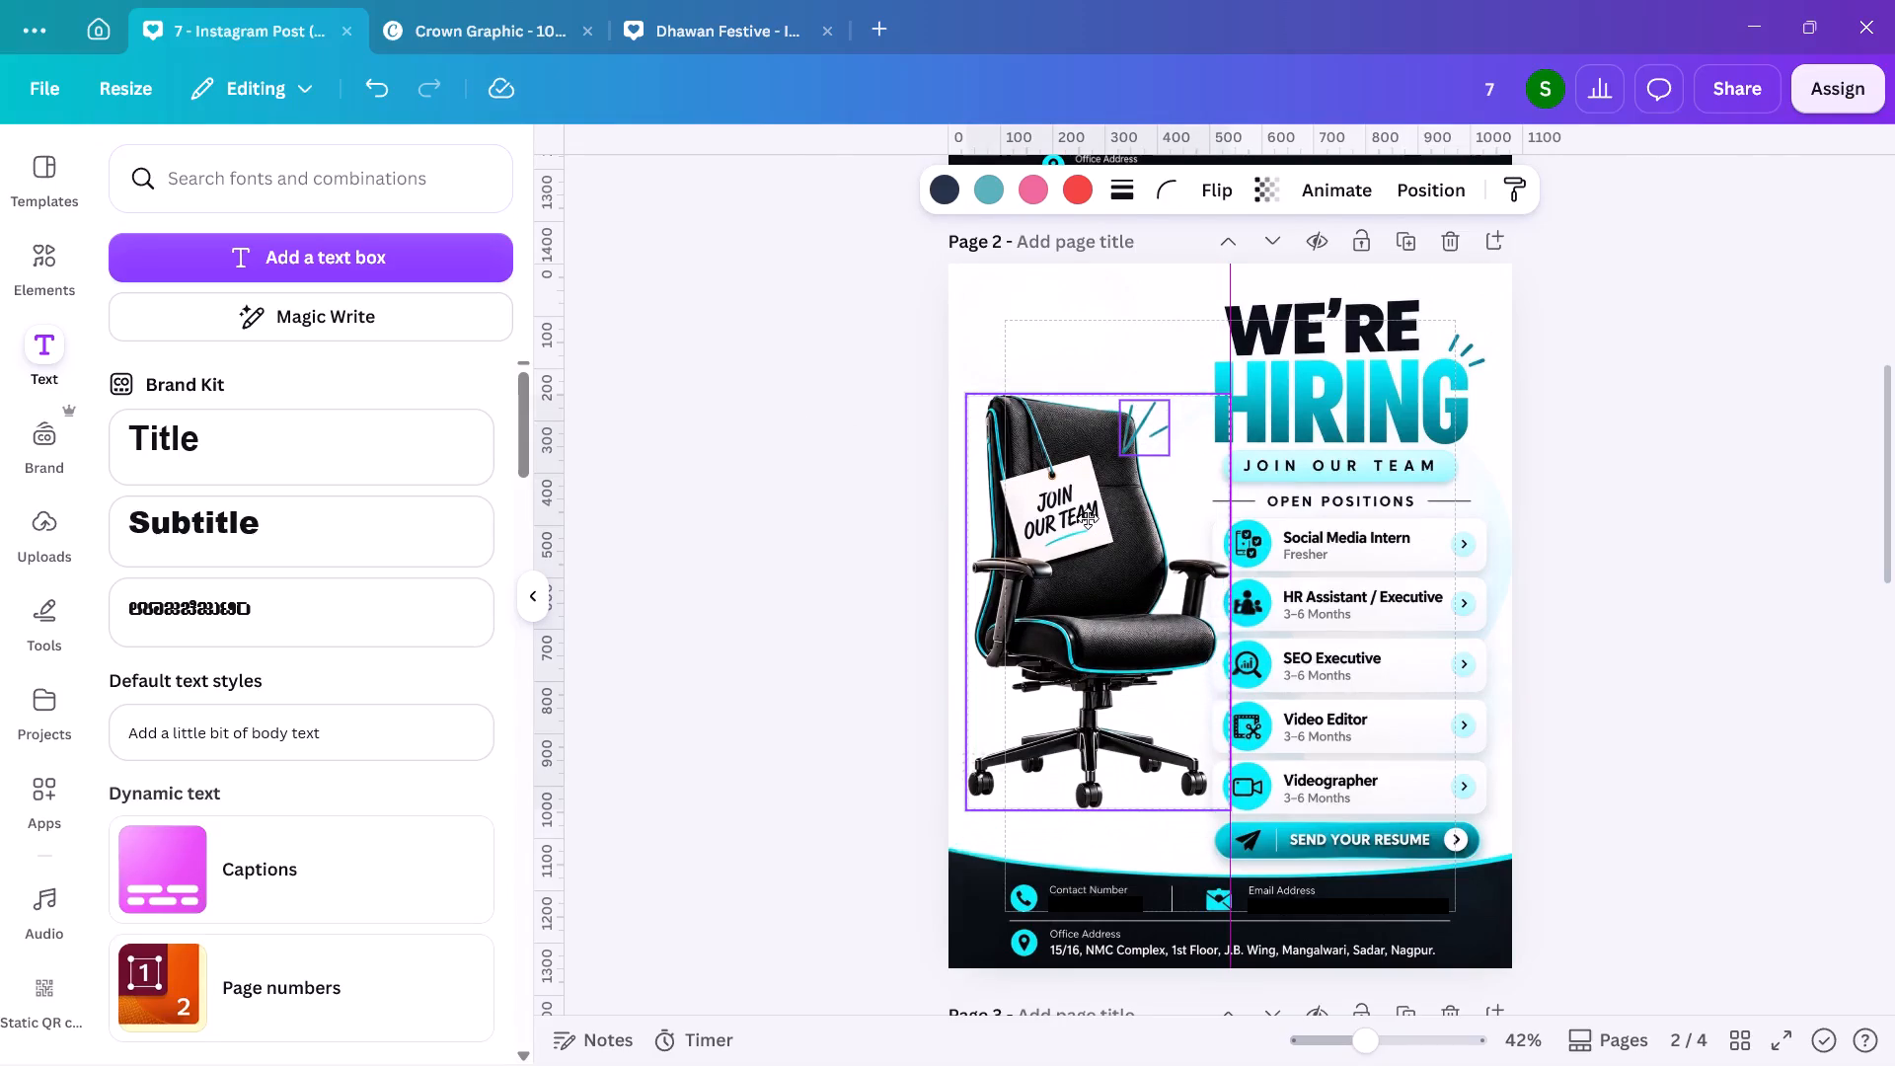
left_click_drag(1088, 518, 1088, 519)
double_click(894, 505)
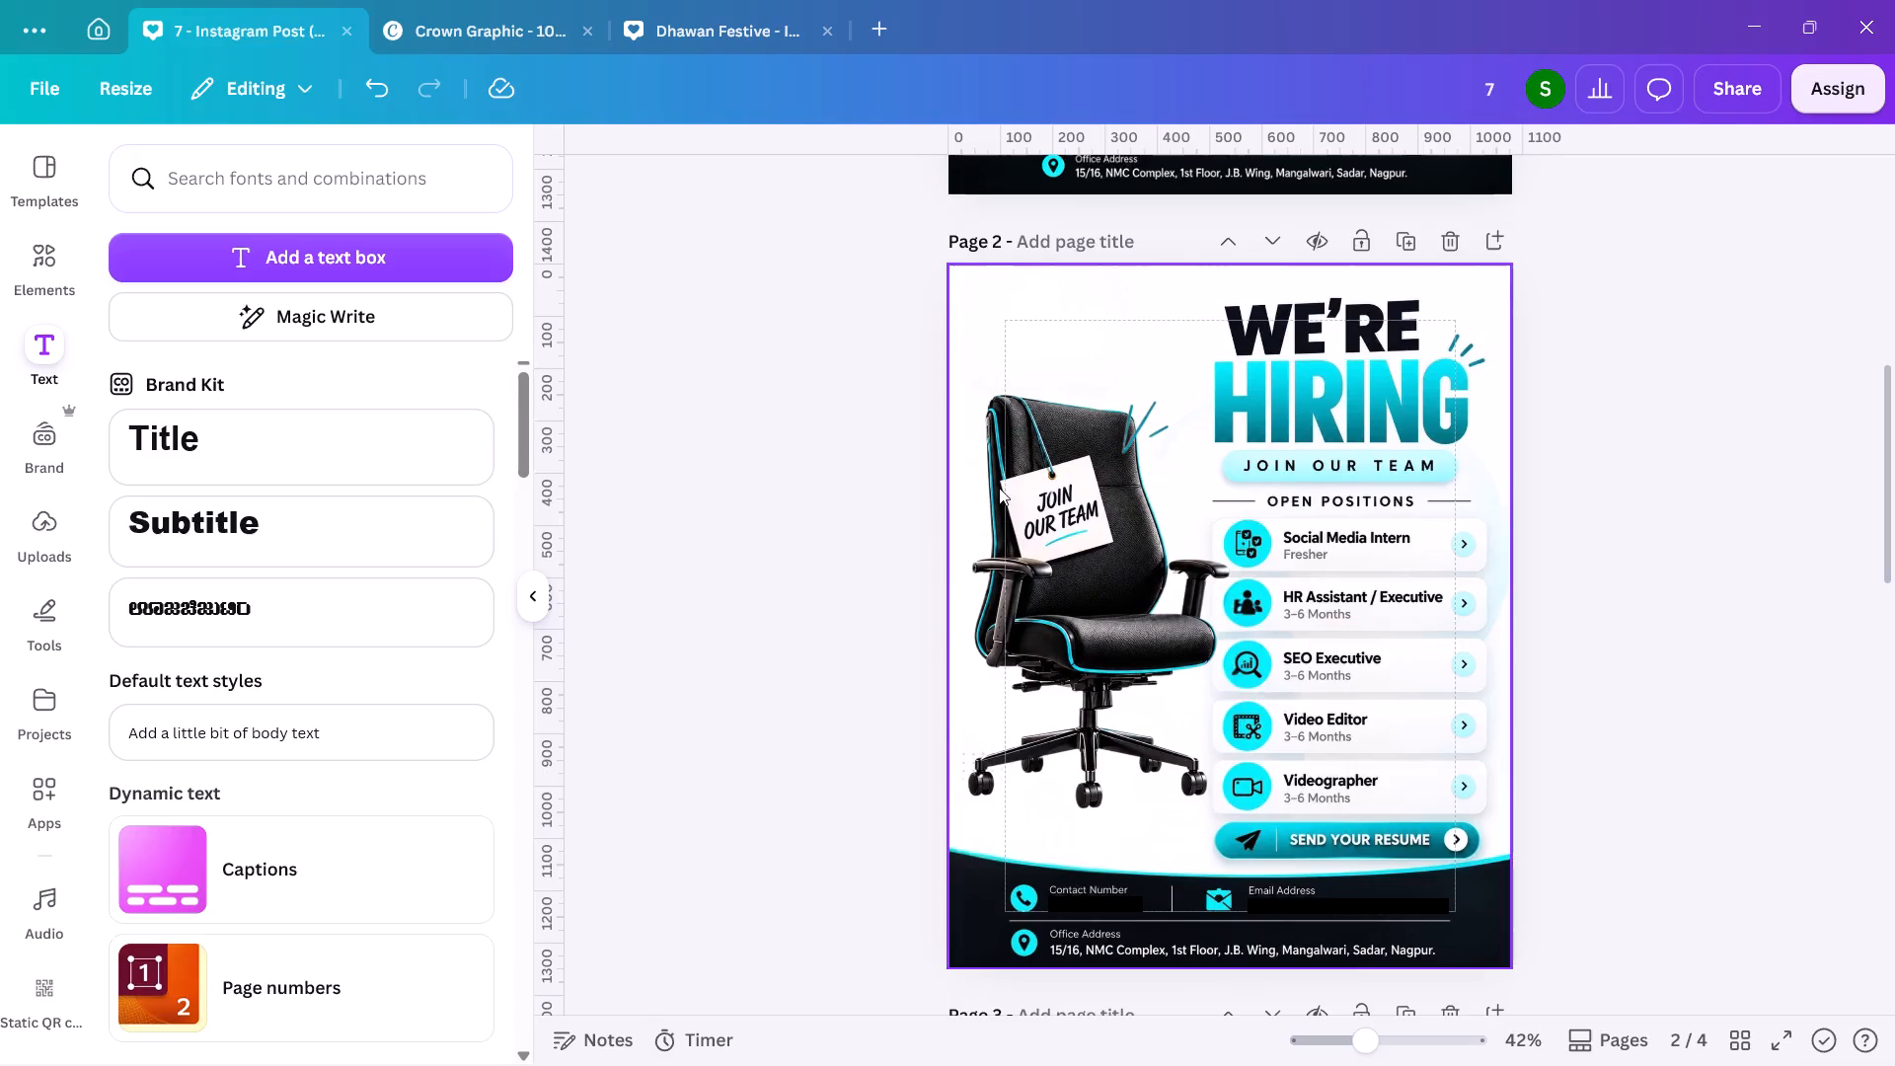
Move the teal accent strokes straight up, just above the upper corner of the chair's backrest.
left_click_drag(1155, 419, 1157, 373)
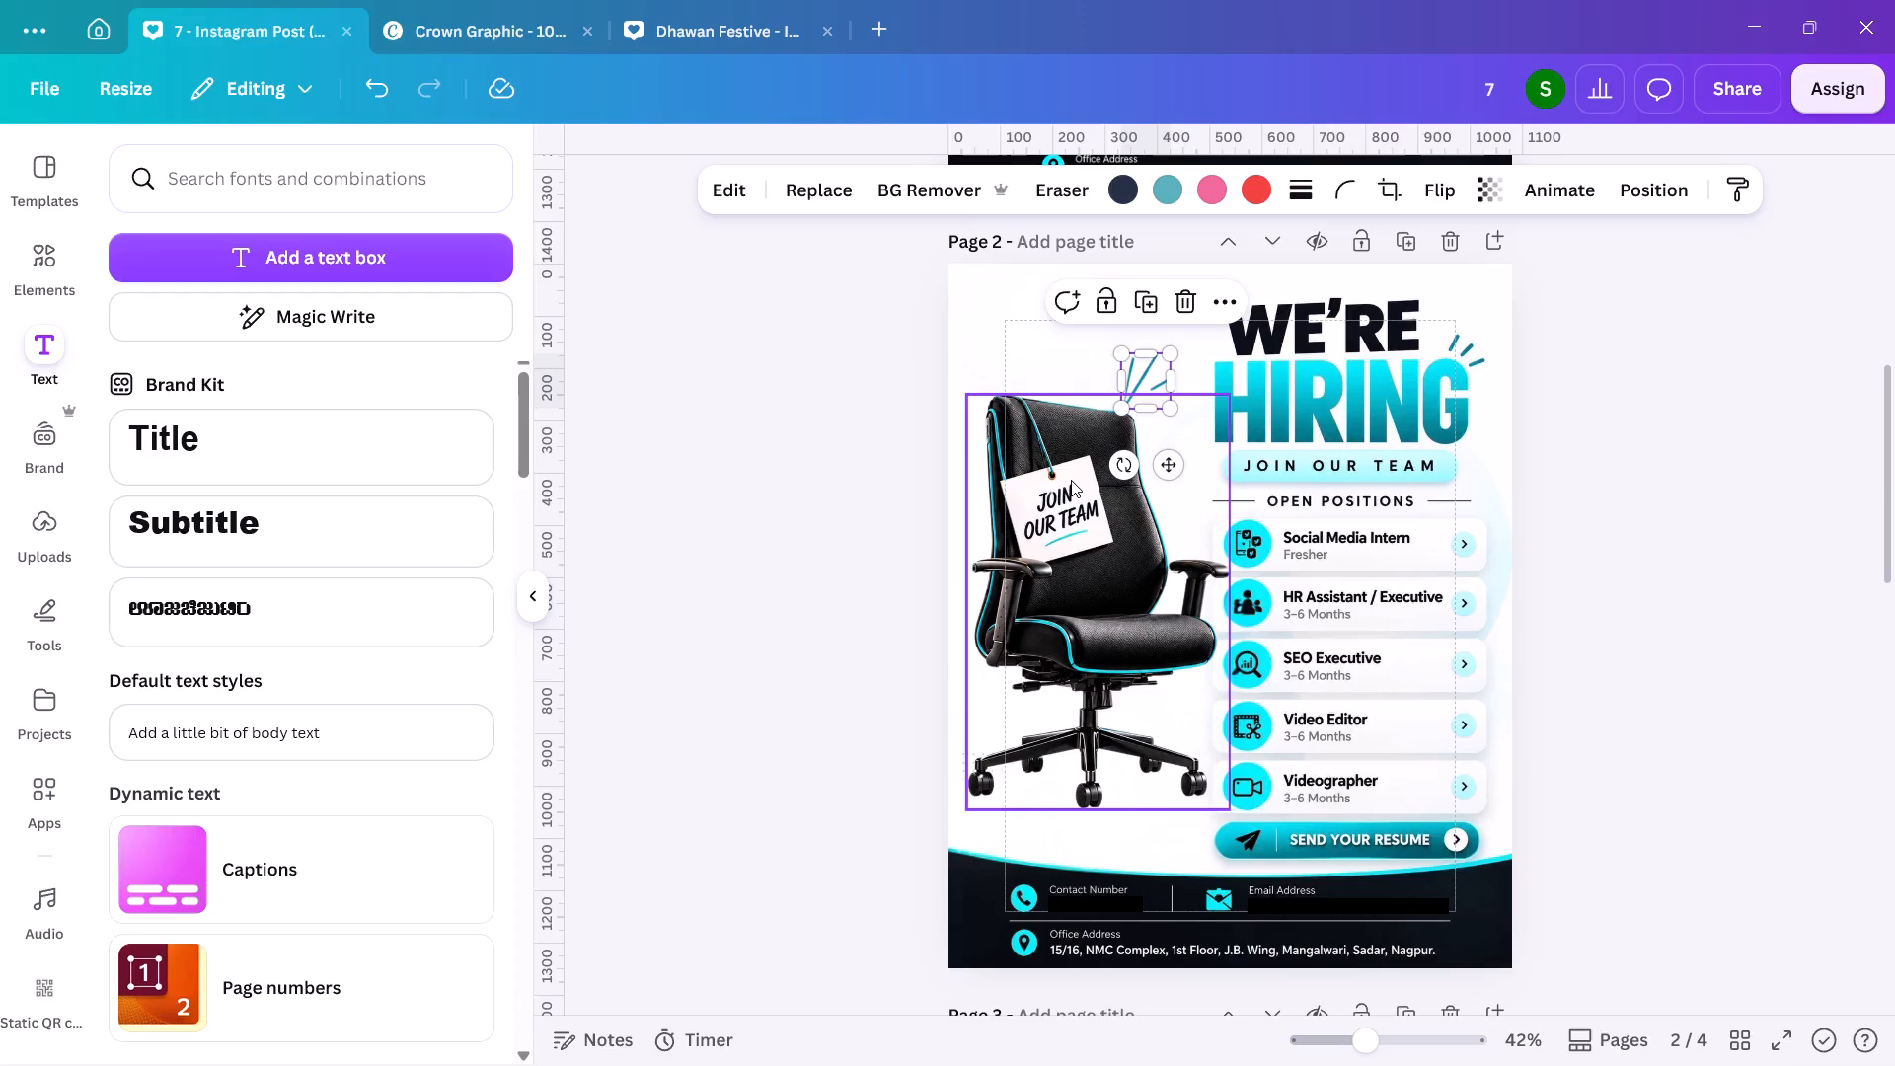
left_click(818, 382)
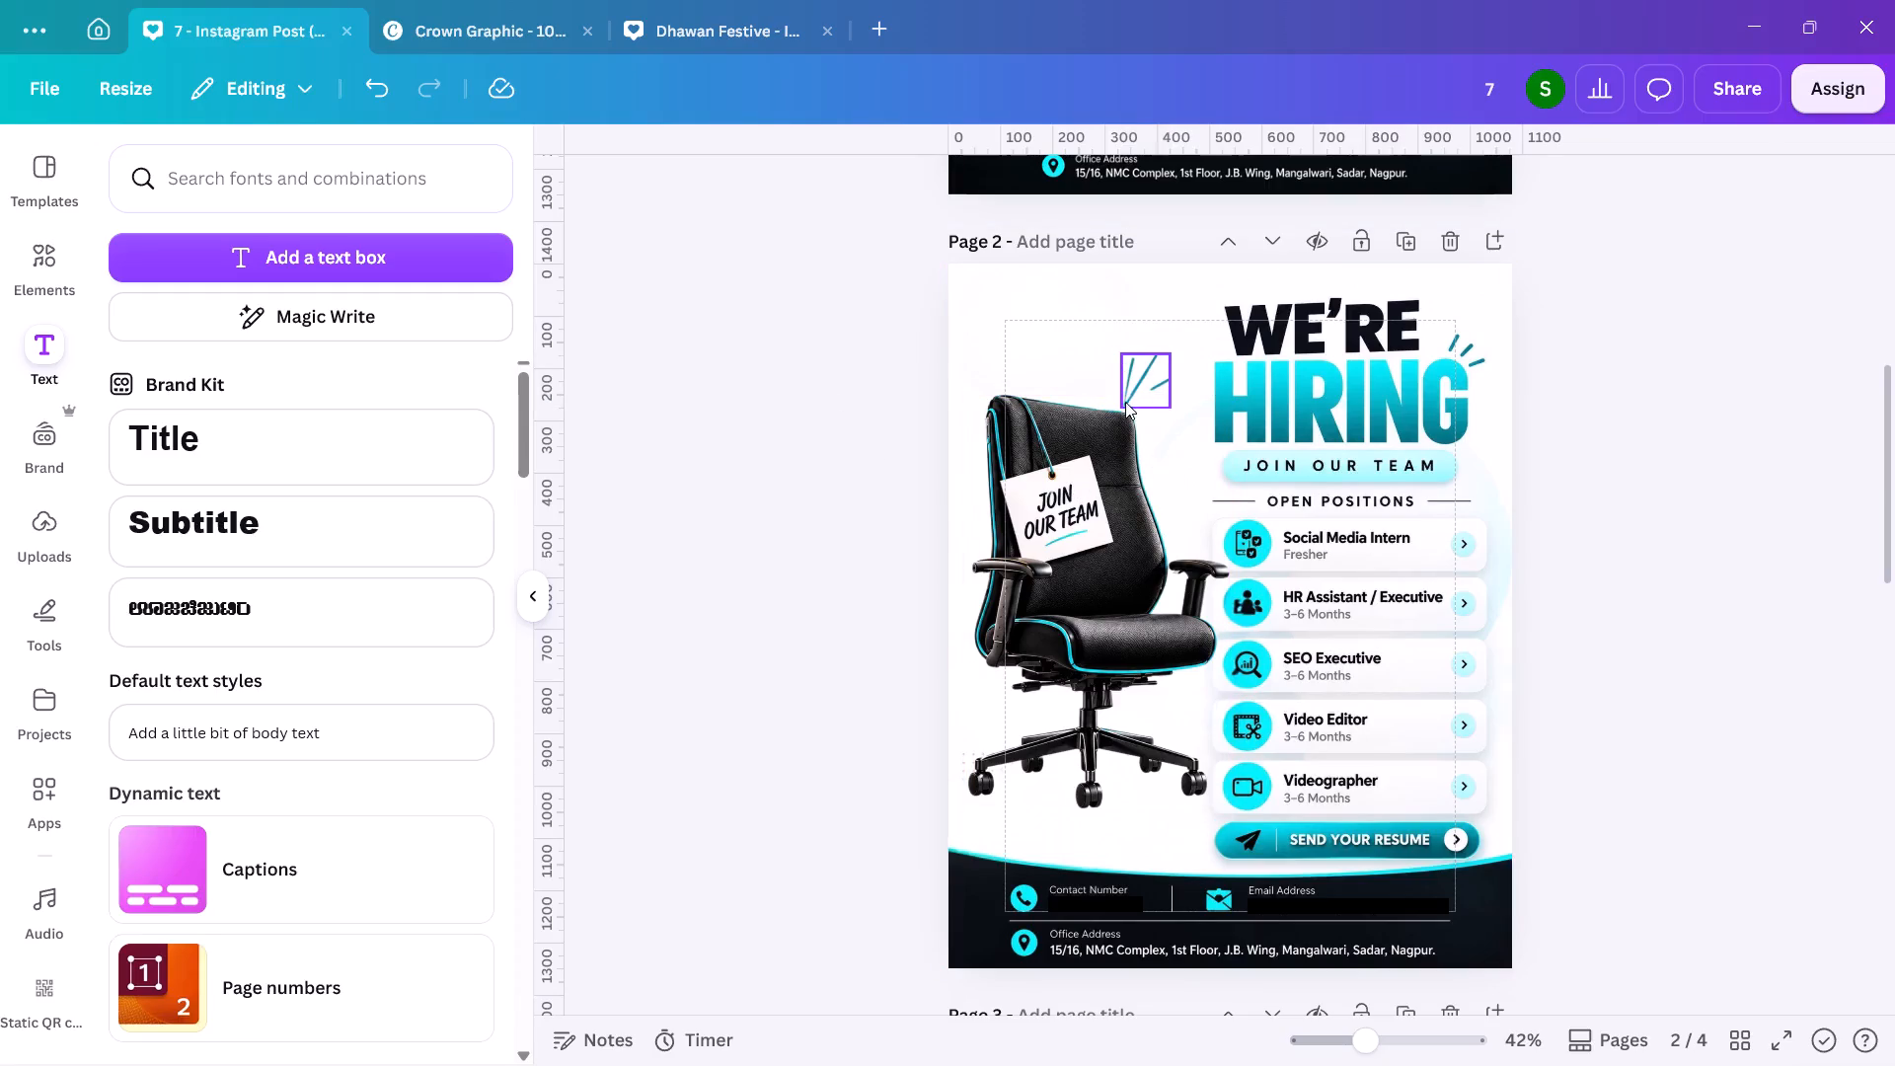
Rotate the teal accent strokes slightly clockwise above the chair's backrest and nudge them toward the heading.
left_click(1122, 388)
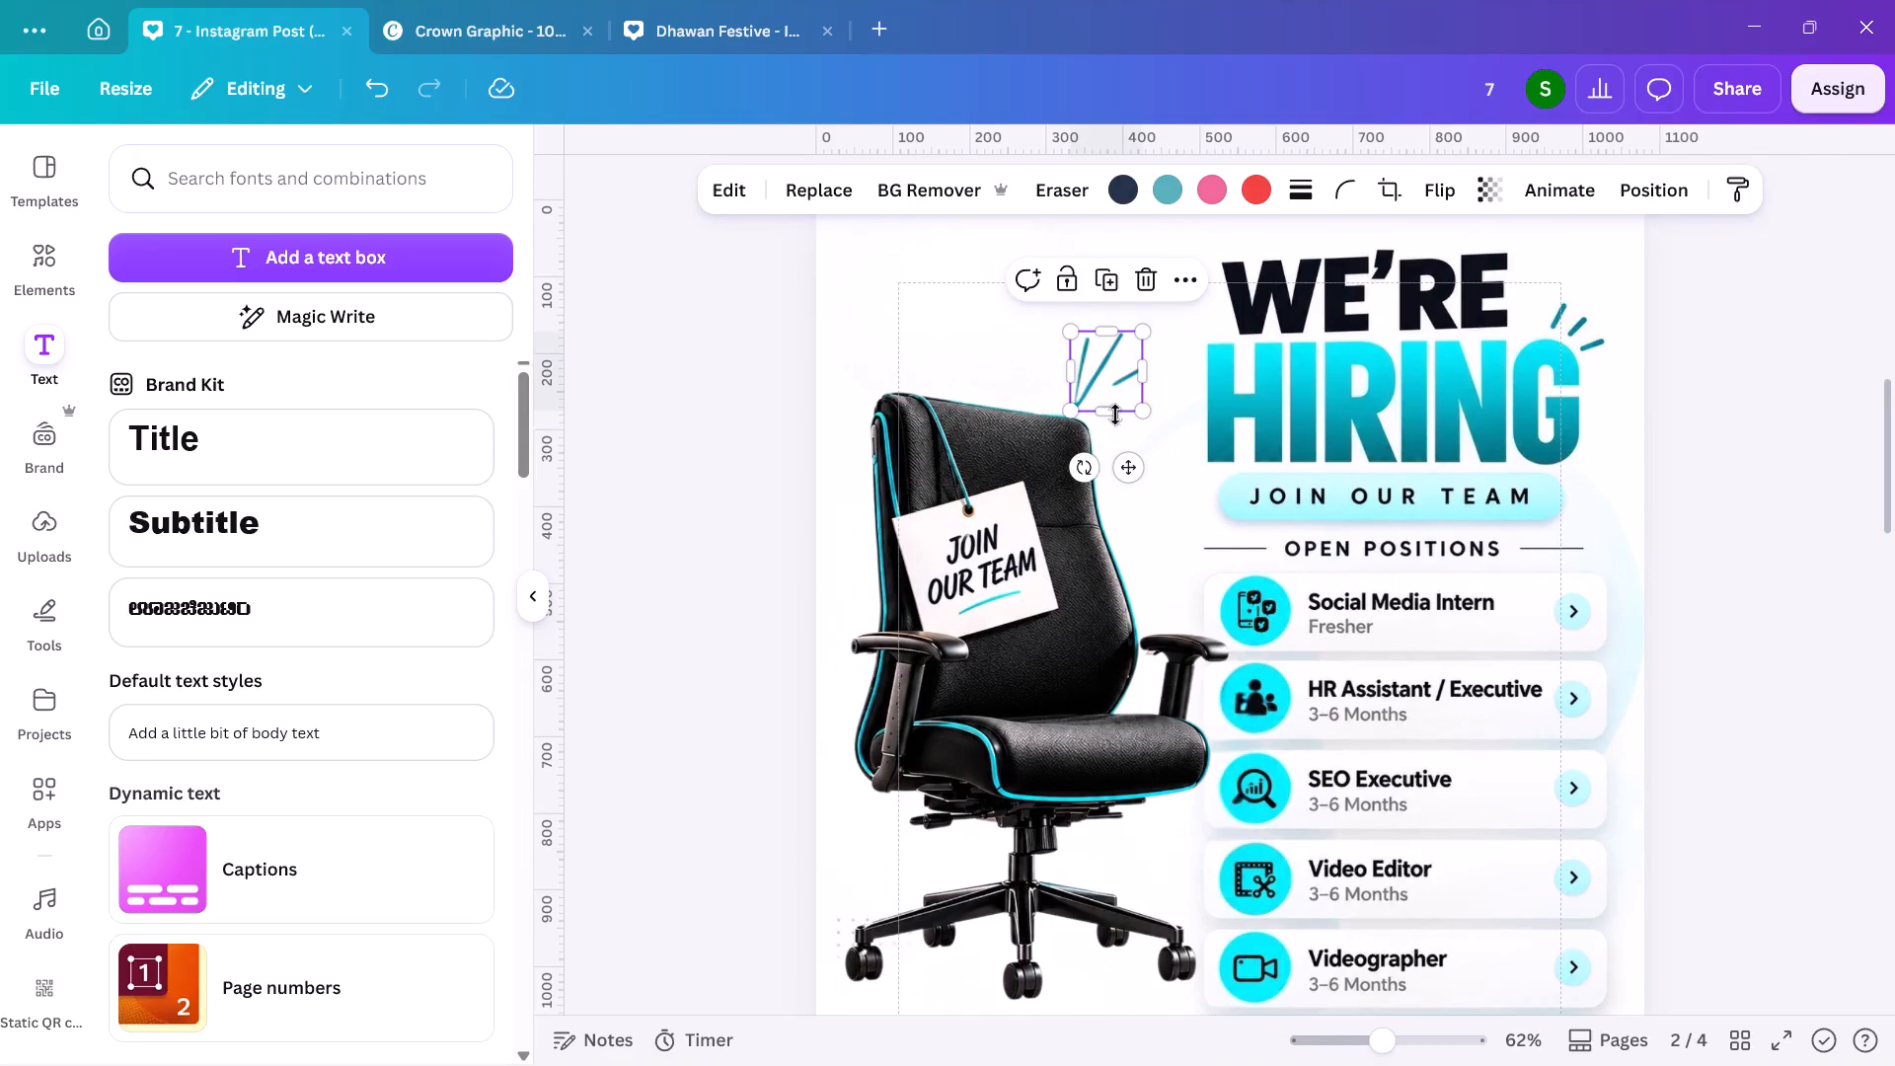
left_click_drag(1095, 464, 1091, 476)
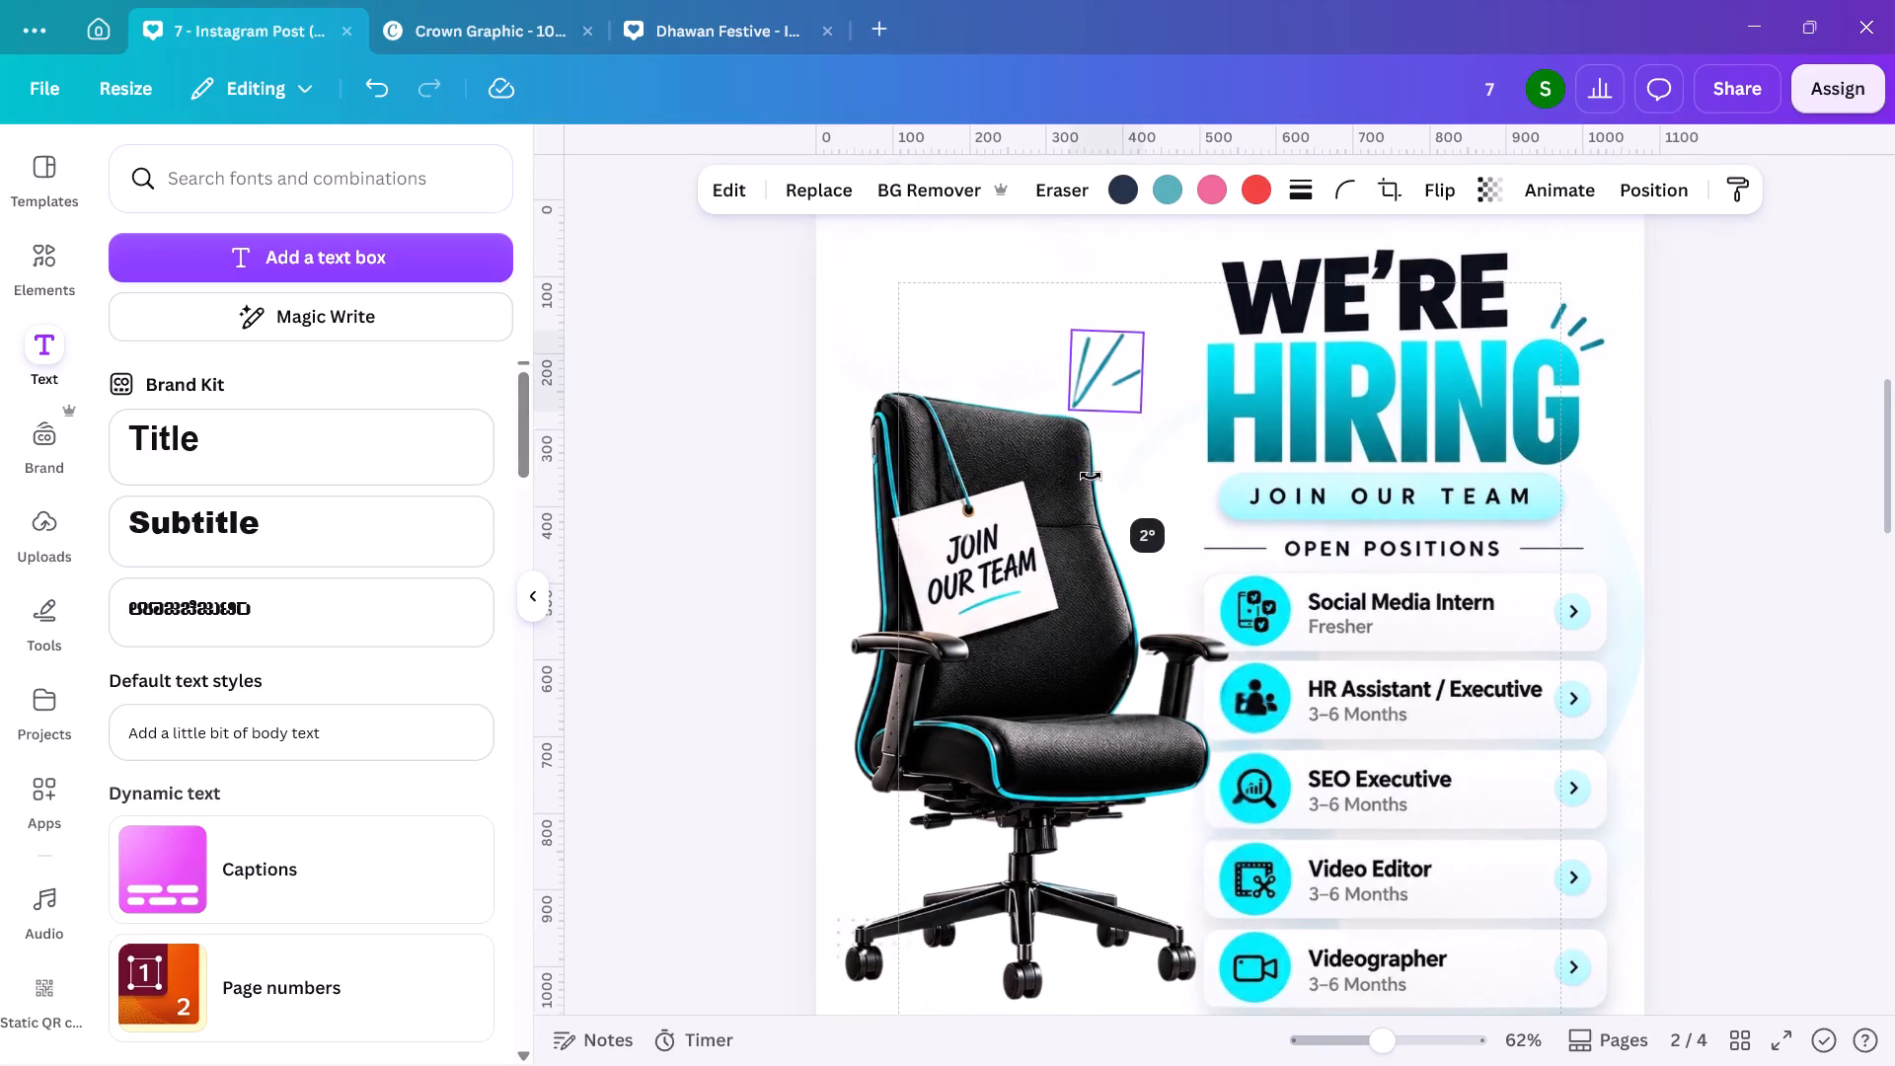
left_click_drag(1091, 476, 1092, 482)
left_click_drag(1096, 371, 1109, 371)
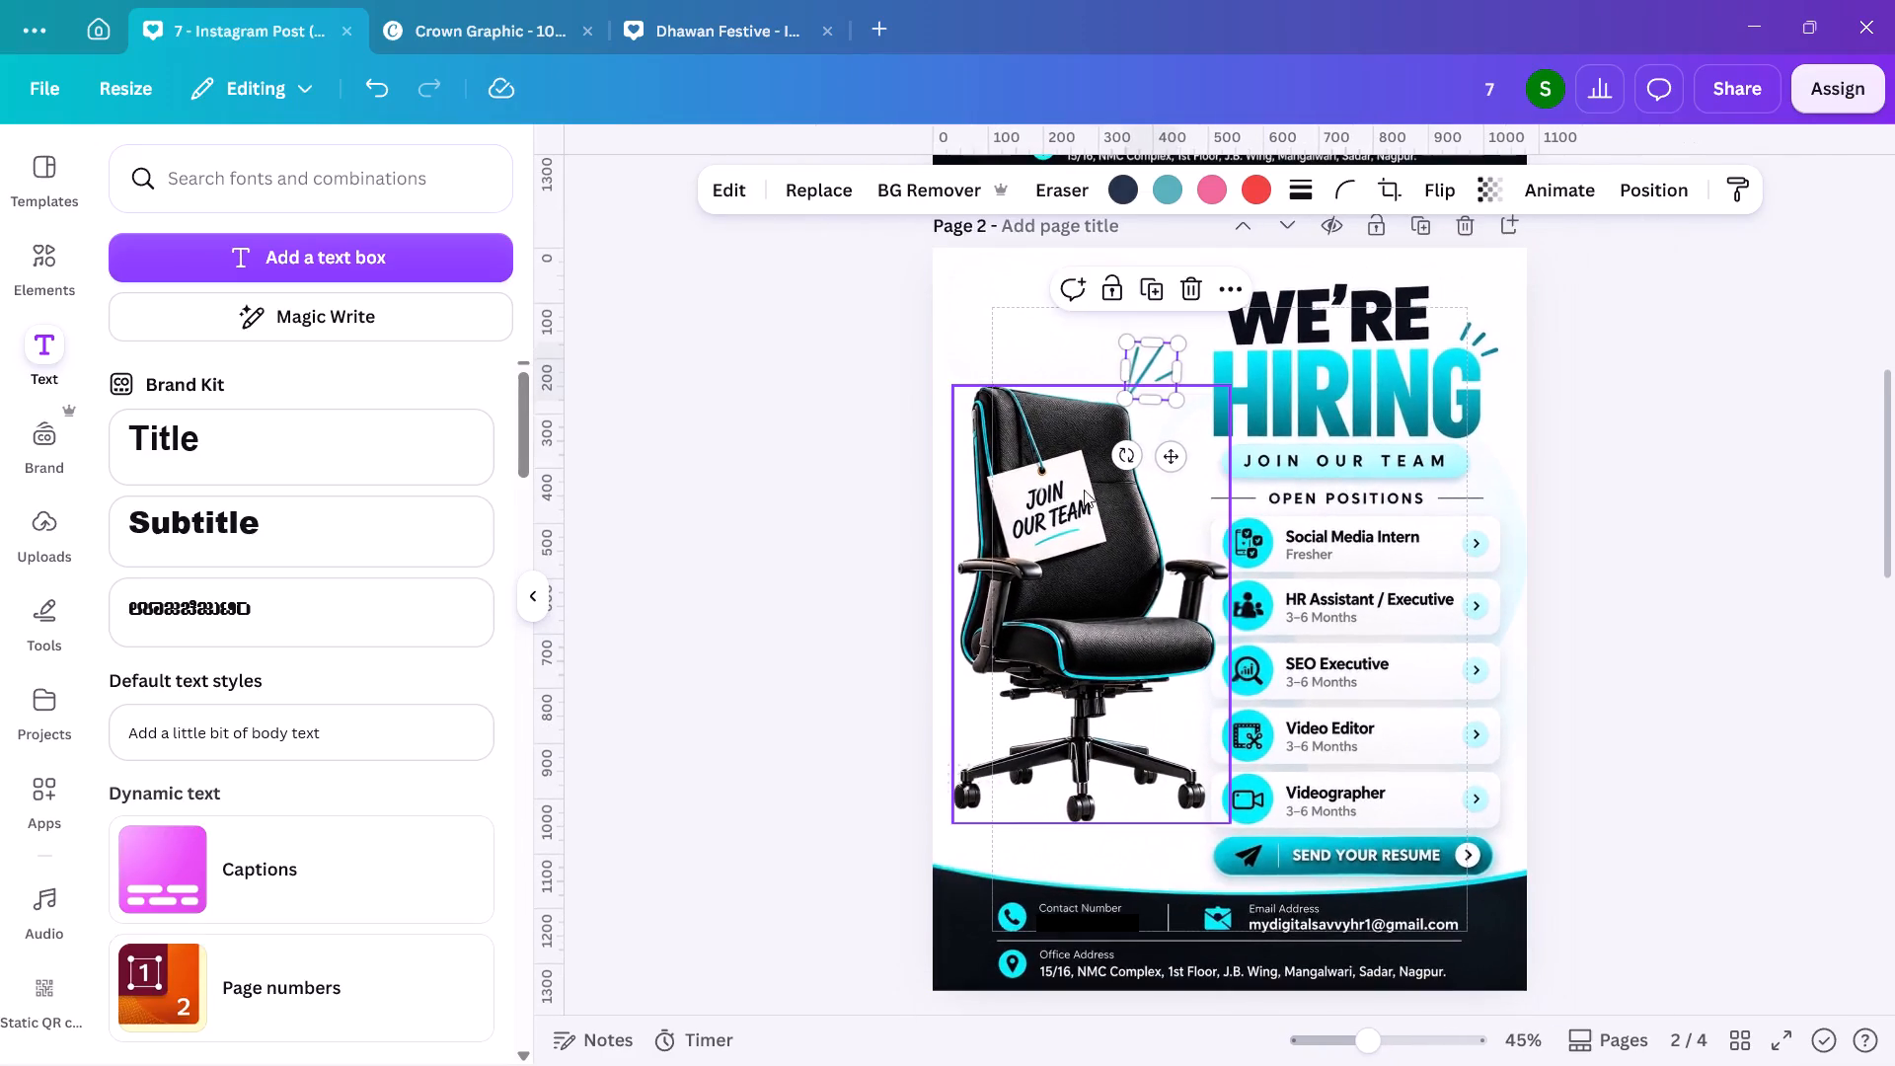
Move the chair slightly lower and a little to the left, clear of the open-positions list.
left_click_drag(1083, 510, 1083, 520)
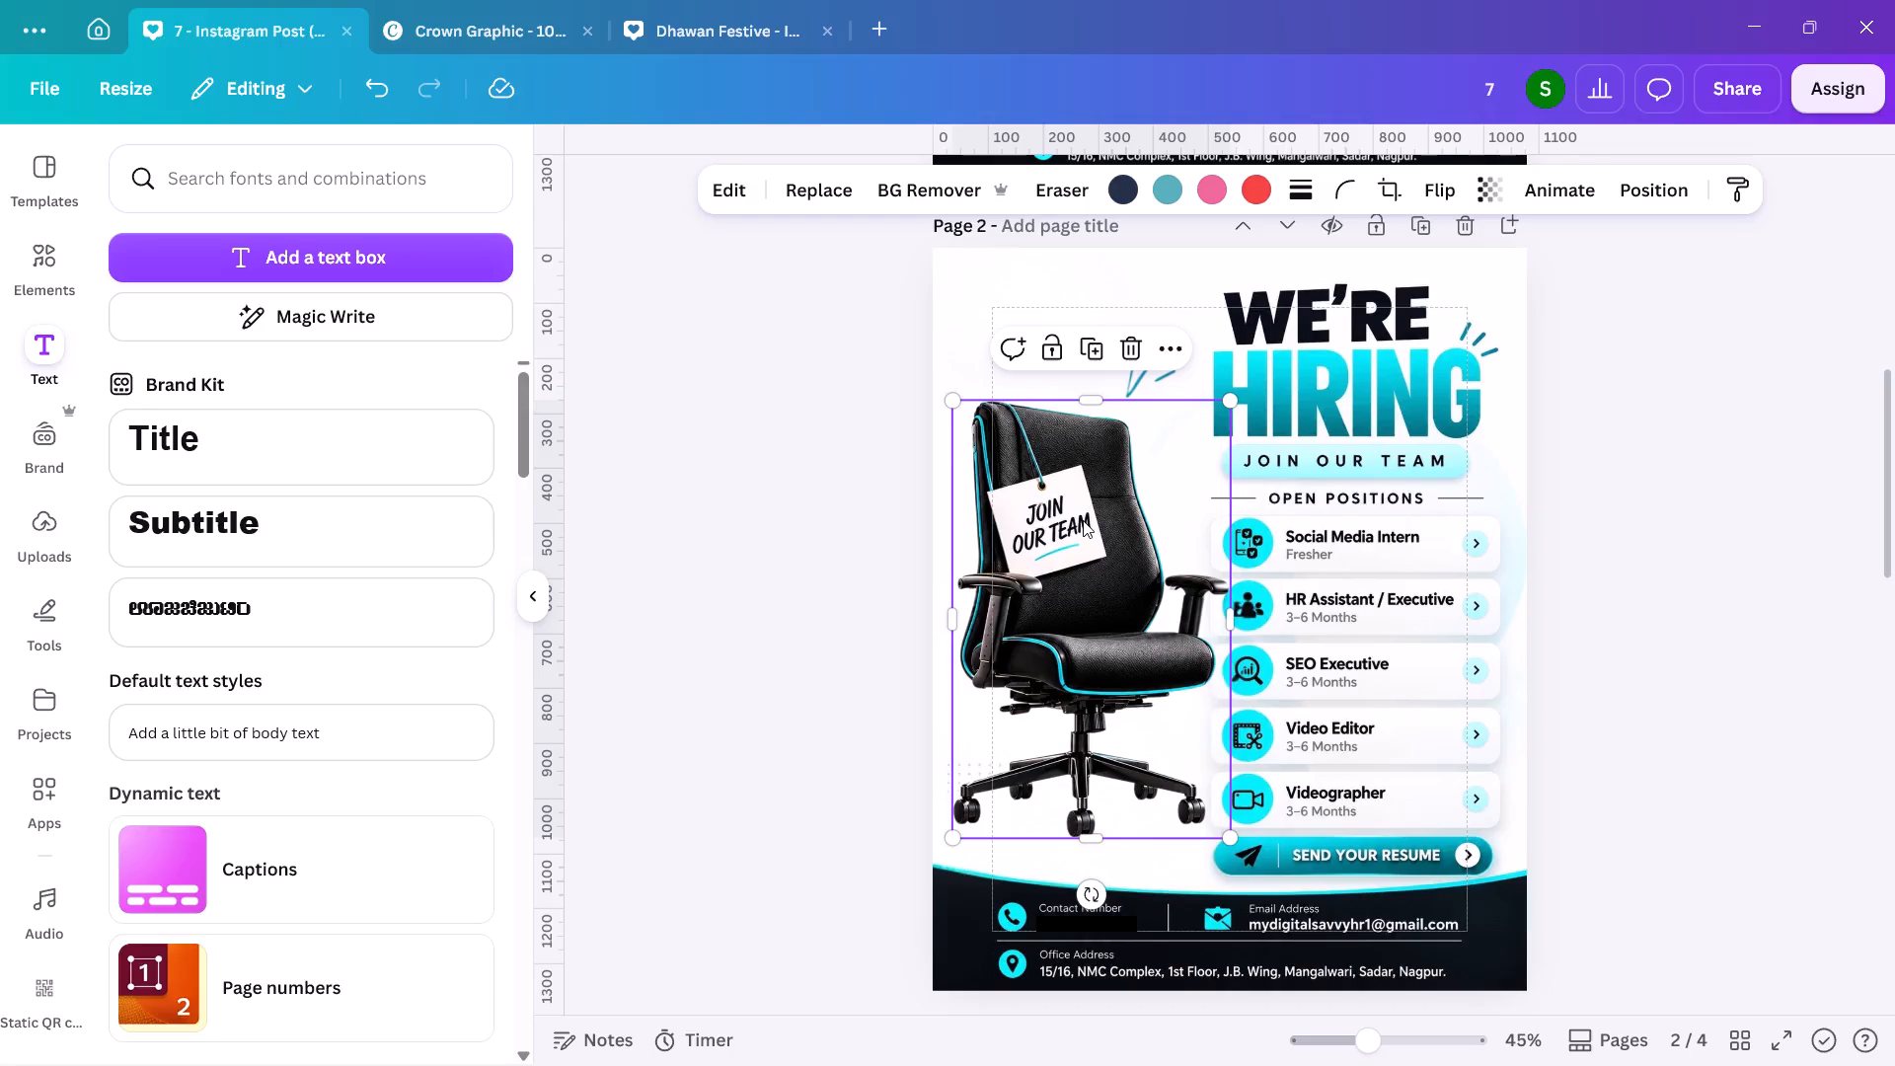
left_click_drag(1083, 520, 1076, 521)
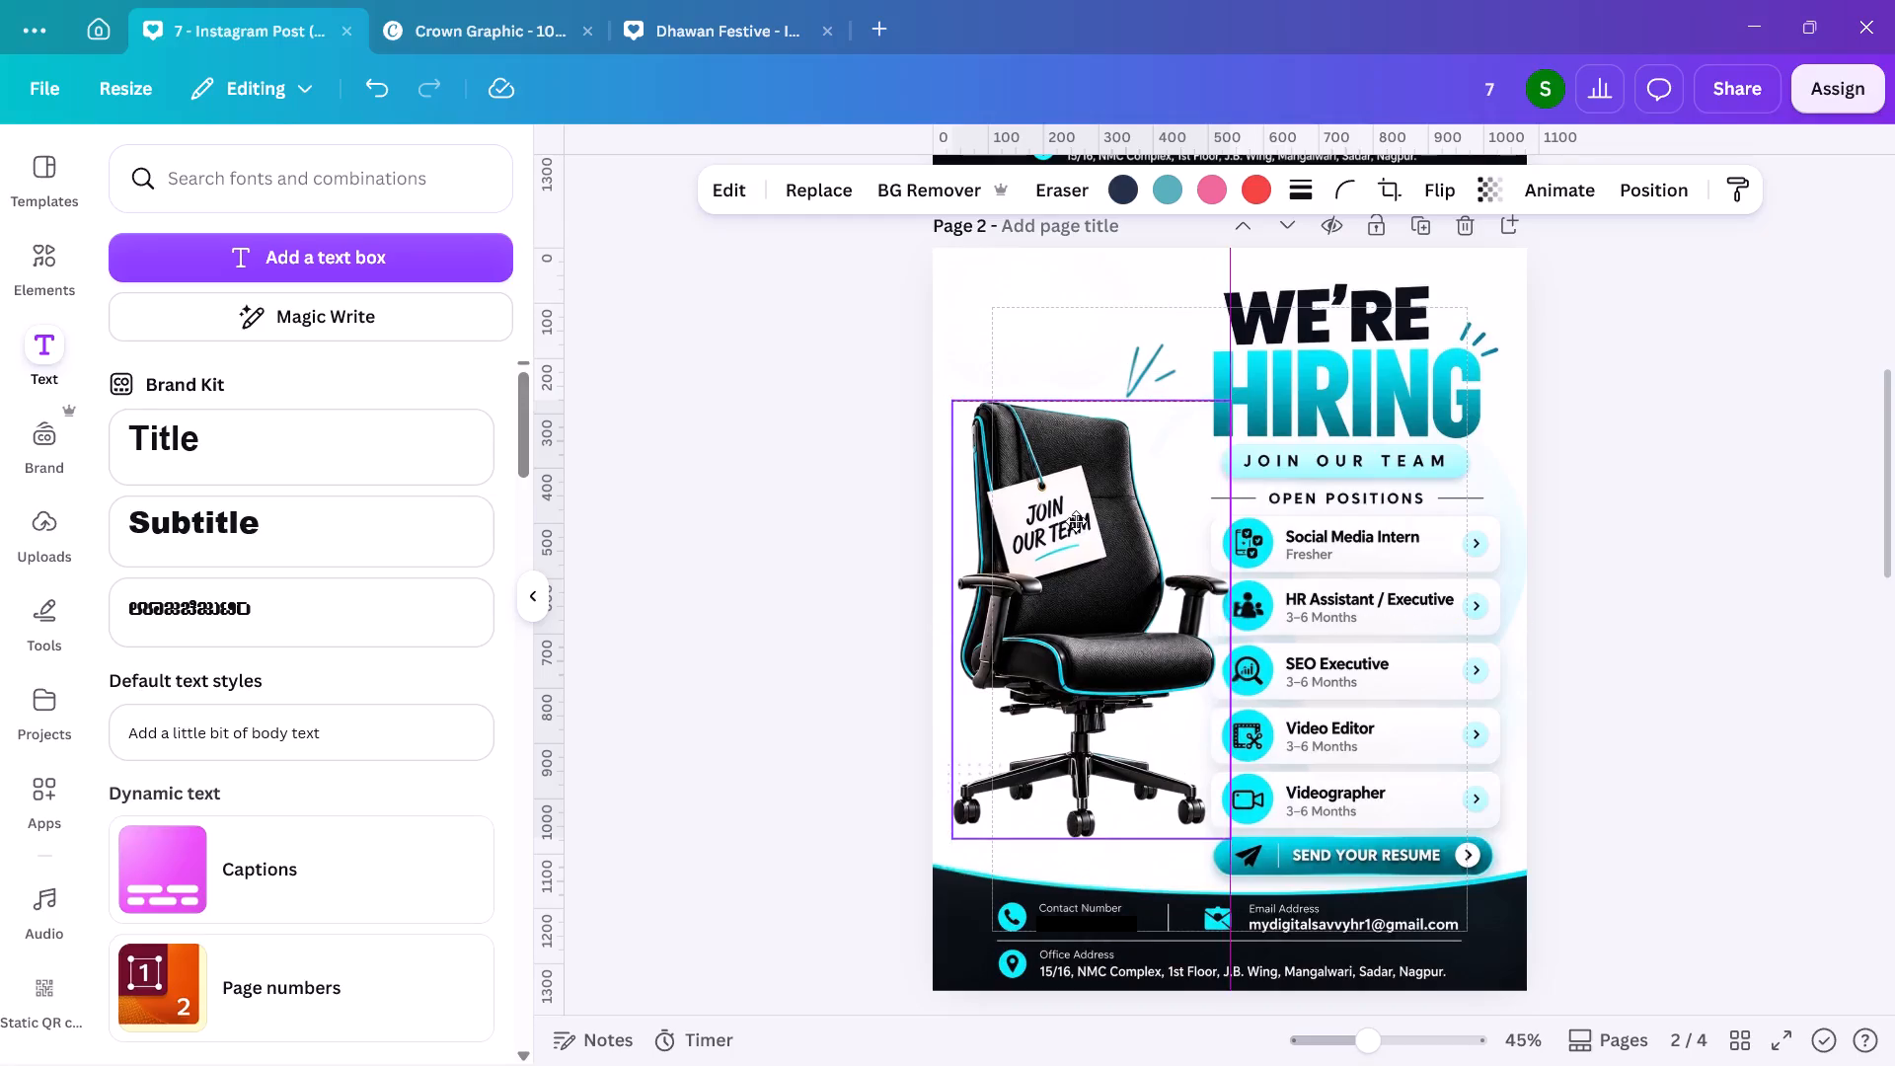
left_click_drag(1076, 521, 1073, 522)
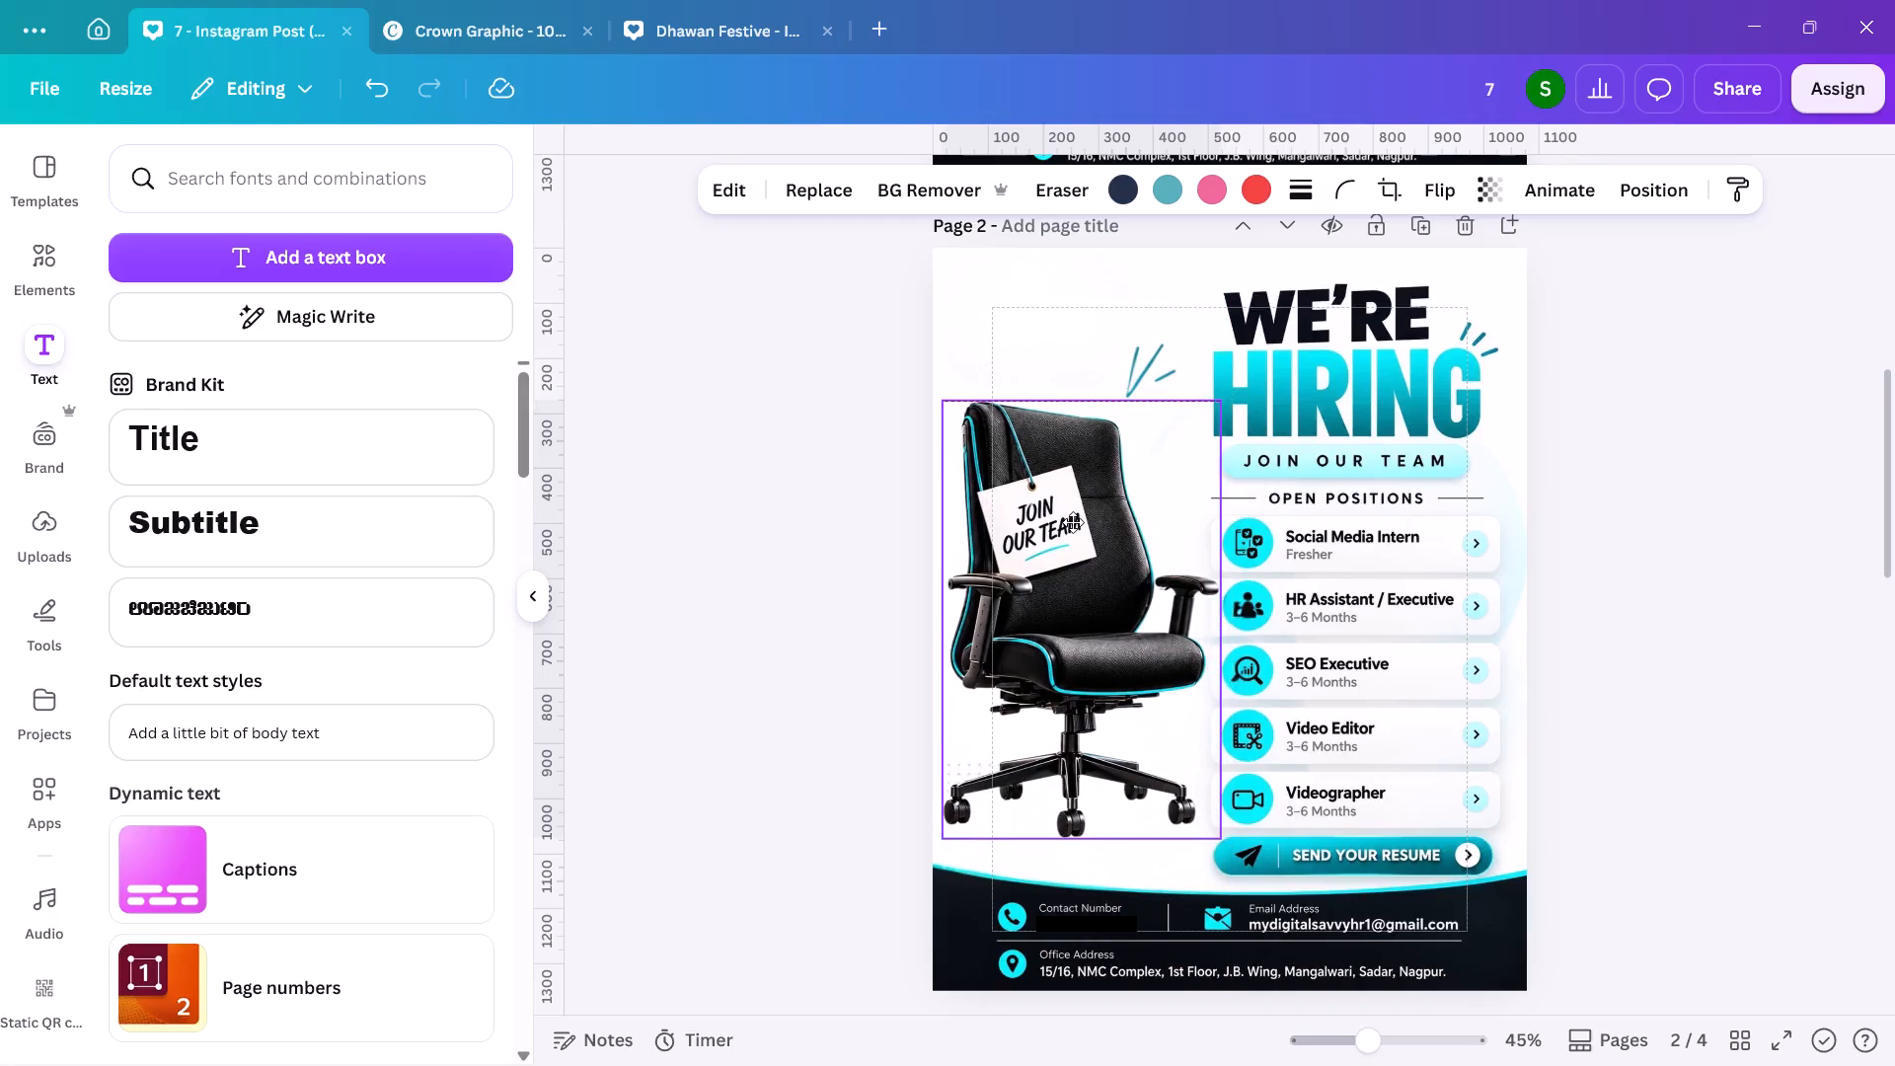
left_click_drag(1073, 522, 1074, 522)
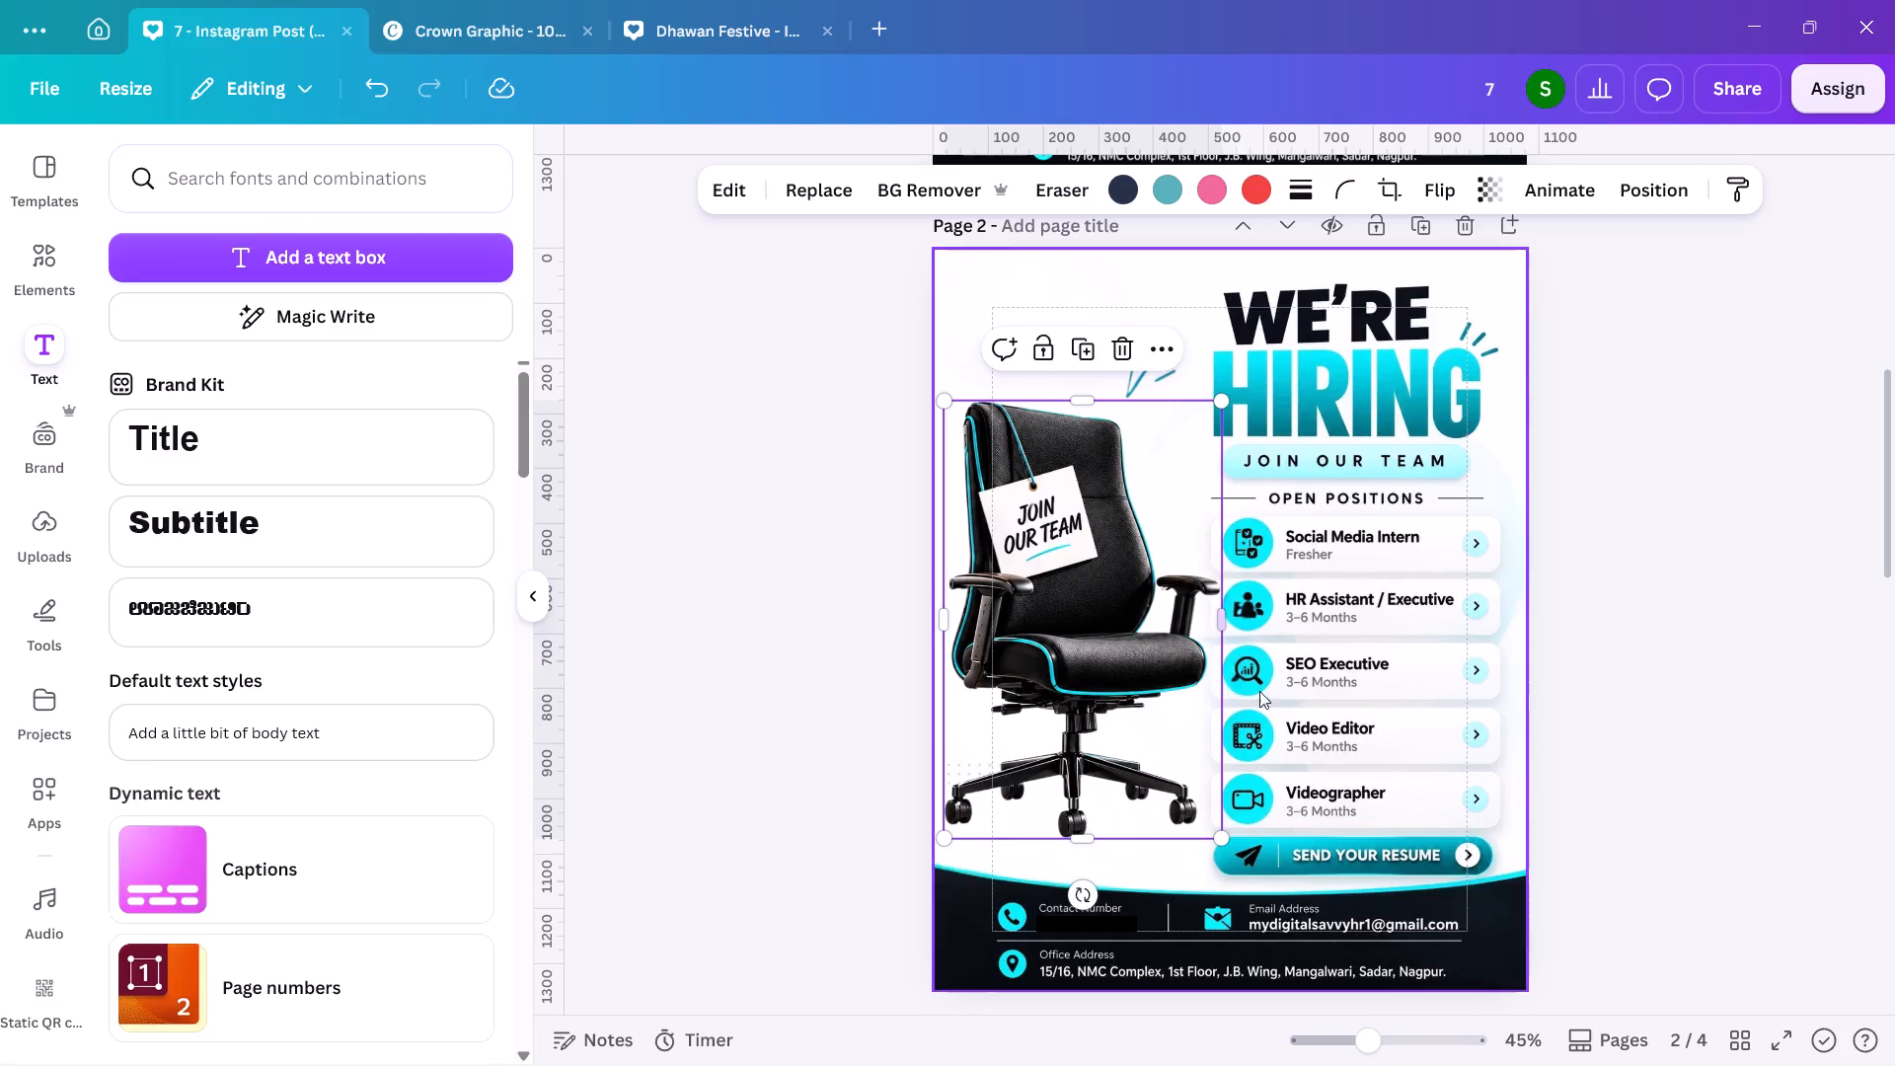
Scale the chair down proportionally to about 479 wide by 756 high.
left_click(1144, 531)
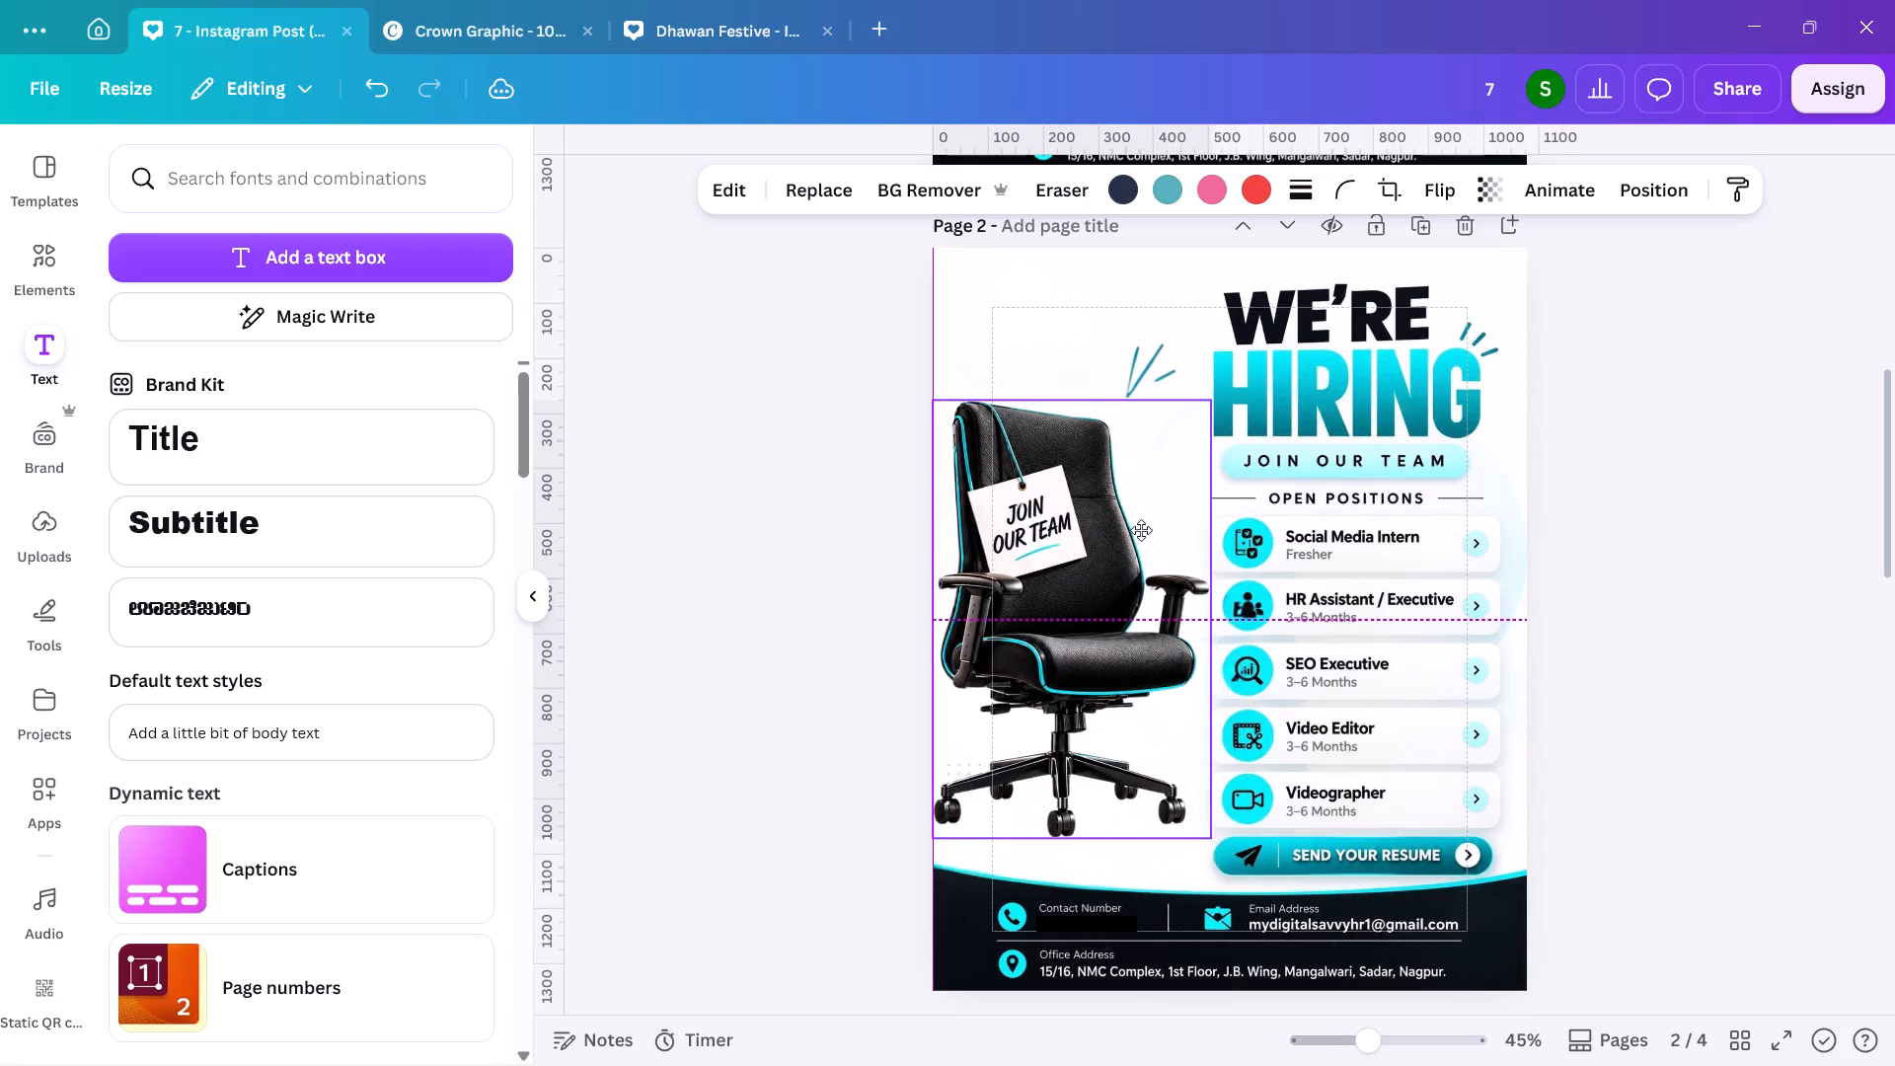
left_click(1184, 426)
left_click_drag(1220, 402, 1205, 412)
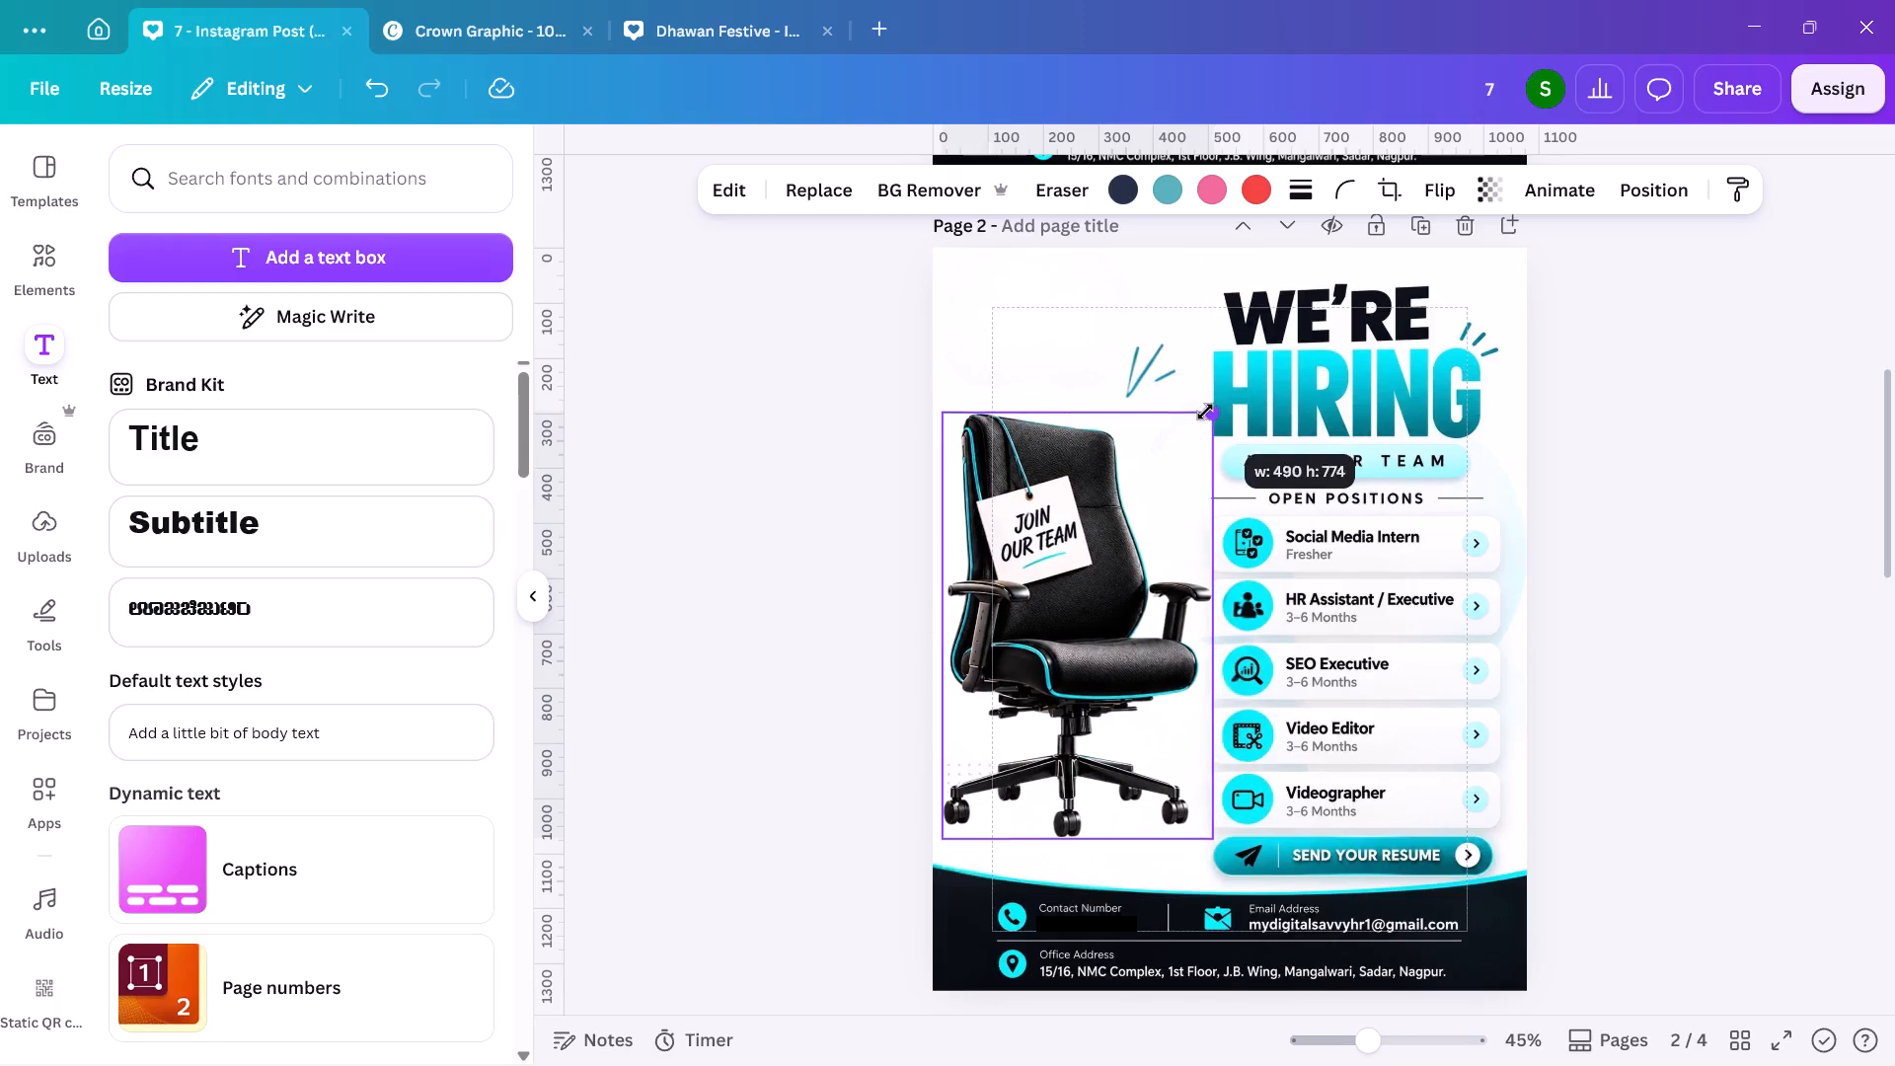
left_click_drag(1205, 412, 1196, 418)
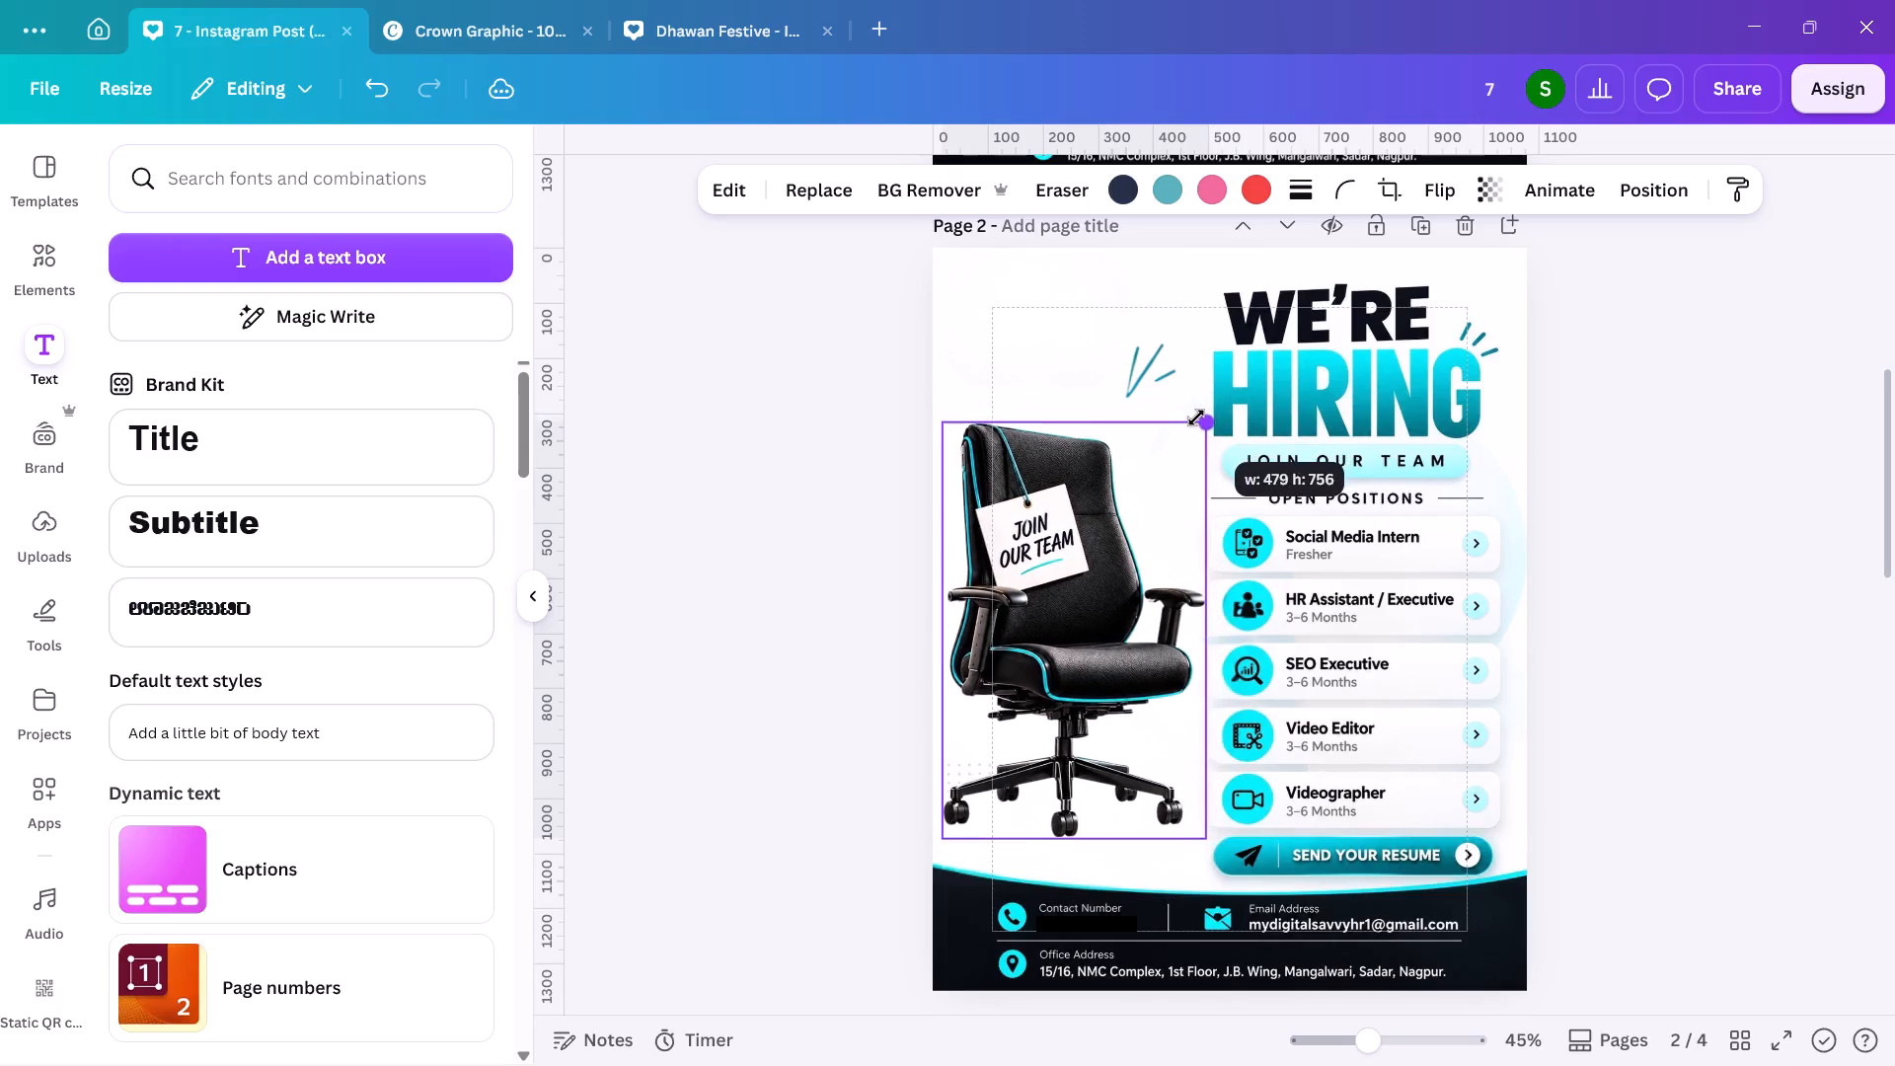
left_click_drag(1196, 418, 1195, 419)
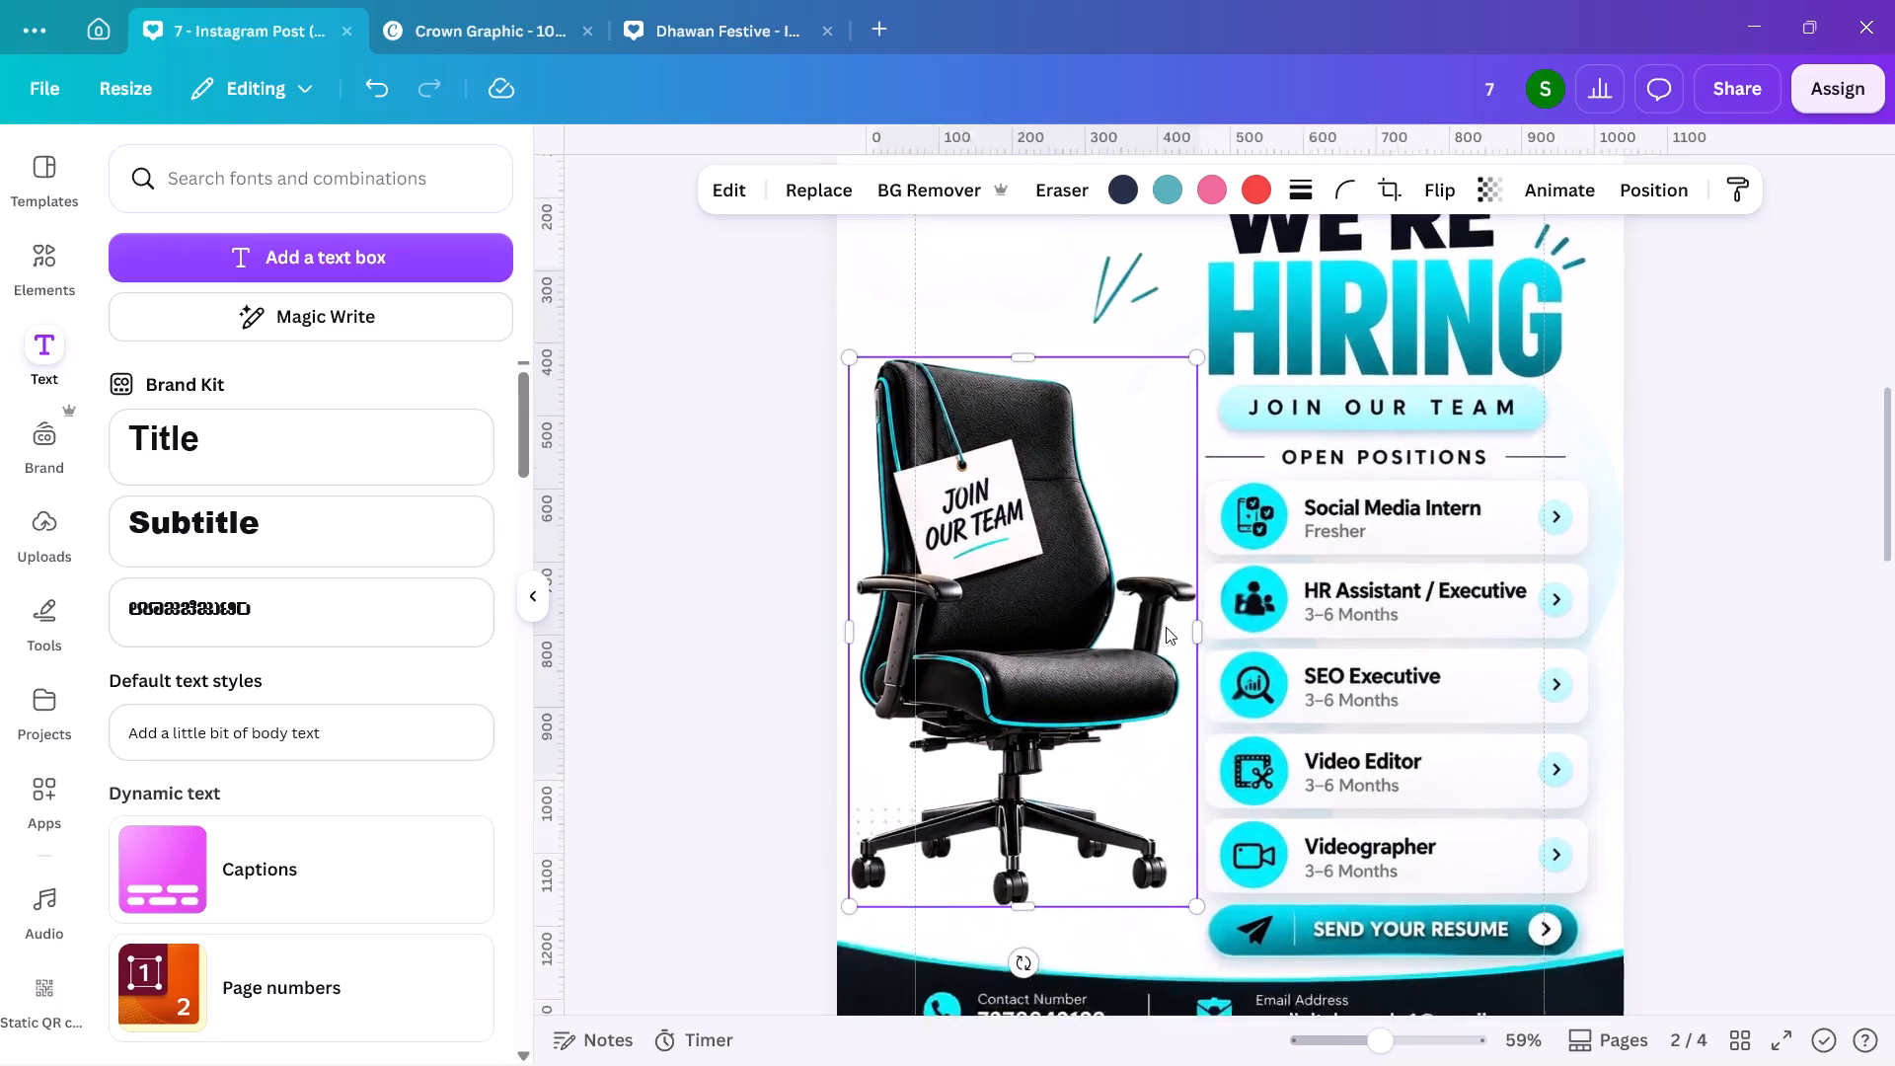
Move the chair straight up until it is vertically centred on the page.
left_click_drag(1046, 627, 1046, 610)
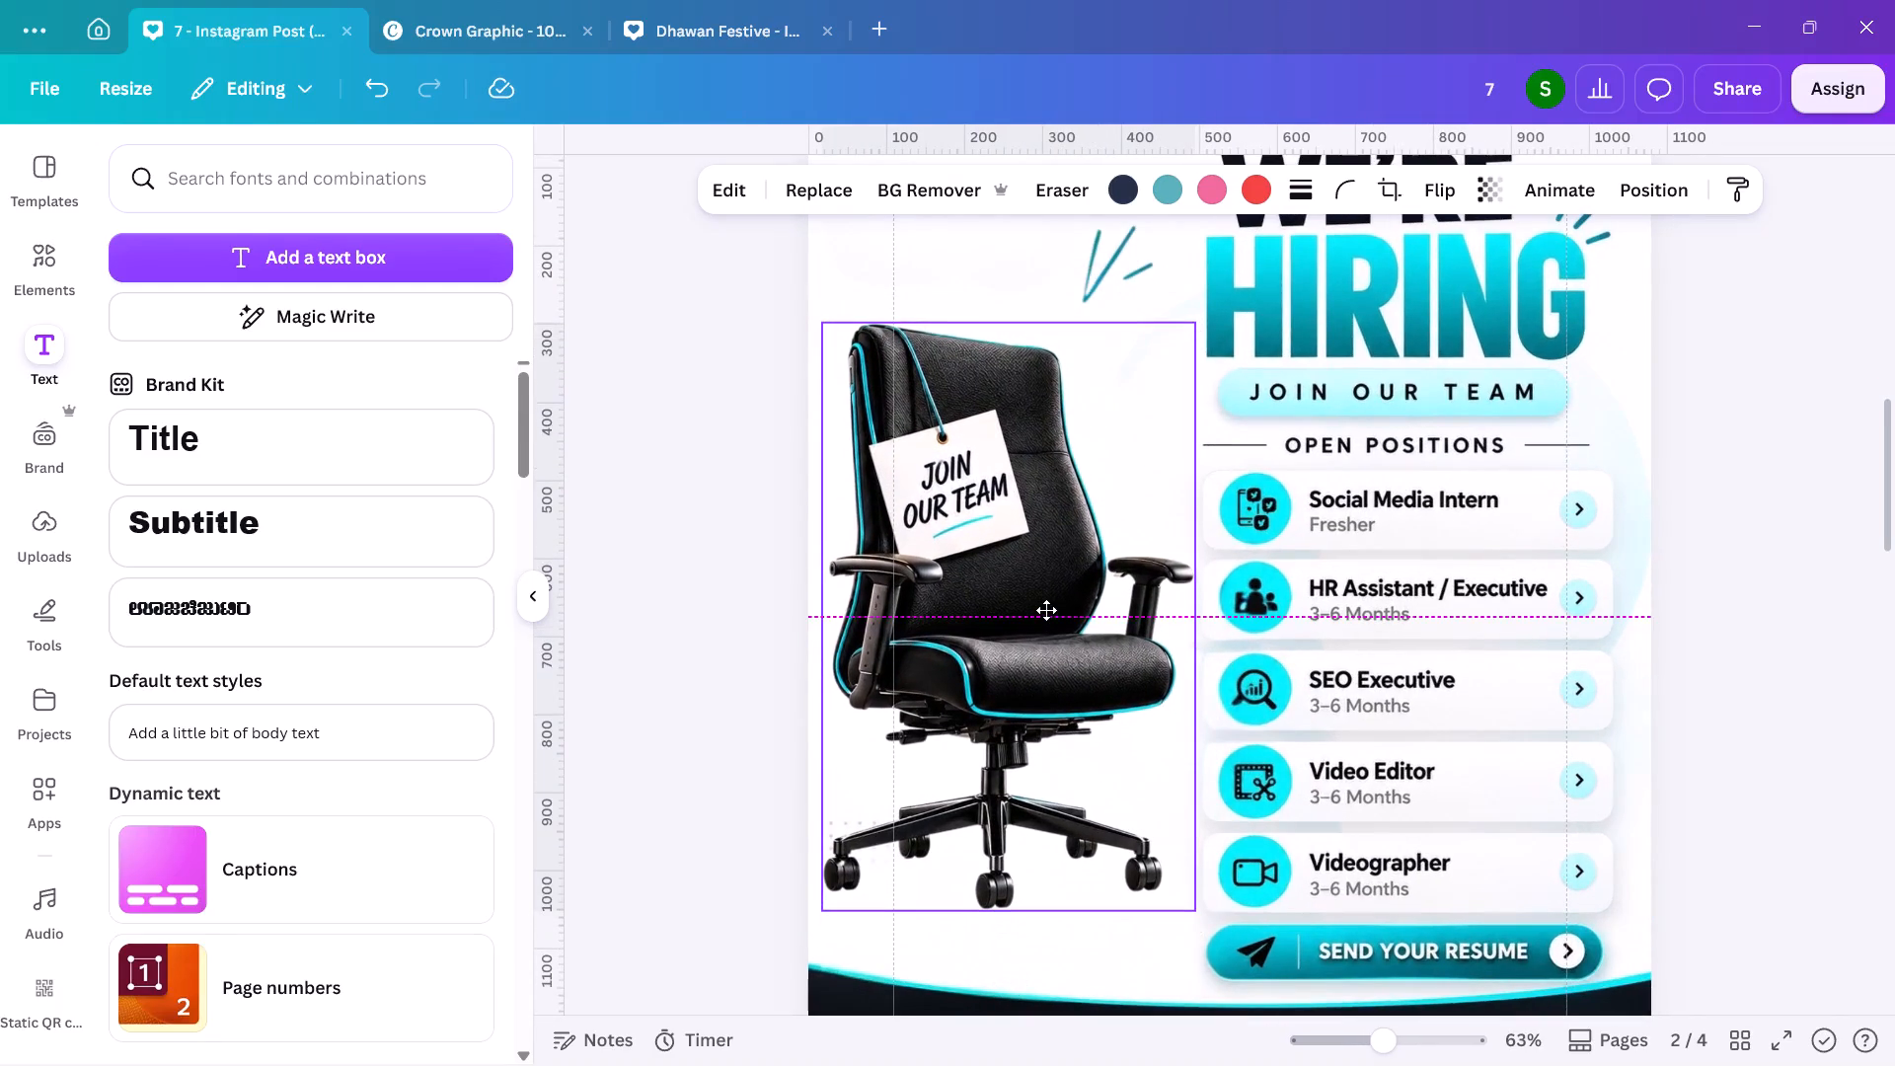
left_click_drag(1046, 610, 1046, 601)
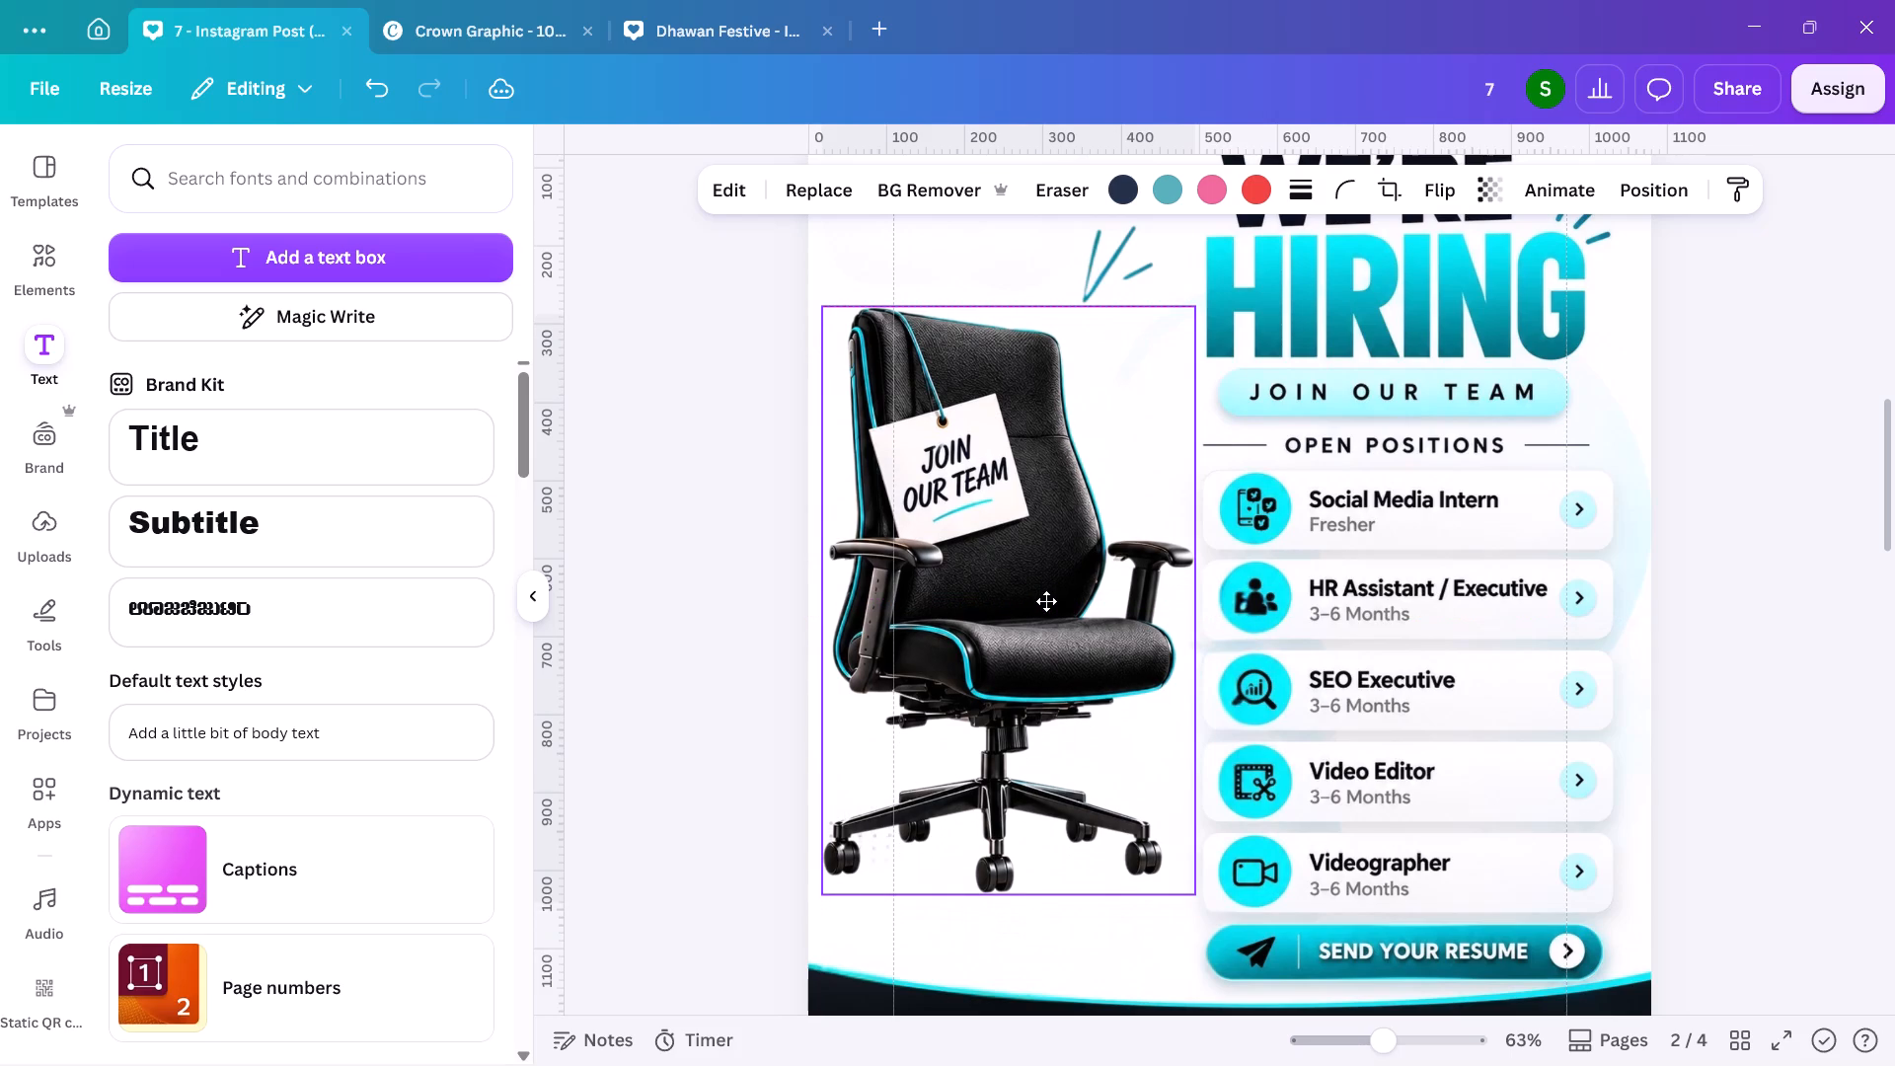
left_click_drag(1046, 601, 1046, 607)
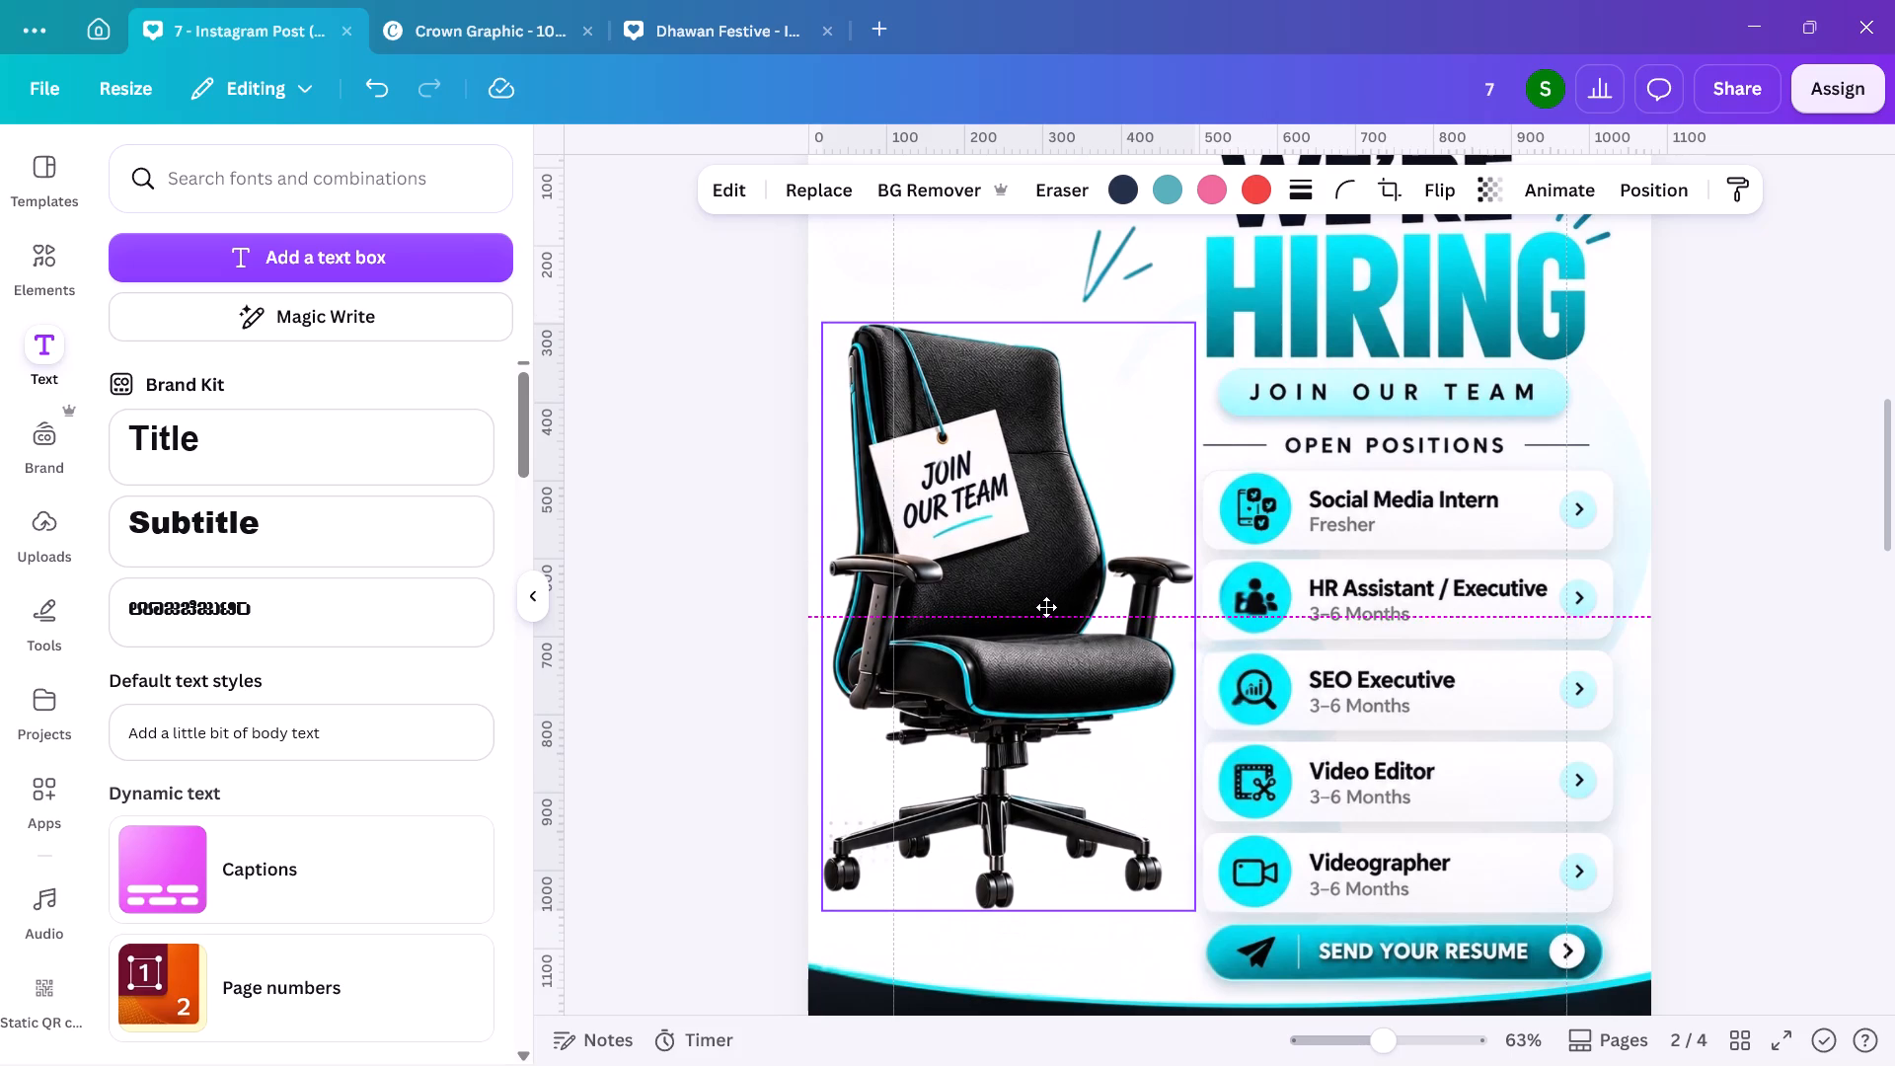
left_click_drag(1046, 607, 1046, 608)
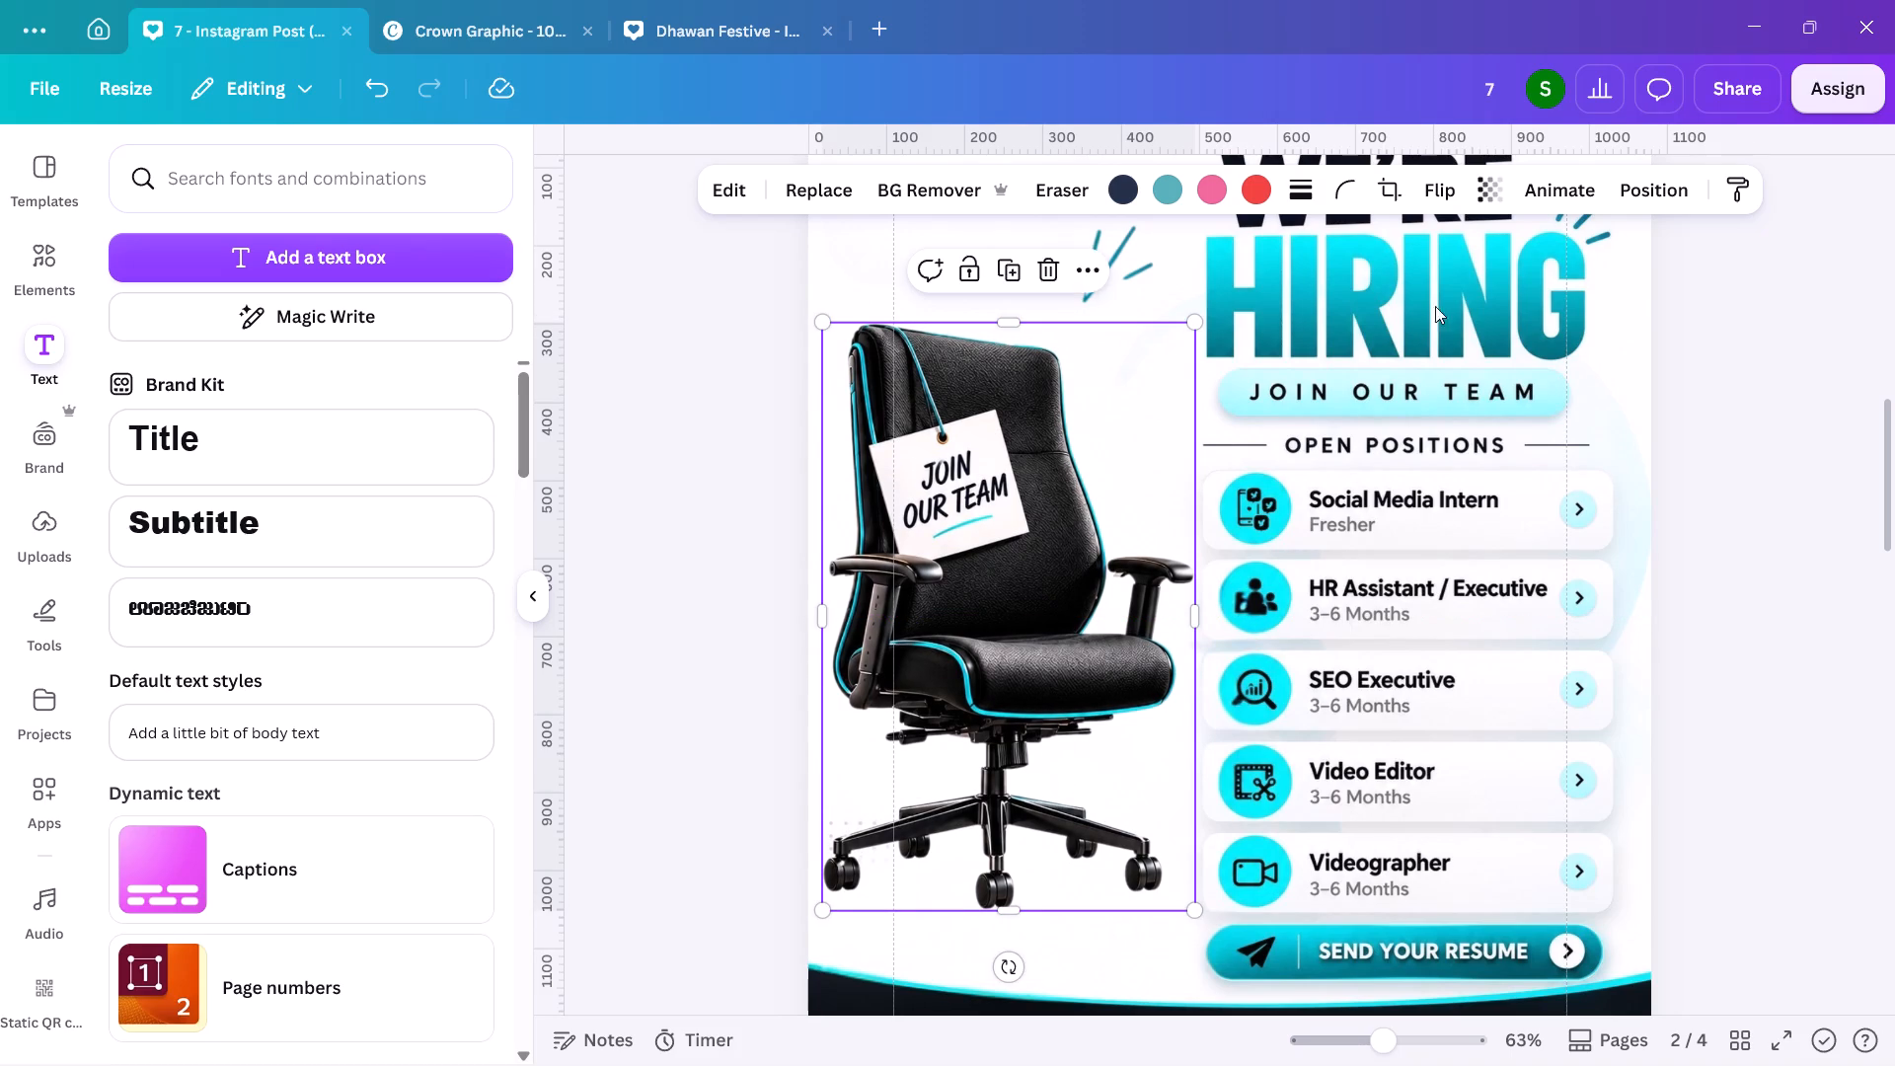
Reorder the page 2 layers so the chair sits above the teal accent strokes.
left_click(1637, 198)
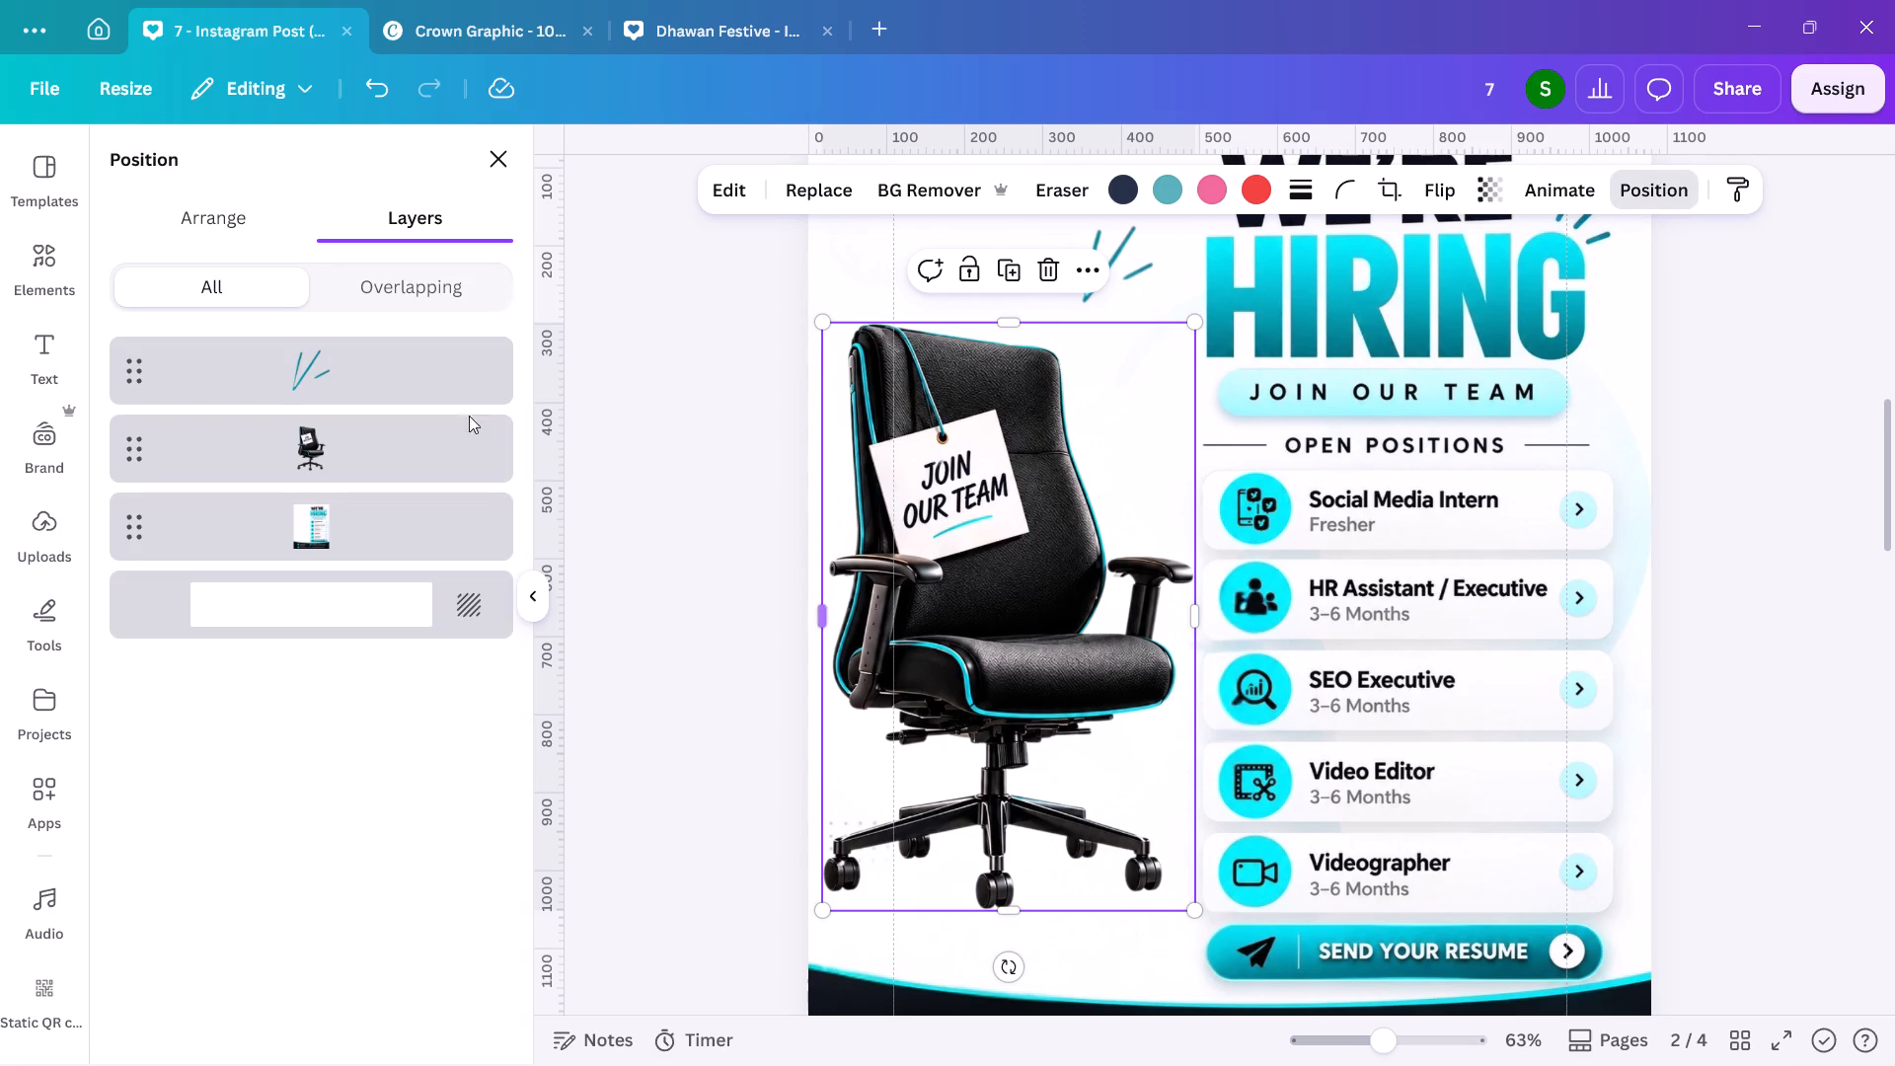
left_click(340, 352)
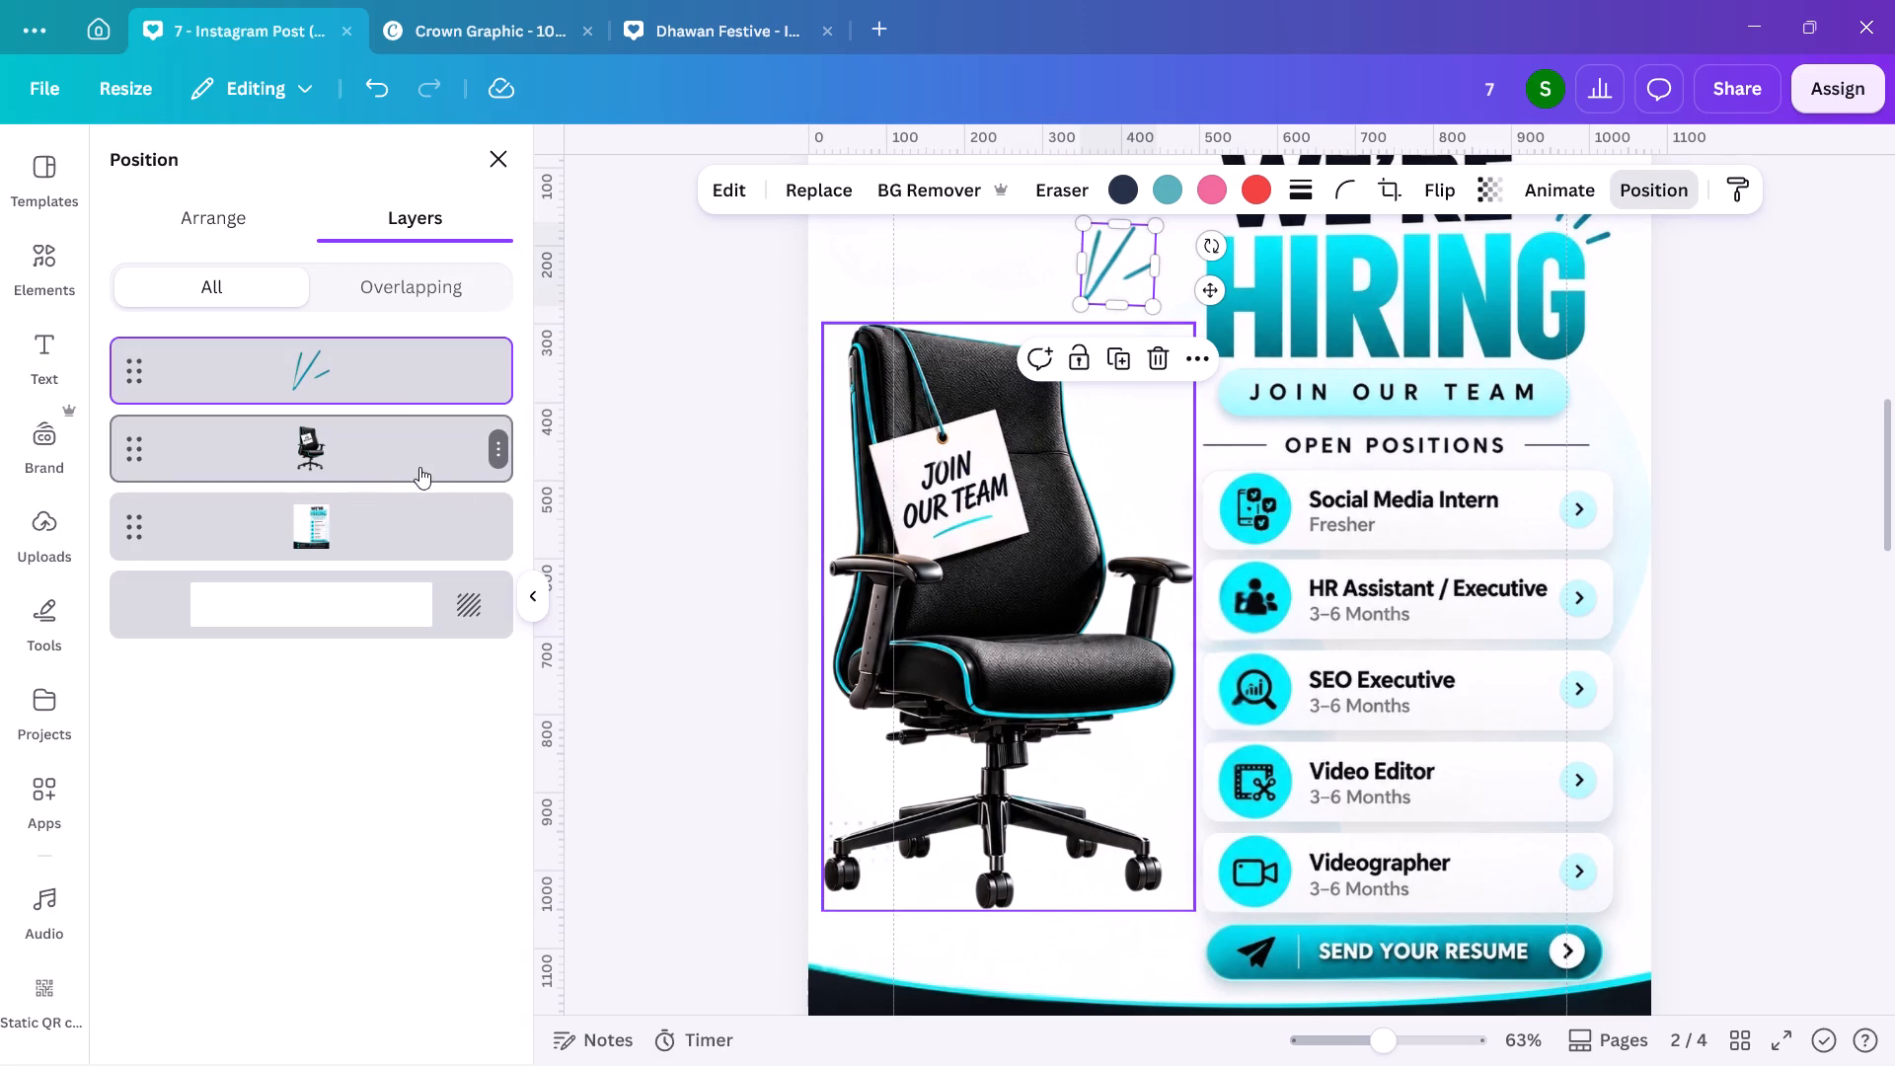
left_click_drag(306, 440, 312, 360)
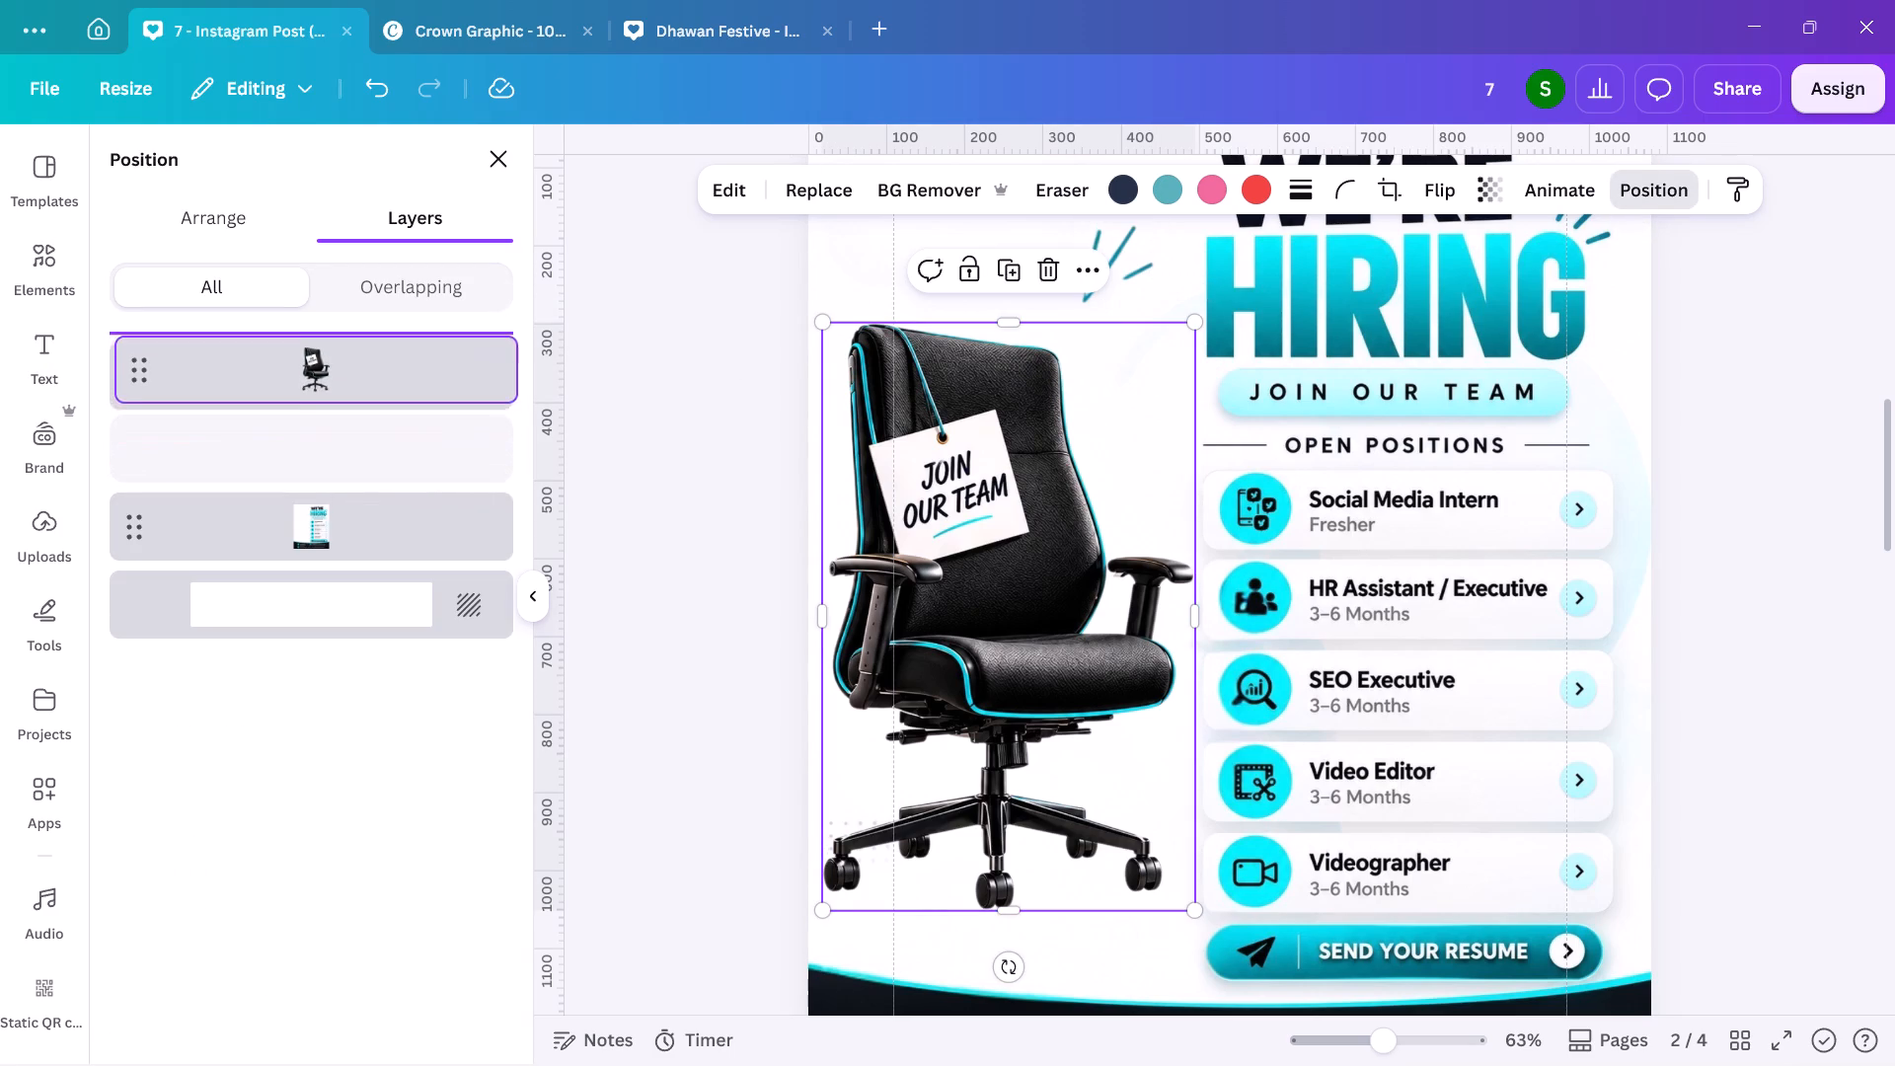
left_click_drag(312, 360, 312, 347)
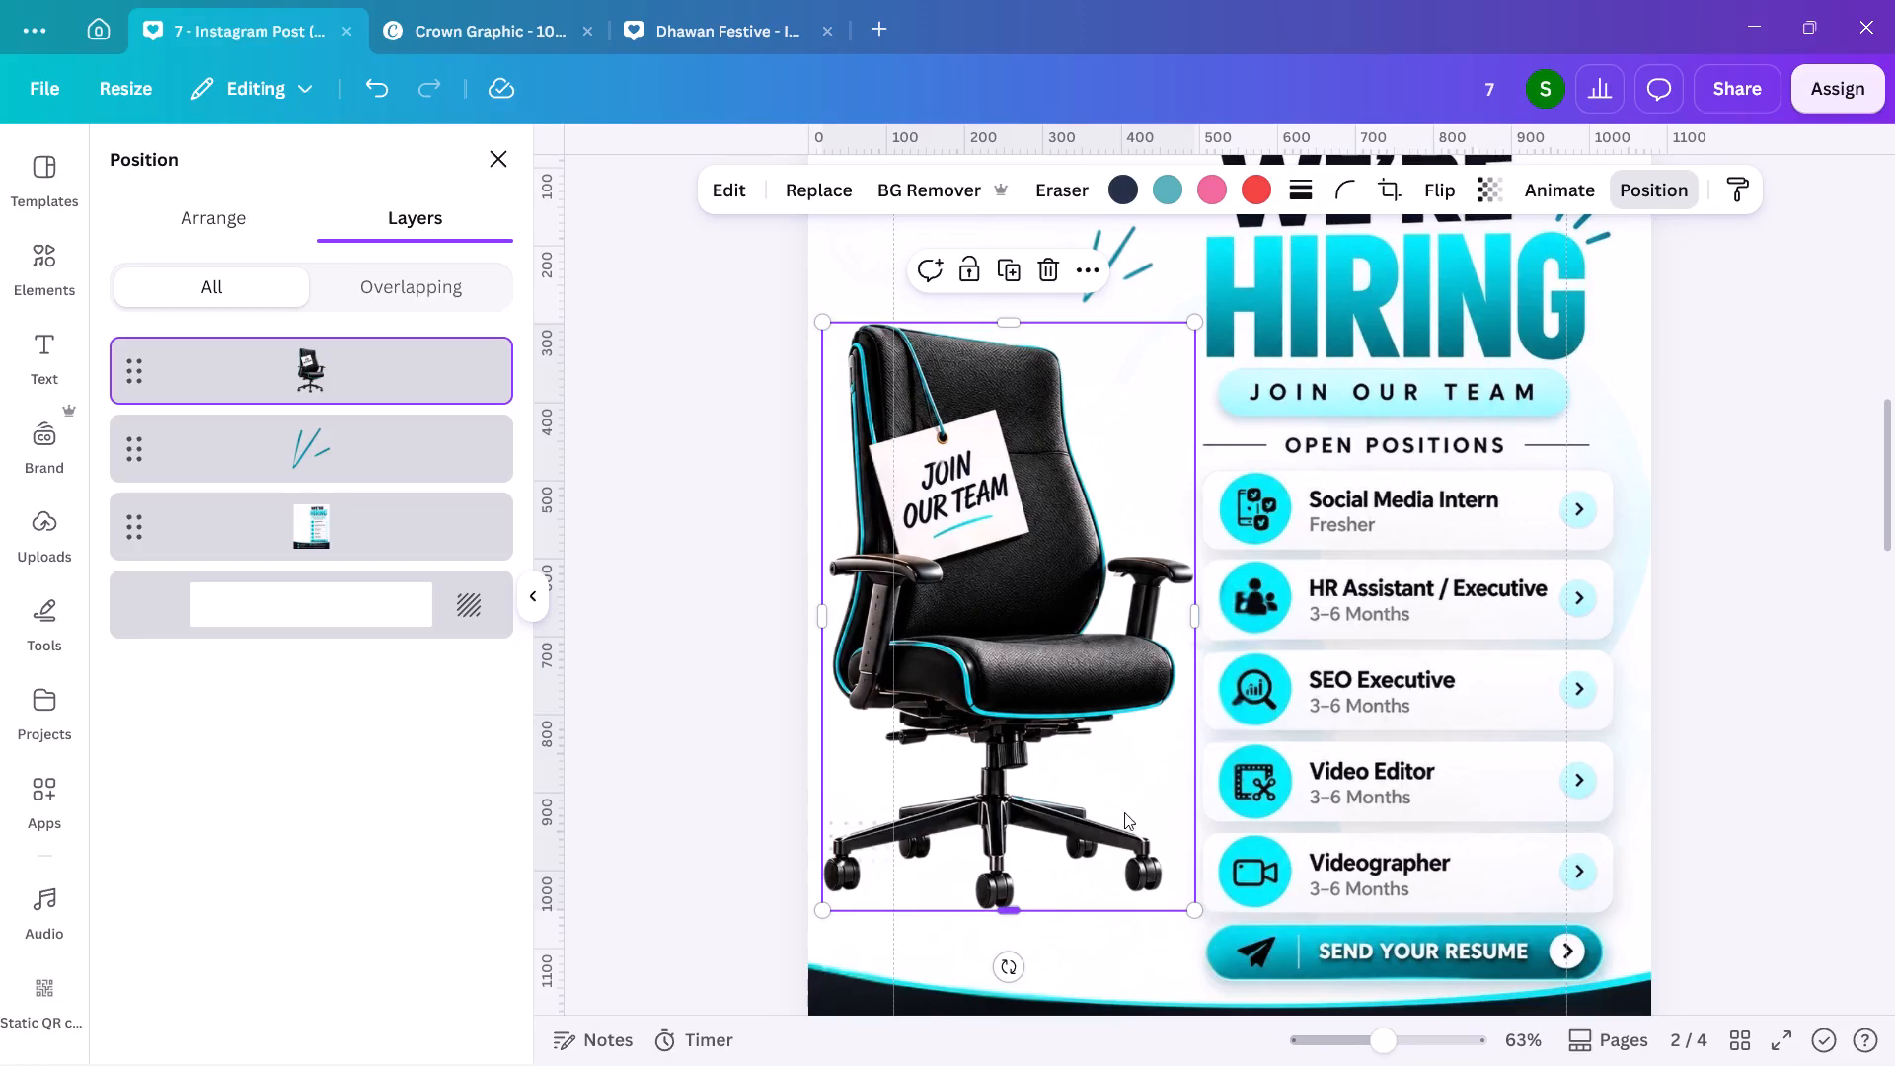
Copy the "On - Site" badge from page 1 and paste it onto page 2.
scroll(1143, 754, "up", 1)
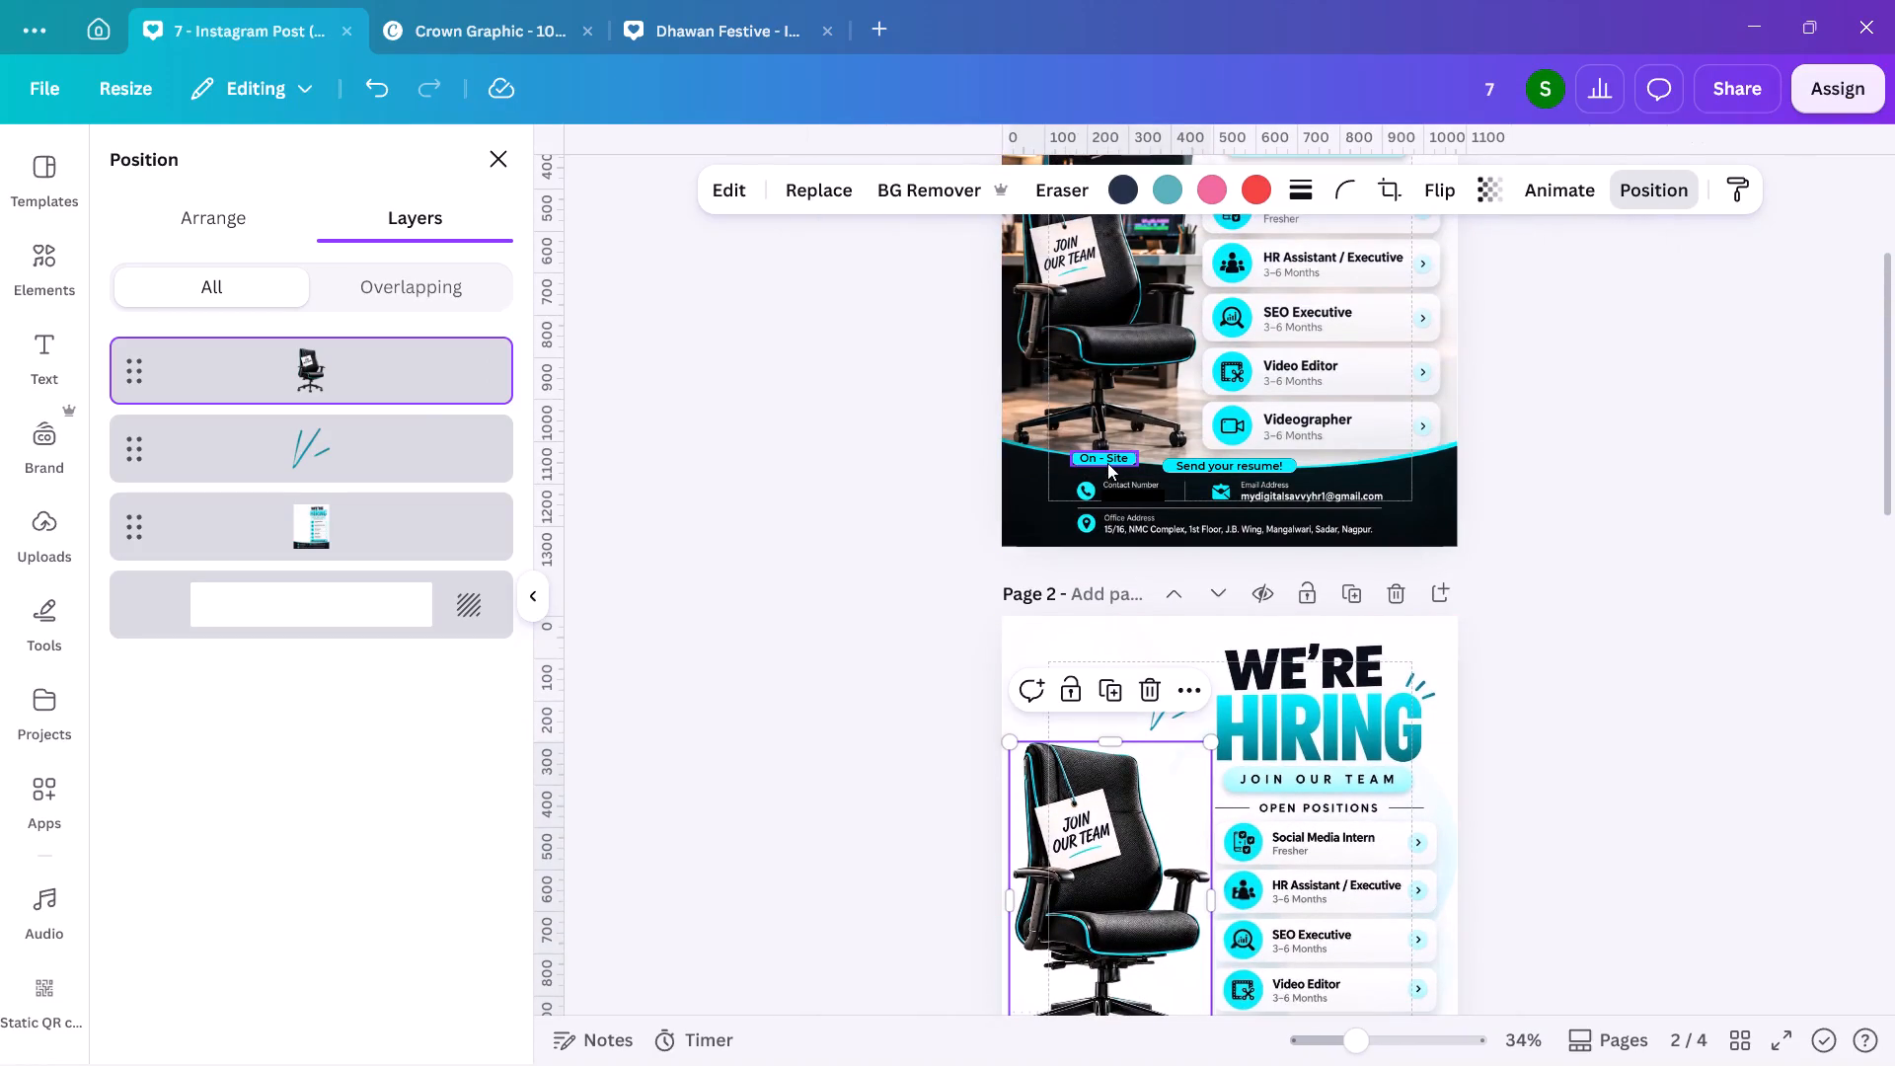
left_click(1107, 463)
key("ctrl+c")
scroll(1107, 463, "down", 2)
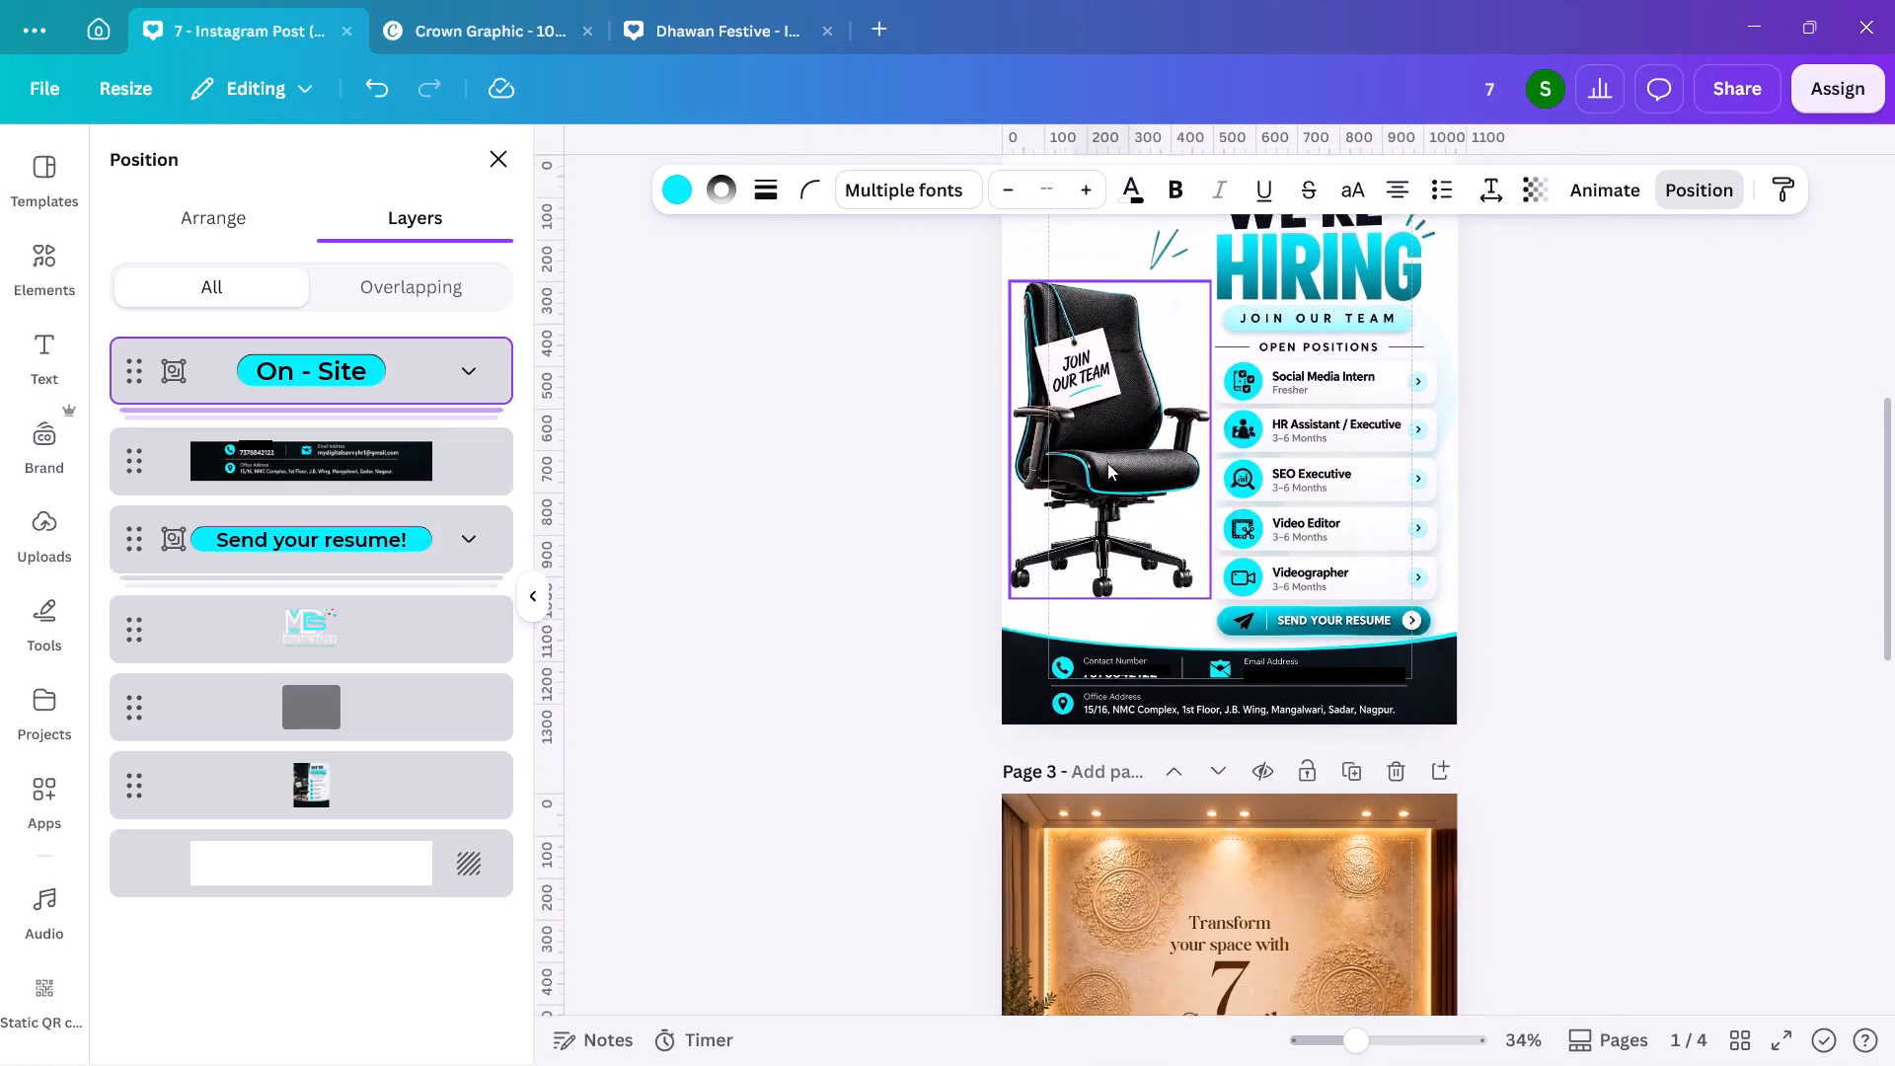
scroll(1107, 463, "down", 1)
left_click(1152, 614)
key("ctrl+v")
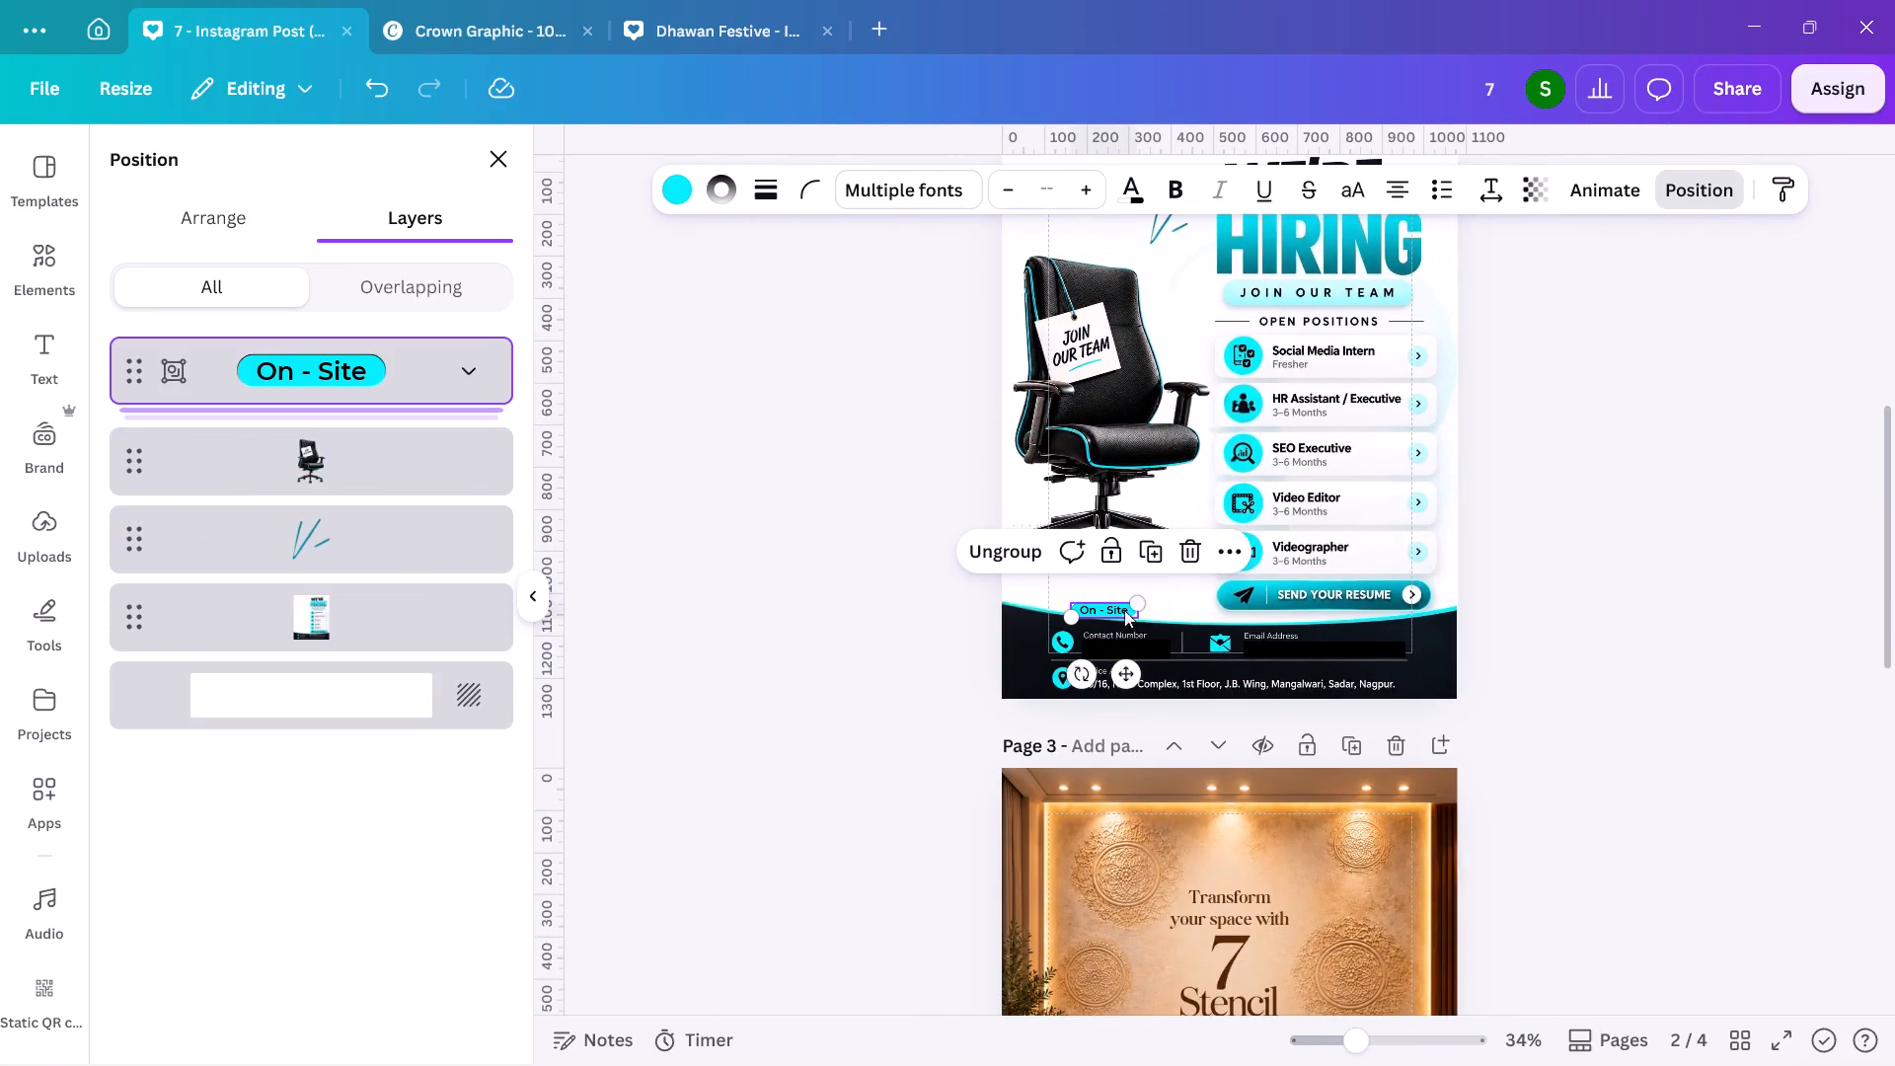
Place the "On - Site" badge in the white area beneath the chair and enlarge it beside the "SEND YOUR RESUME" button.
left_click_drag(1110, 607, 1122, 597)
left_click_drag(1155, 593, 1184, 572)
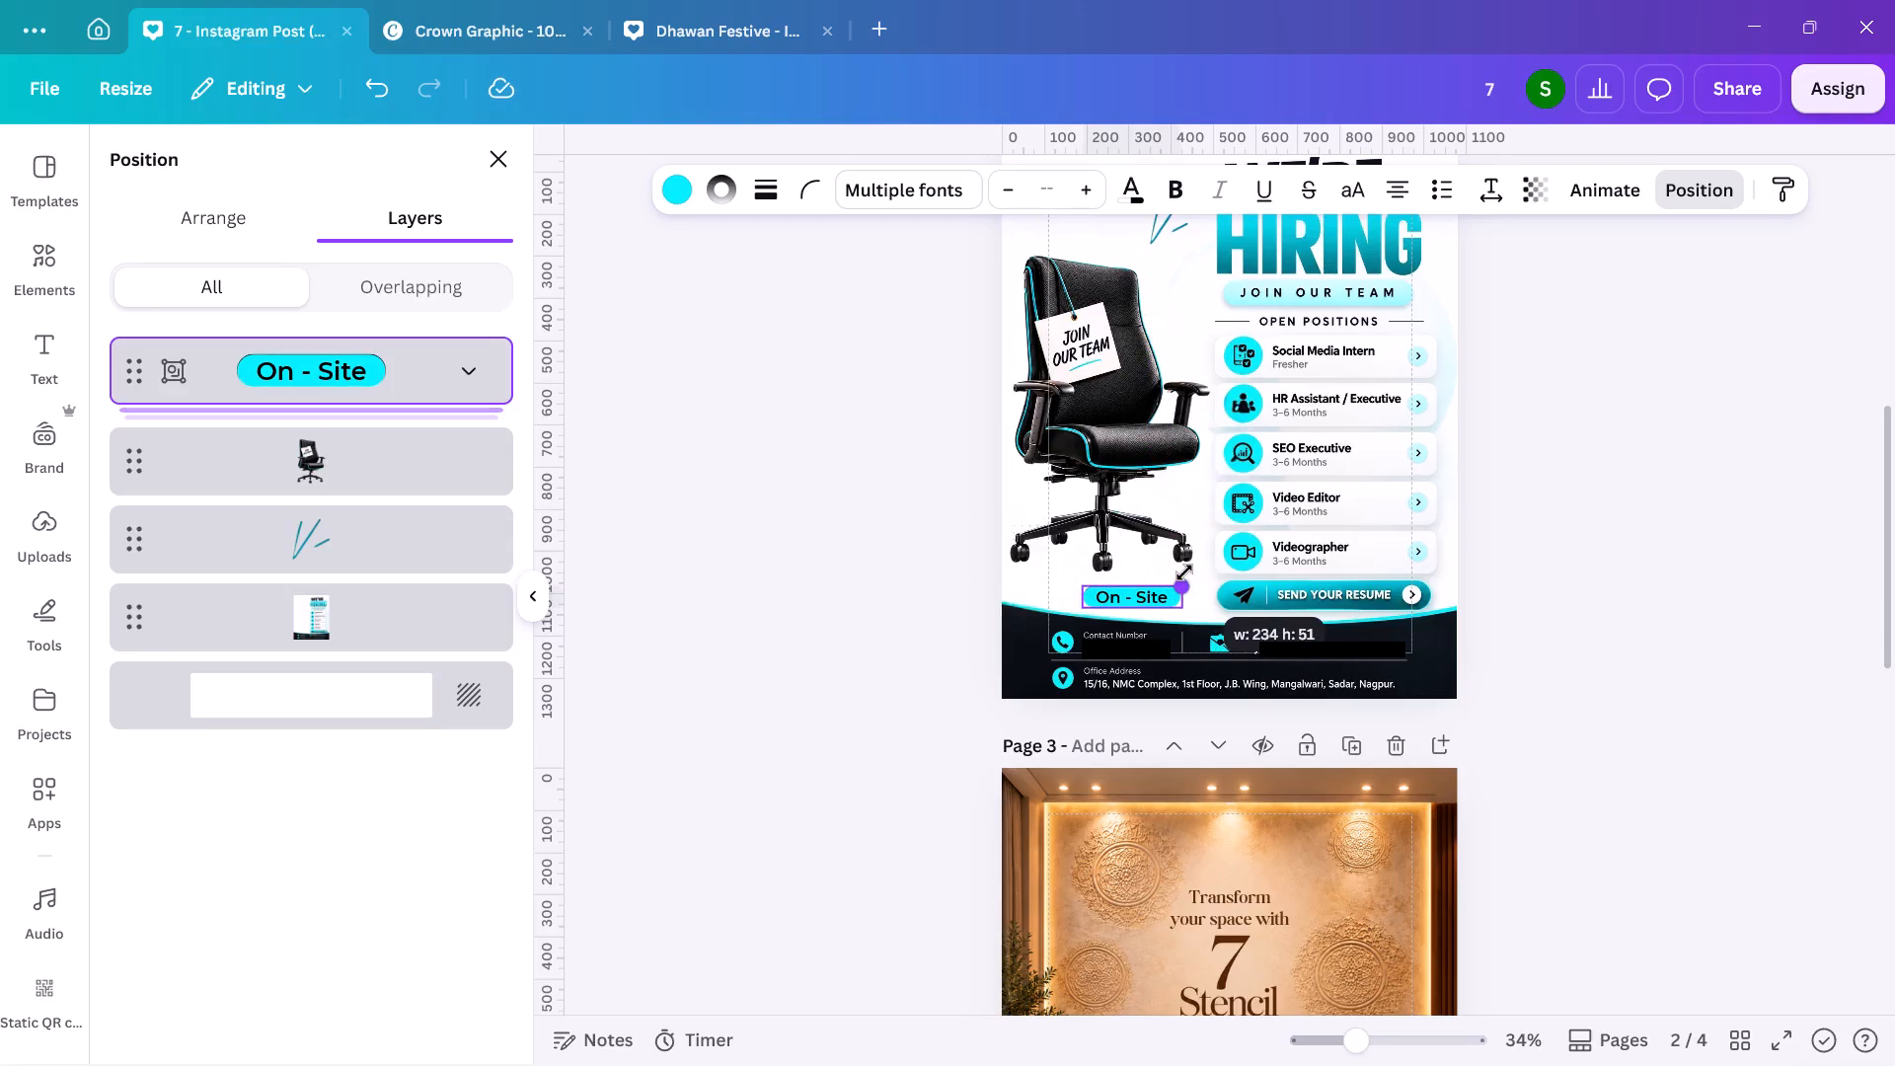
left_click_drag(1184, 572, 1195, 569)
left_click(1149, 596)
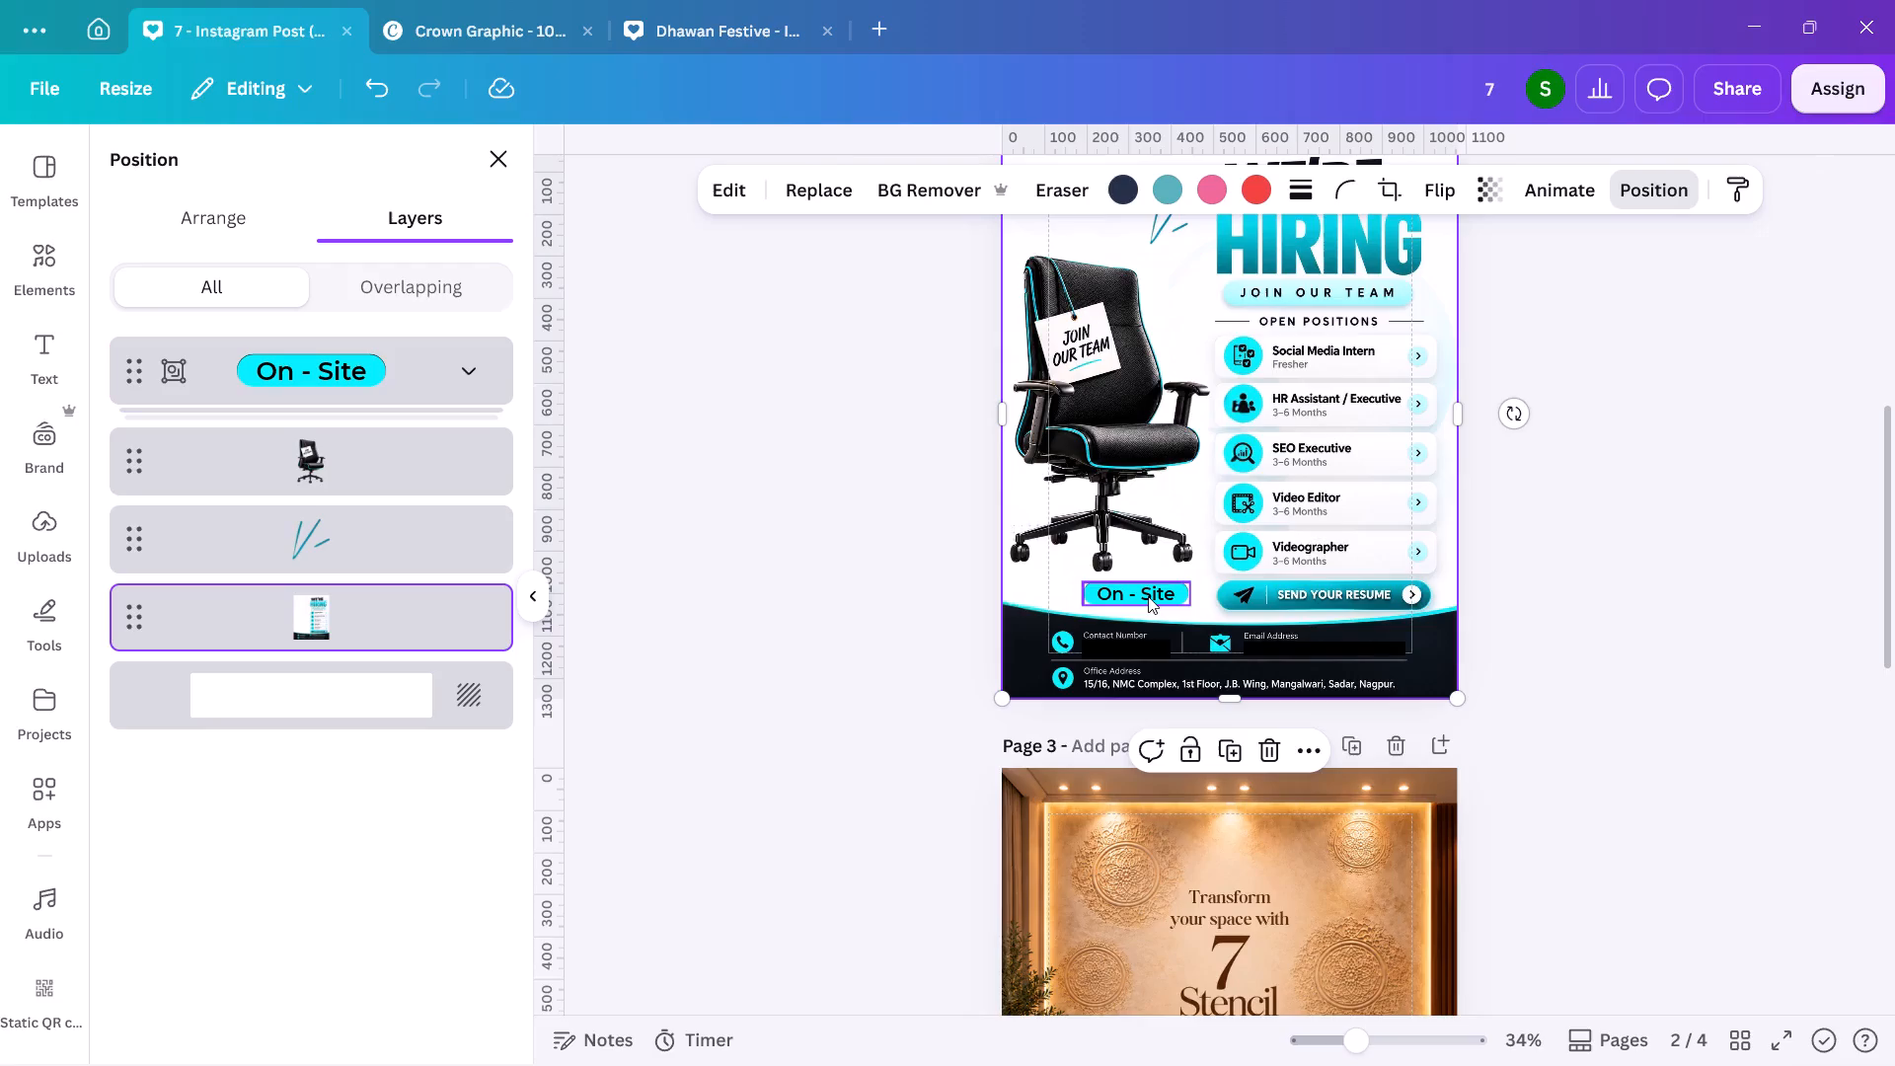
double_click(1480, 676)
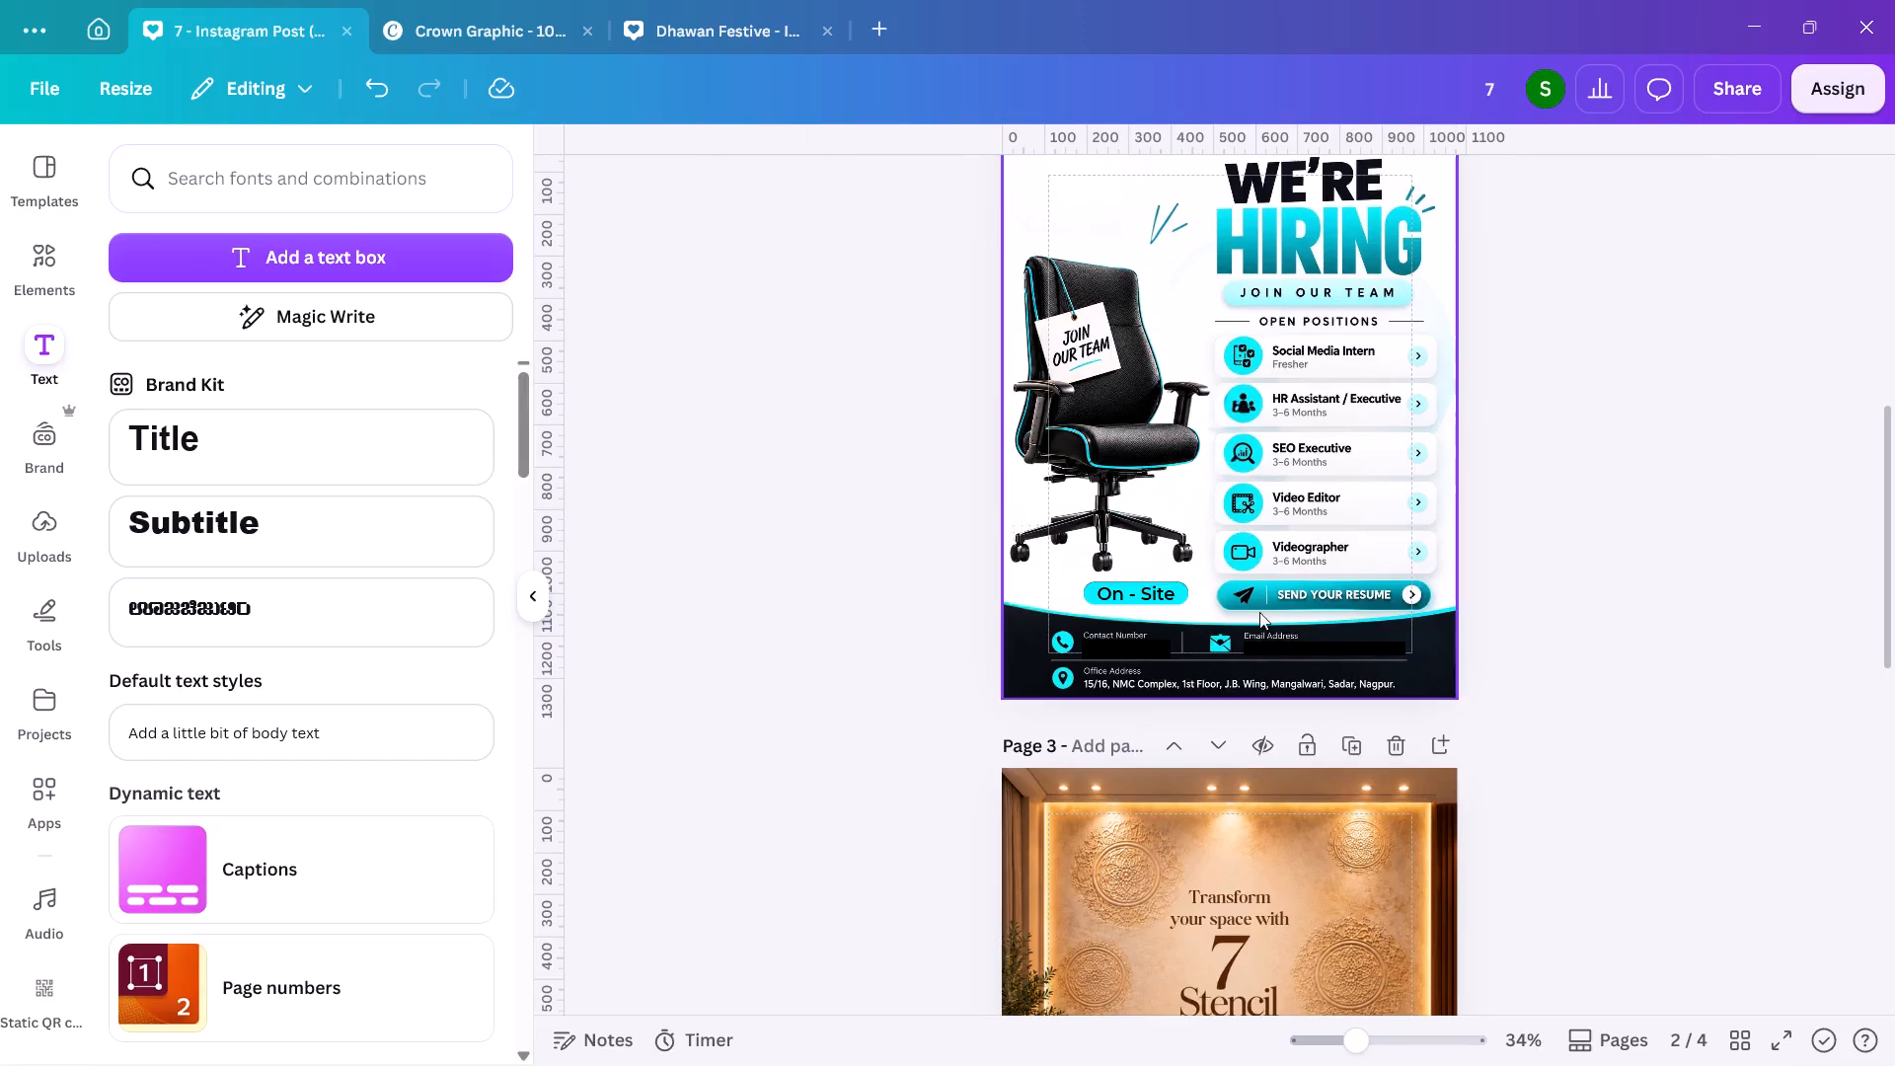
left_click(1141, 584)
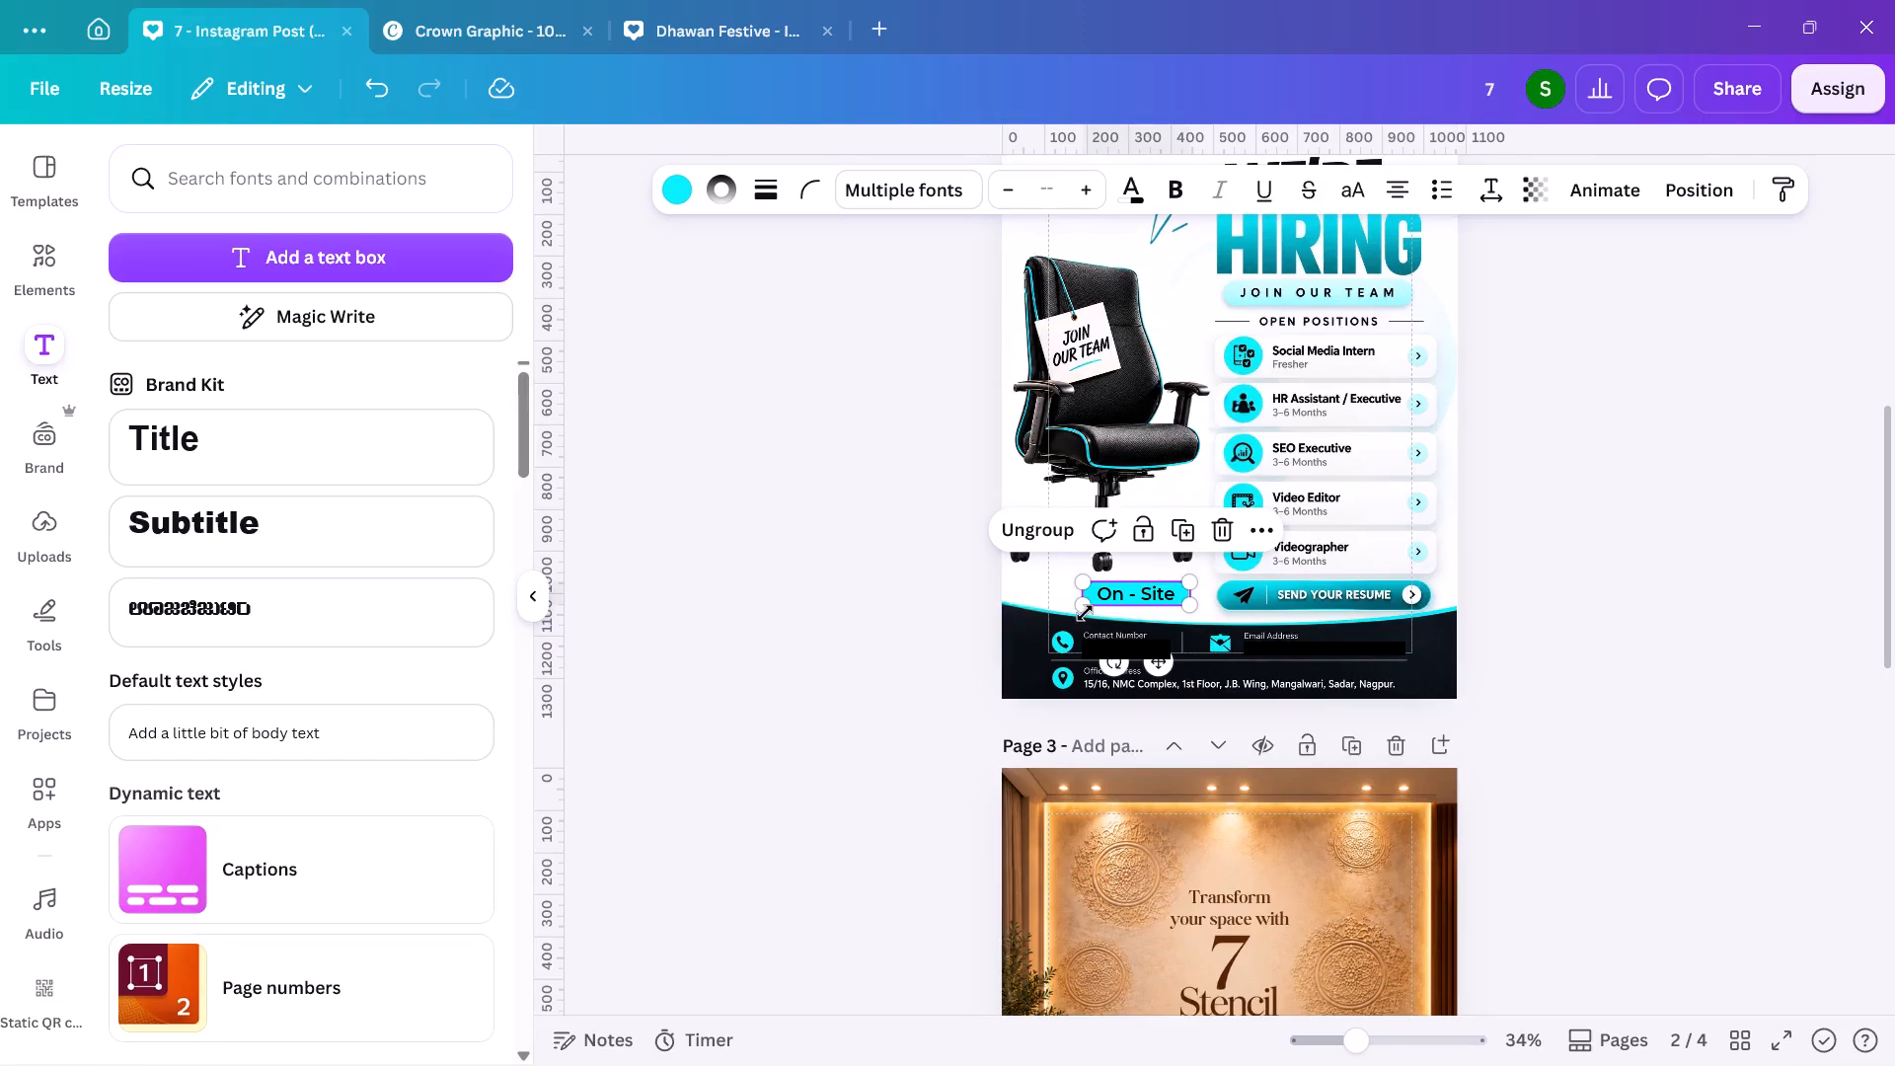
left_click(1085, 605)
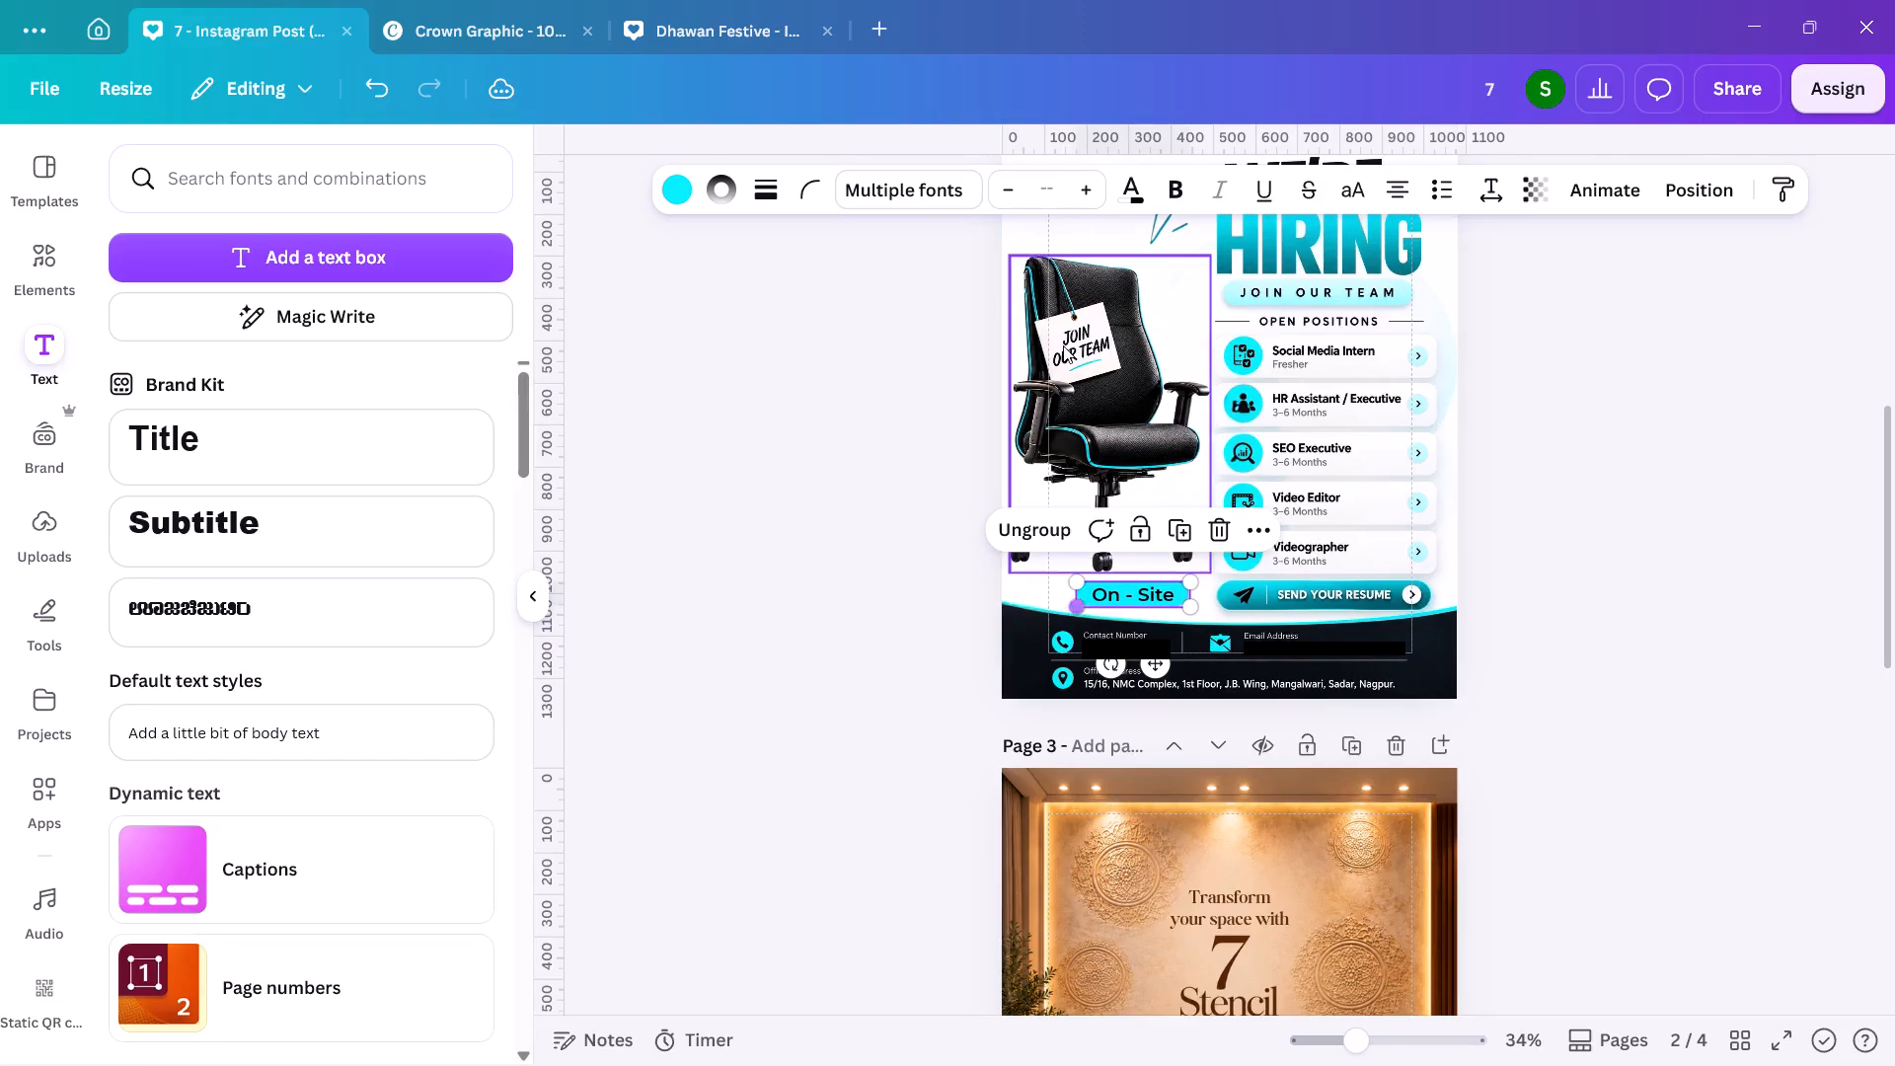
Add two horizontal guides aligned with the top and bottom edges of the "SEND YOUR RESUME" button.
left_click_drag(1014, 142, 1010, 536)
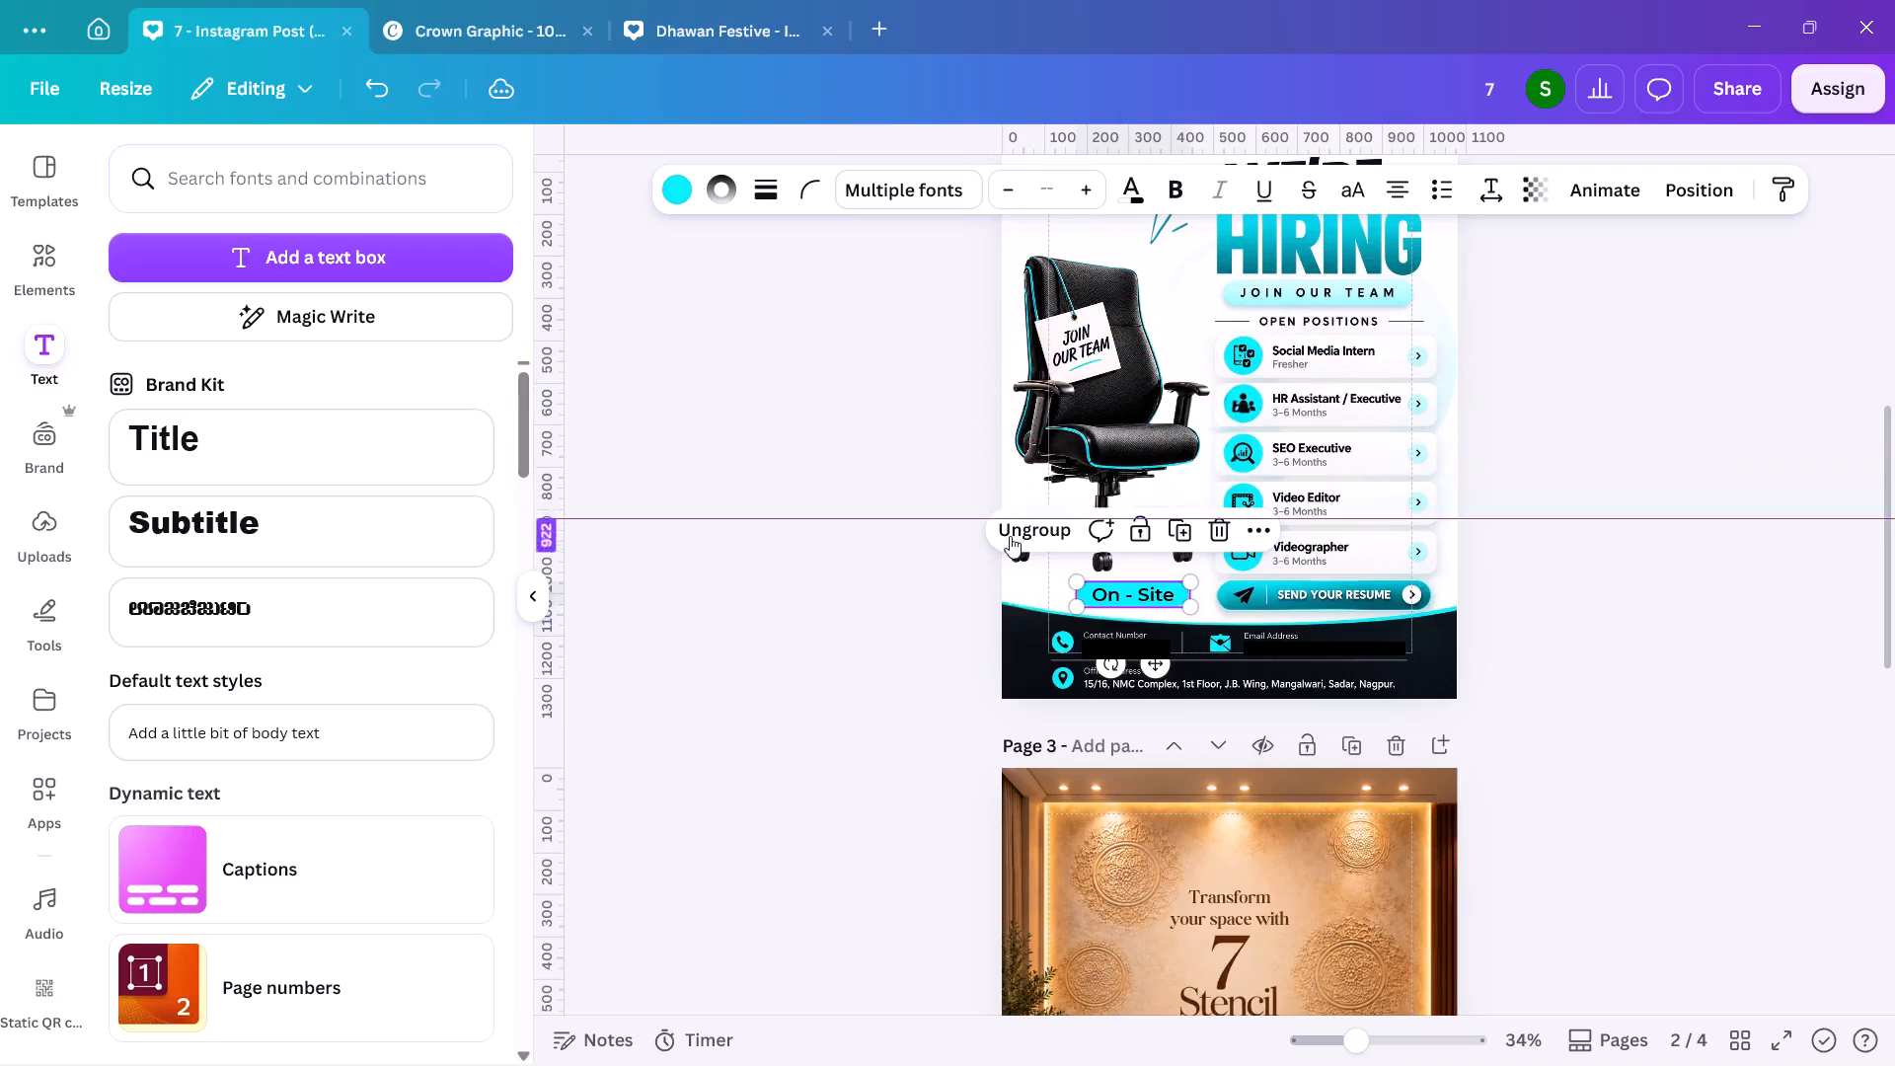
left_click_drag(1010, 536, 1000, 579)
left_click(959, 577)
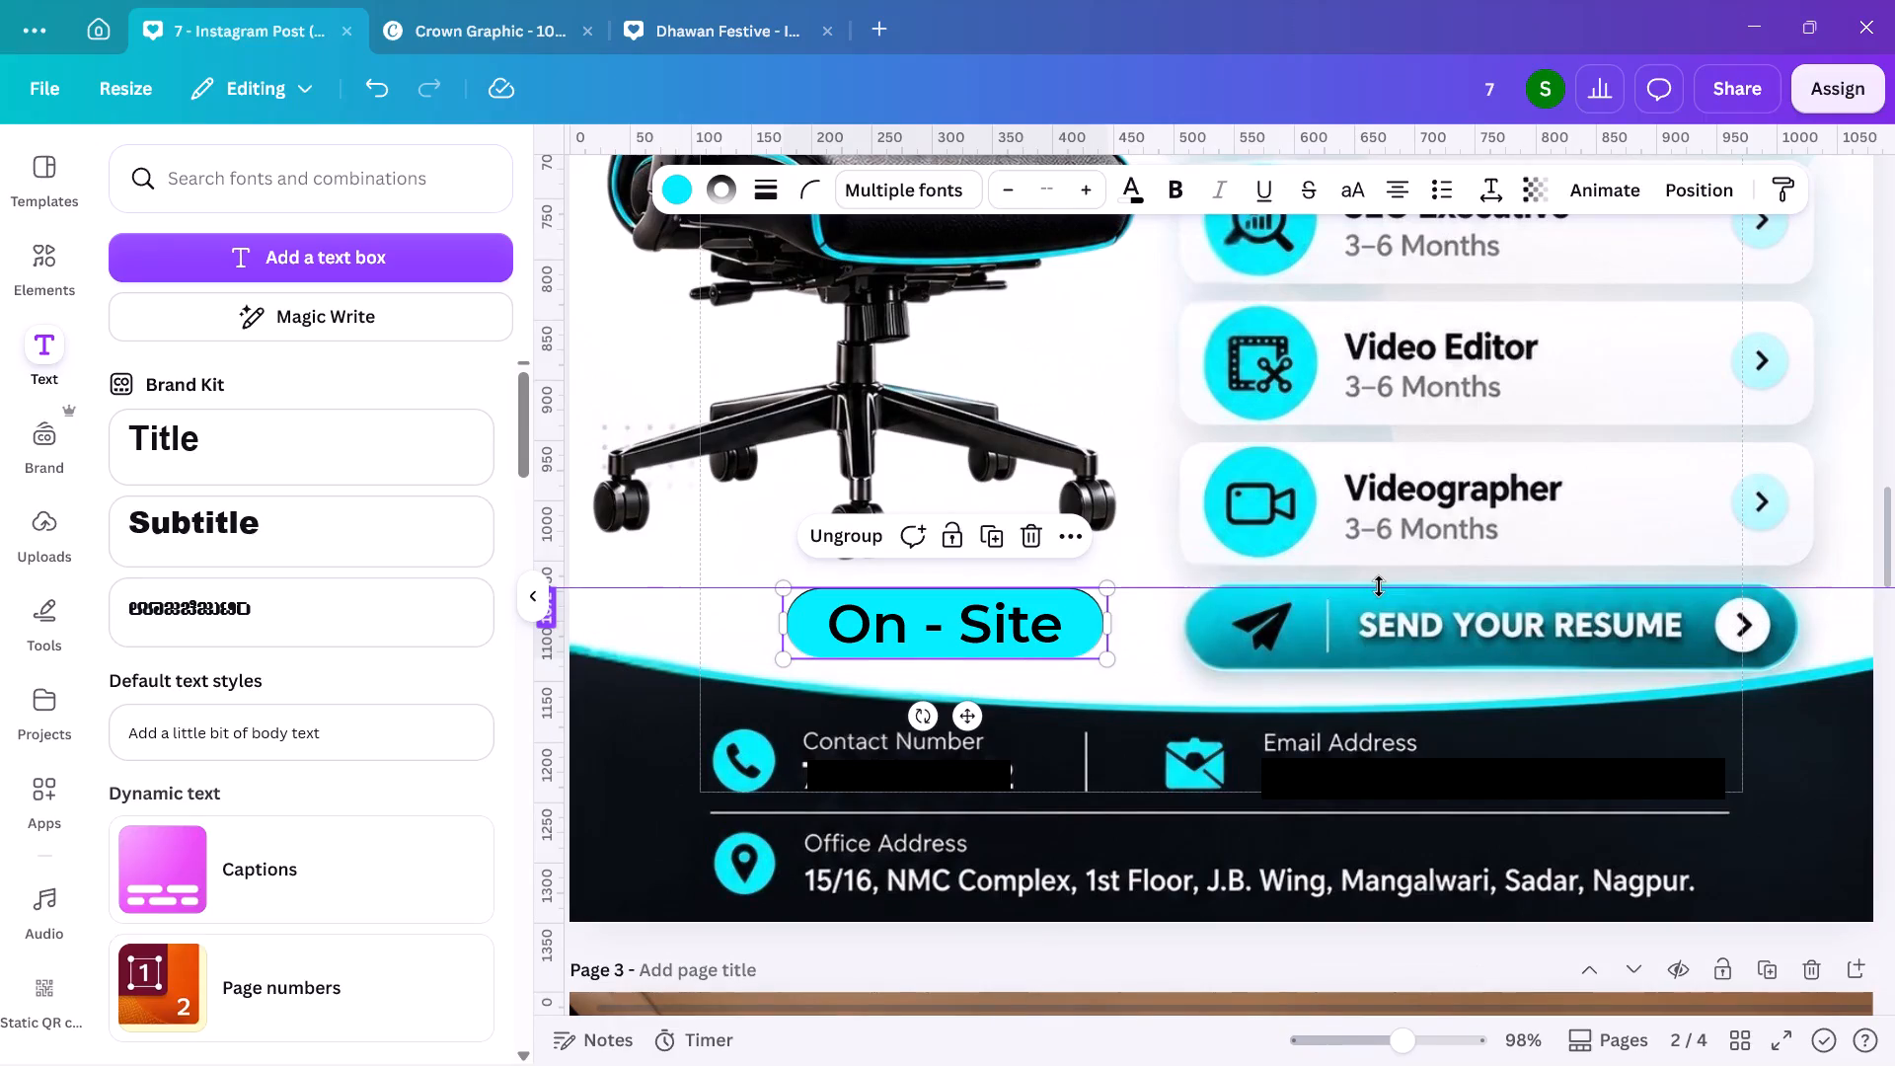
left_click(1380, 586)
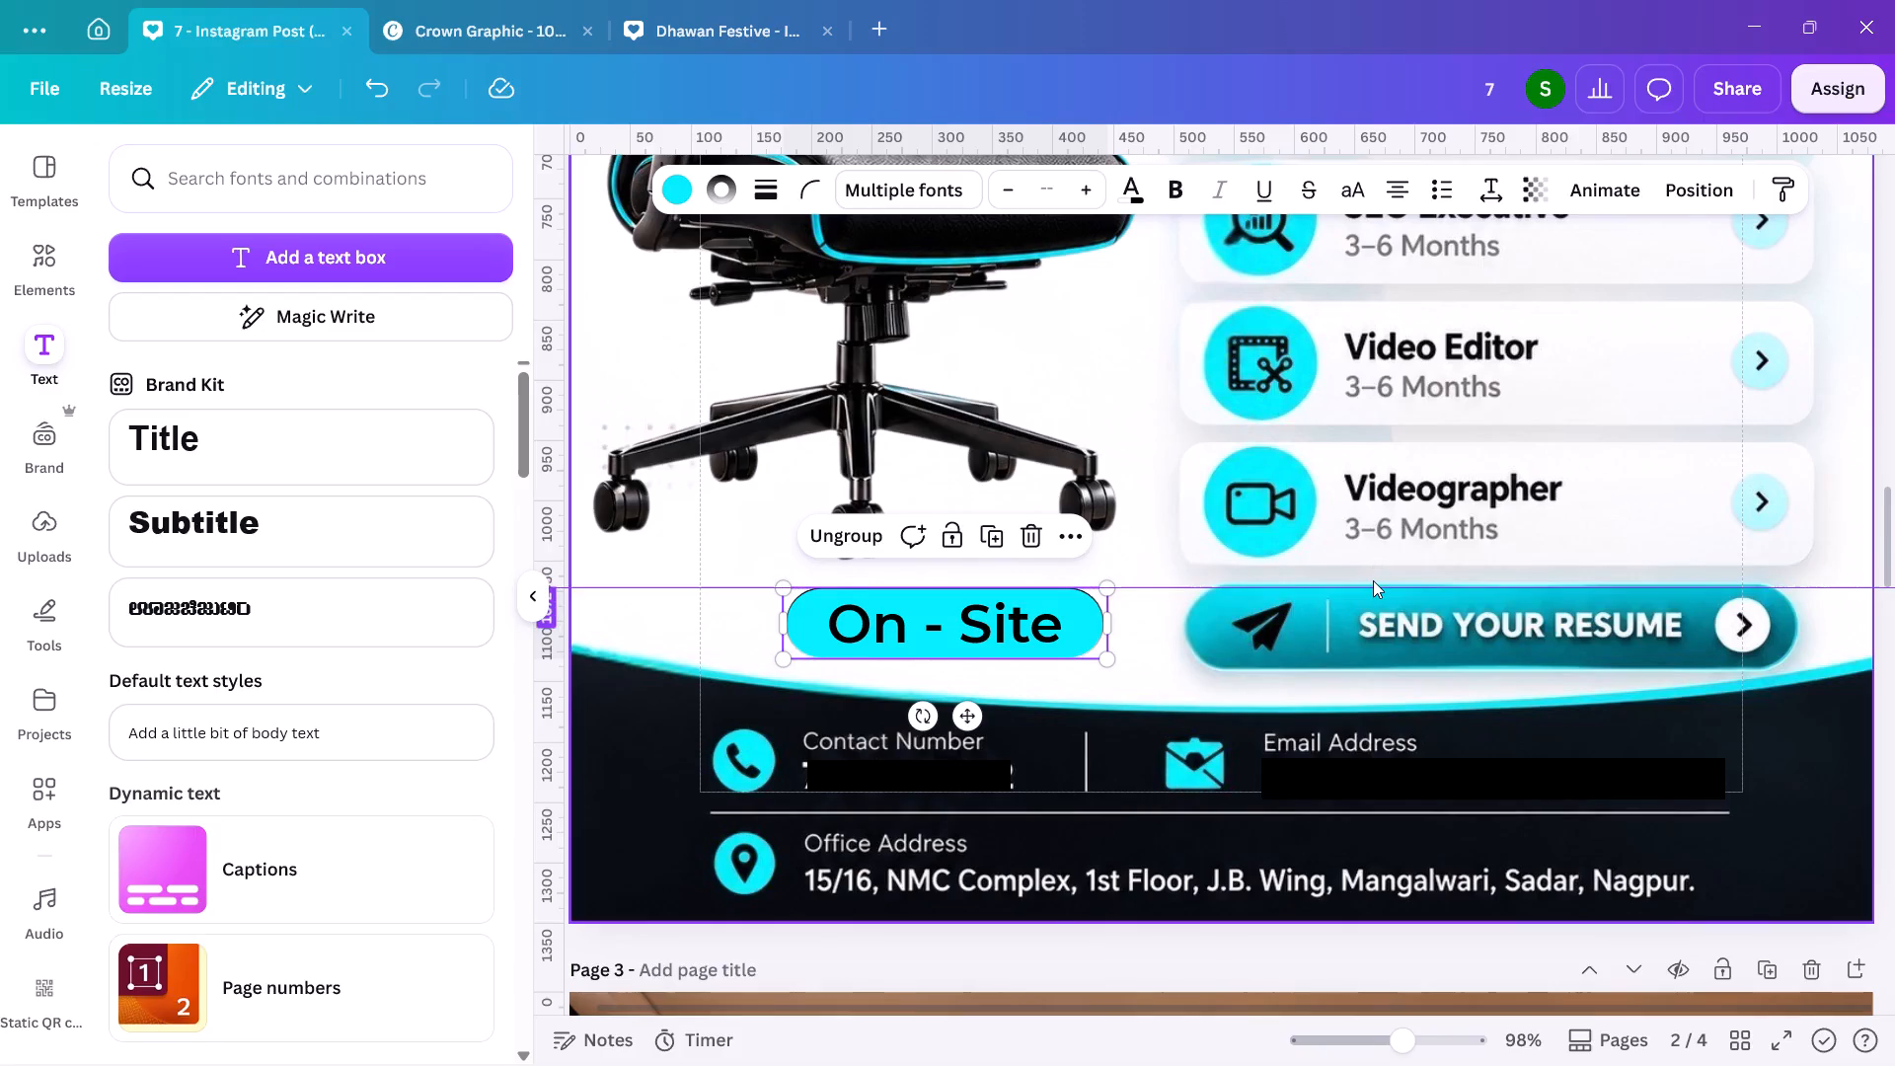
scroll(1373, 580, "up", 1)
left_click_drag(1373, 607, 1376, 596)
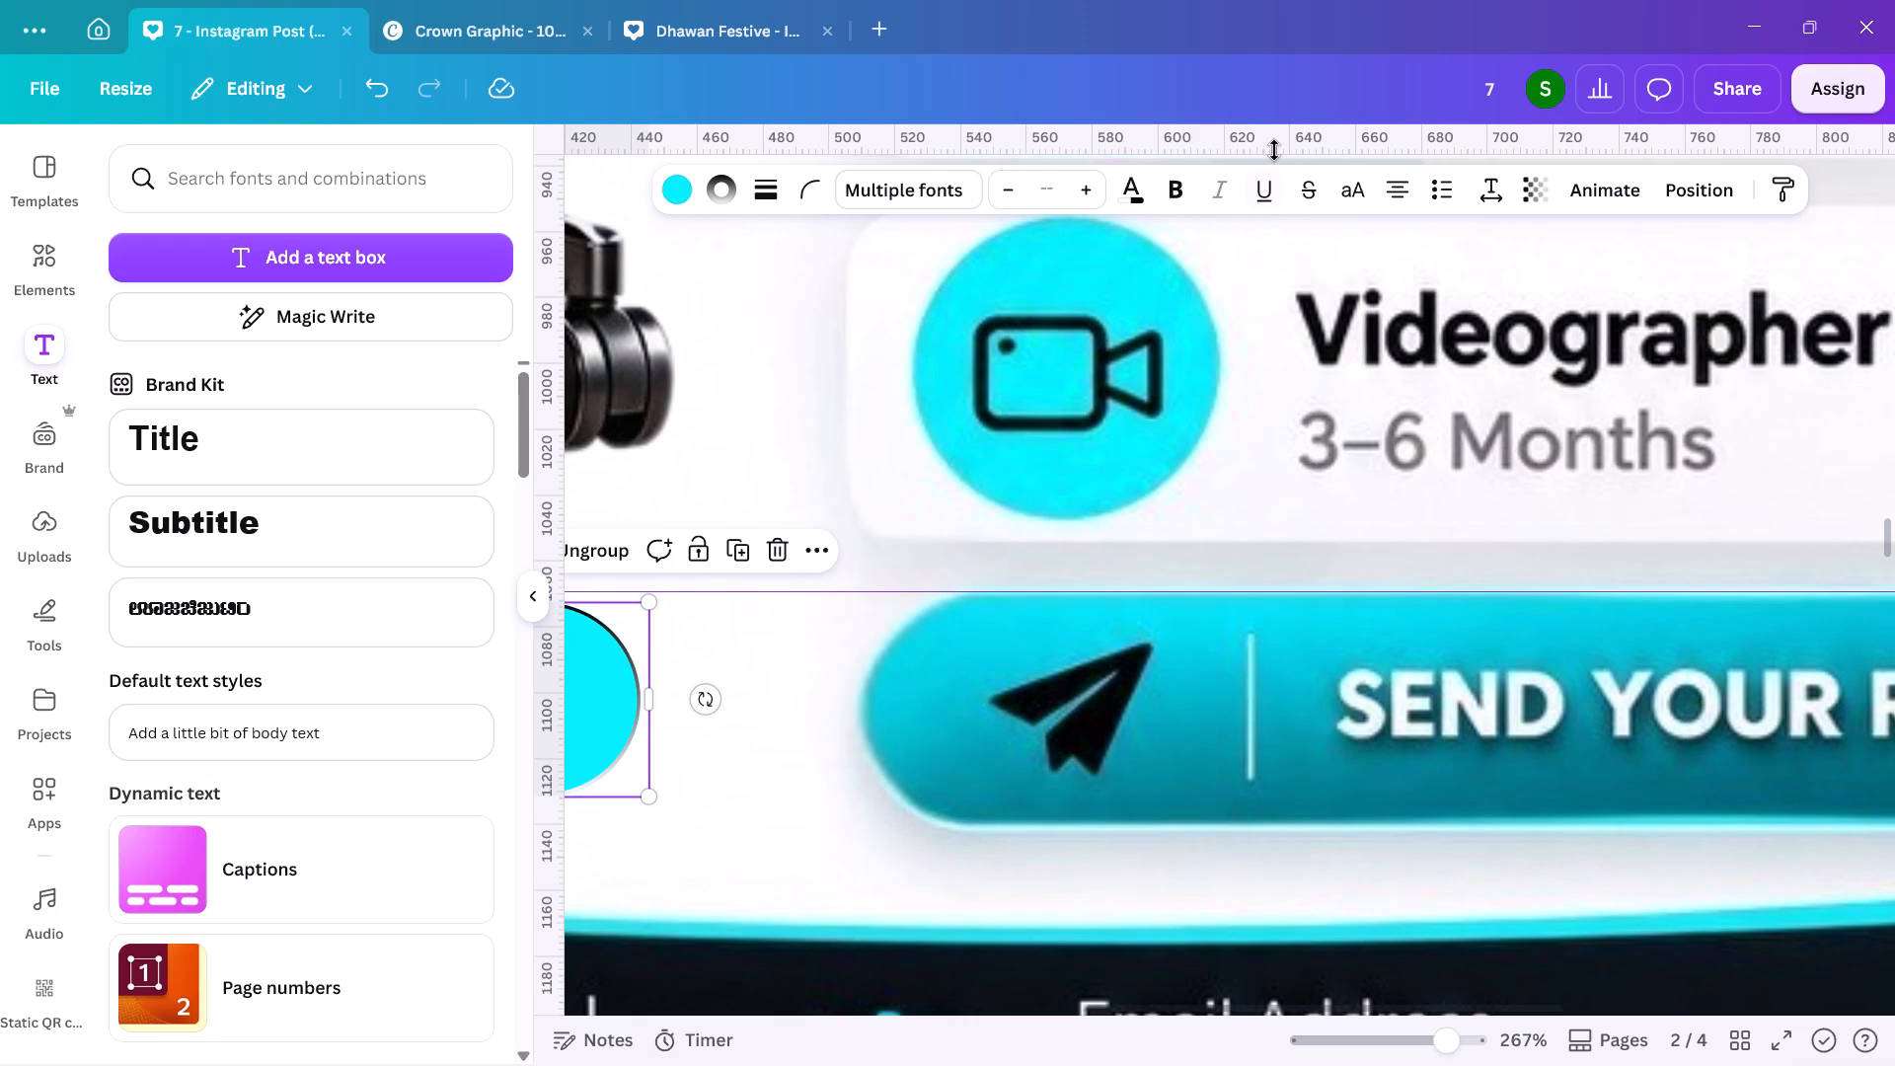
left_click_drag(1274, 150, 1275, 866)
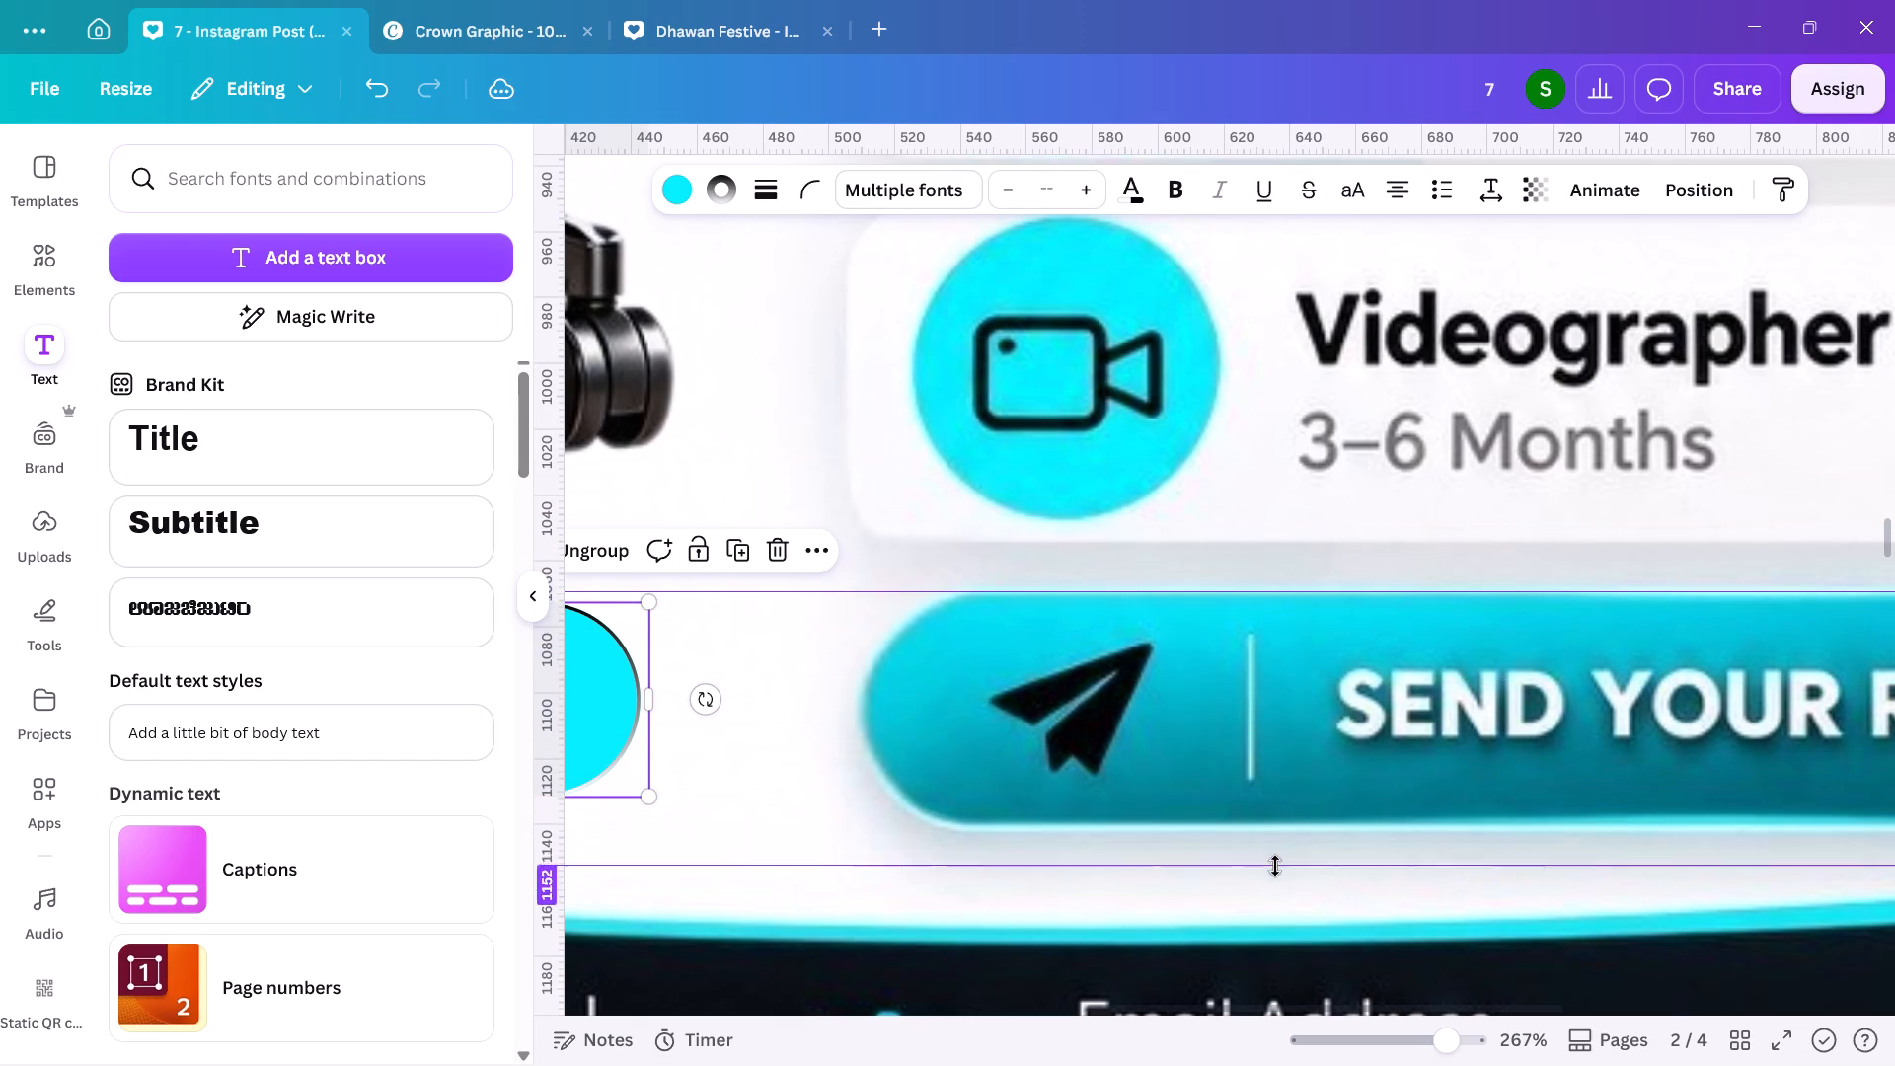
left_click_drag(1275, 866, 1284, 822)
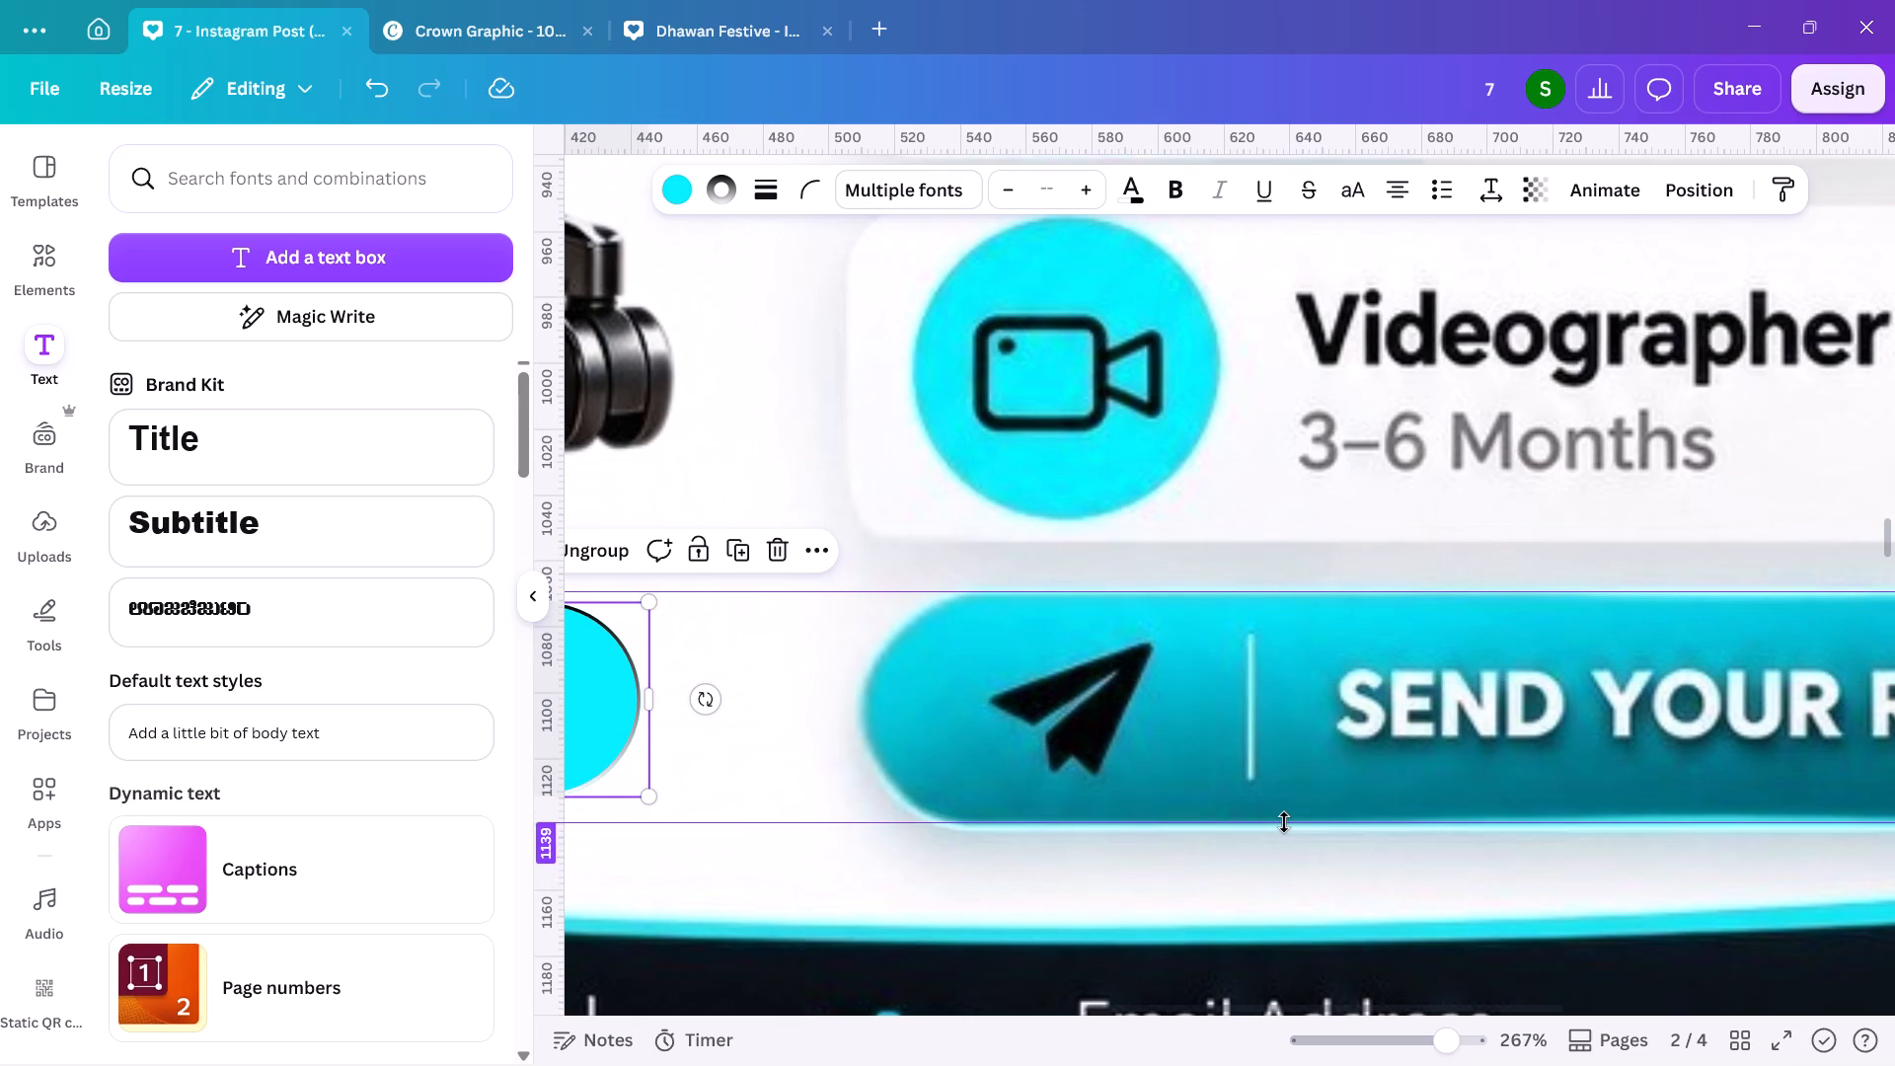
left_click_drag(1284, 822, 1284, 827)
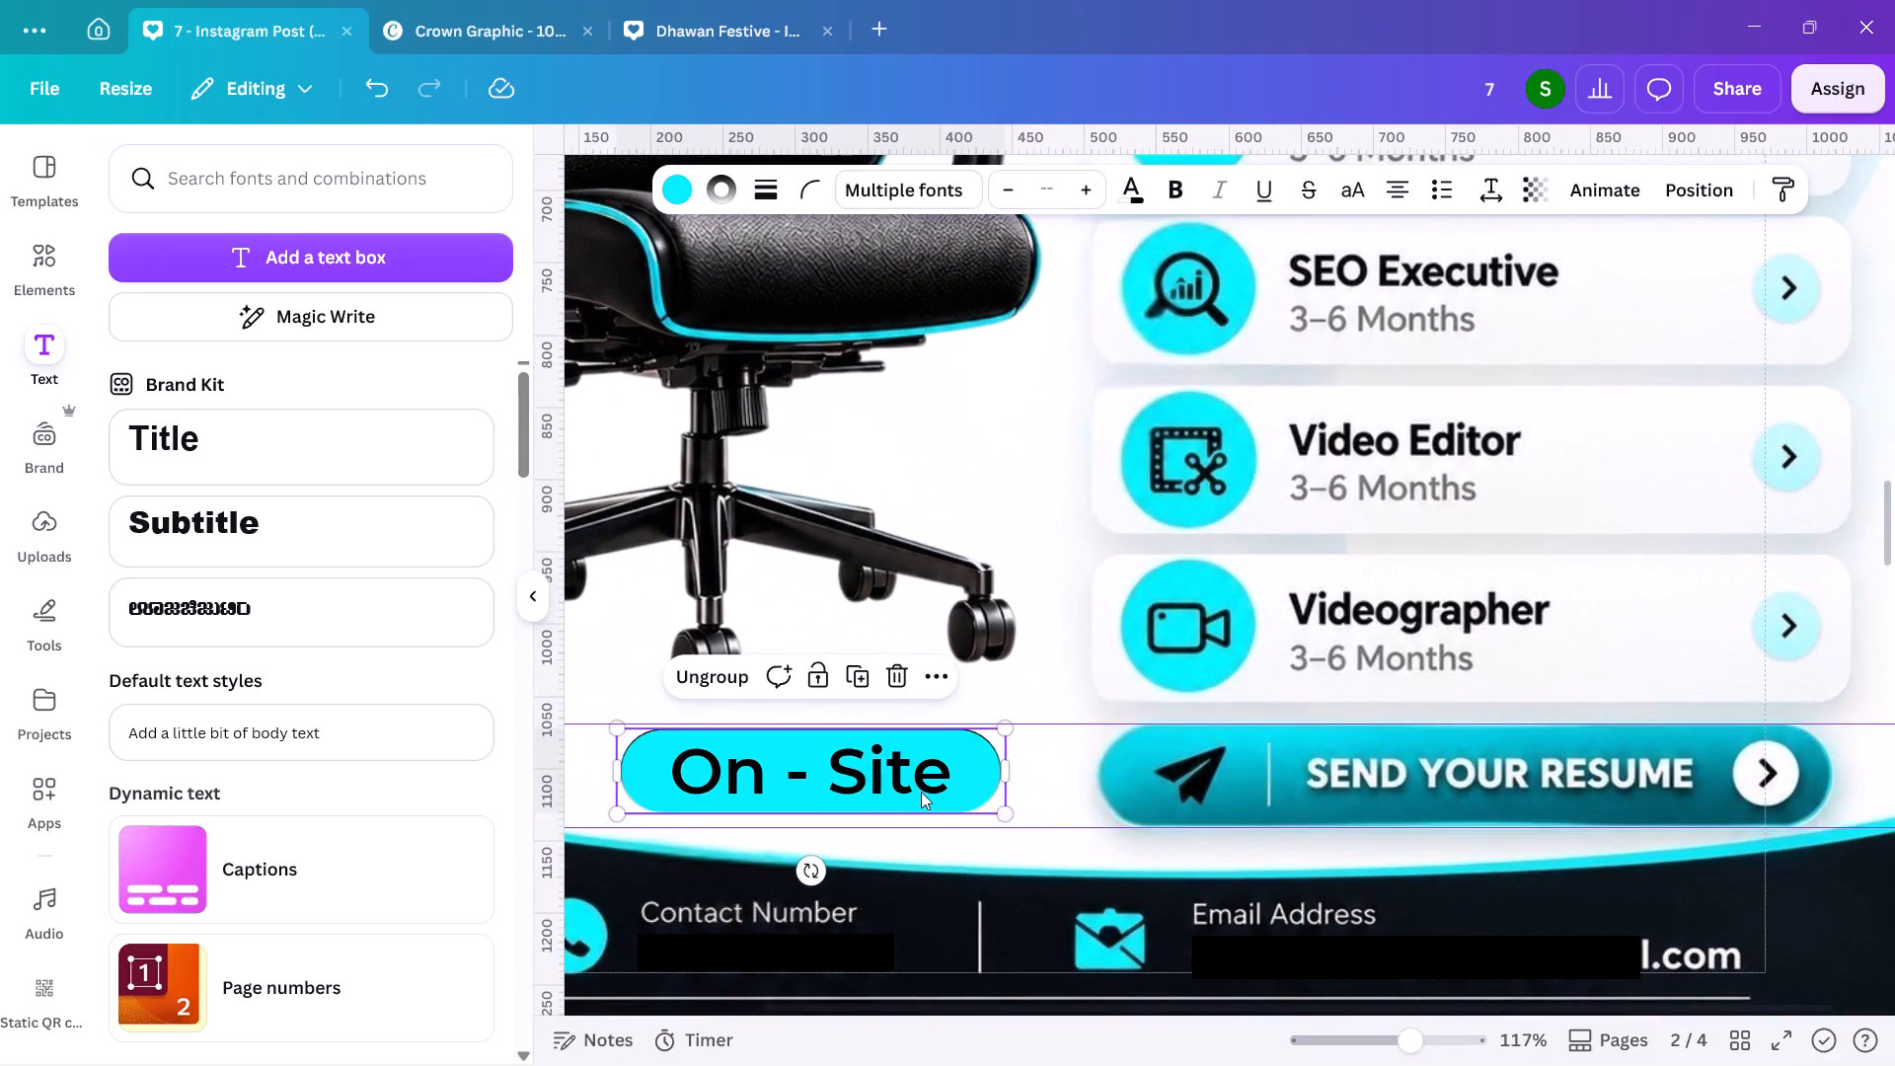
Shift the "On - Site" badge slightly left and up so its top edge meets the upper guide.
left_click_drag(919, 791, 883, 792)
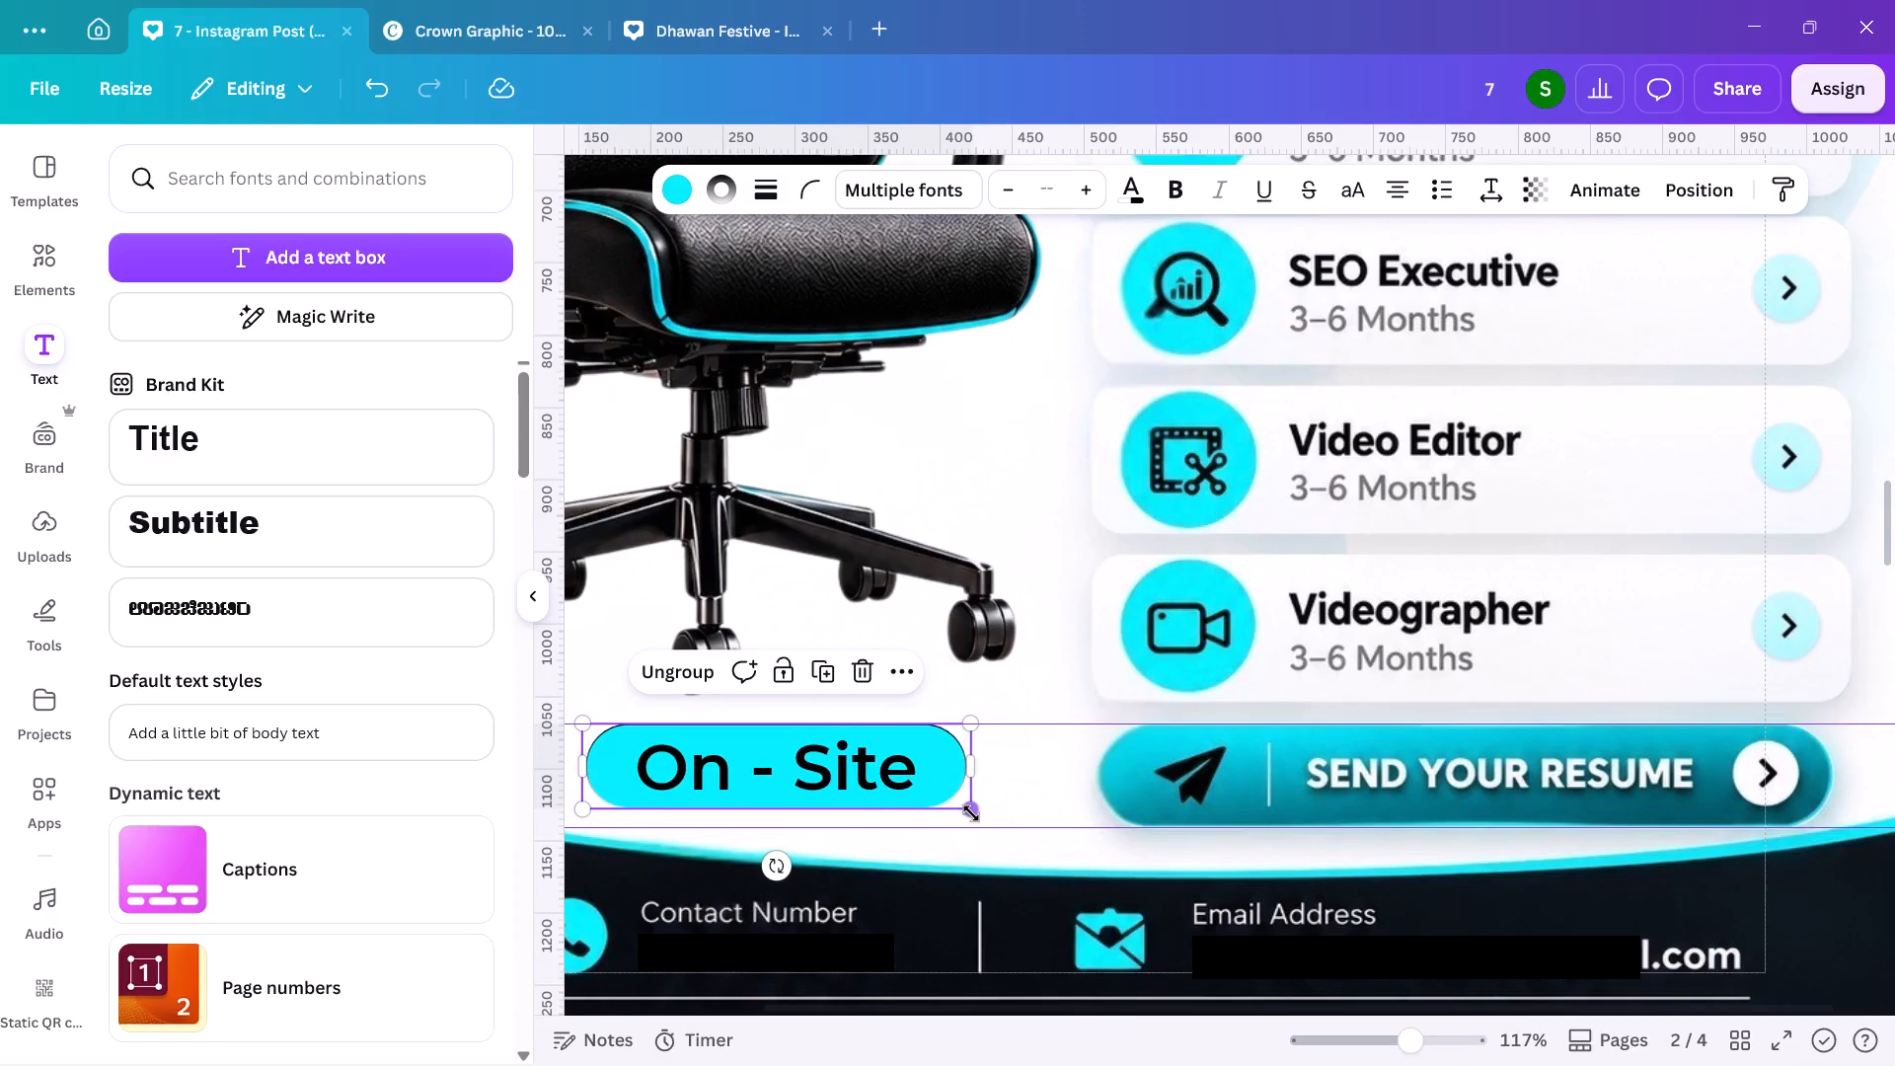
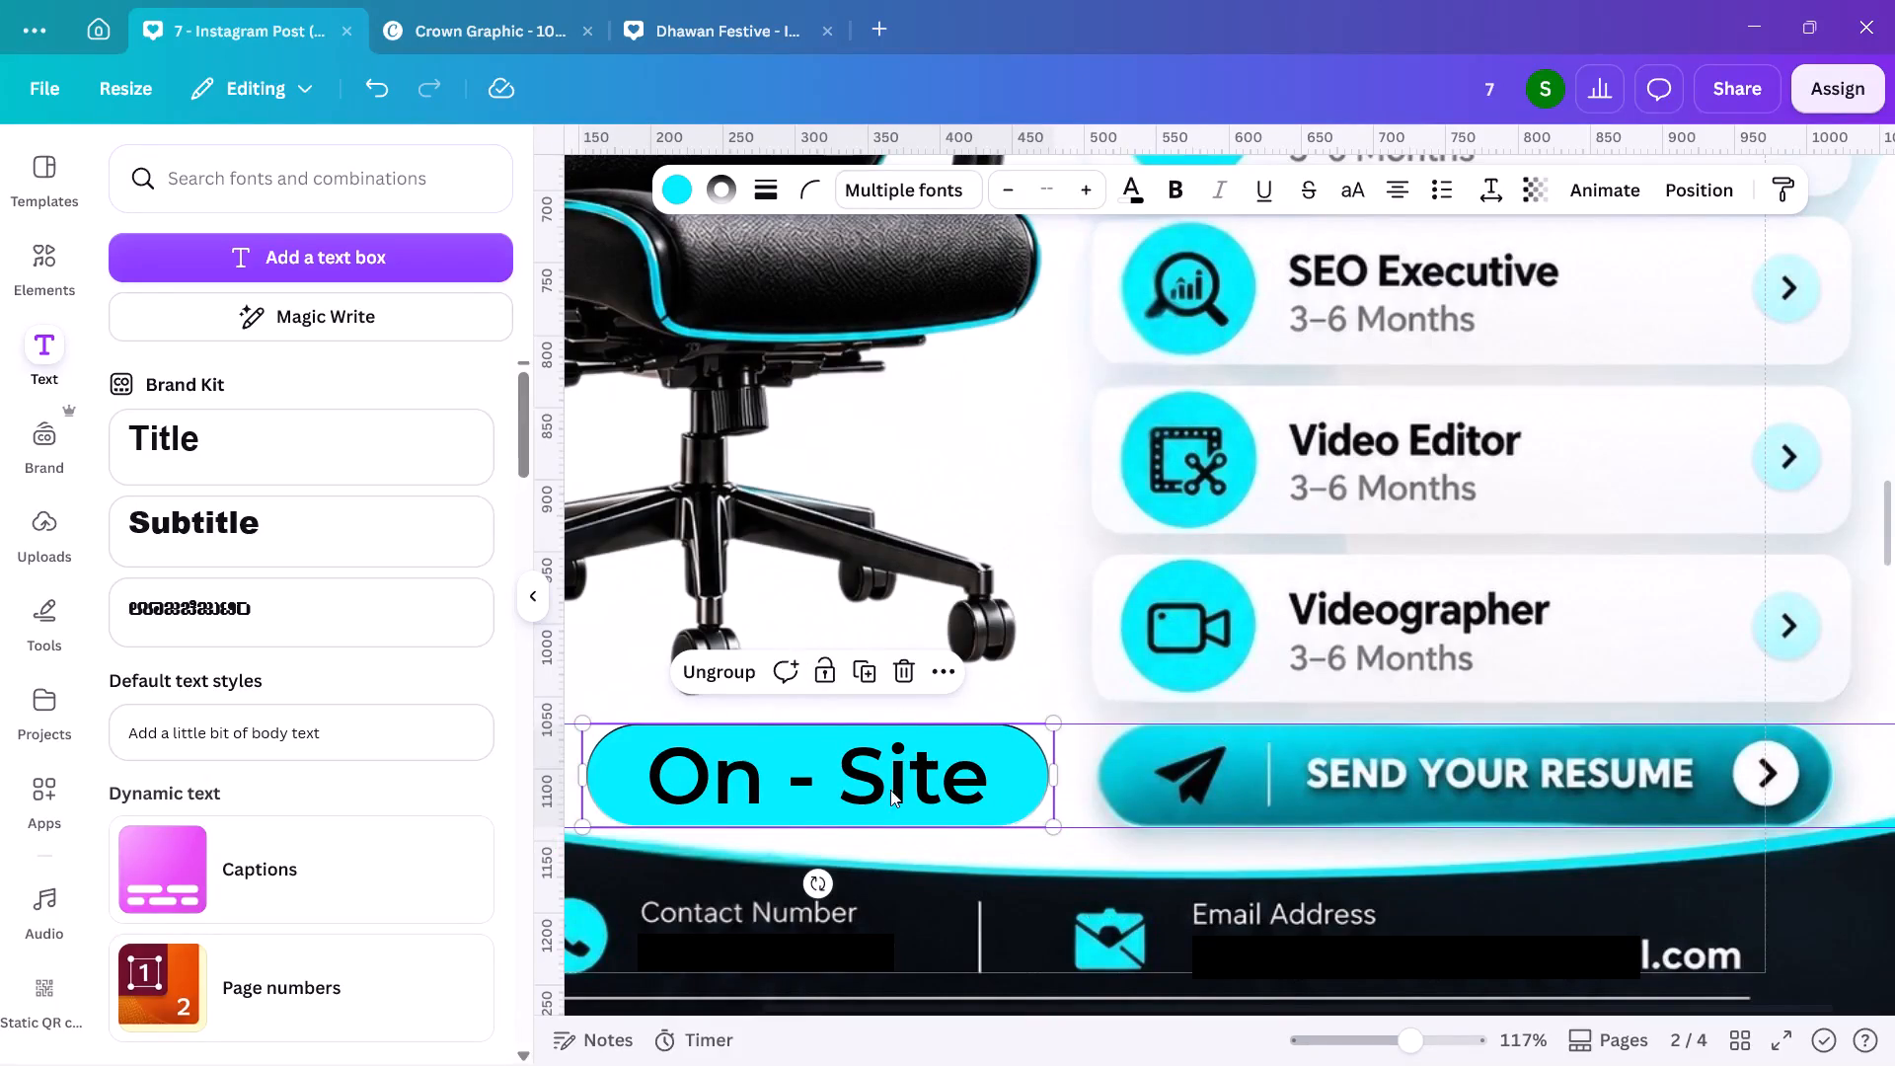
Ungroup the "On - Site" badge and narrow its text box so it is shorter than the pill shape.
left_click(720, 661)
left_click(645, 756)
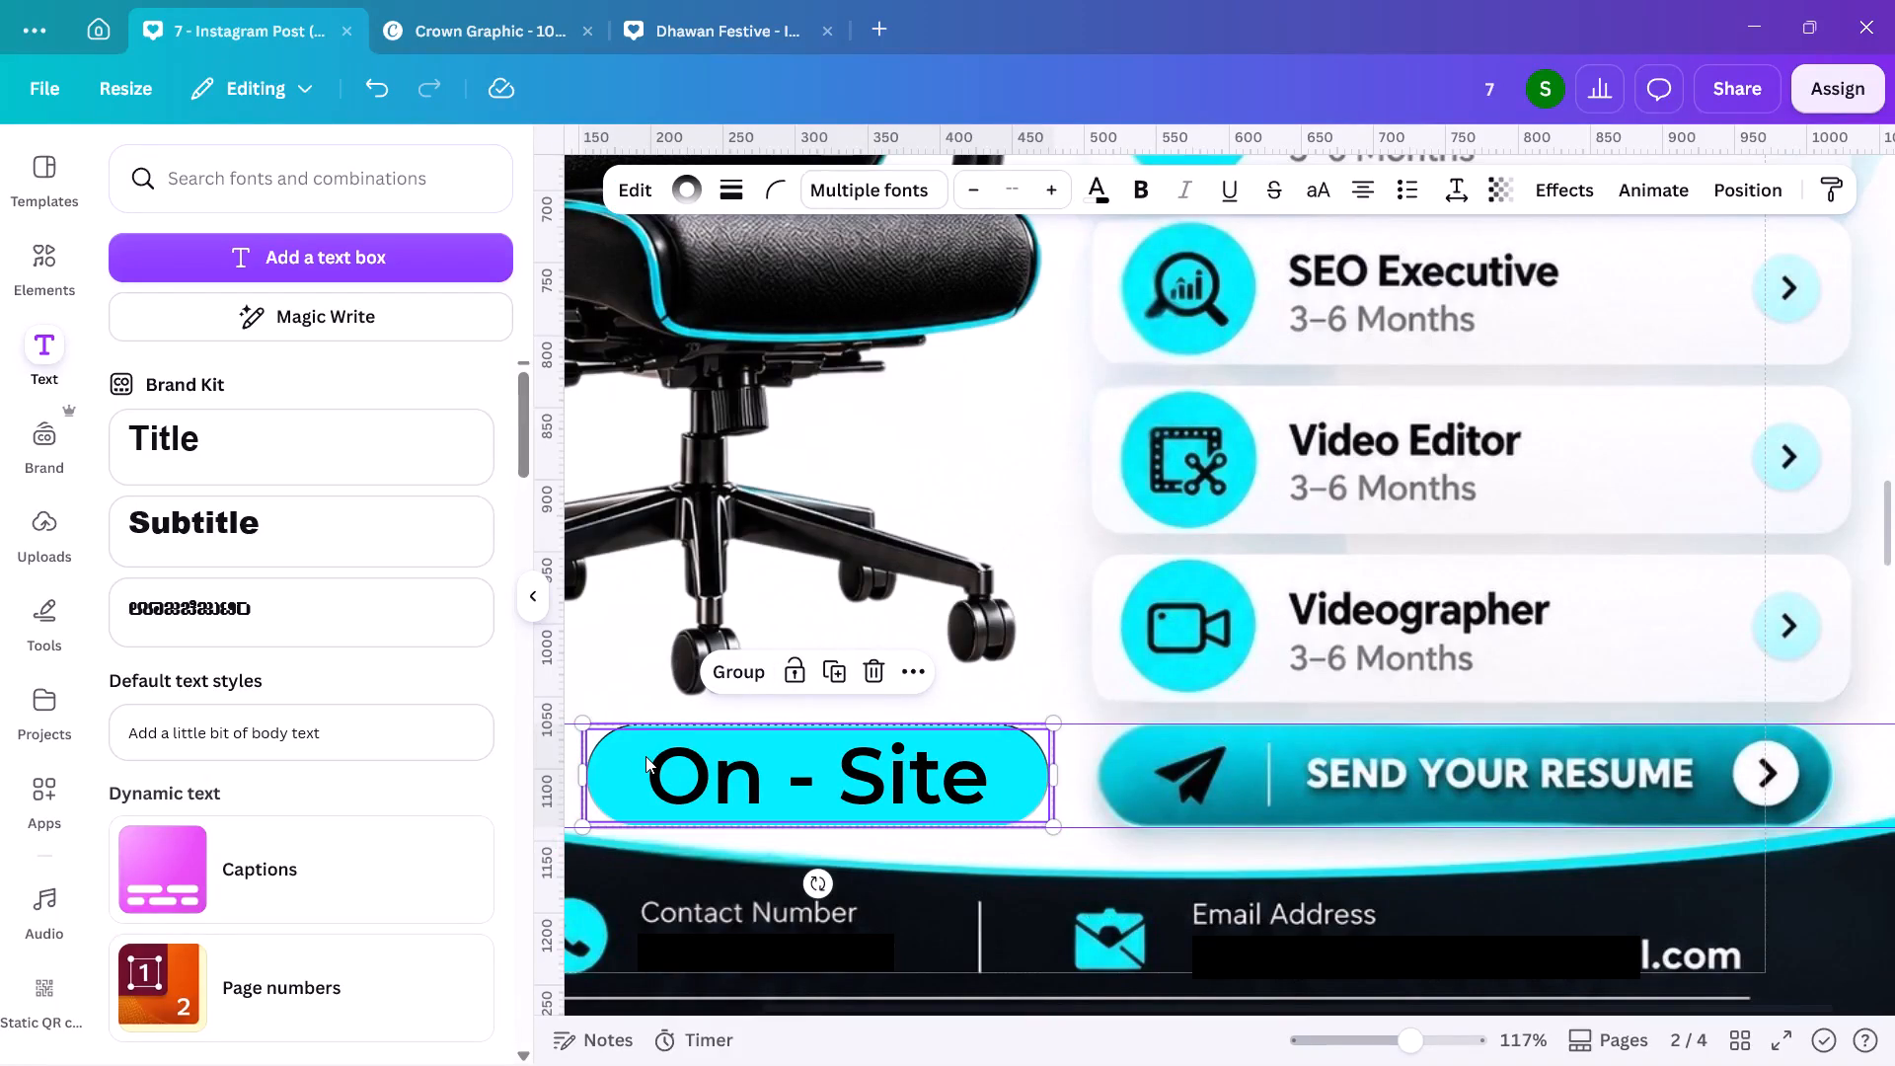
left_click(642, 647)
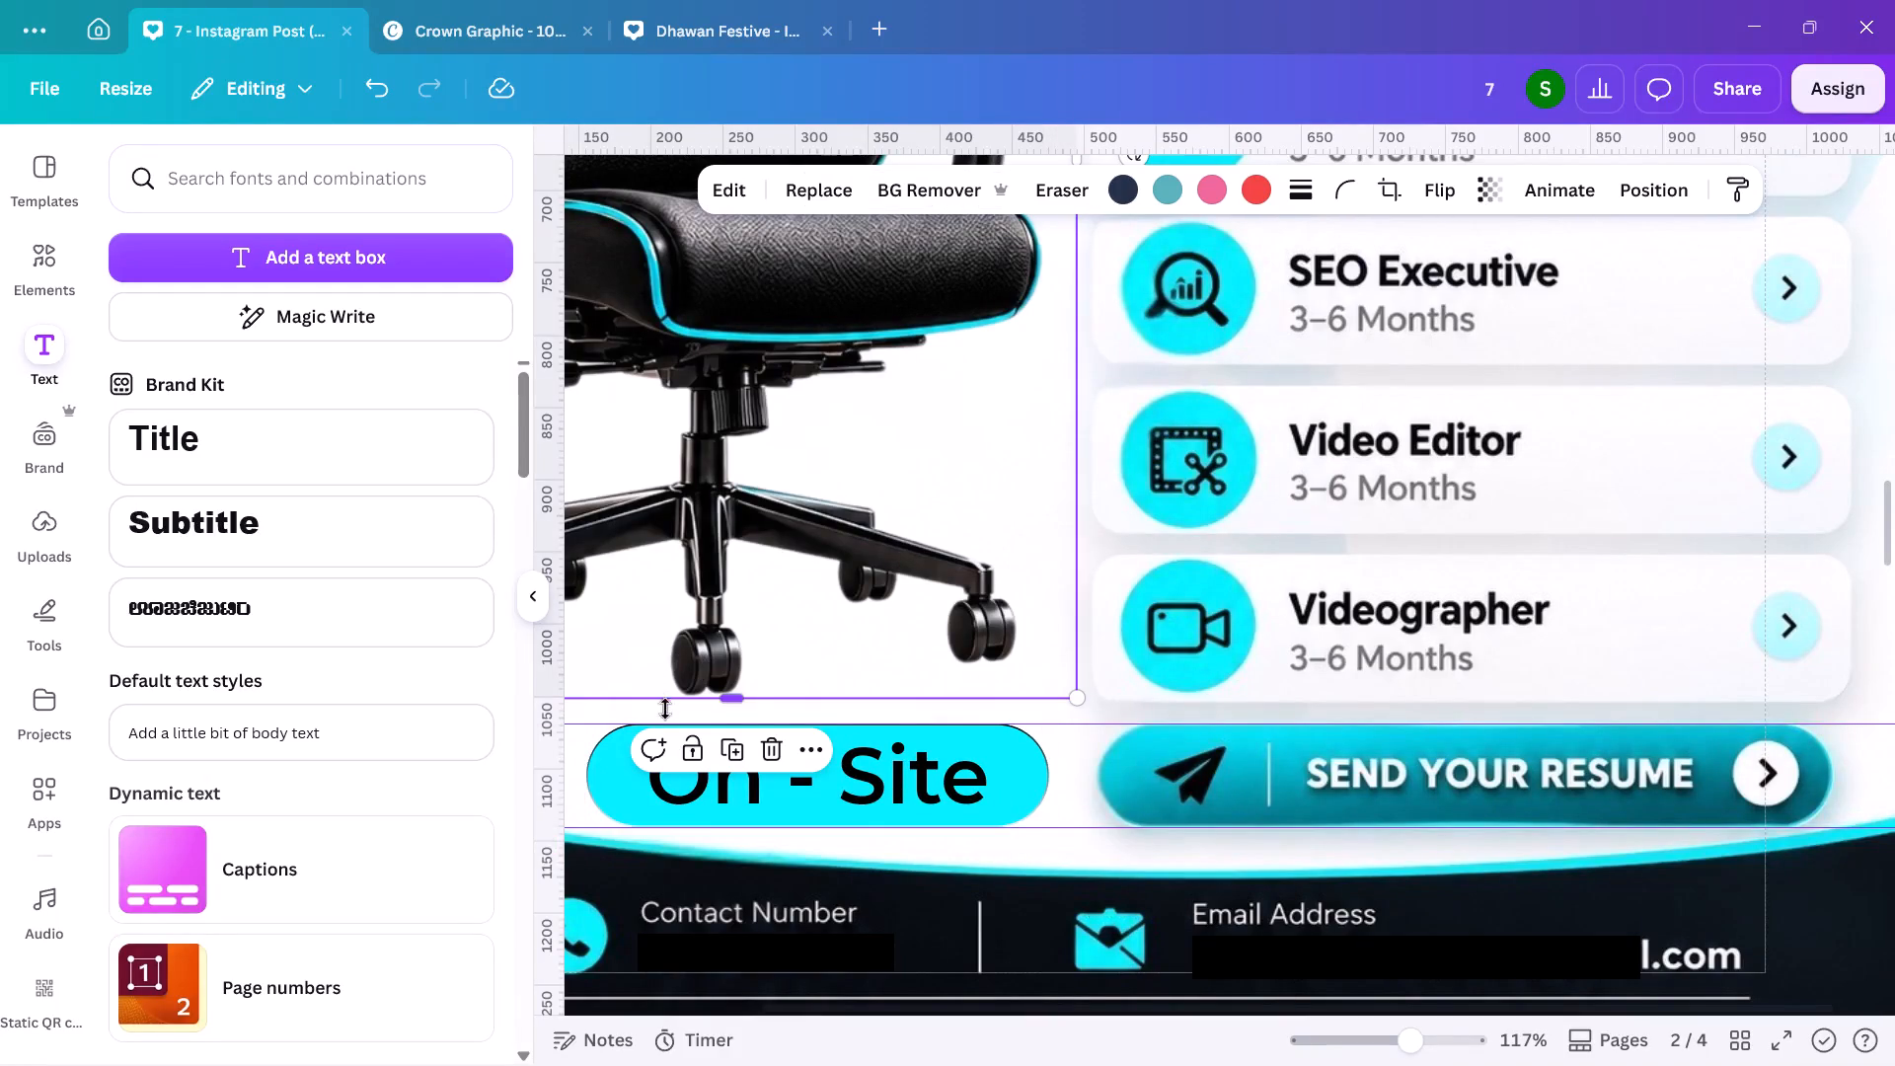
left_click(611, 759)
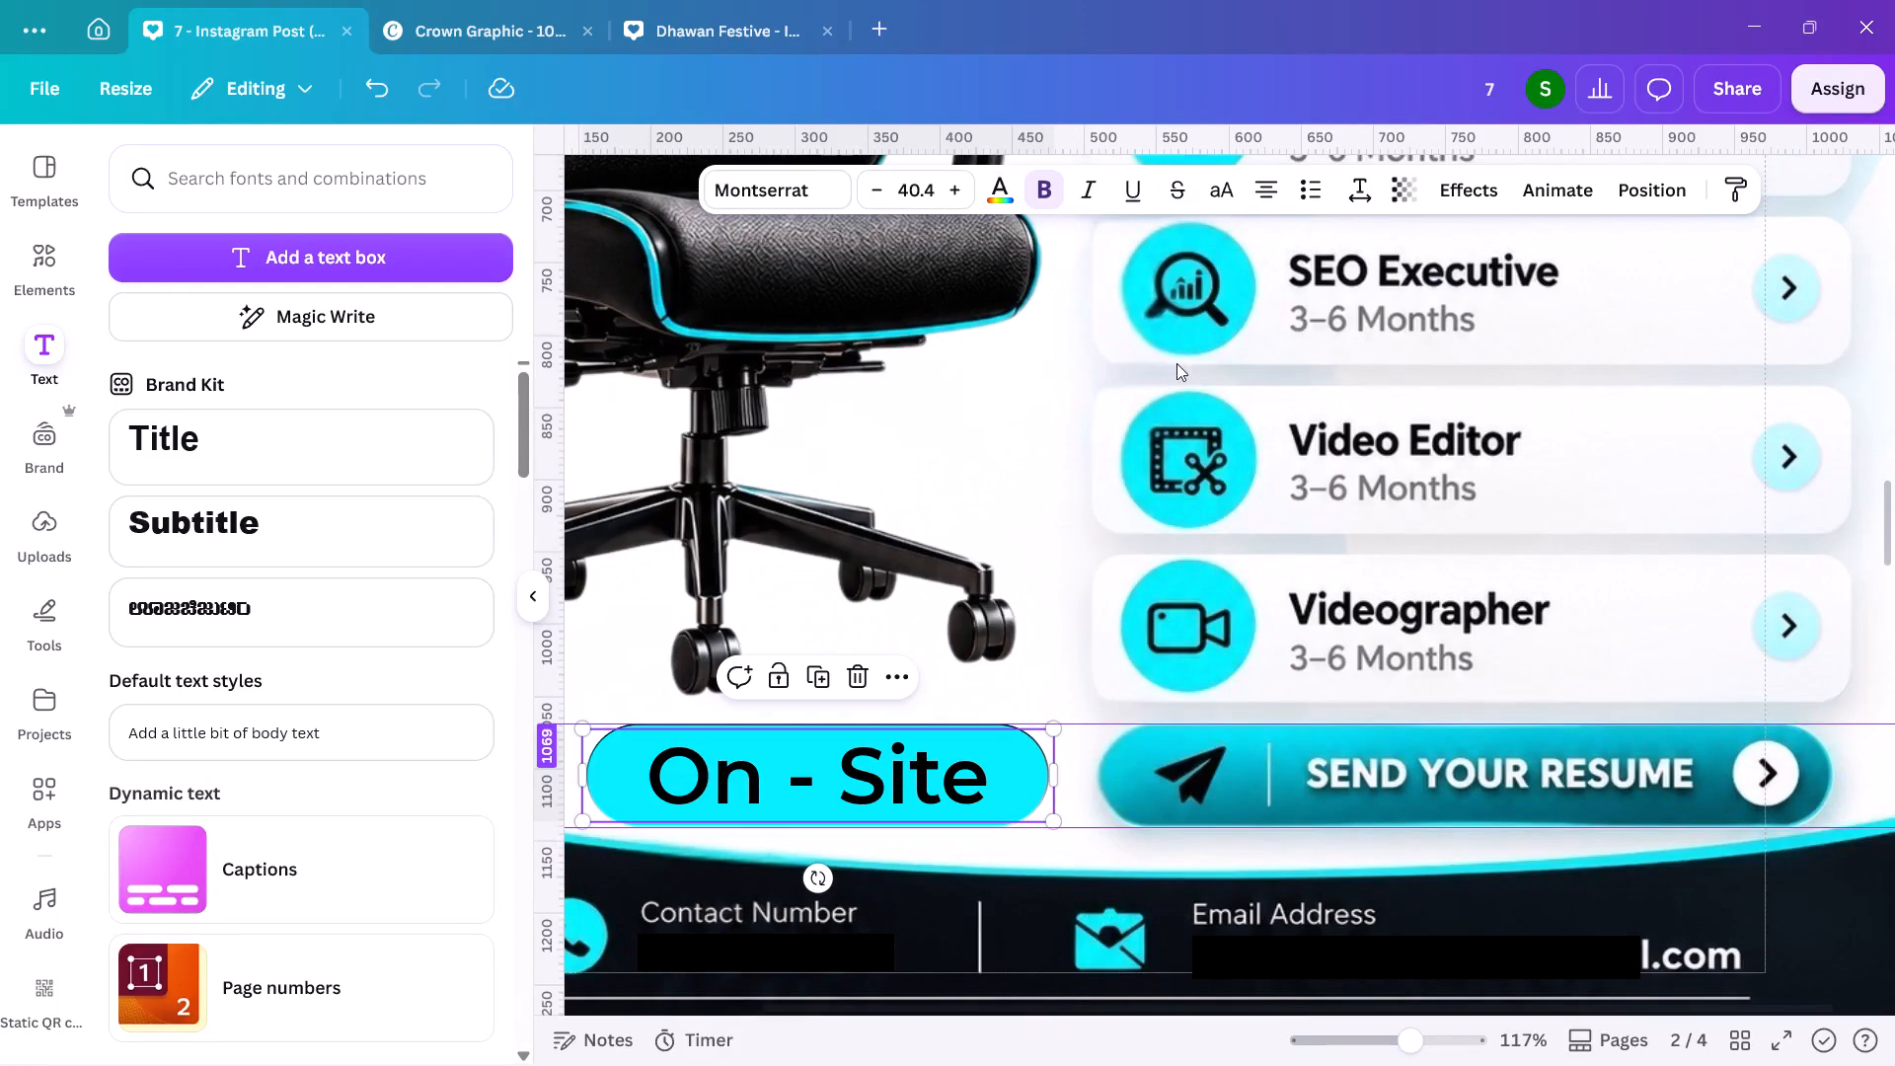
left_click(1057, 748)
left_click_drag(1057, 748, 1010, 749)
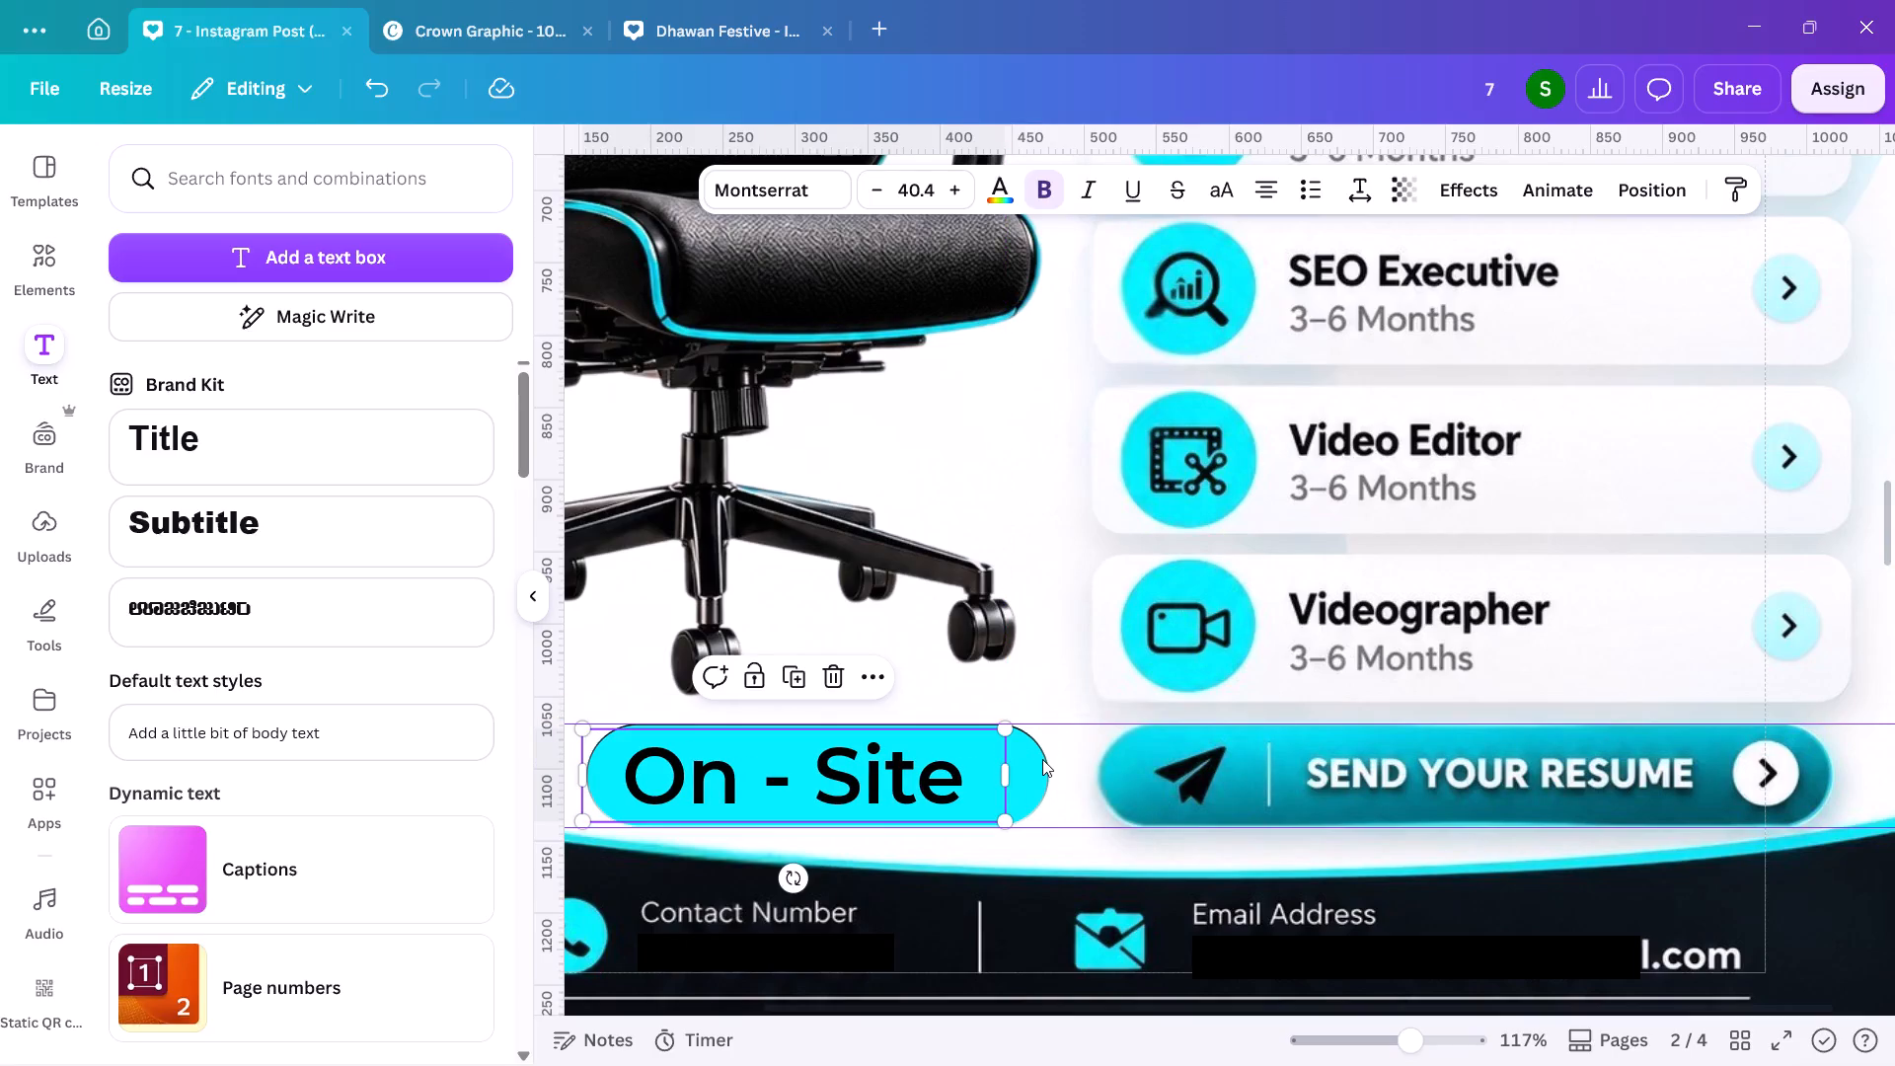
Centre-align the "On - Site" text box and the cyan pill shape with each other horizontally.
left_click(1024, 787, "shift")
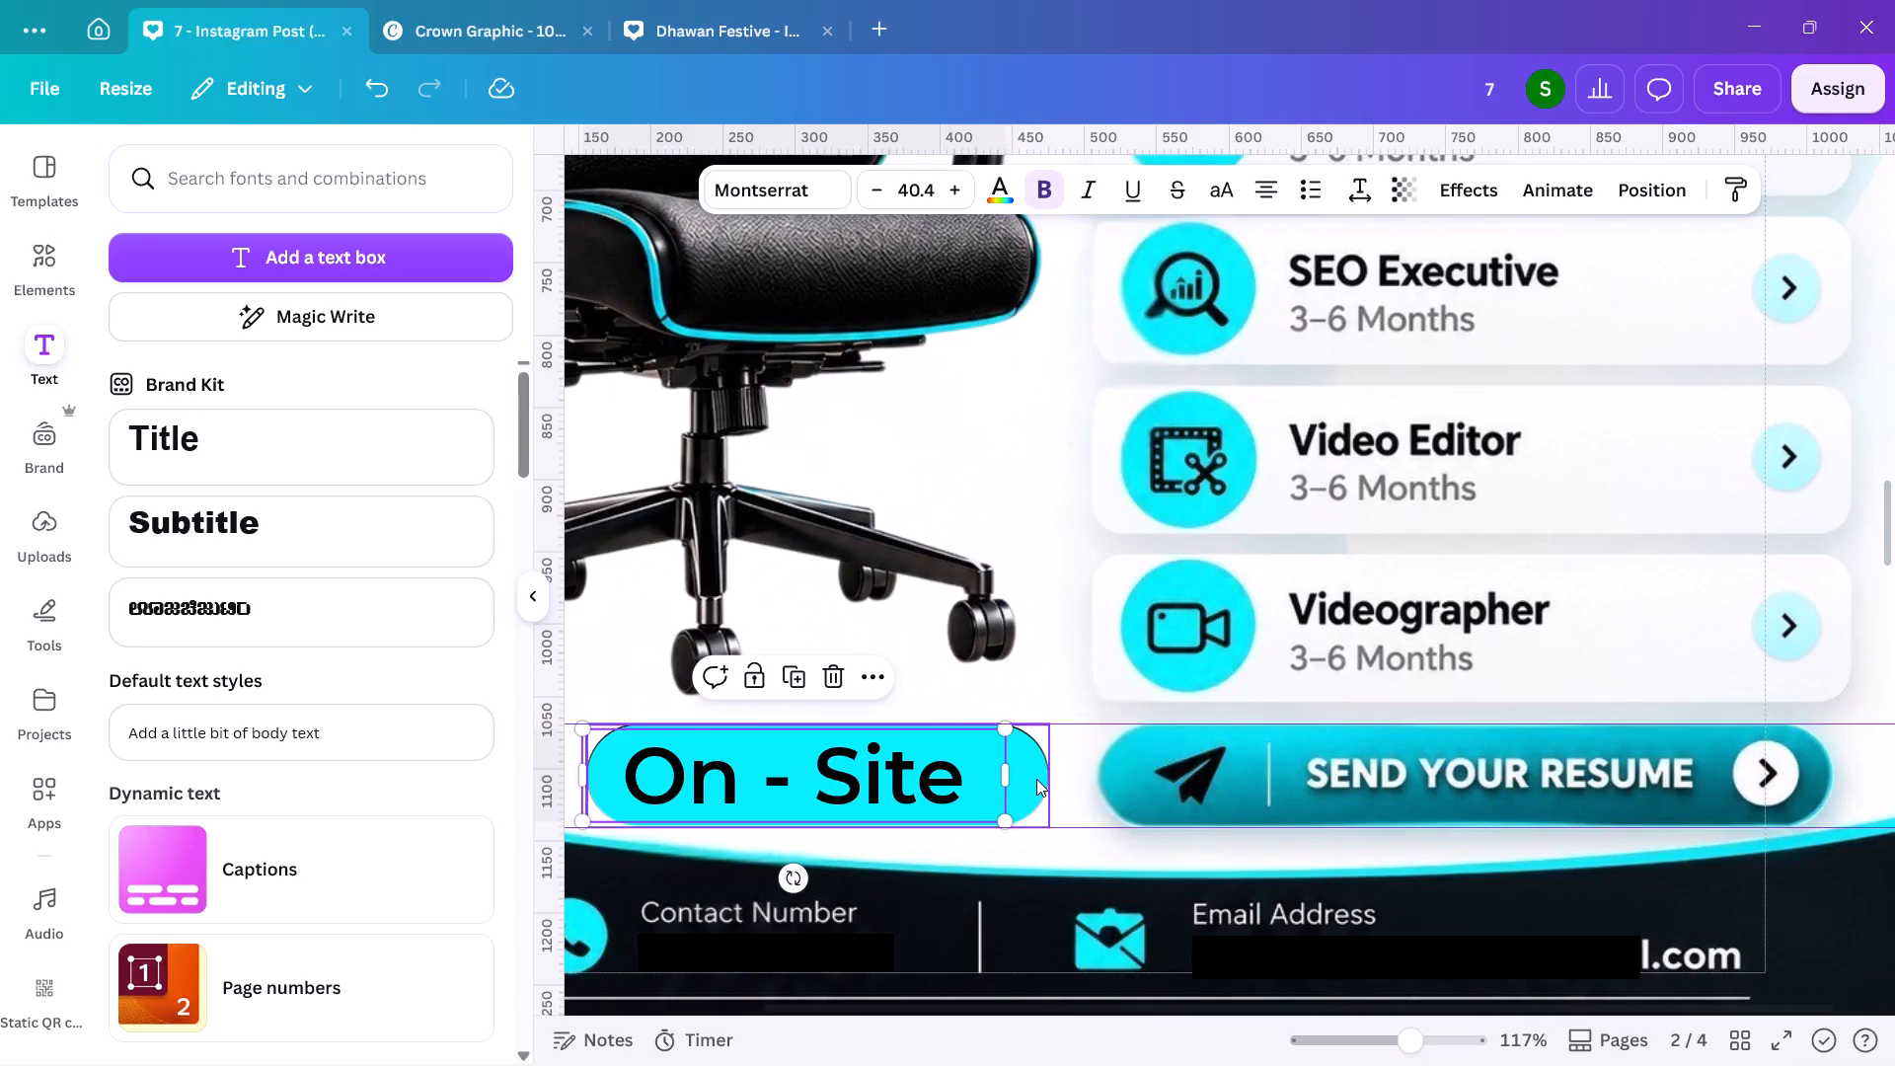
left_click(1036, 779)
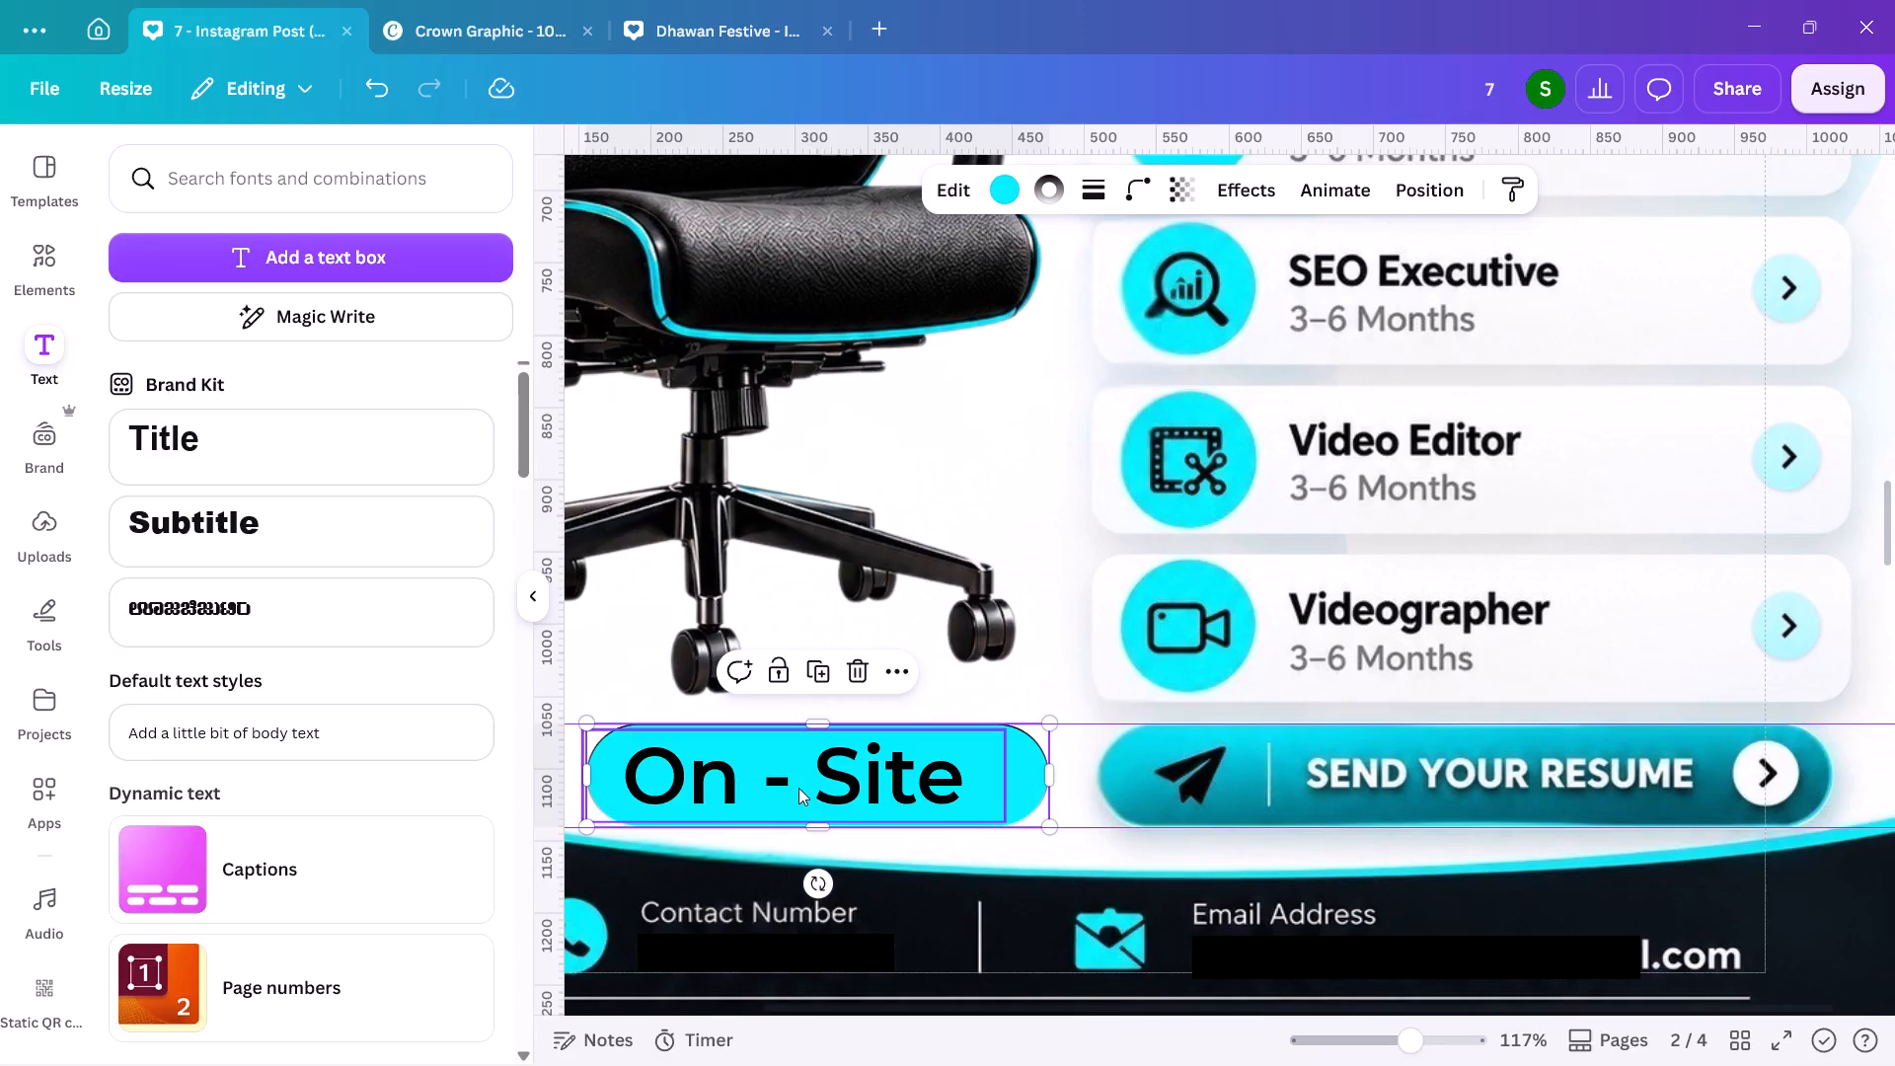
left_click(798, 788, "shift")
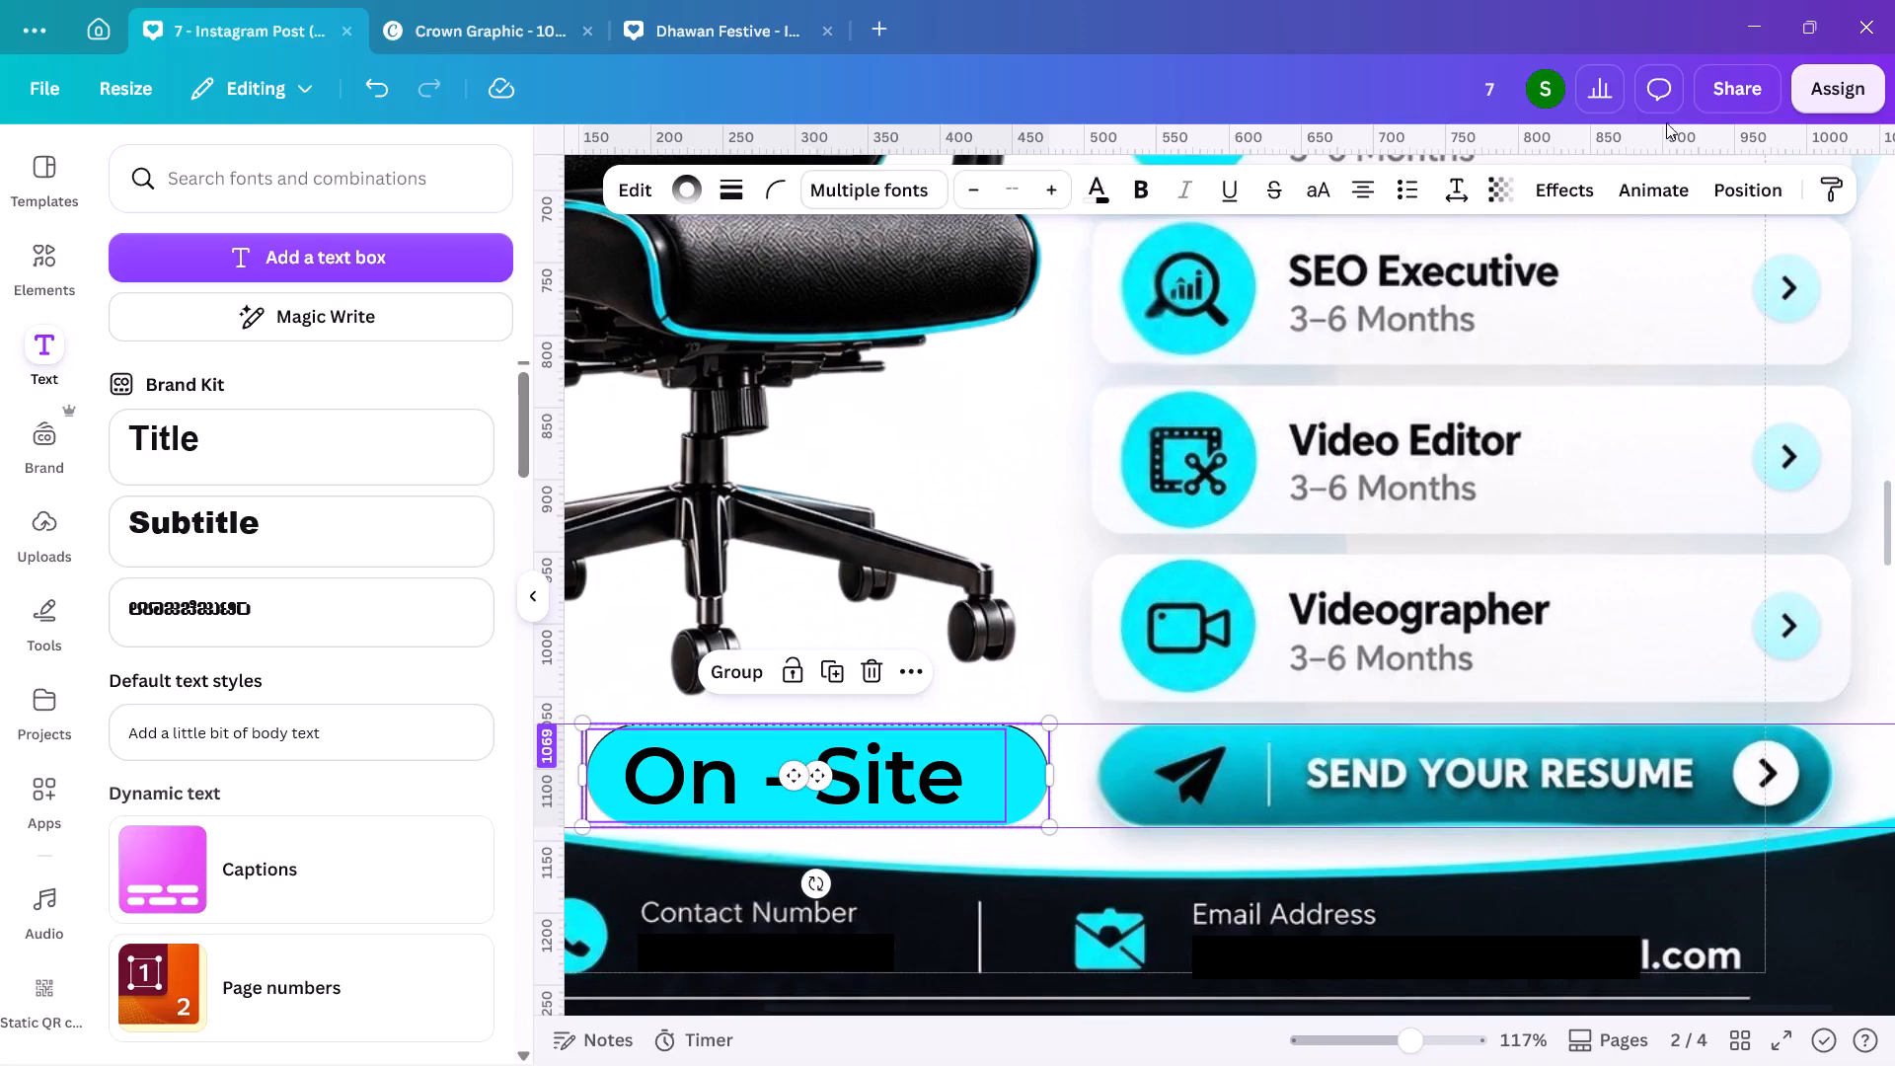
left_click(1754, 178)
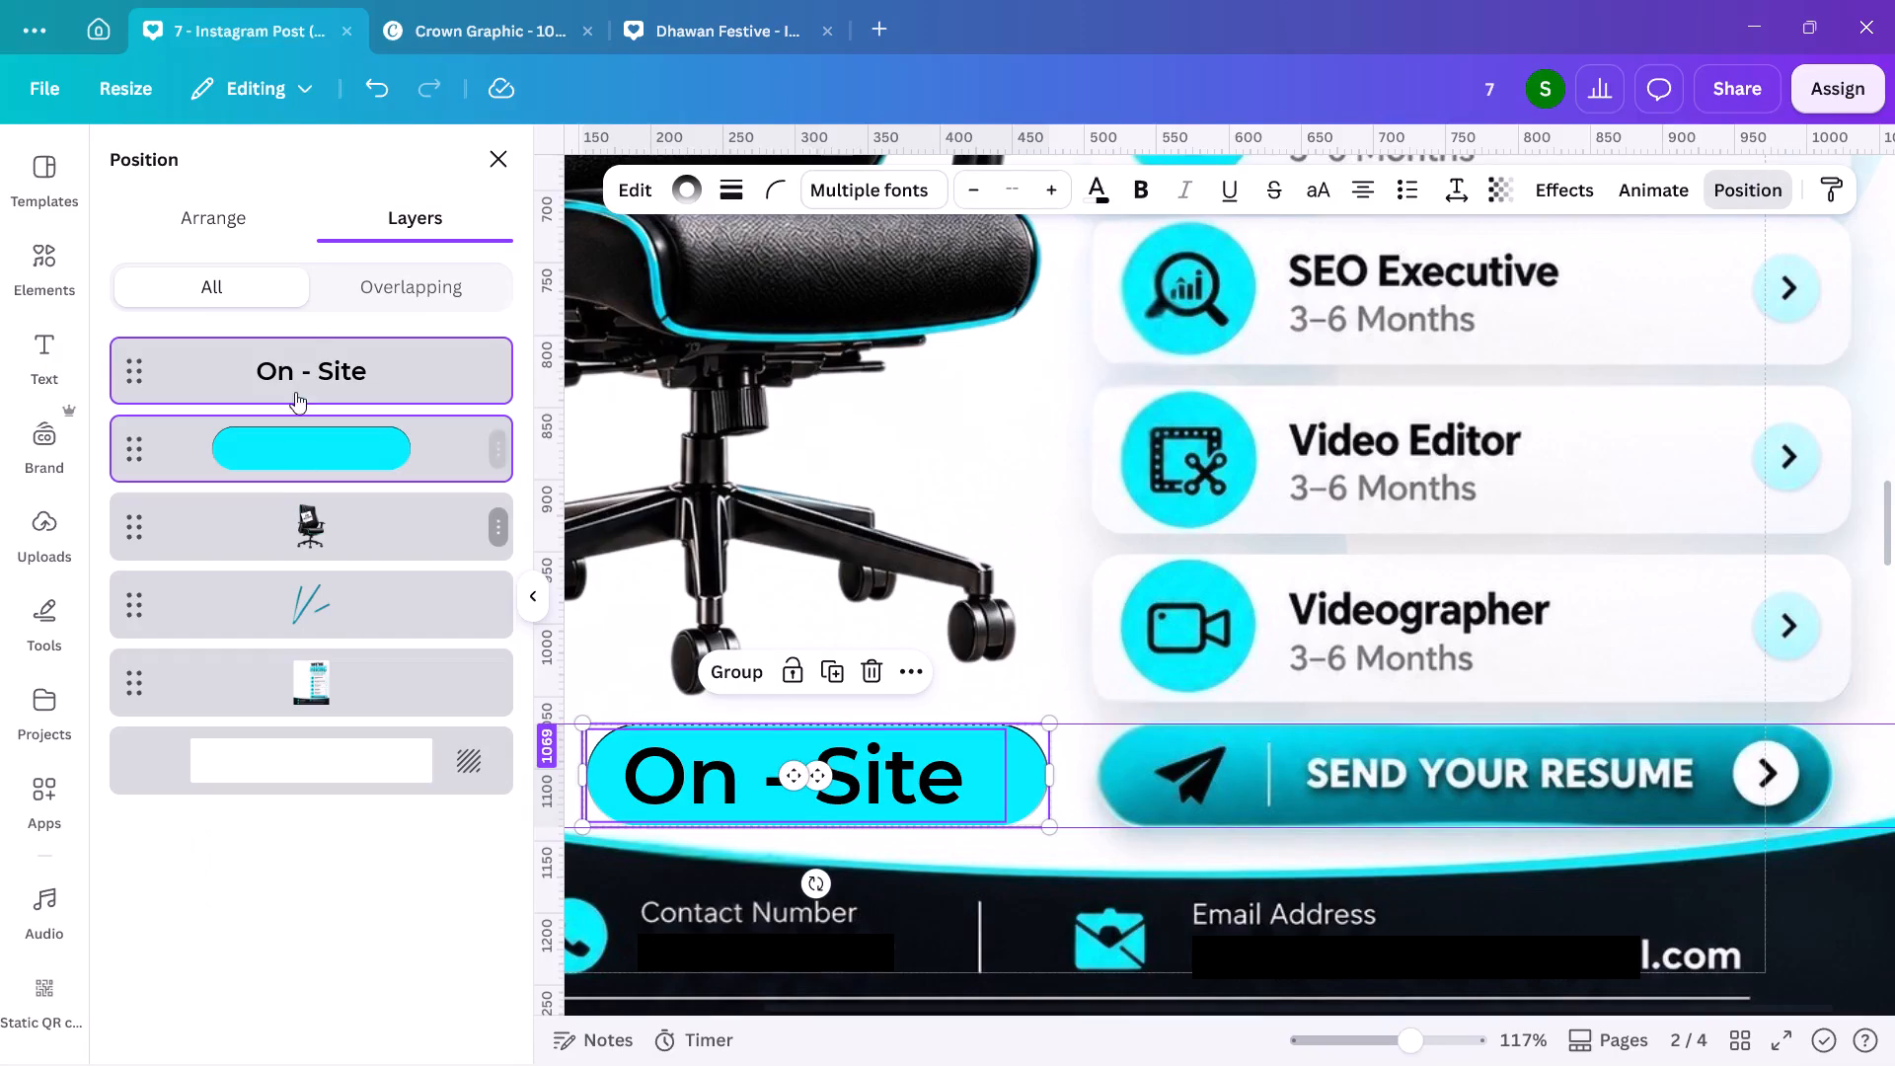
left_click(215, 234)
left_click(429, 503)
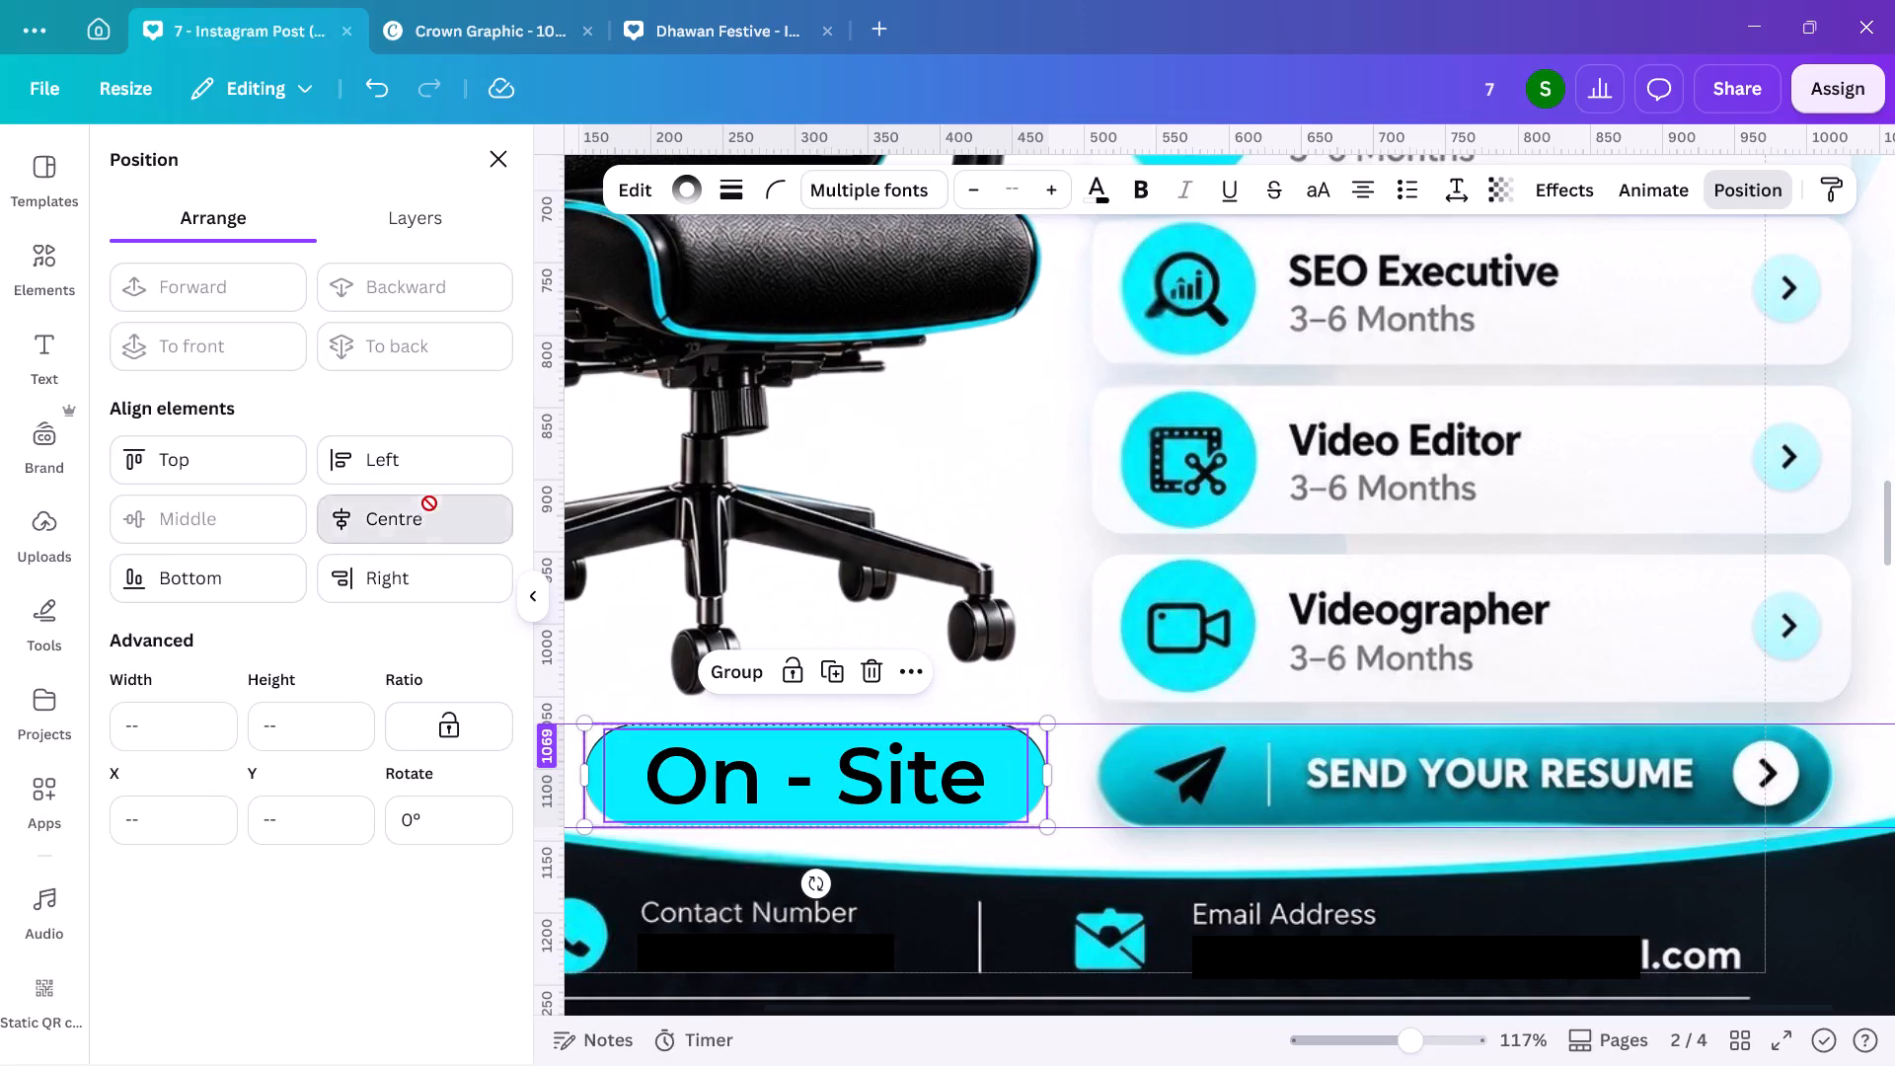
left_click(1069, 777)
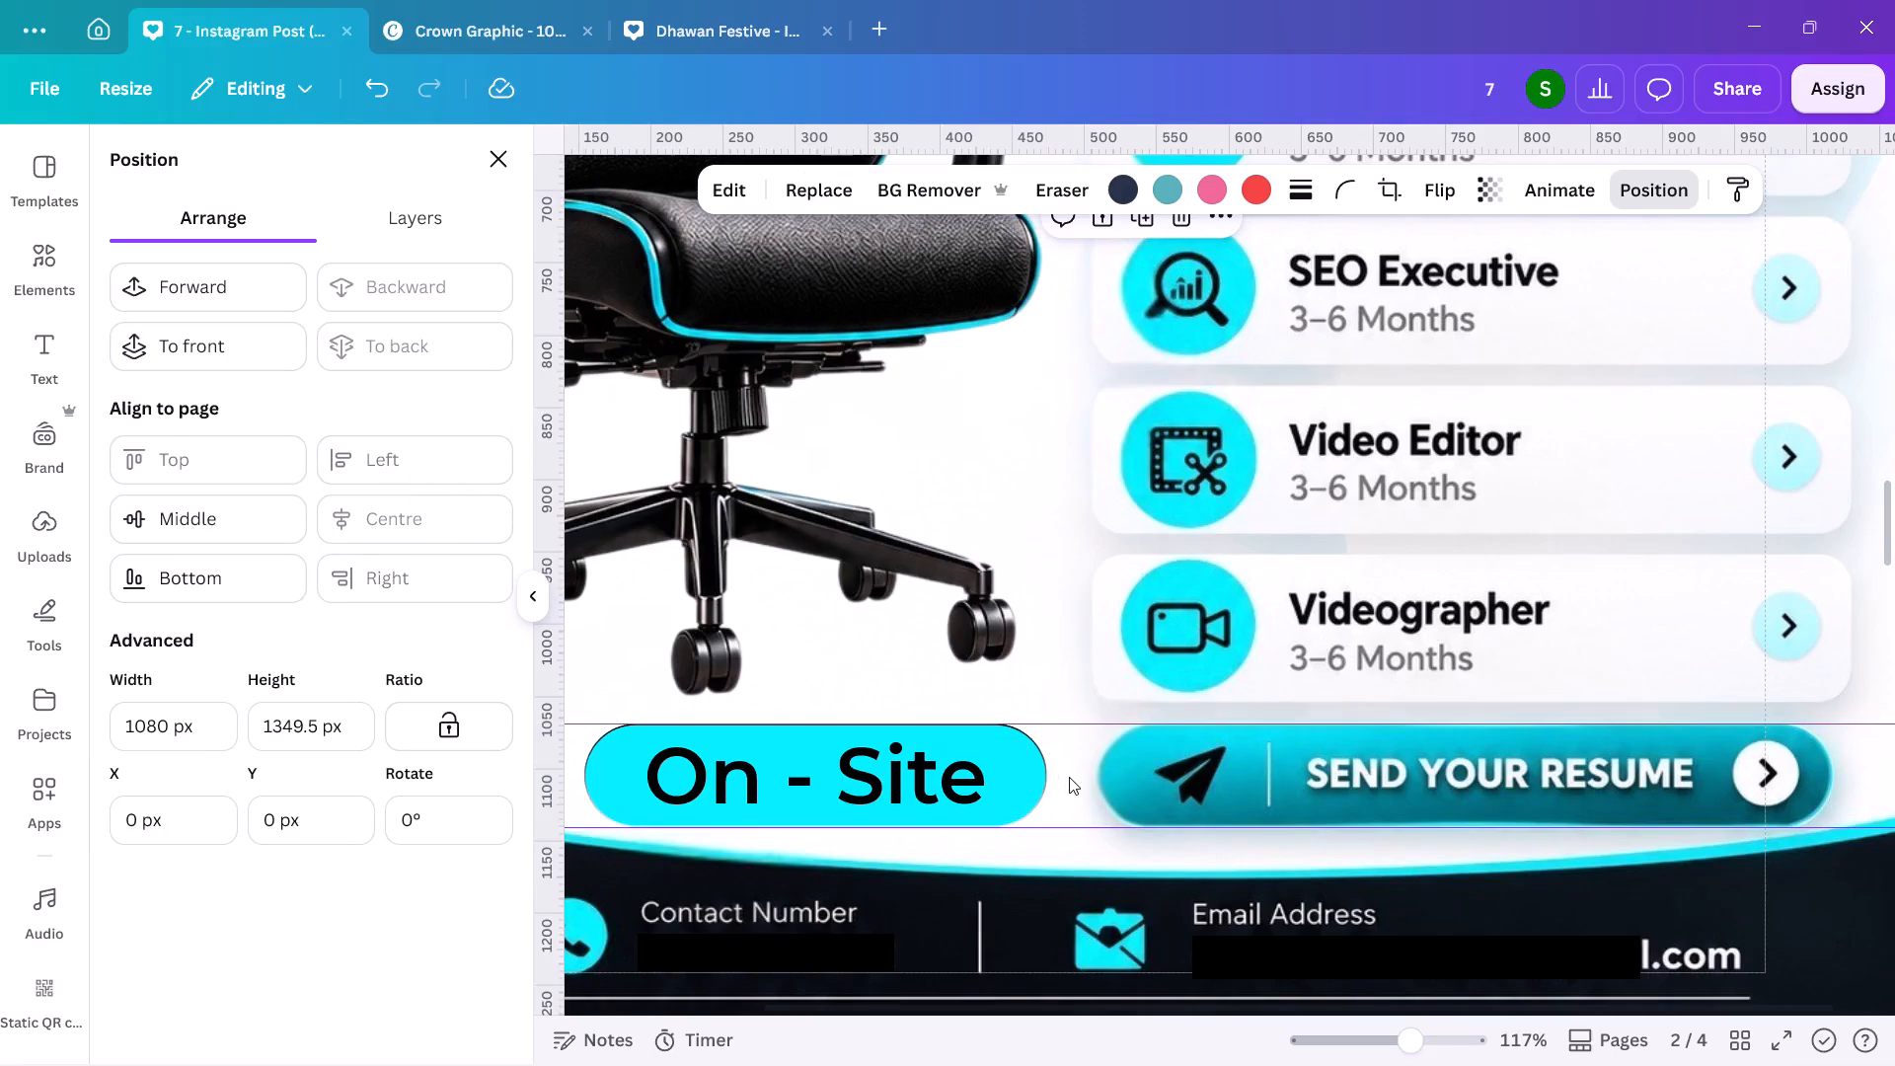
Fill the badge's pill shape with the default purple-to-light-blue gradient, after trying the #5de0e6 to #004aad gradient.
left_click(1036, 769)
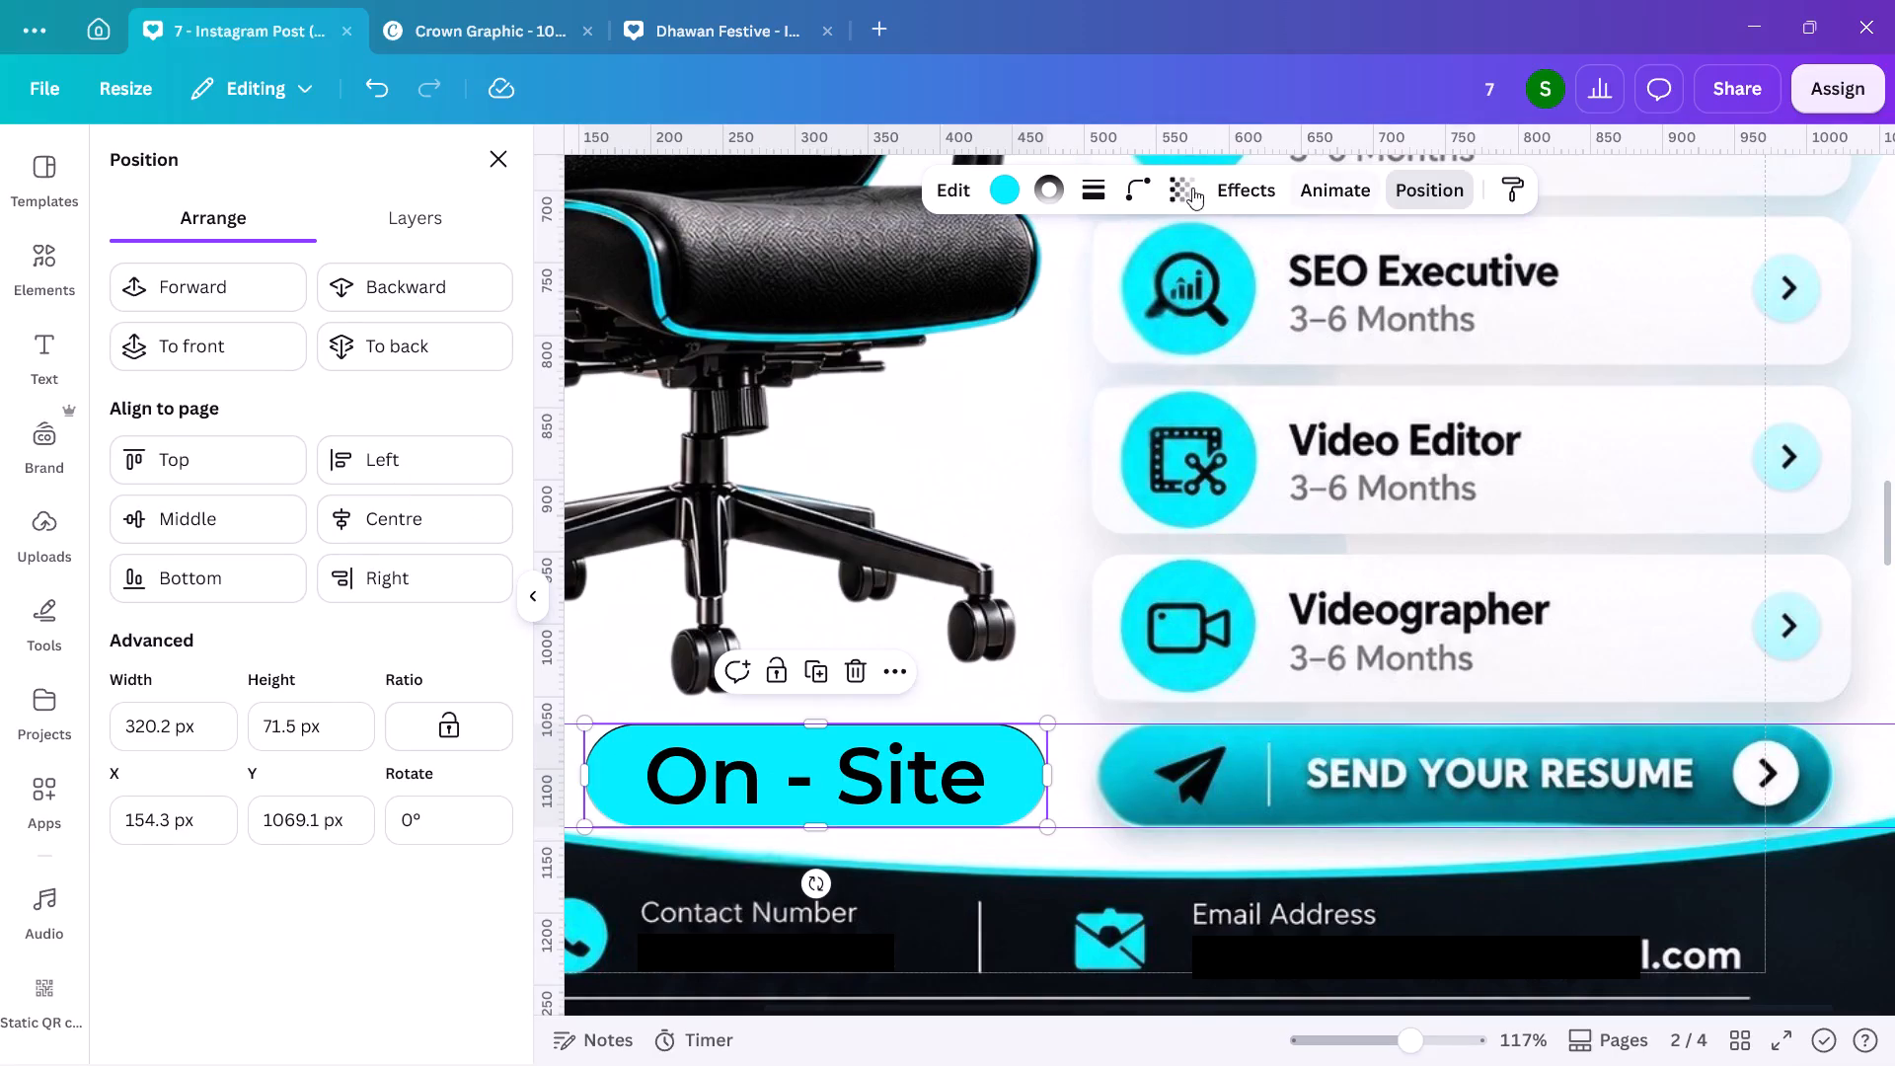
left_click(999, 200)
scroll(368, 626, "down", 2)
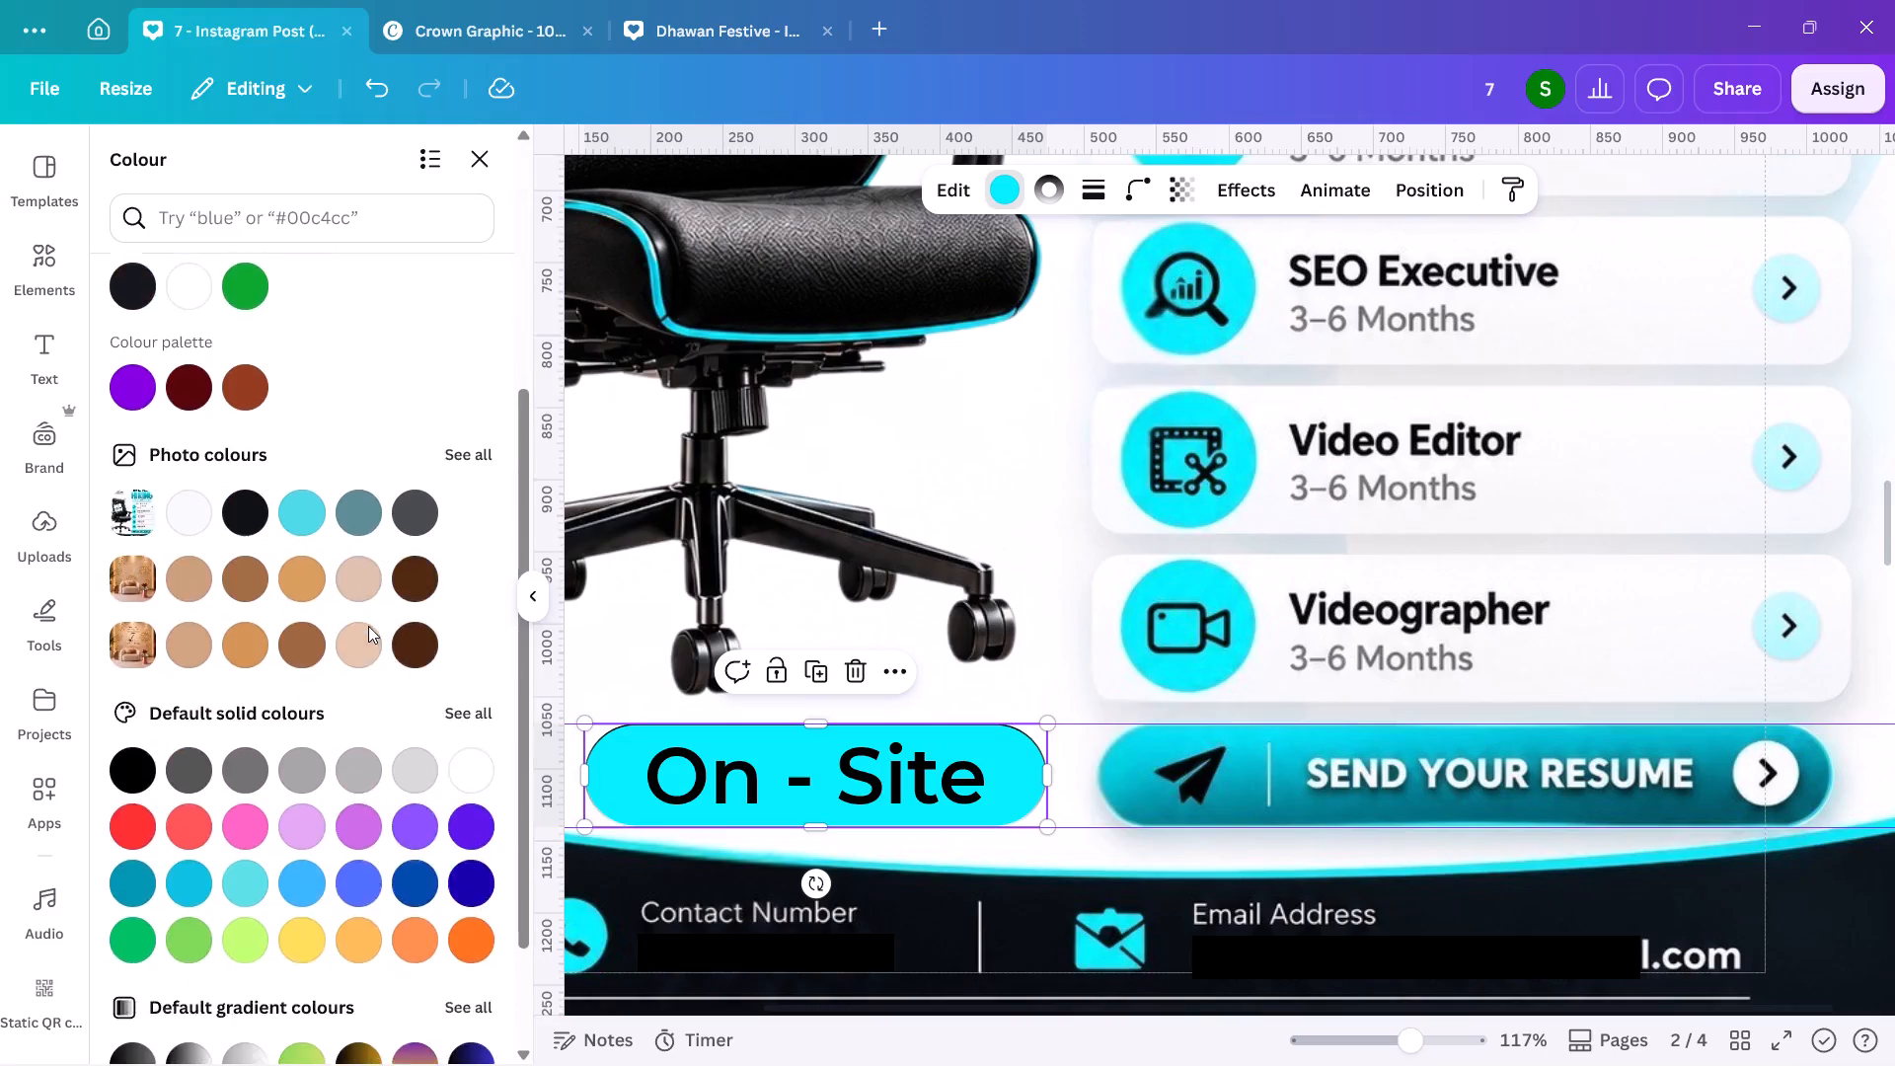
scroll(368, 626, "down", 3)
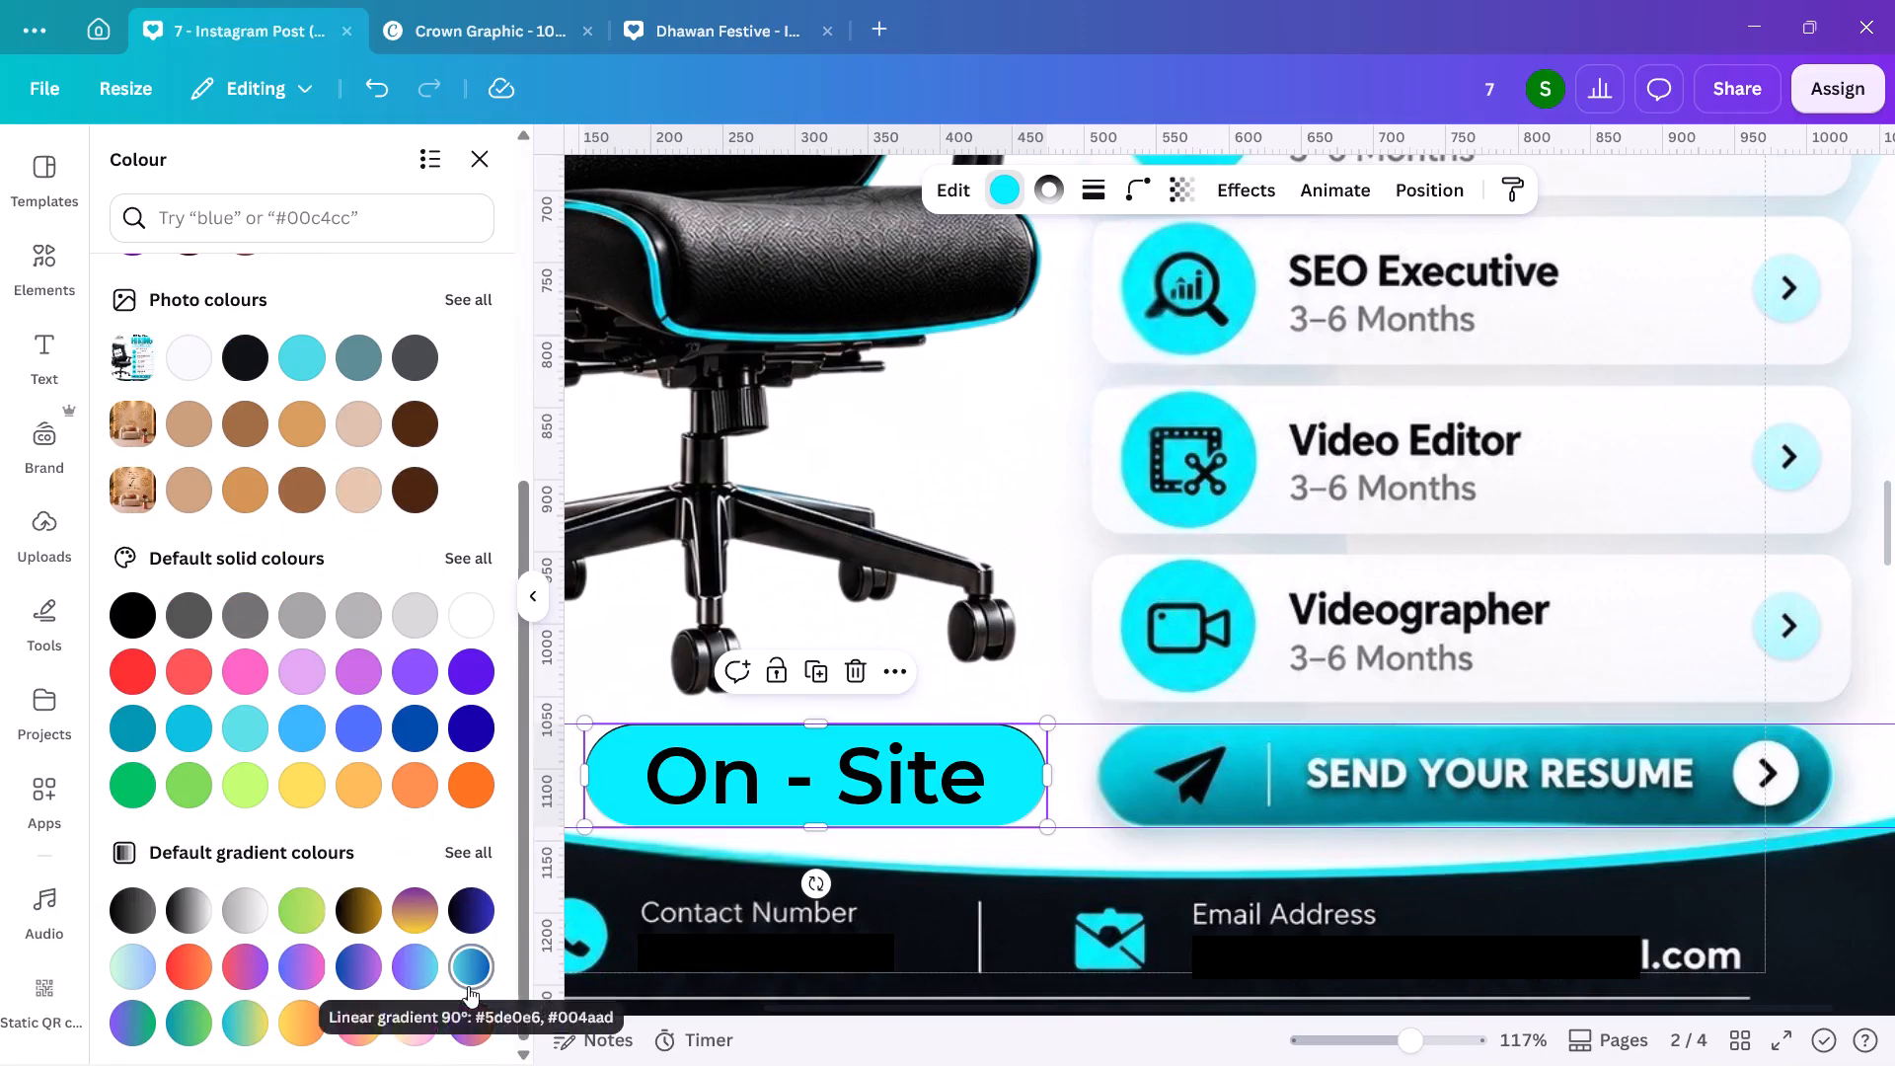
left_click(468, 986)
scroll(476, 927, "down", 1)
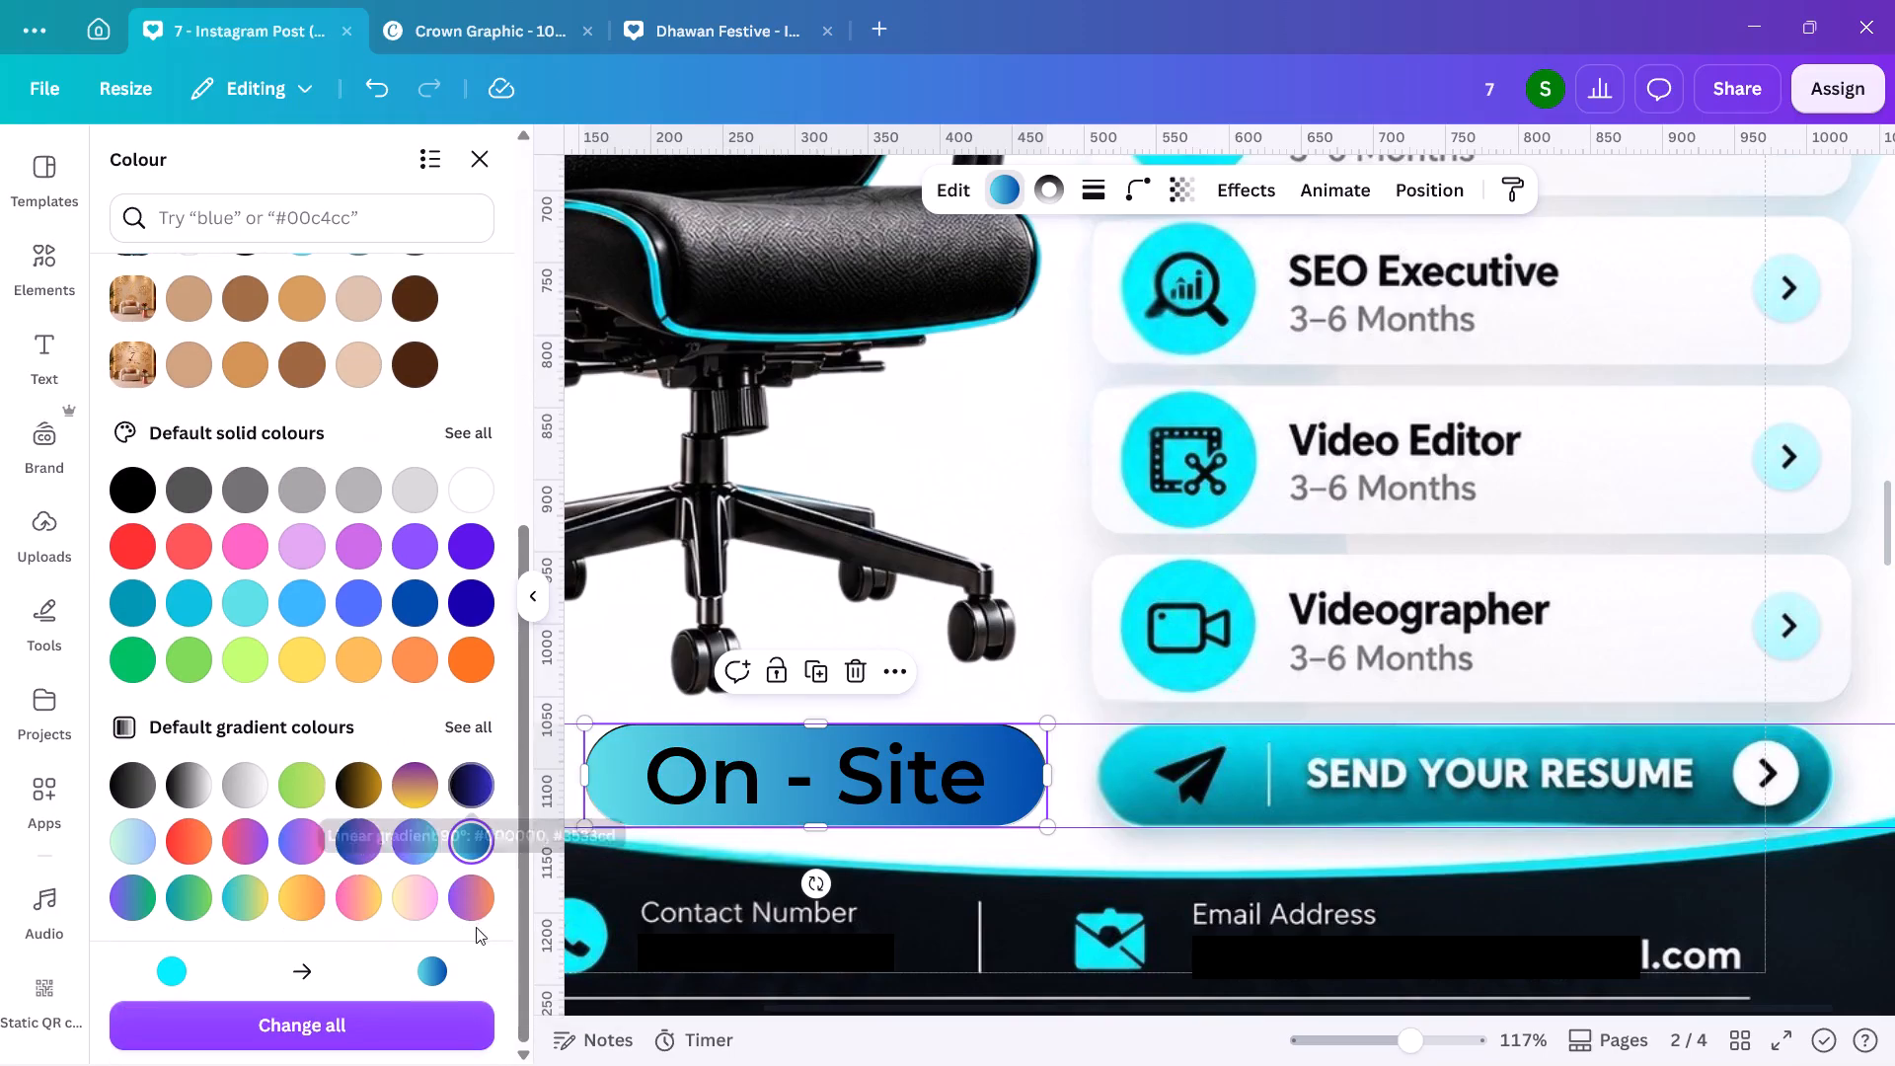
left_click(414, 856)
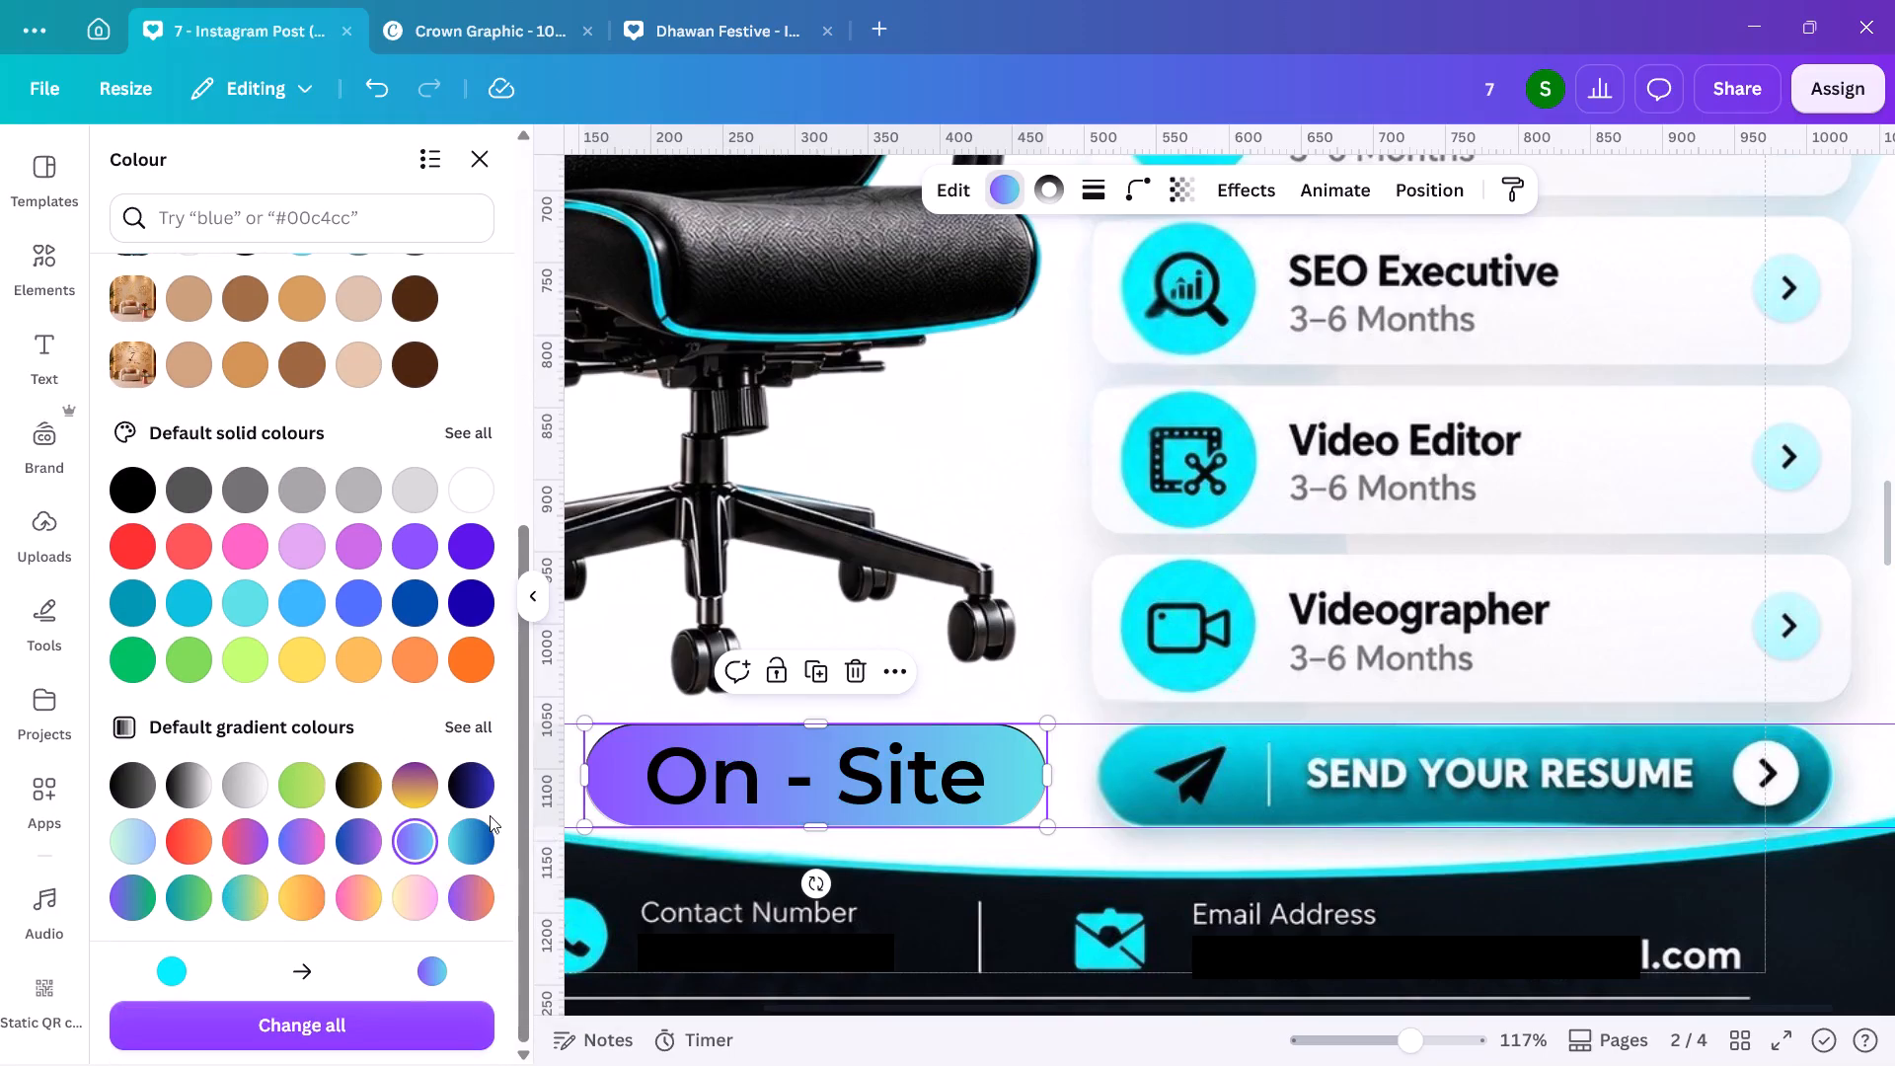
left_click(473, 720)
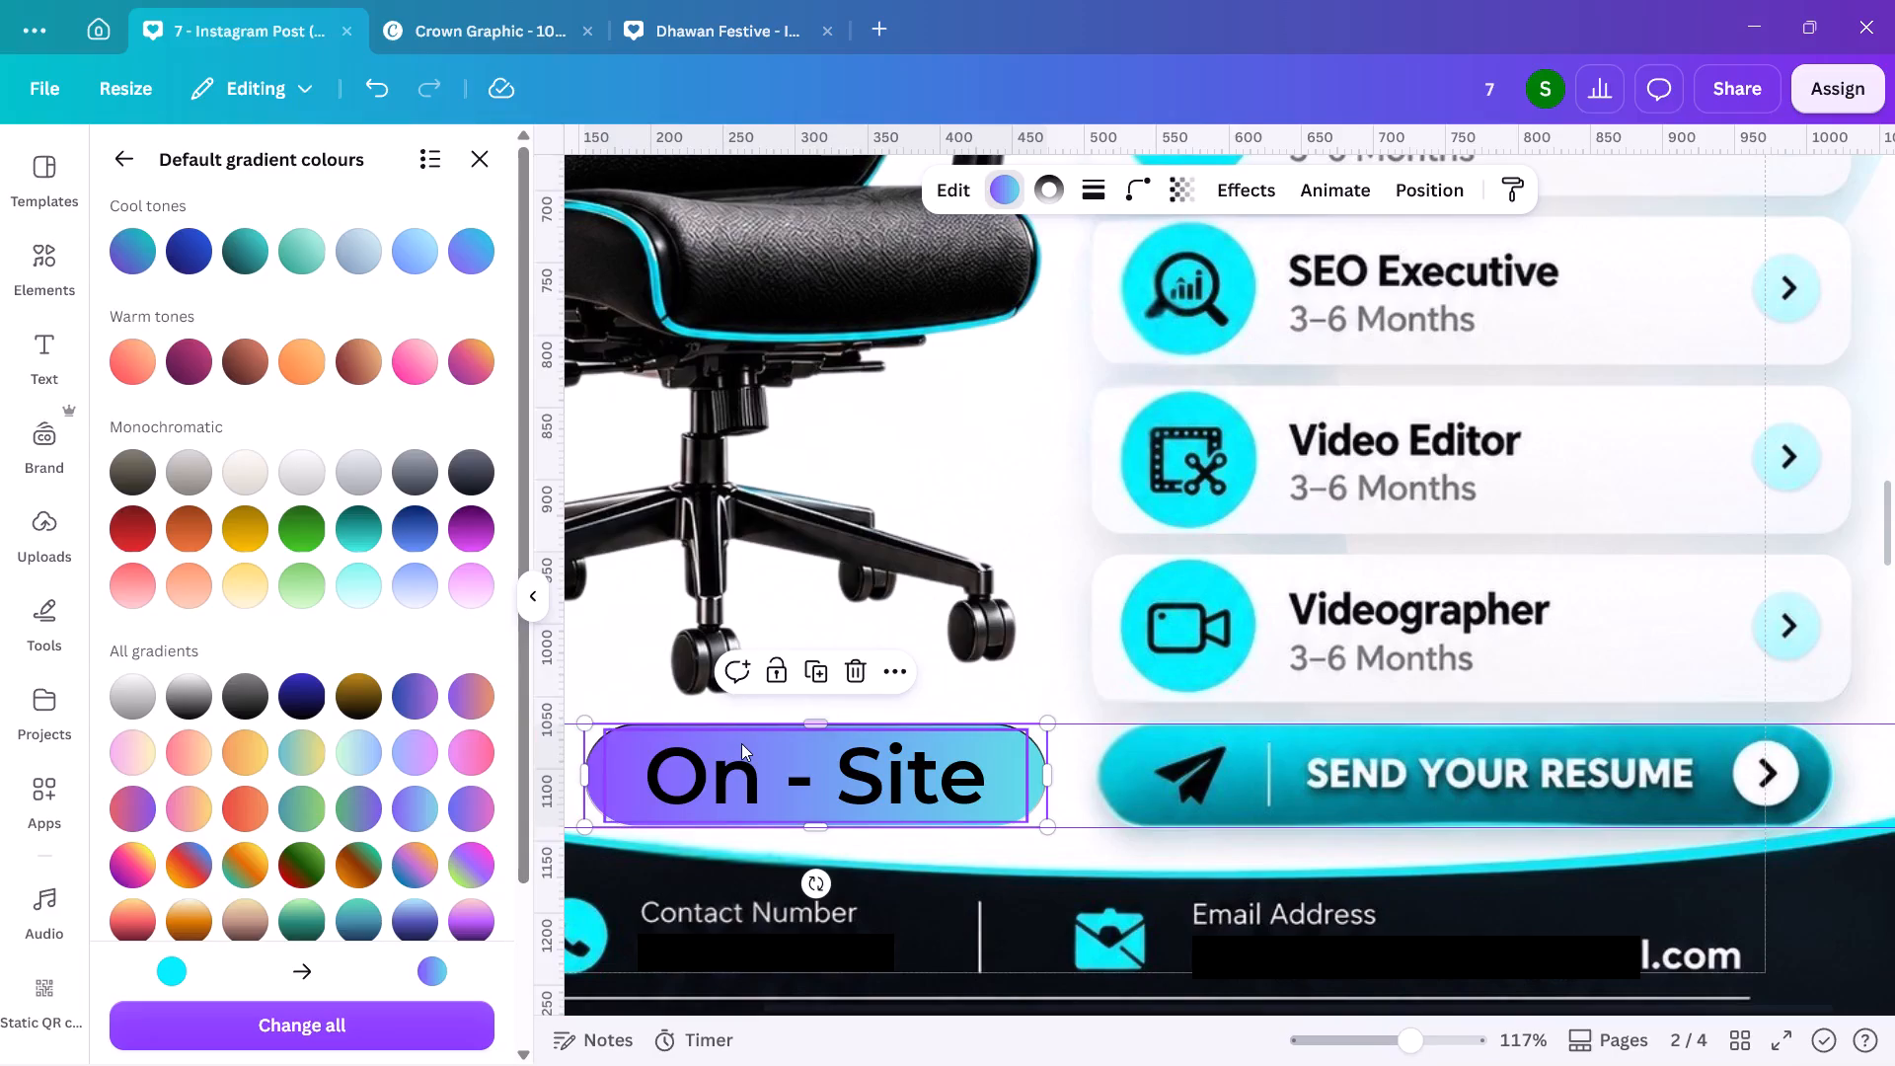
Open the text colour choices for the "On - Site" text.
left_click(799, 799)
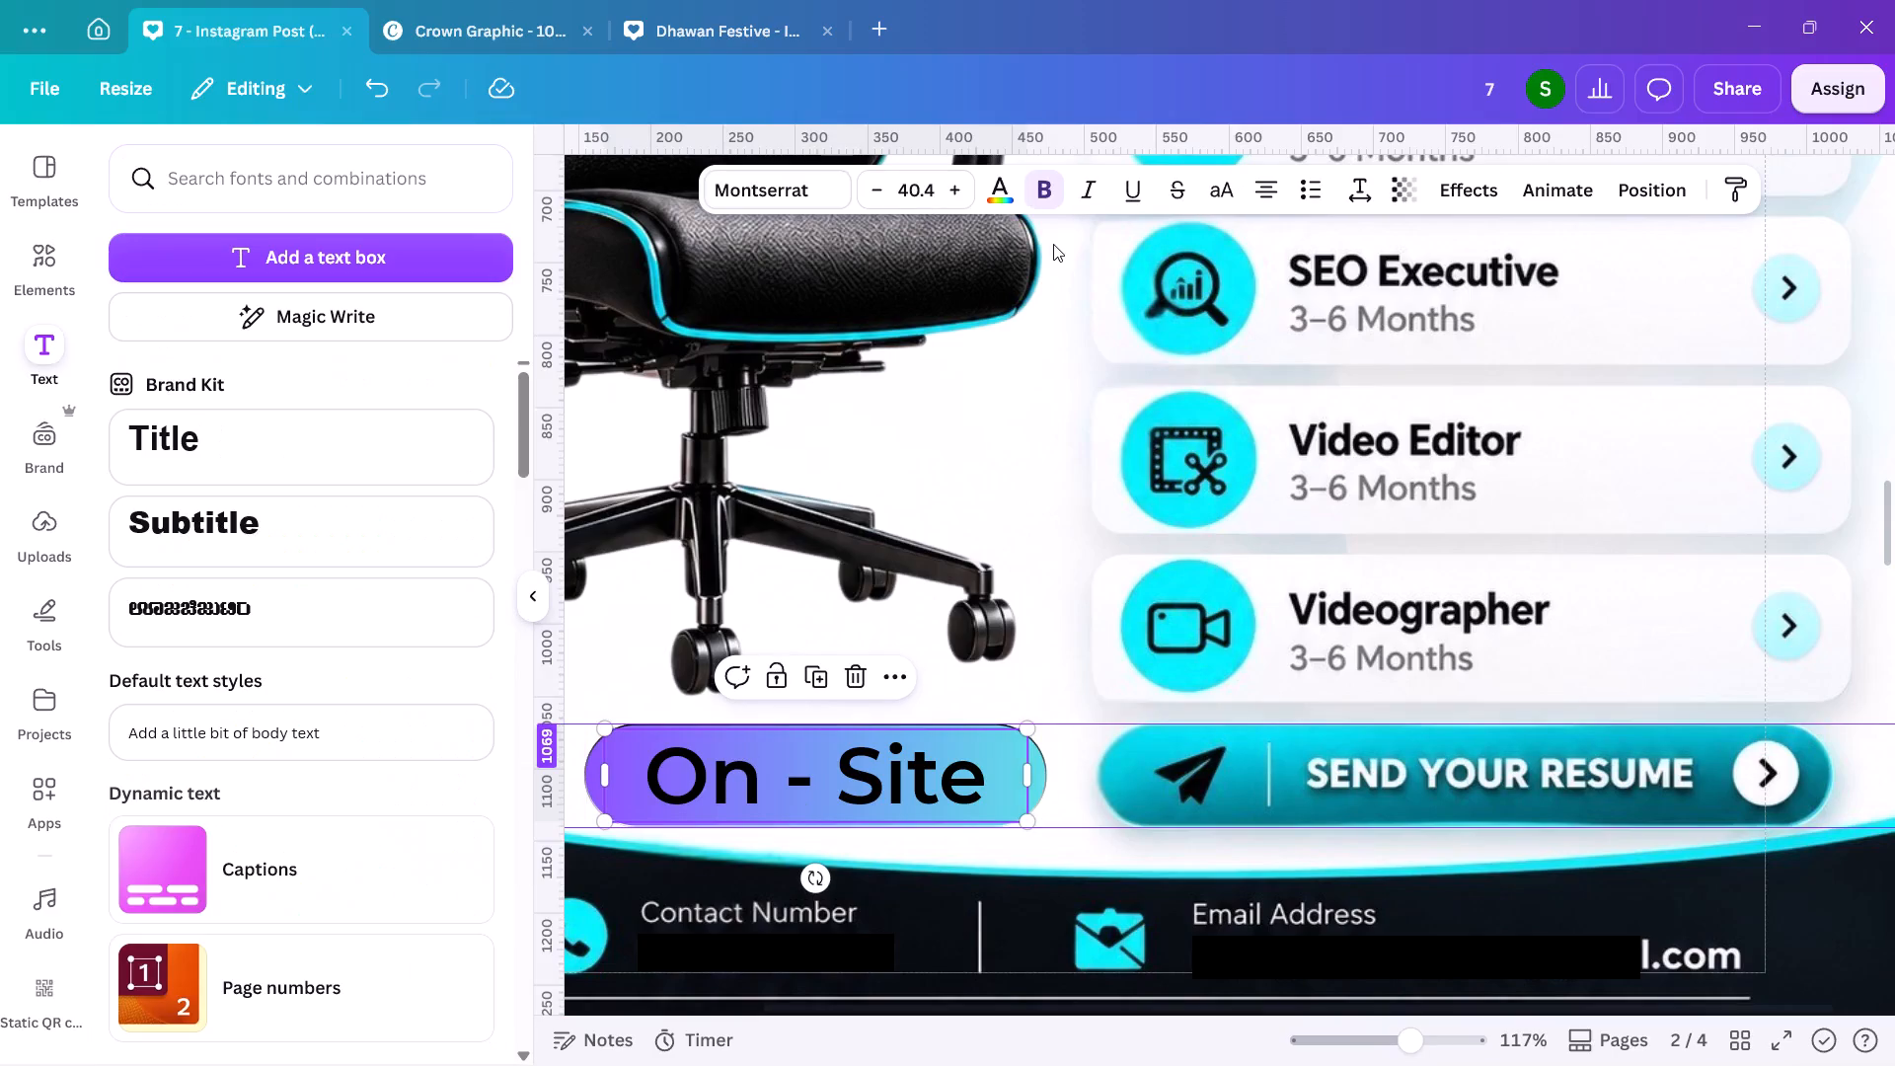
left_click(1000, 182)
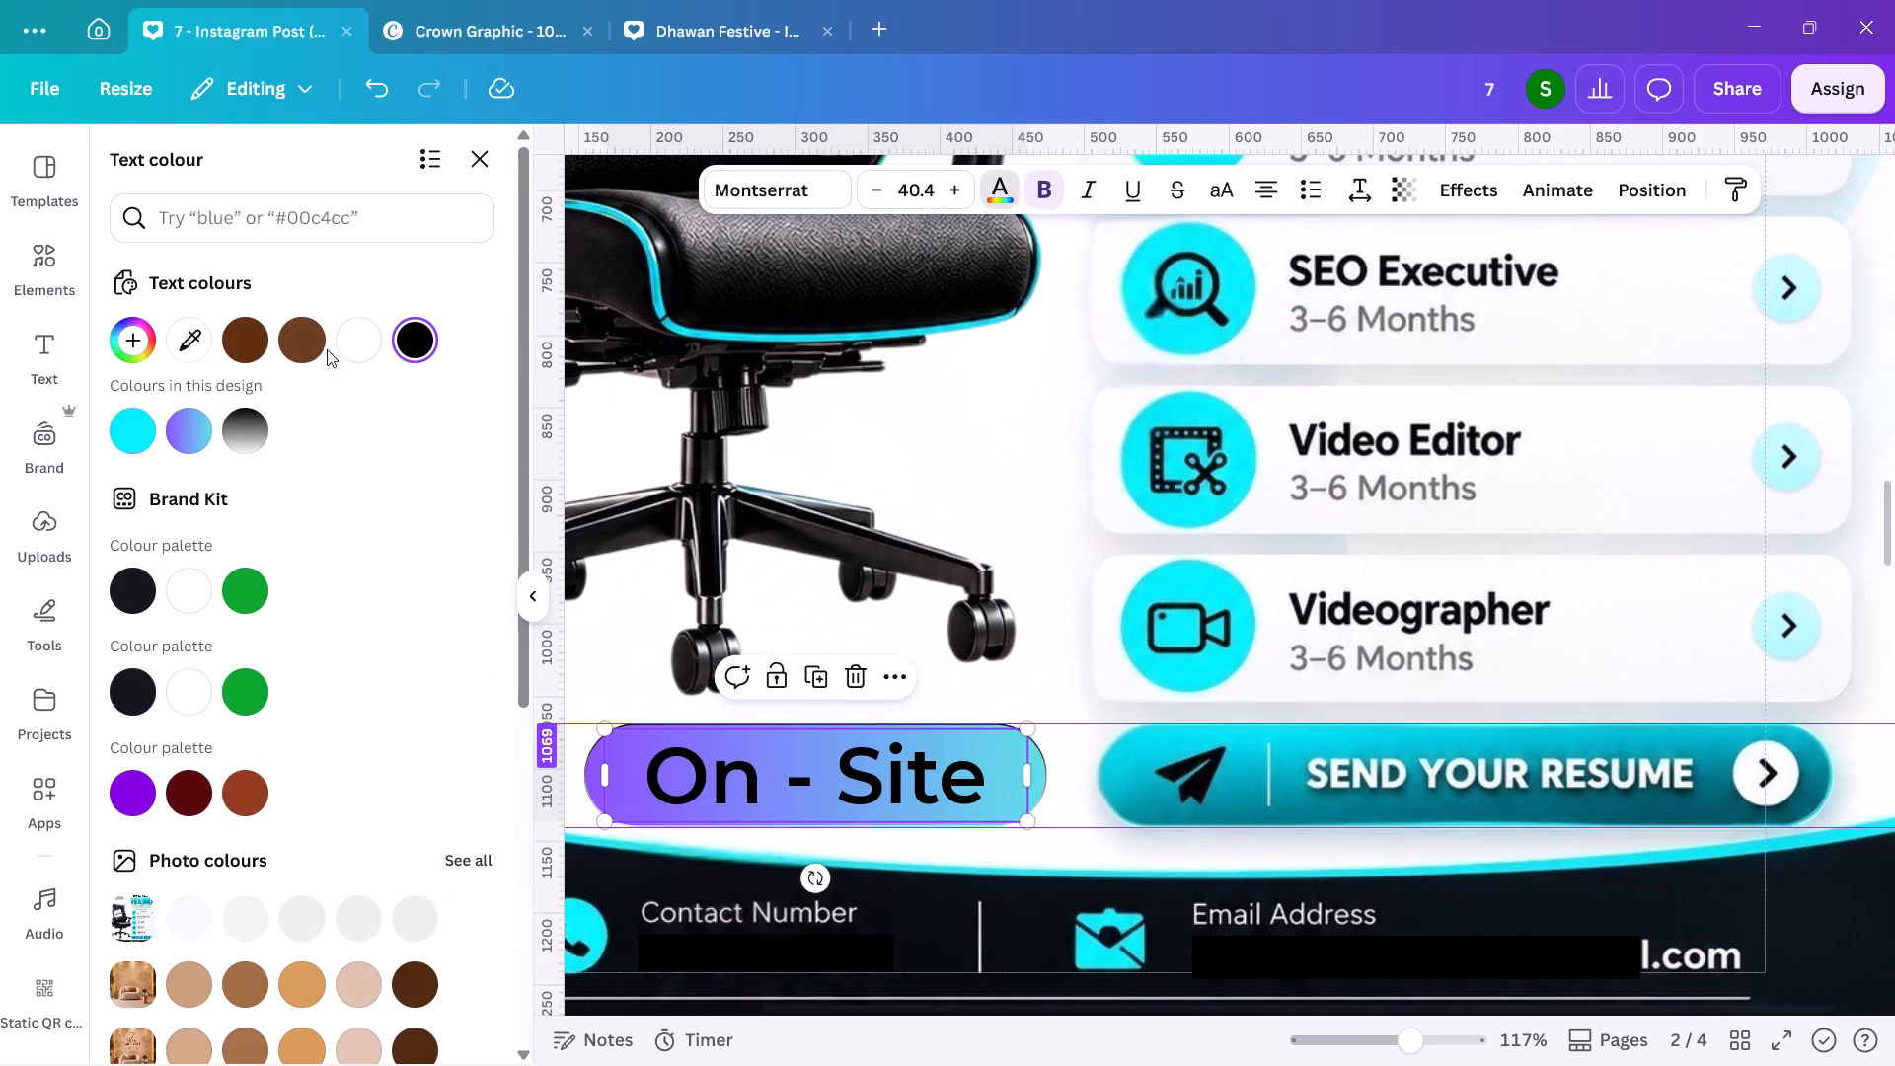
Set the "On - Site" text colour to white.
left_click(366, 343)
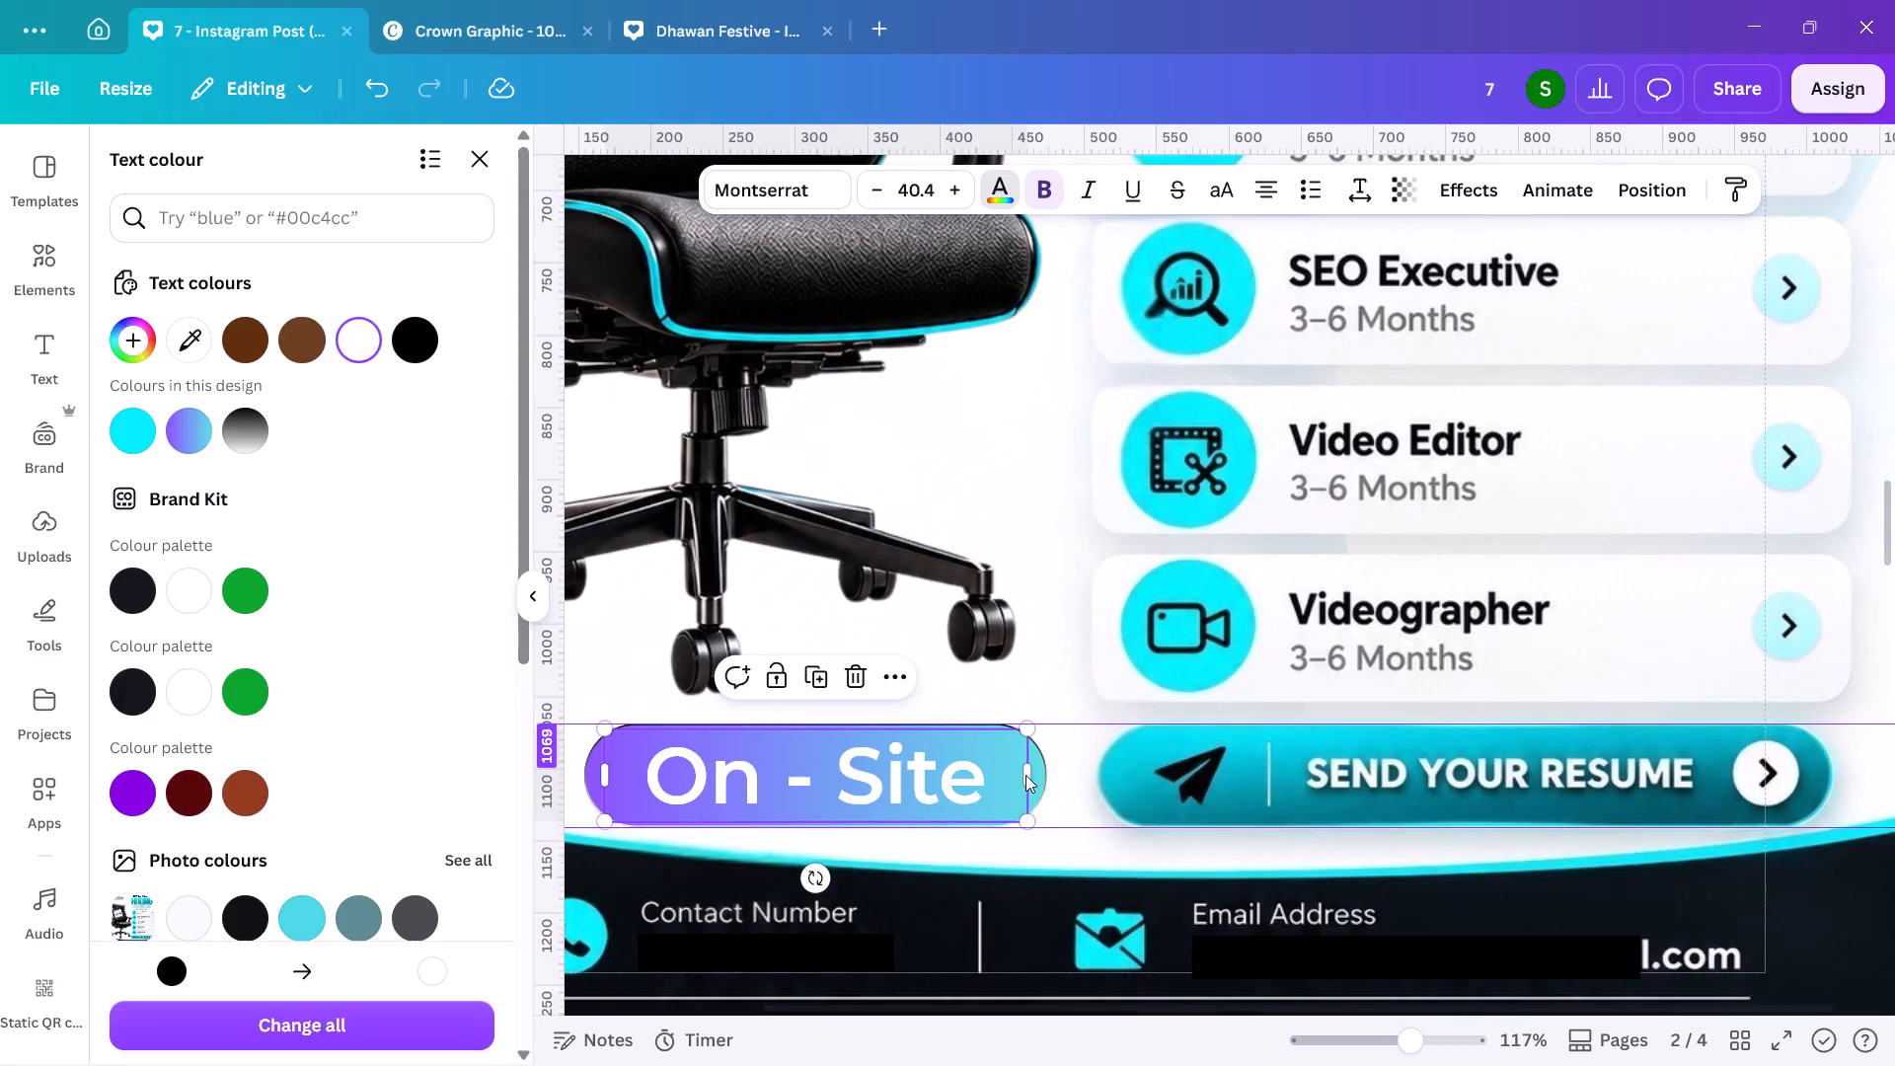
Open the full set of default gradient colours for the fill of the pill shape behind the "On - Site" text.
left_click(1048, 779)
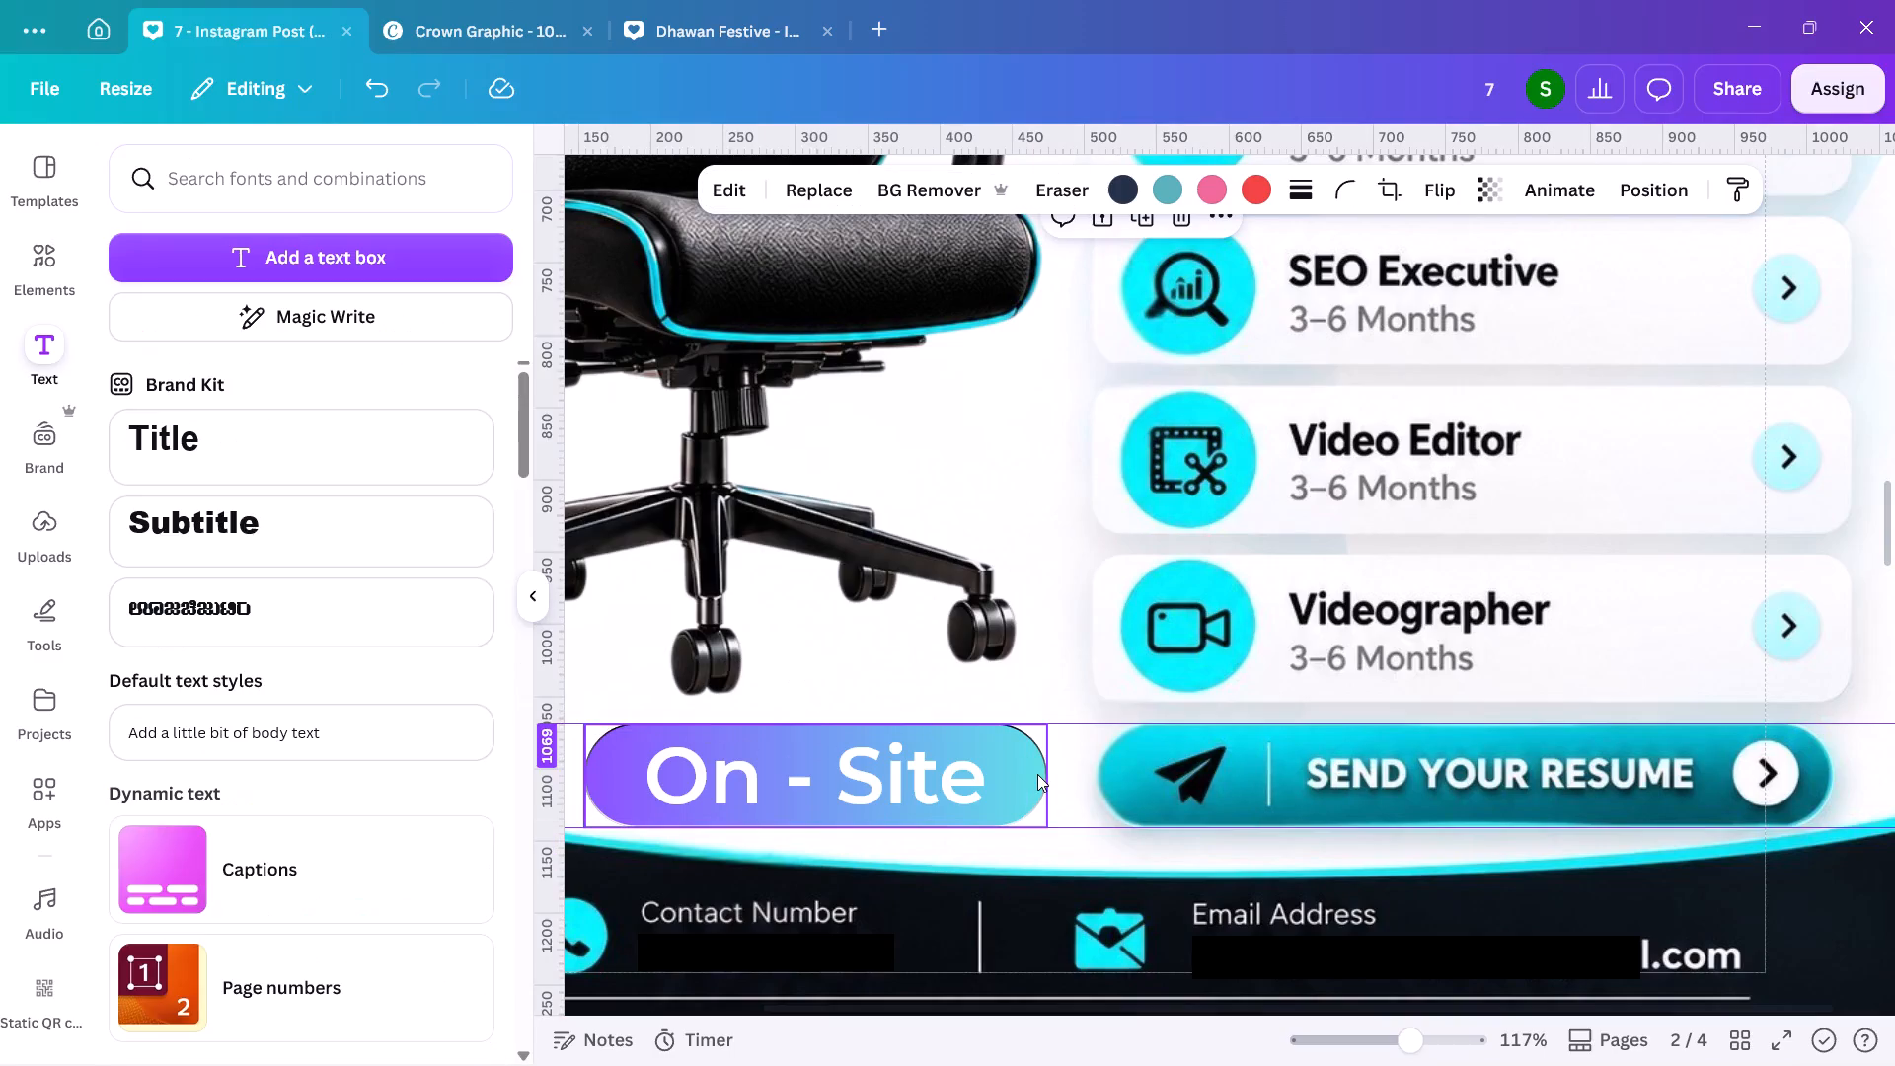
left_click(1035, 772)
left_click(1007, 194)
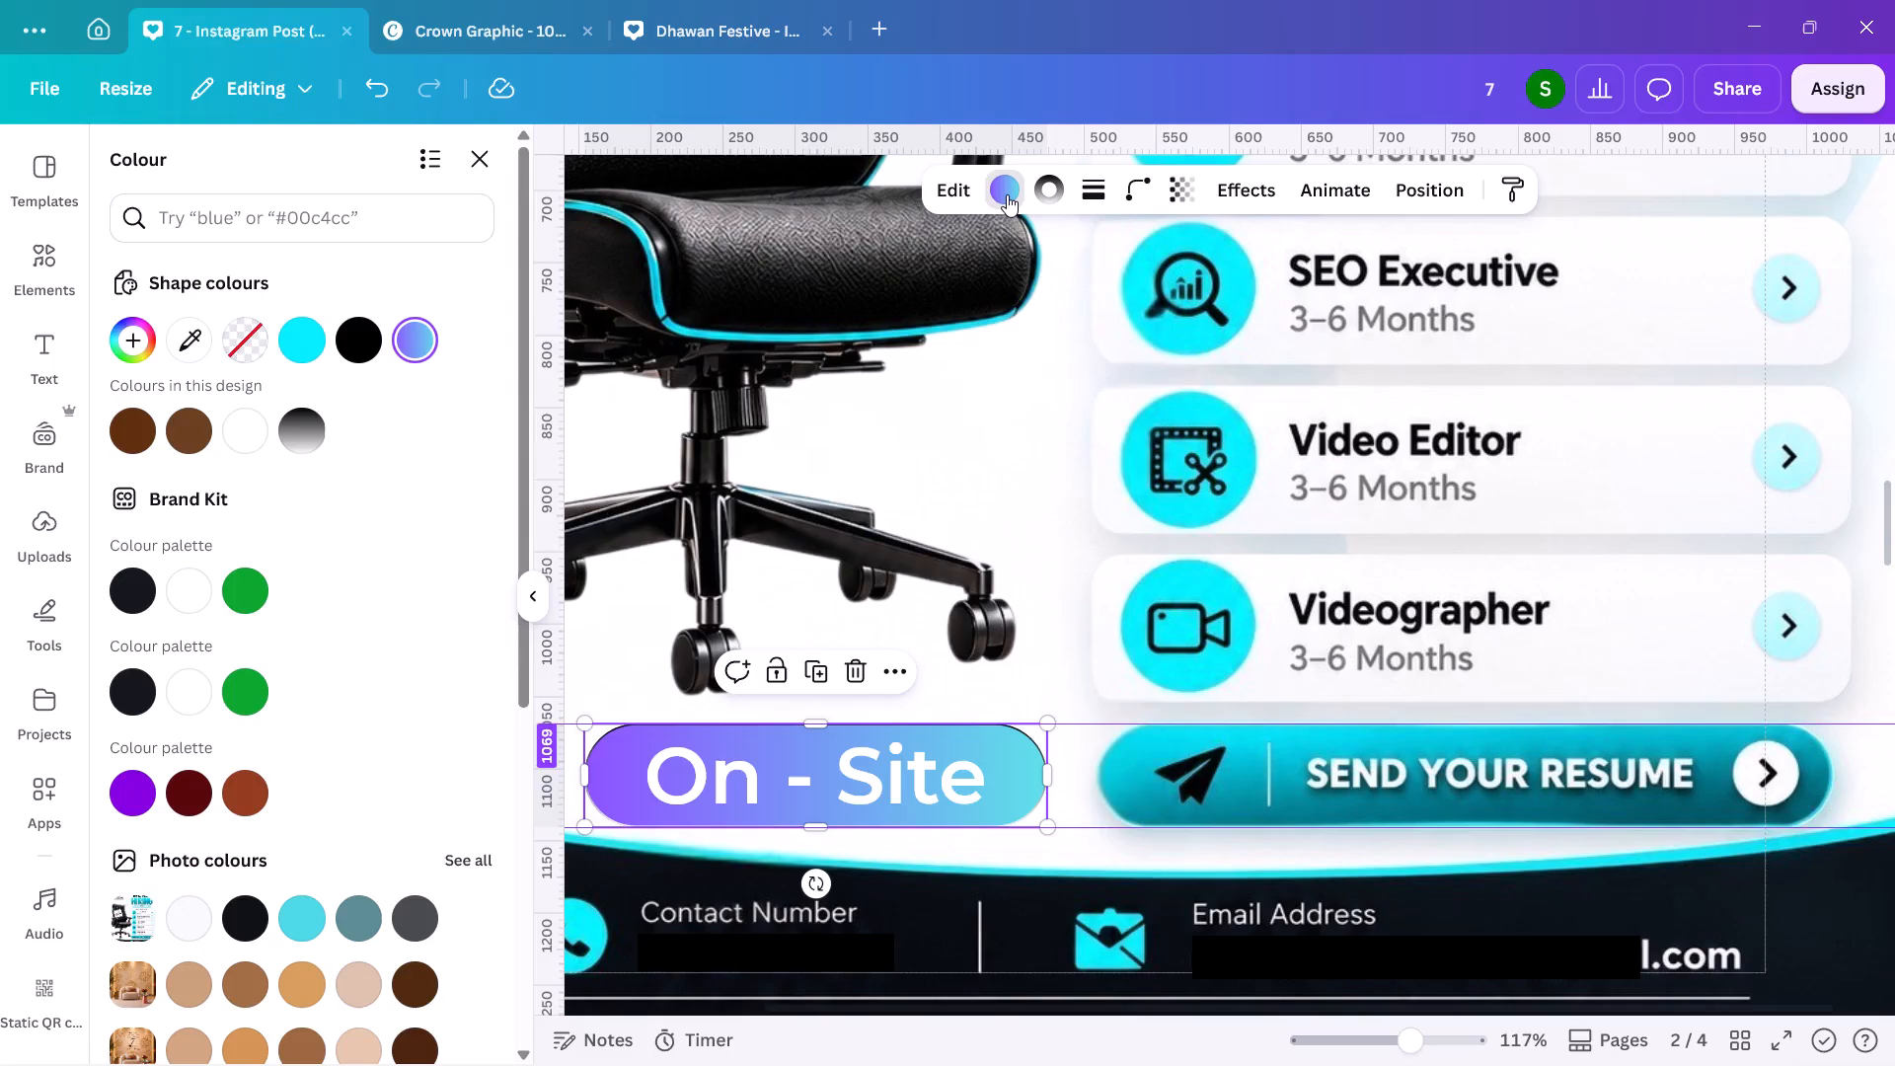
scroll(393, 654, "down", 5)
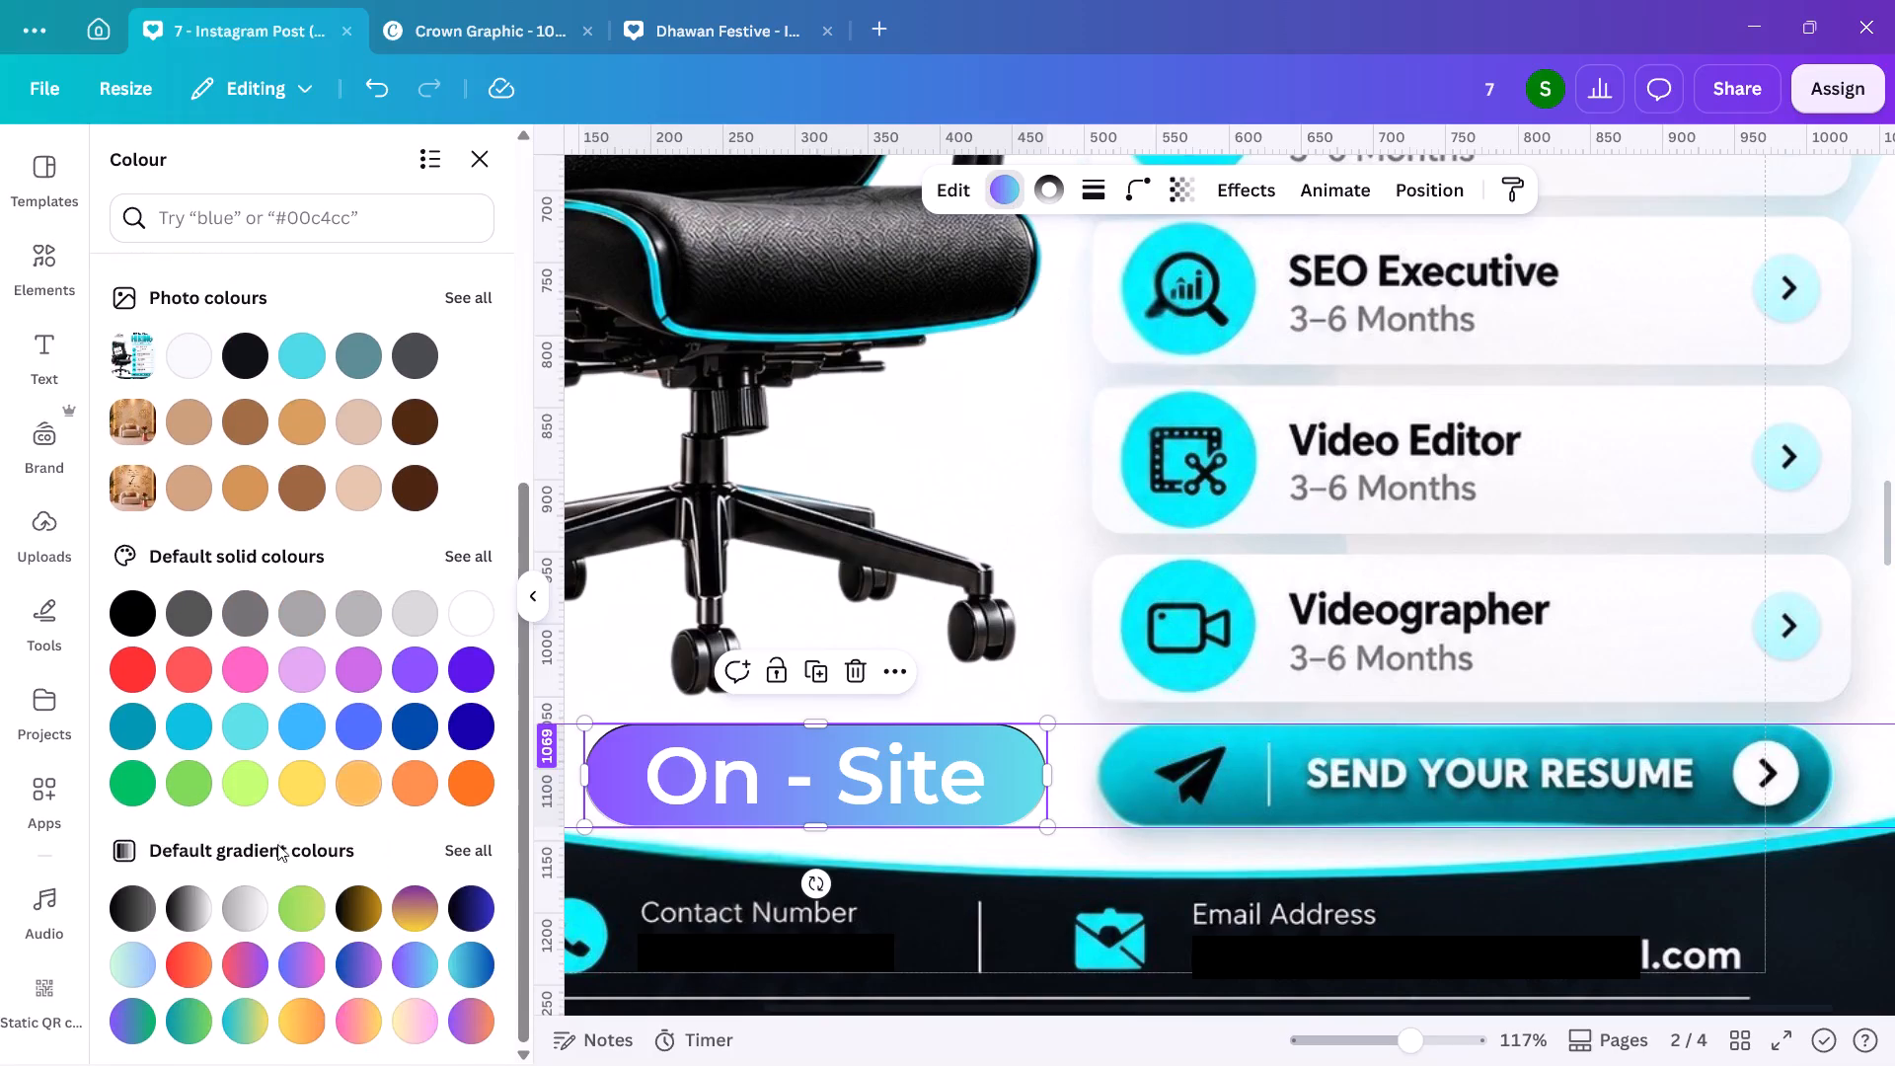
scroll(239, 910, "down", 1)
left_click(466, 857)
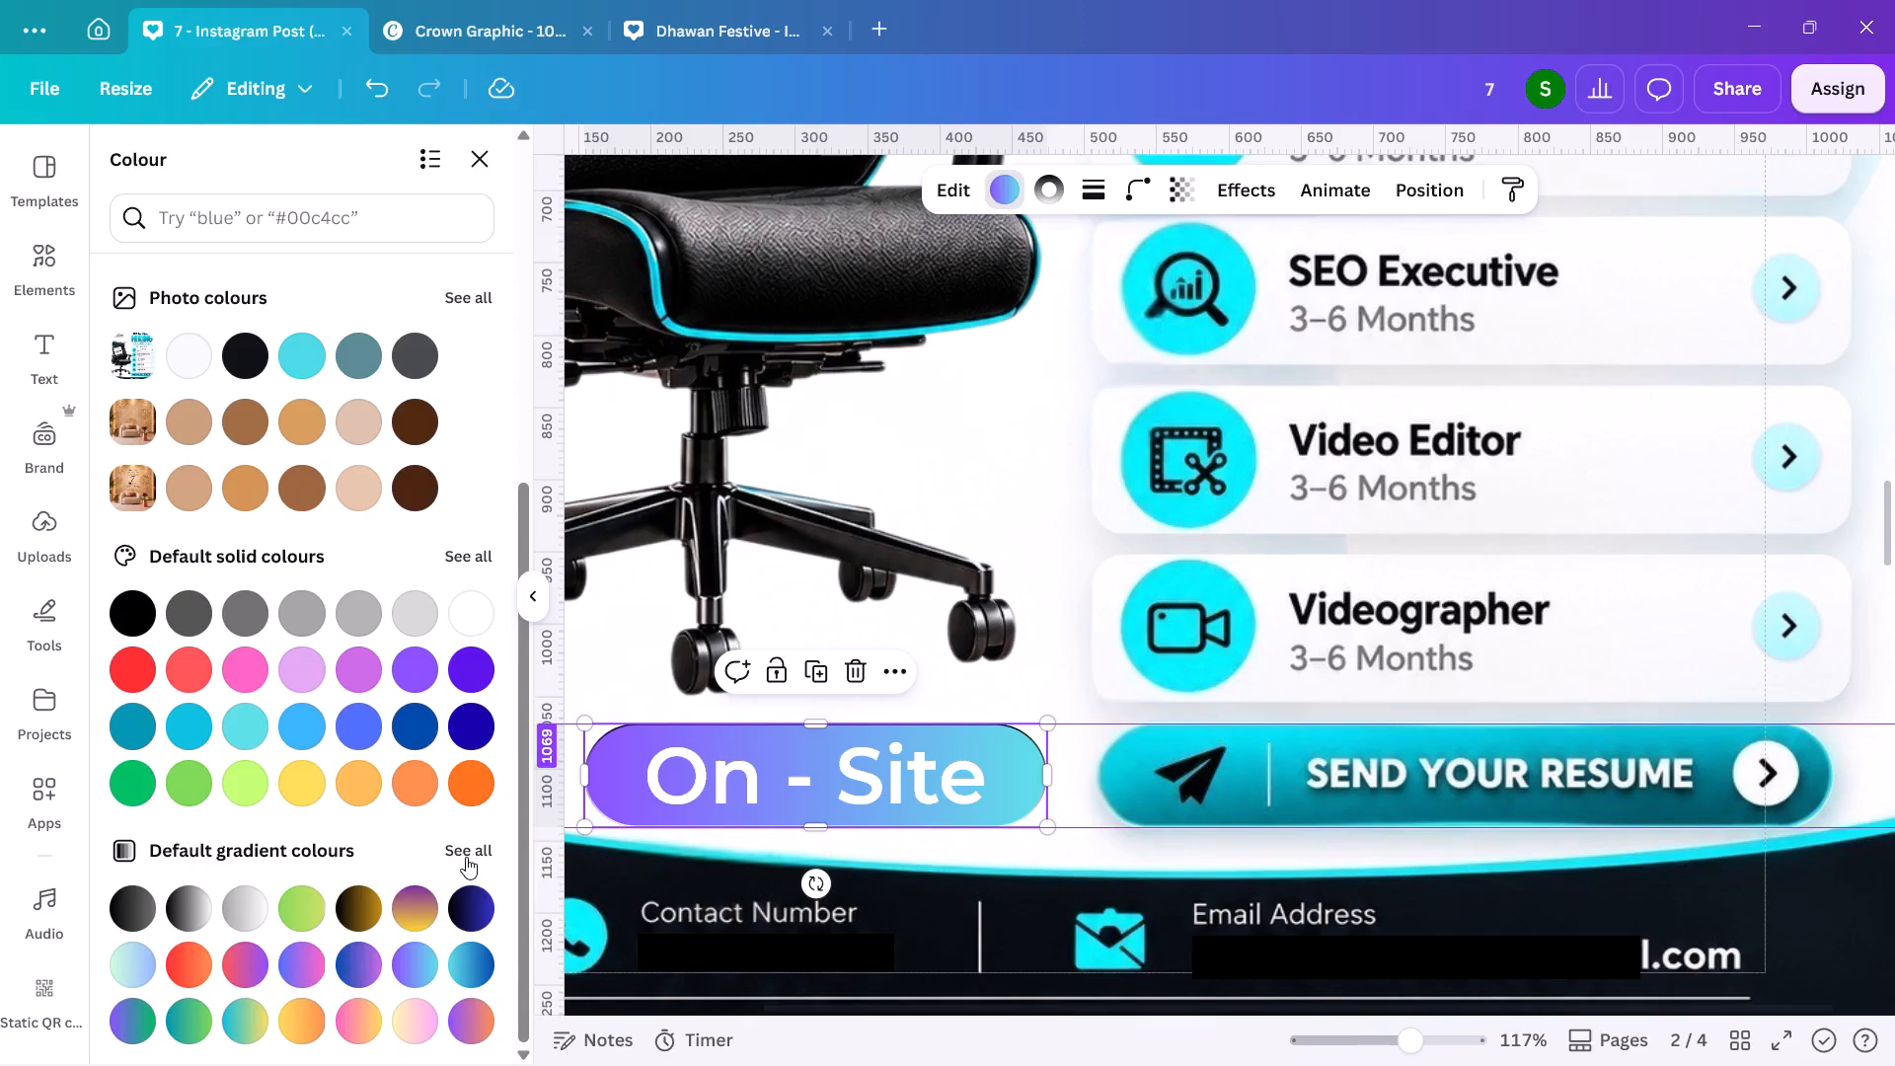
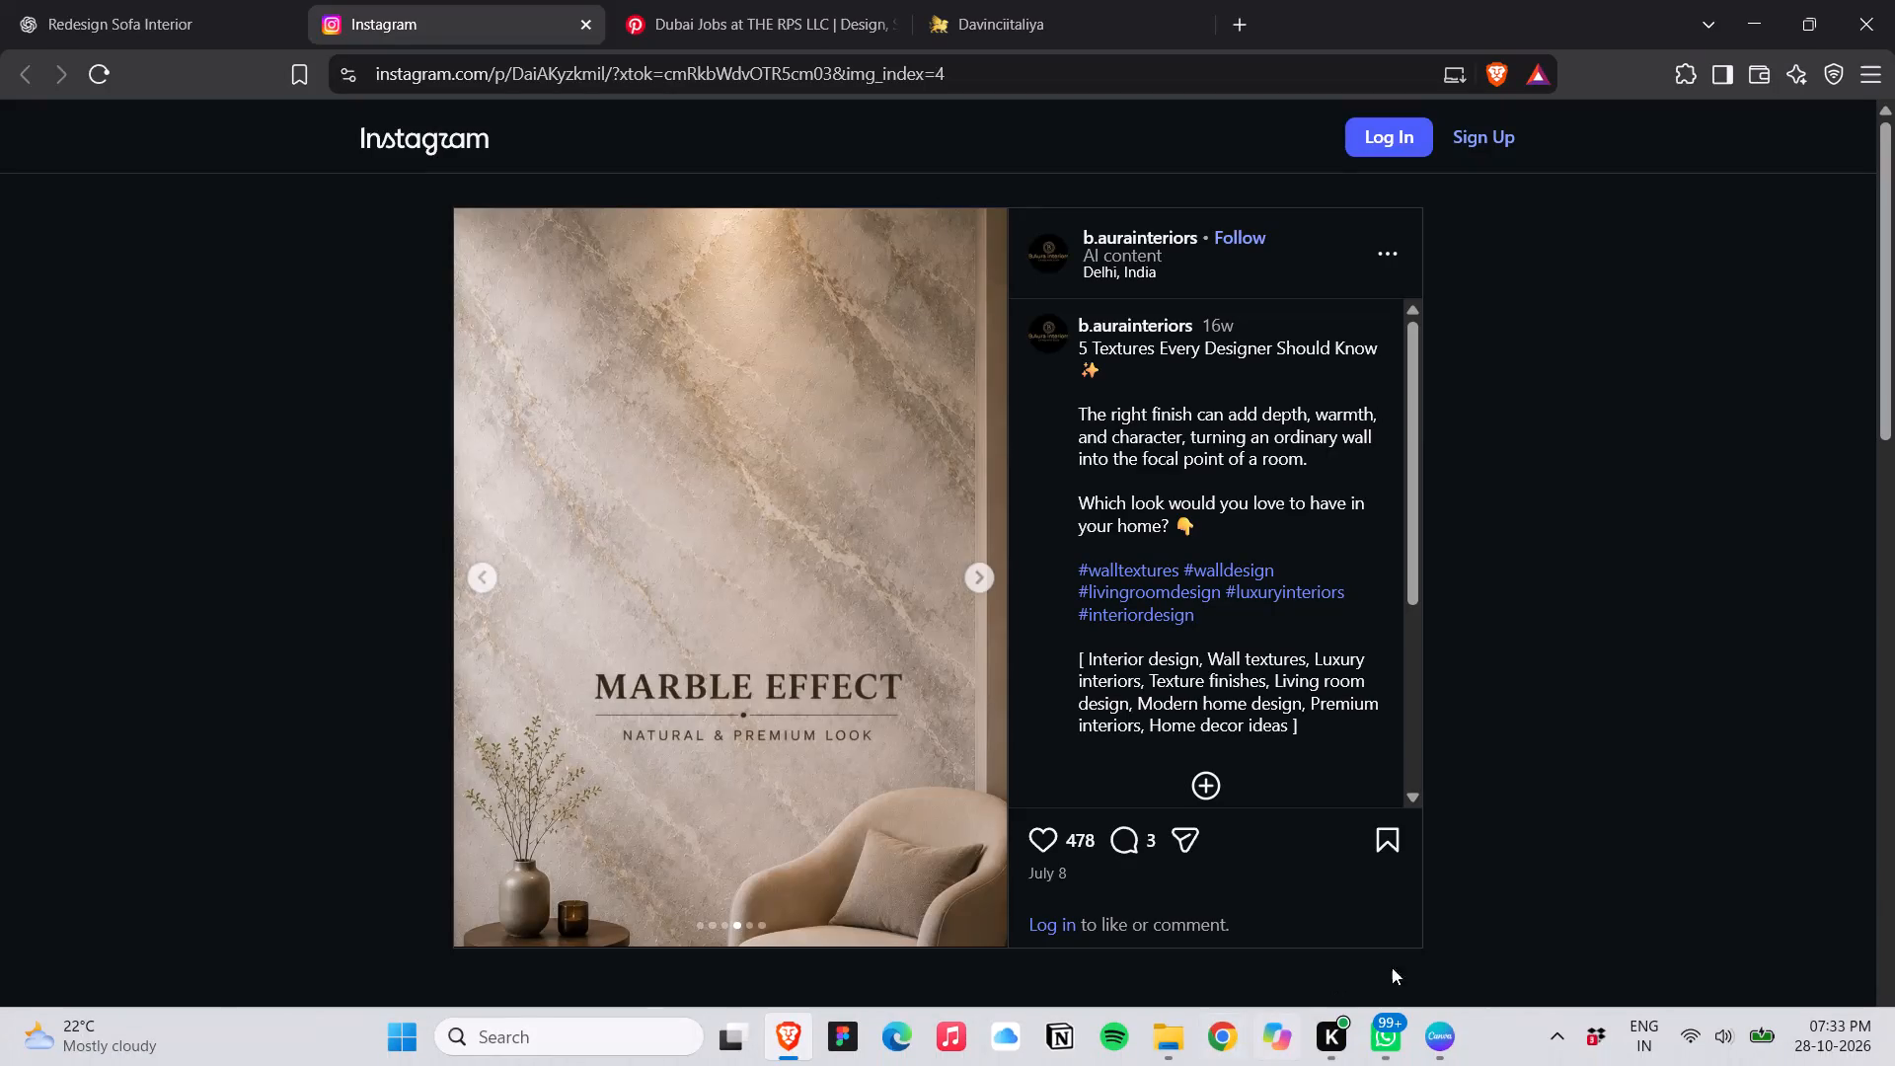
Switch to Canva and fill the "On - Site" pill with the cool-tones purple-to-teal gradient, after trying the monochromatic blue, teal and pale cyan gradients.
left_click(1444, 1030)
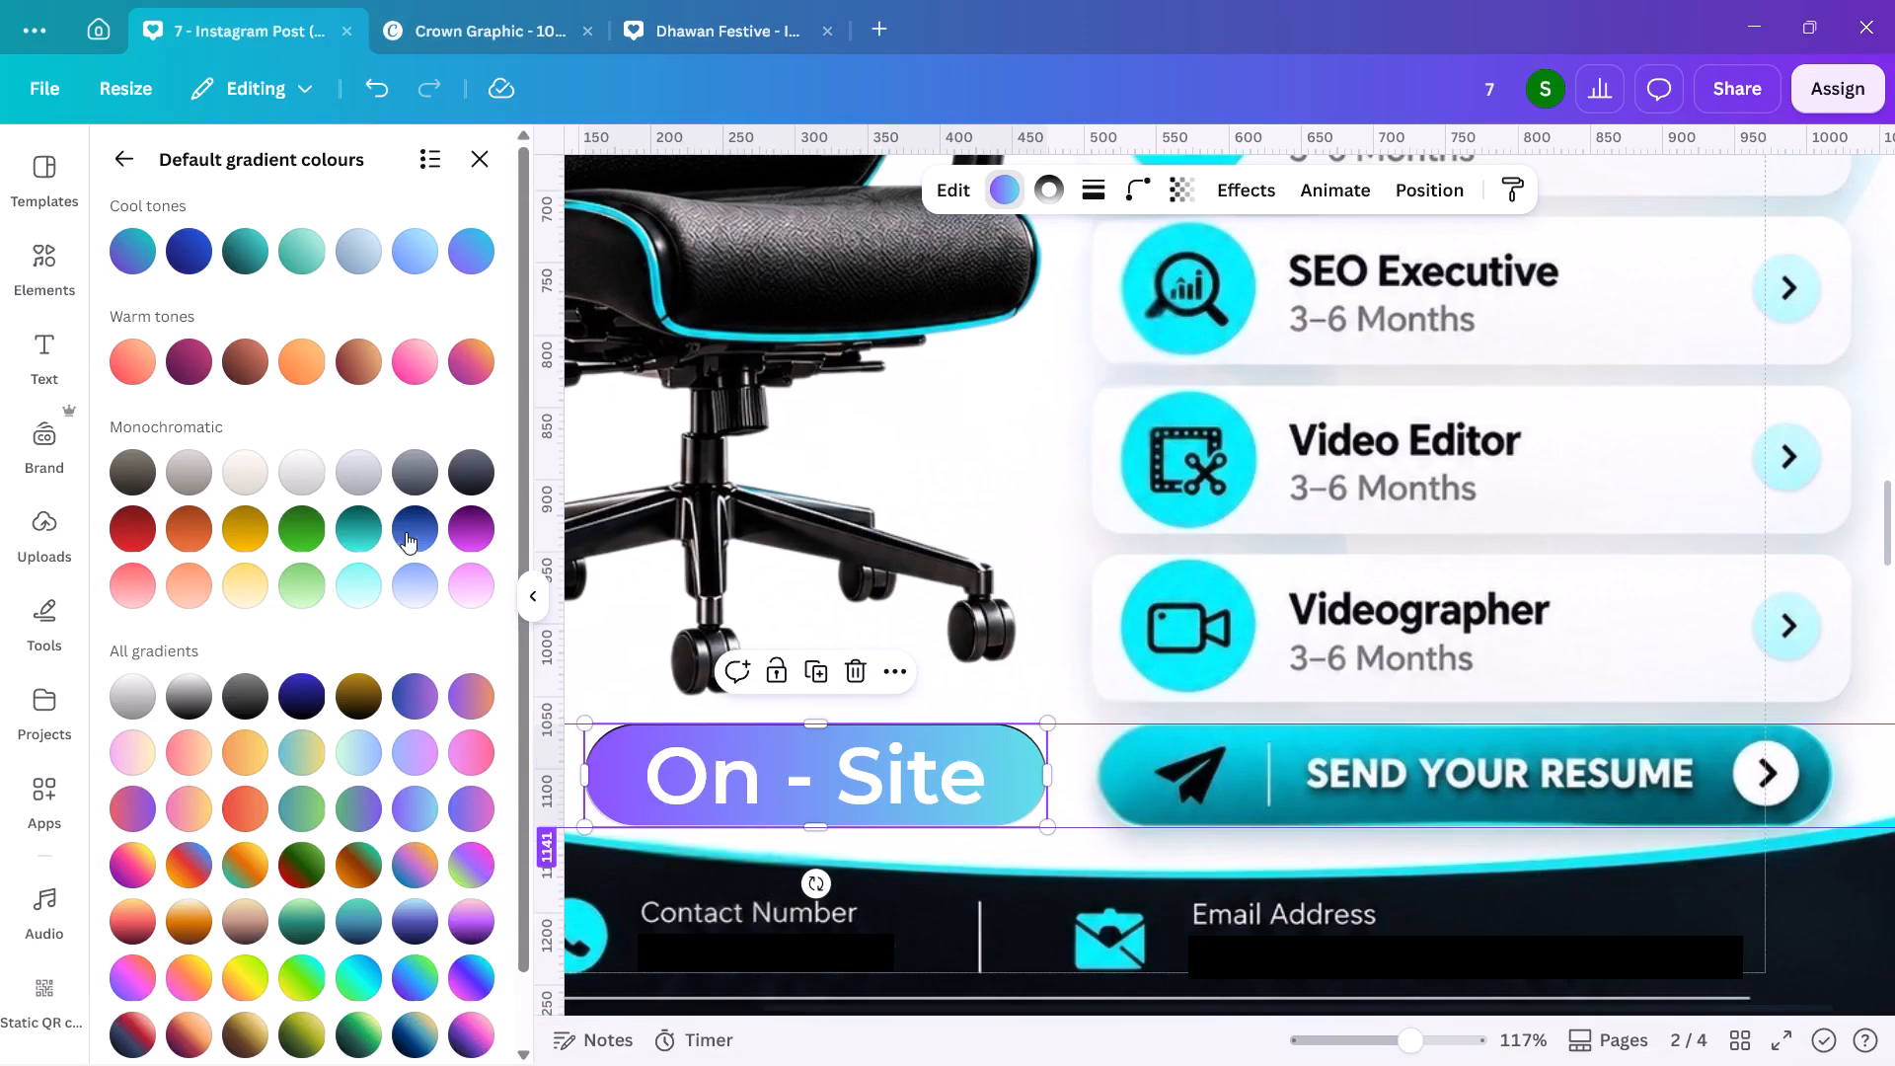
scroll(365, 591, "down", 1)
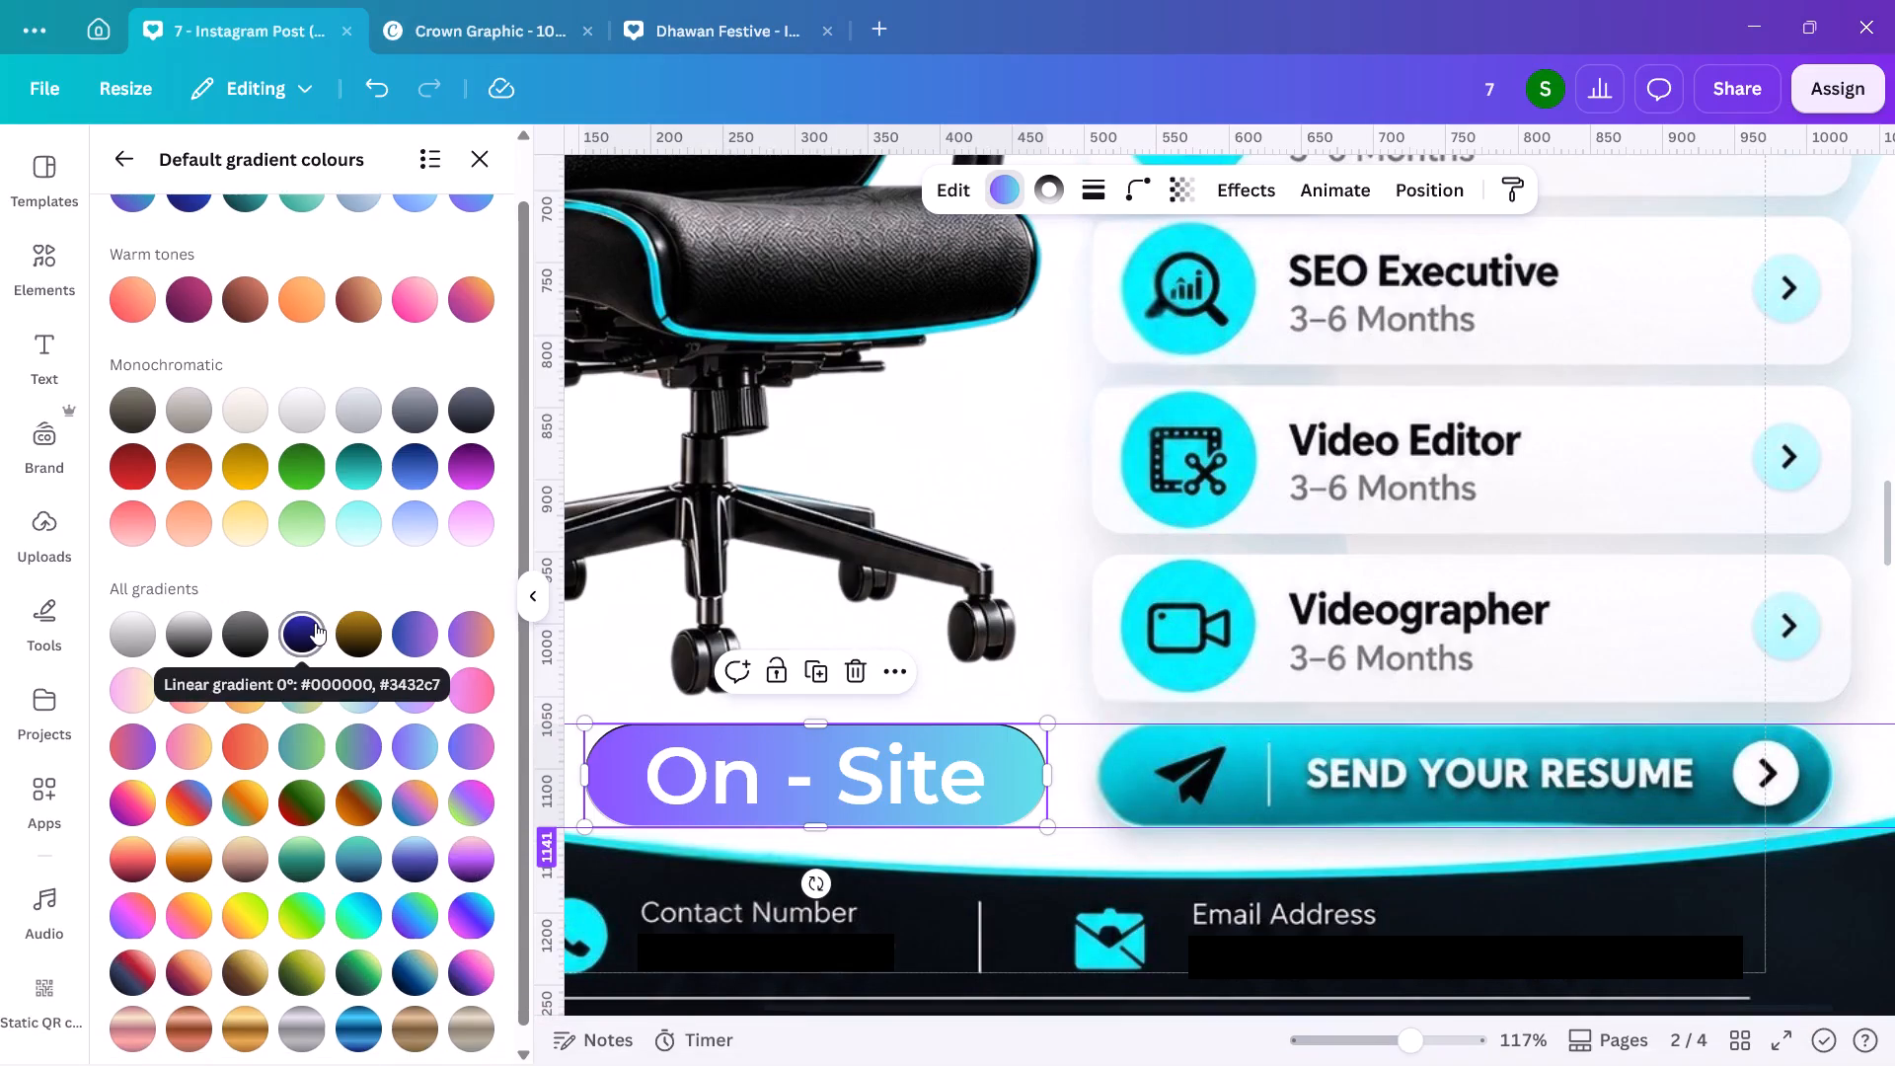
scroll(212, 435, "up", 1)
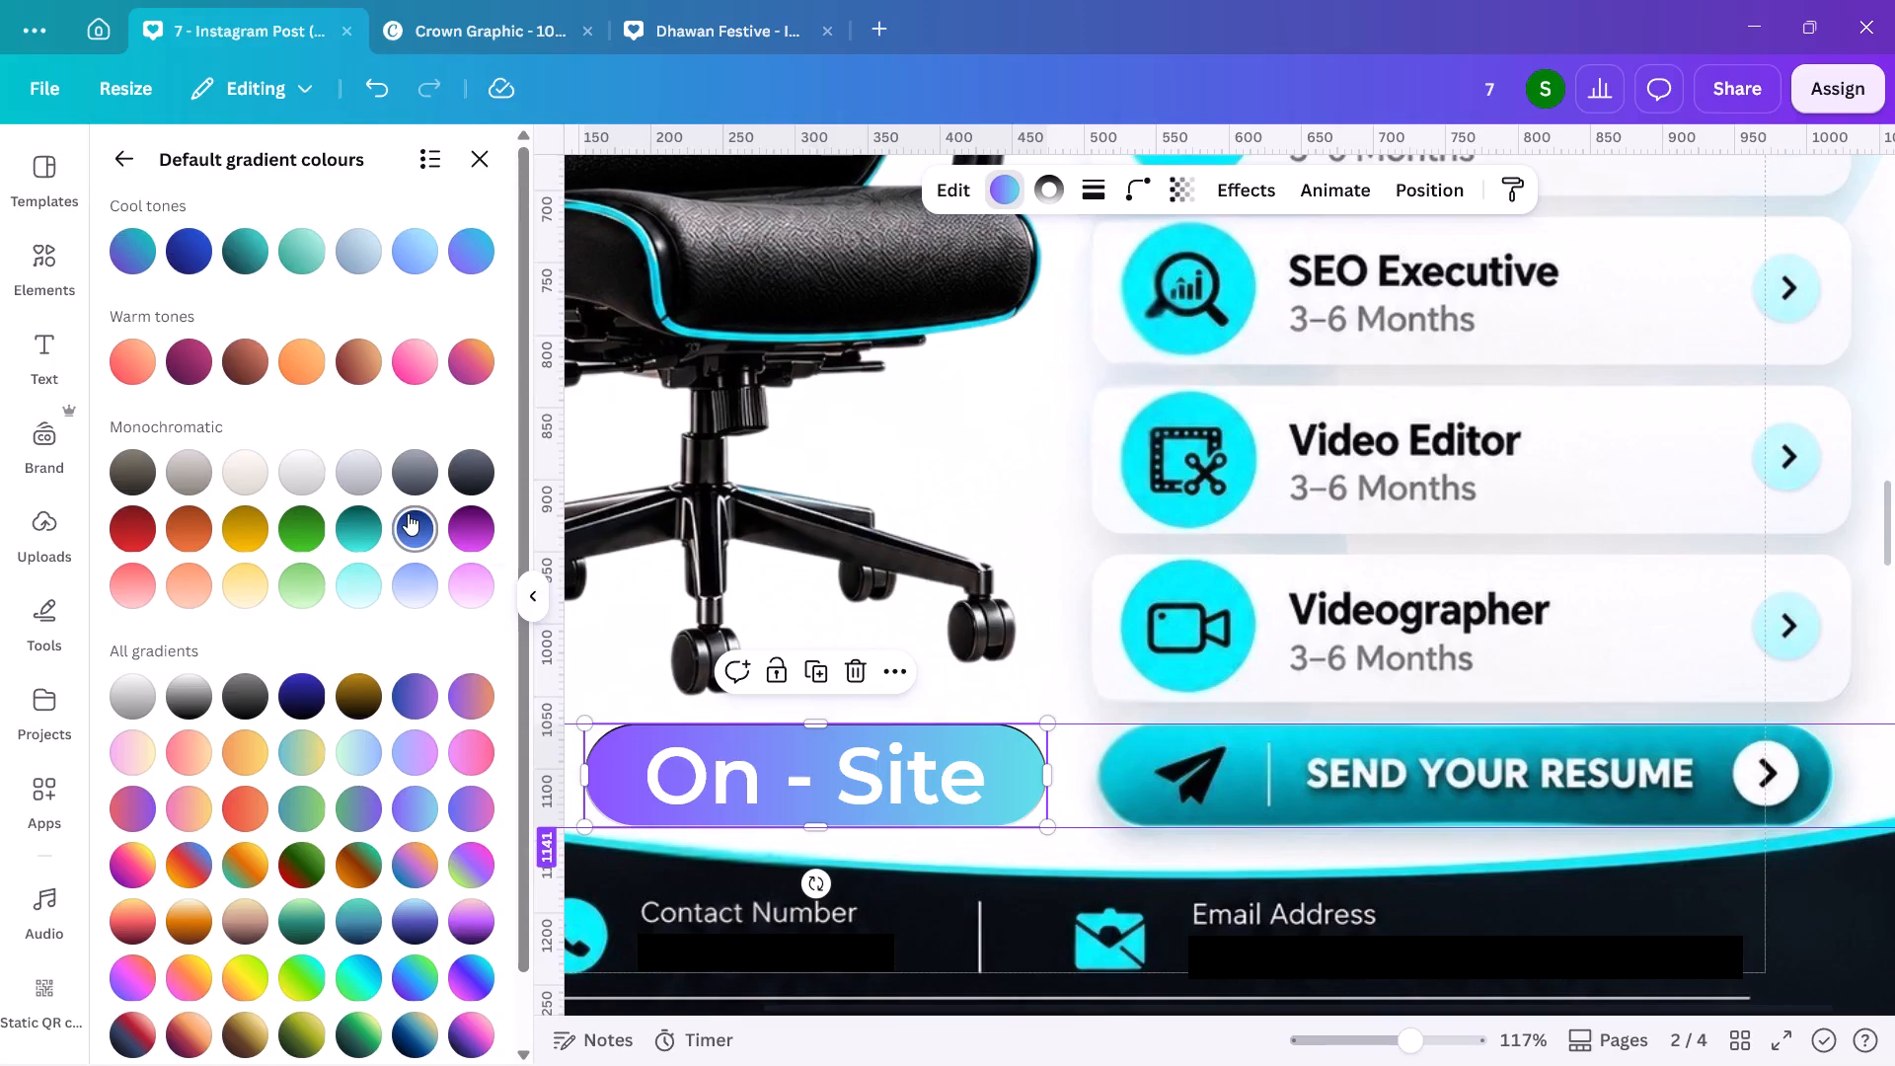
left_click(408, 513)
left_click(350, 524)
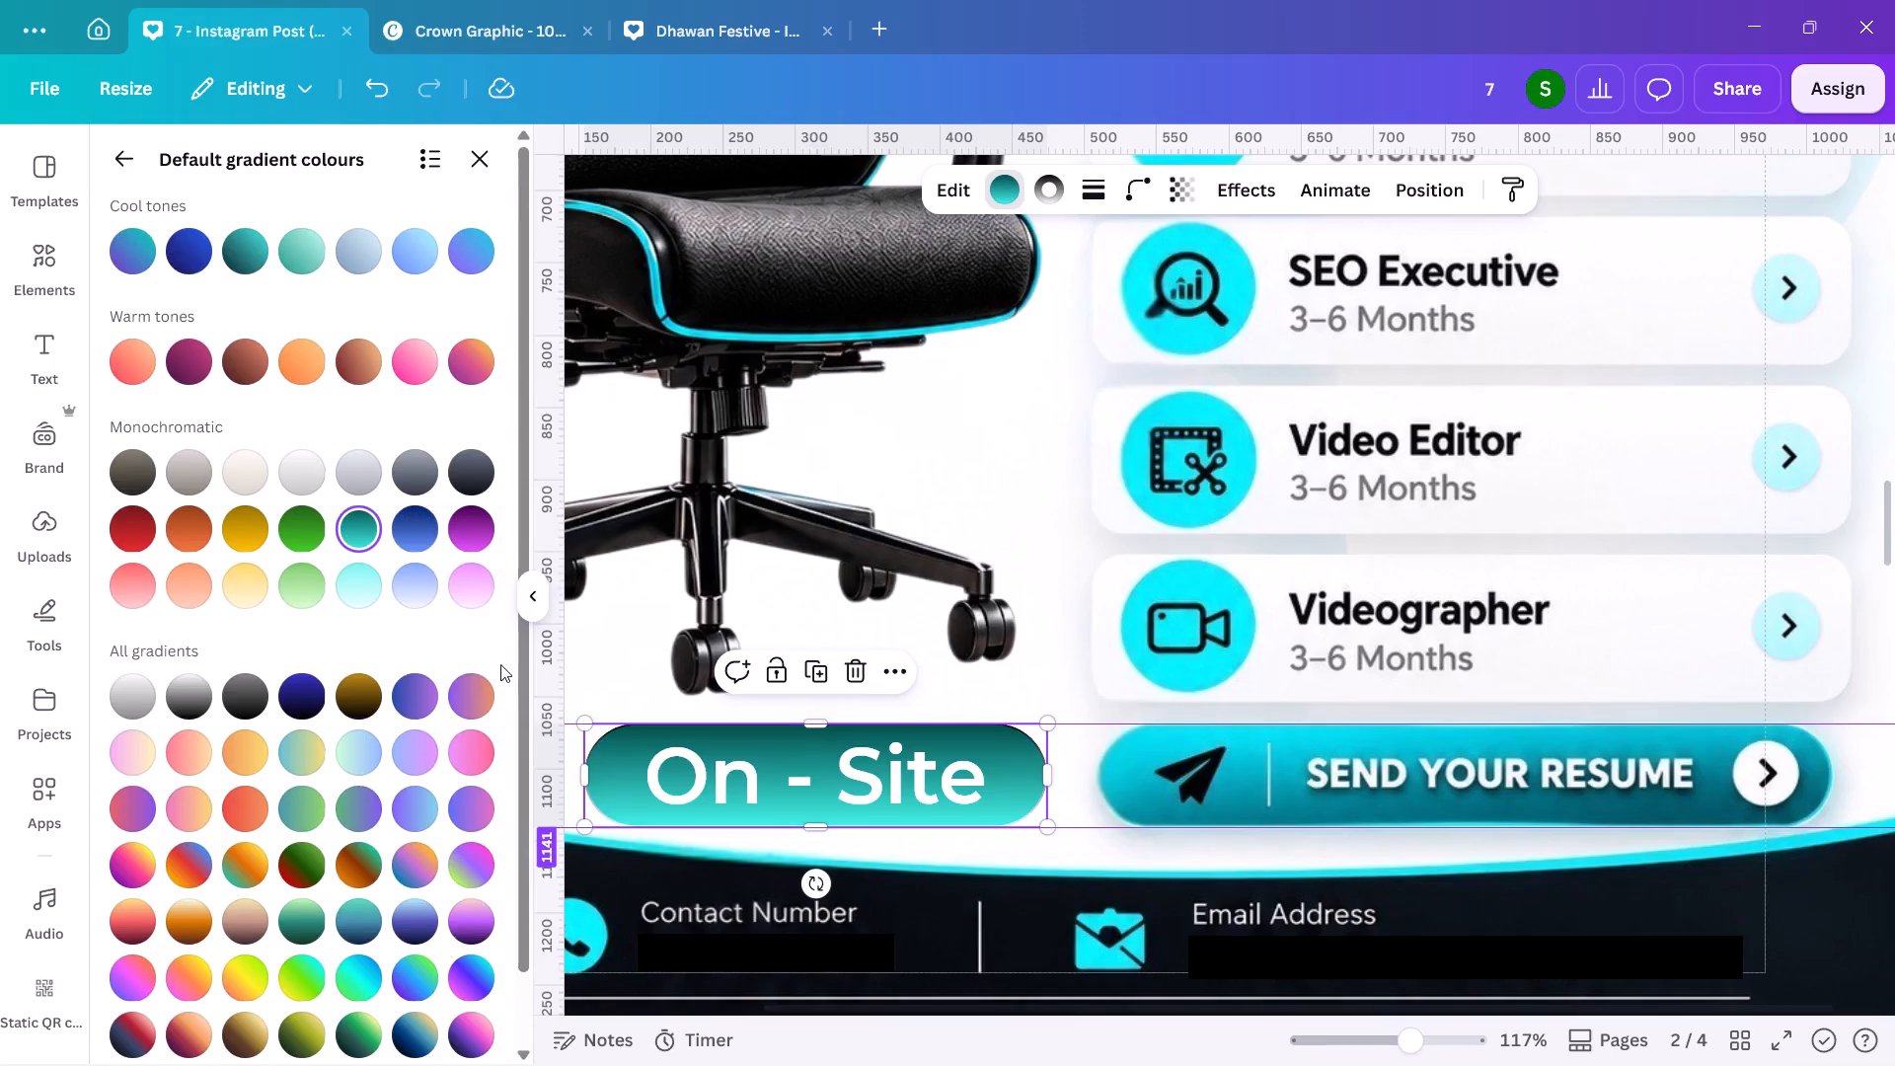
left_click(368, 588)
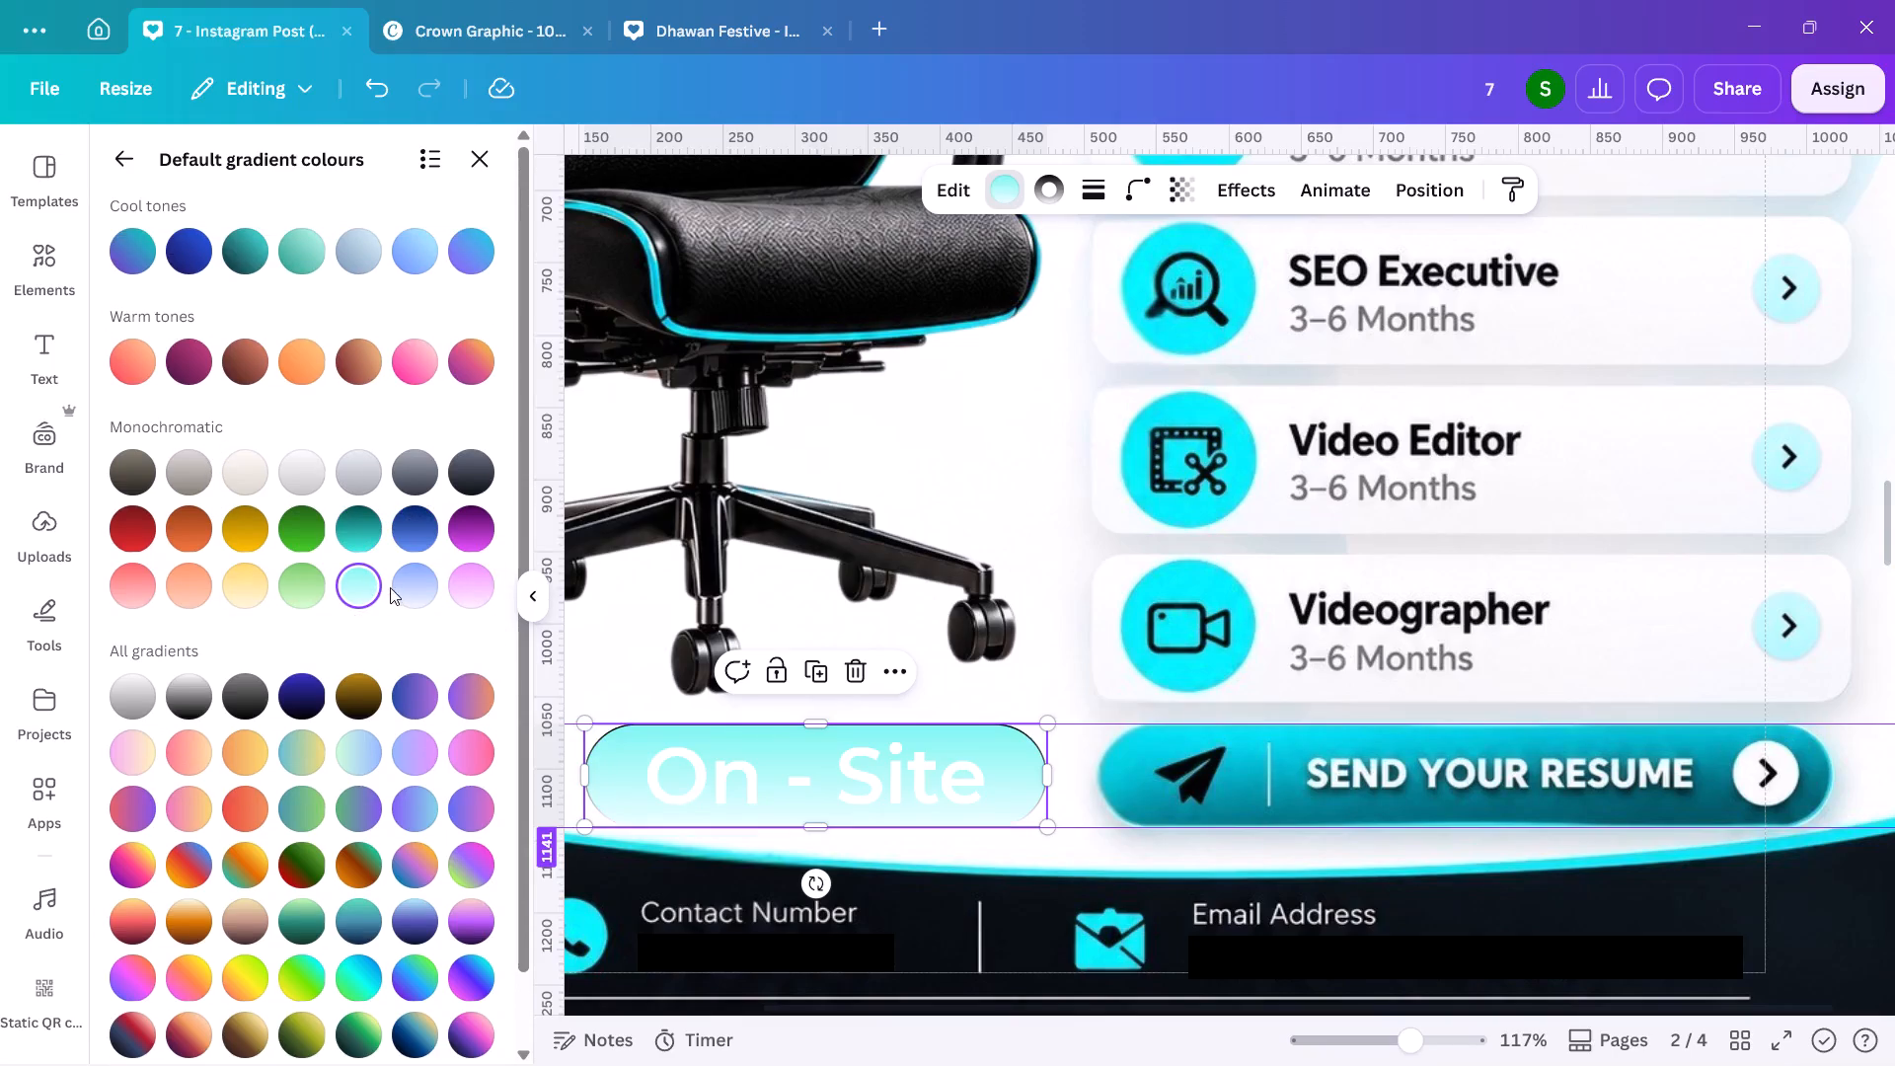
left_click(124, 250)
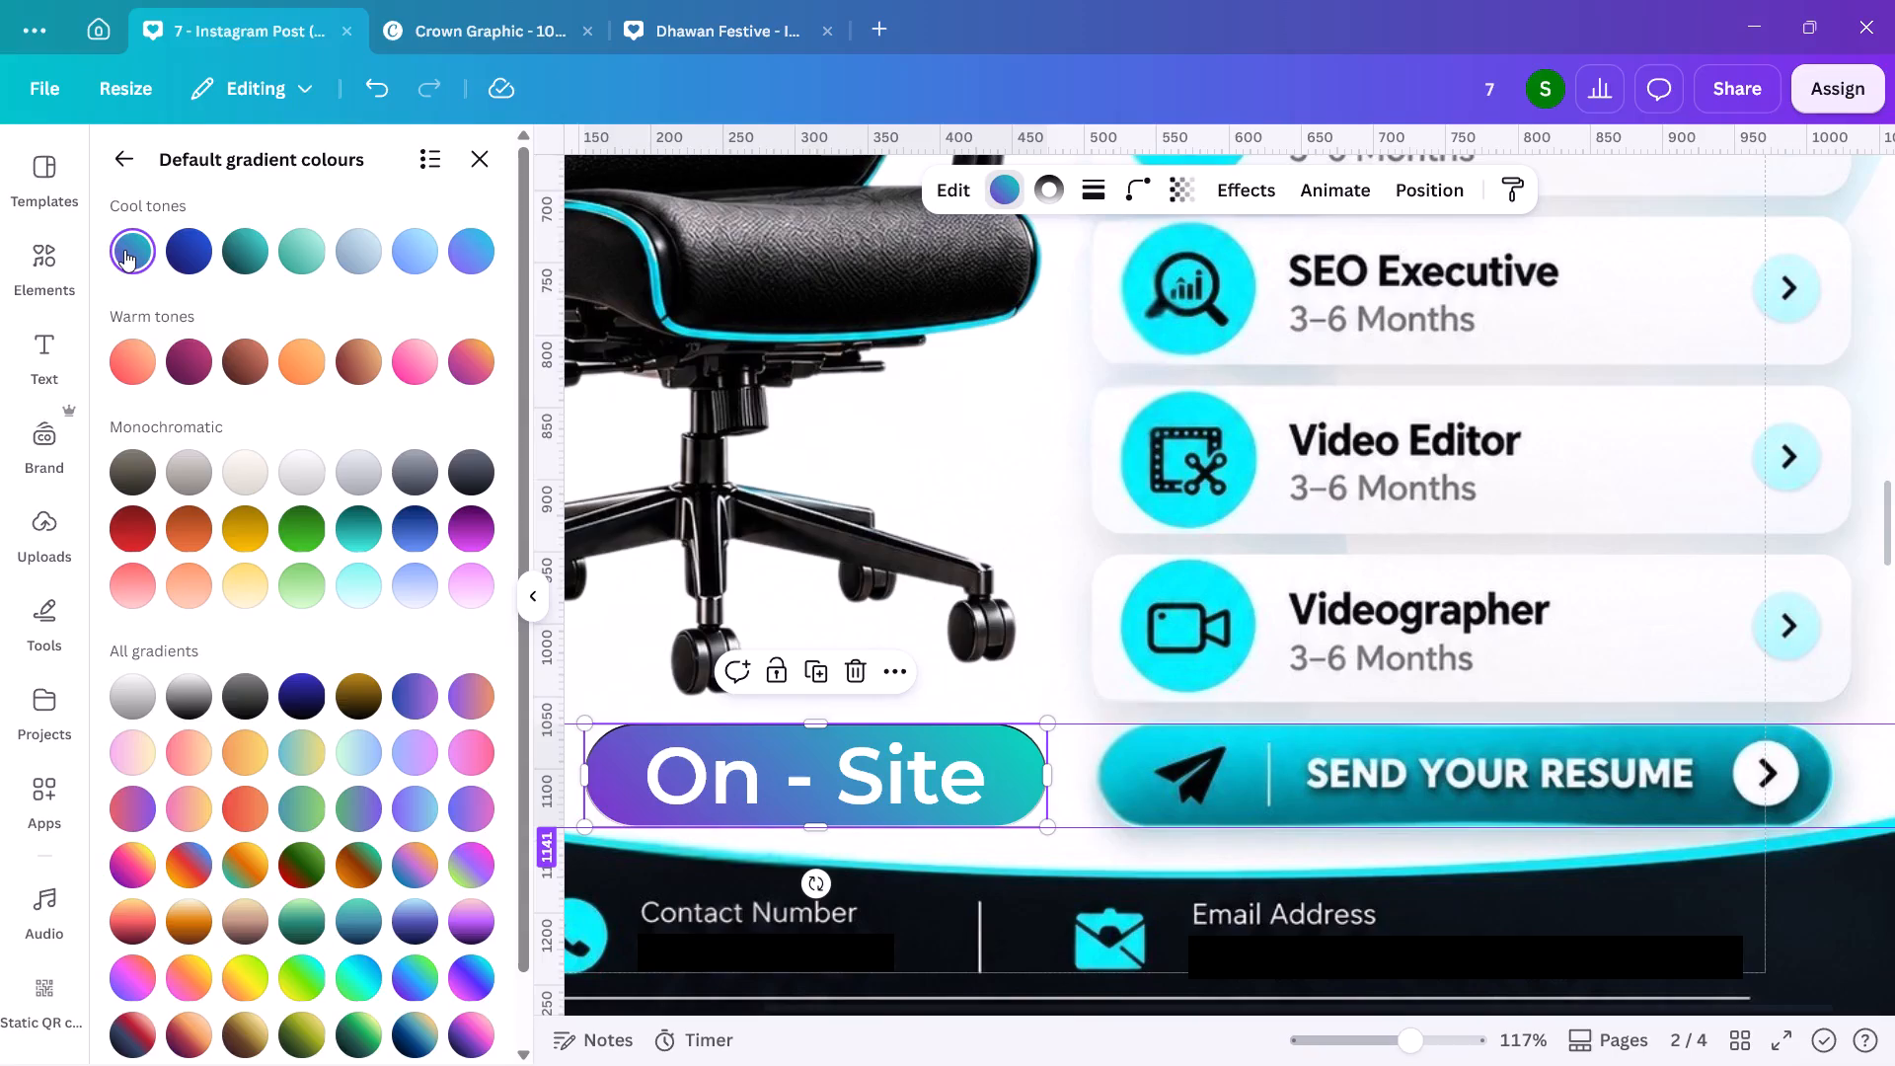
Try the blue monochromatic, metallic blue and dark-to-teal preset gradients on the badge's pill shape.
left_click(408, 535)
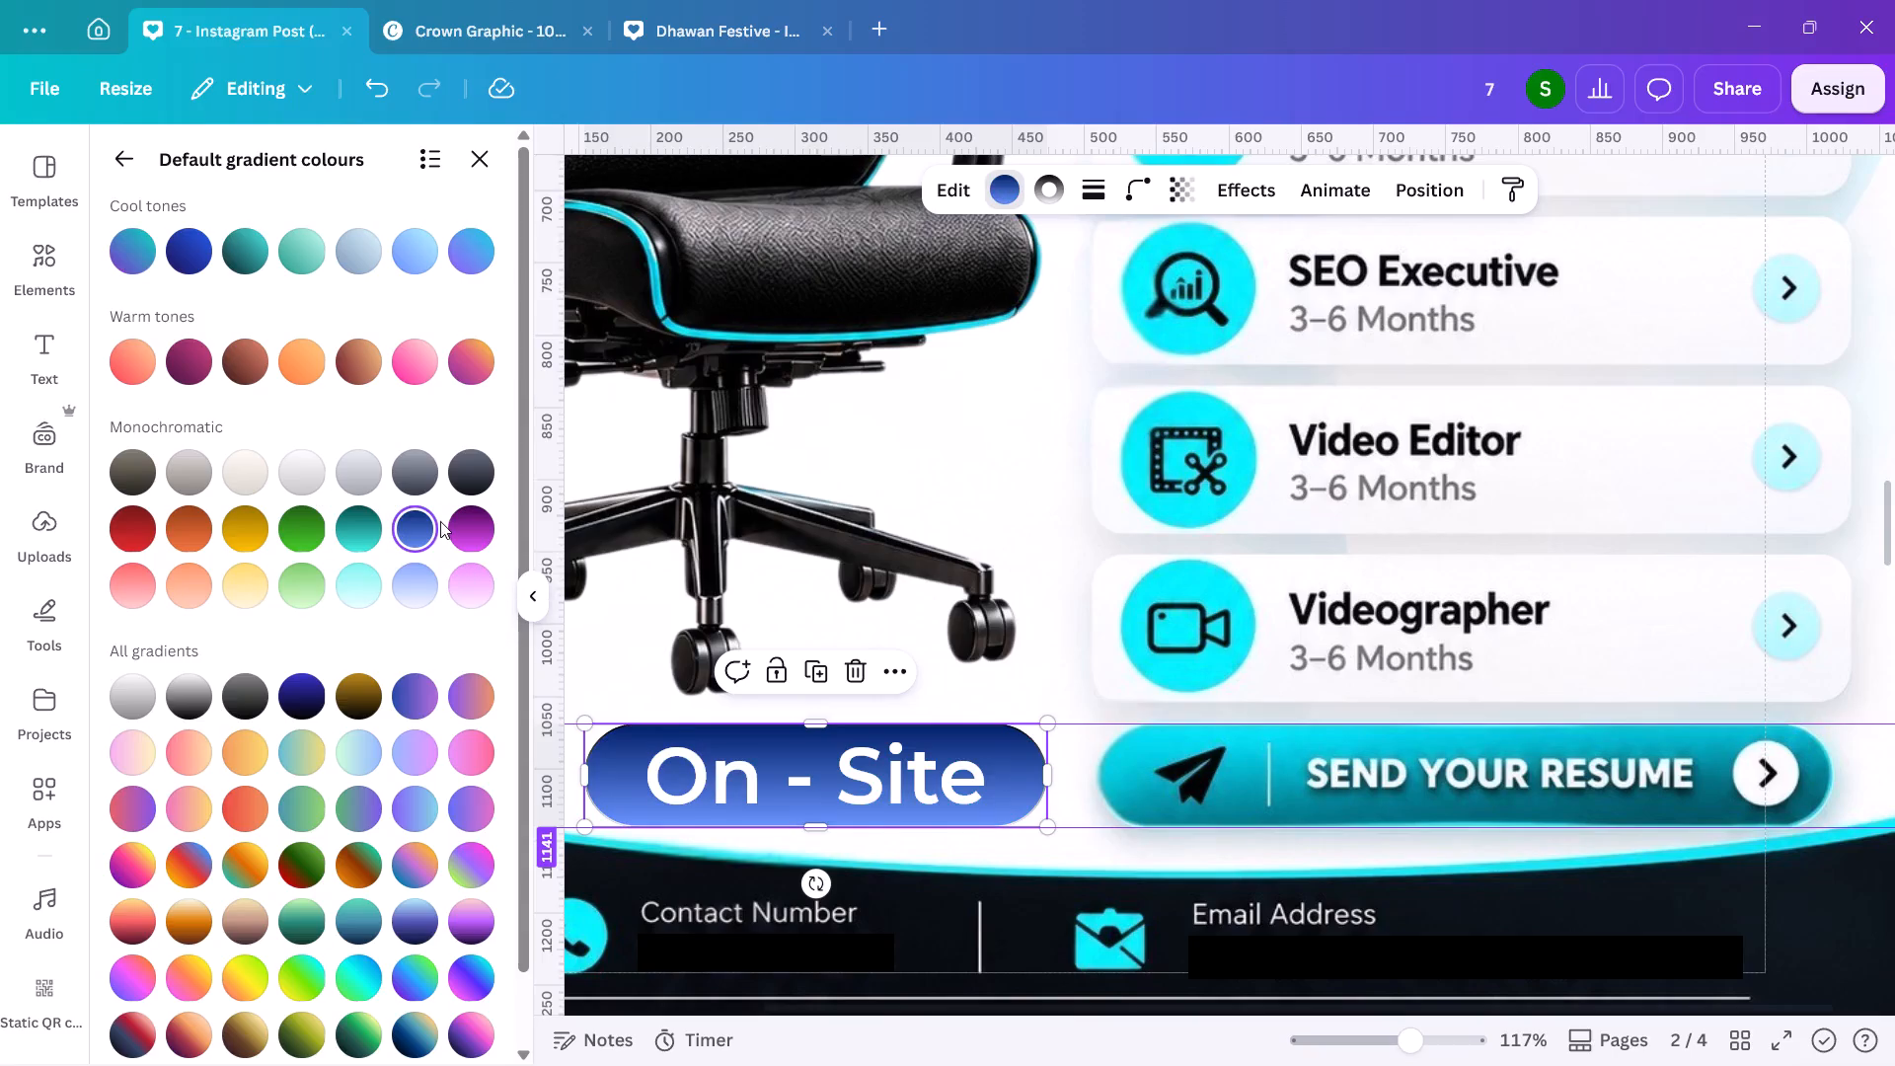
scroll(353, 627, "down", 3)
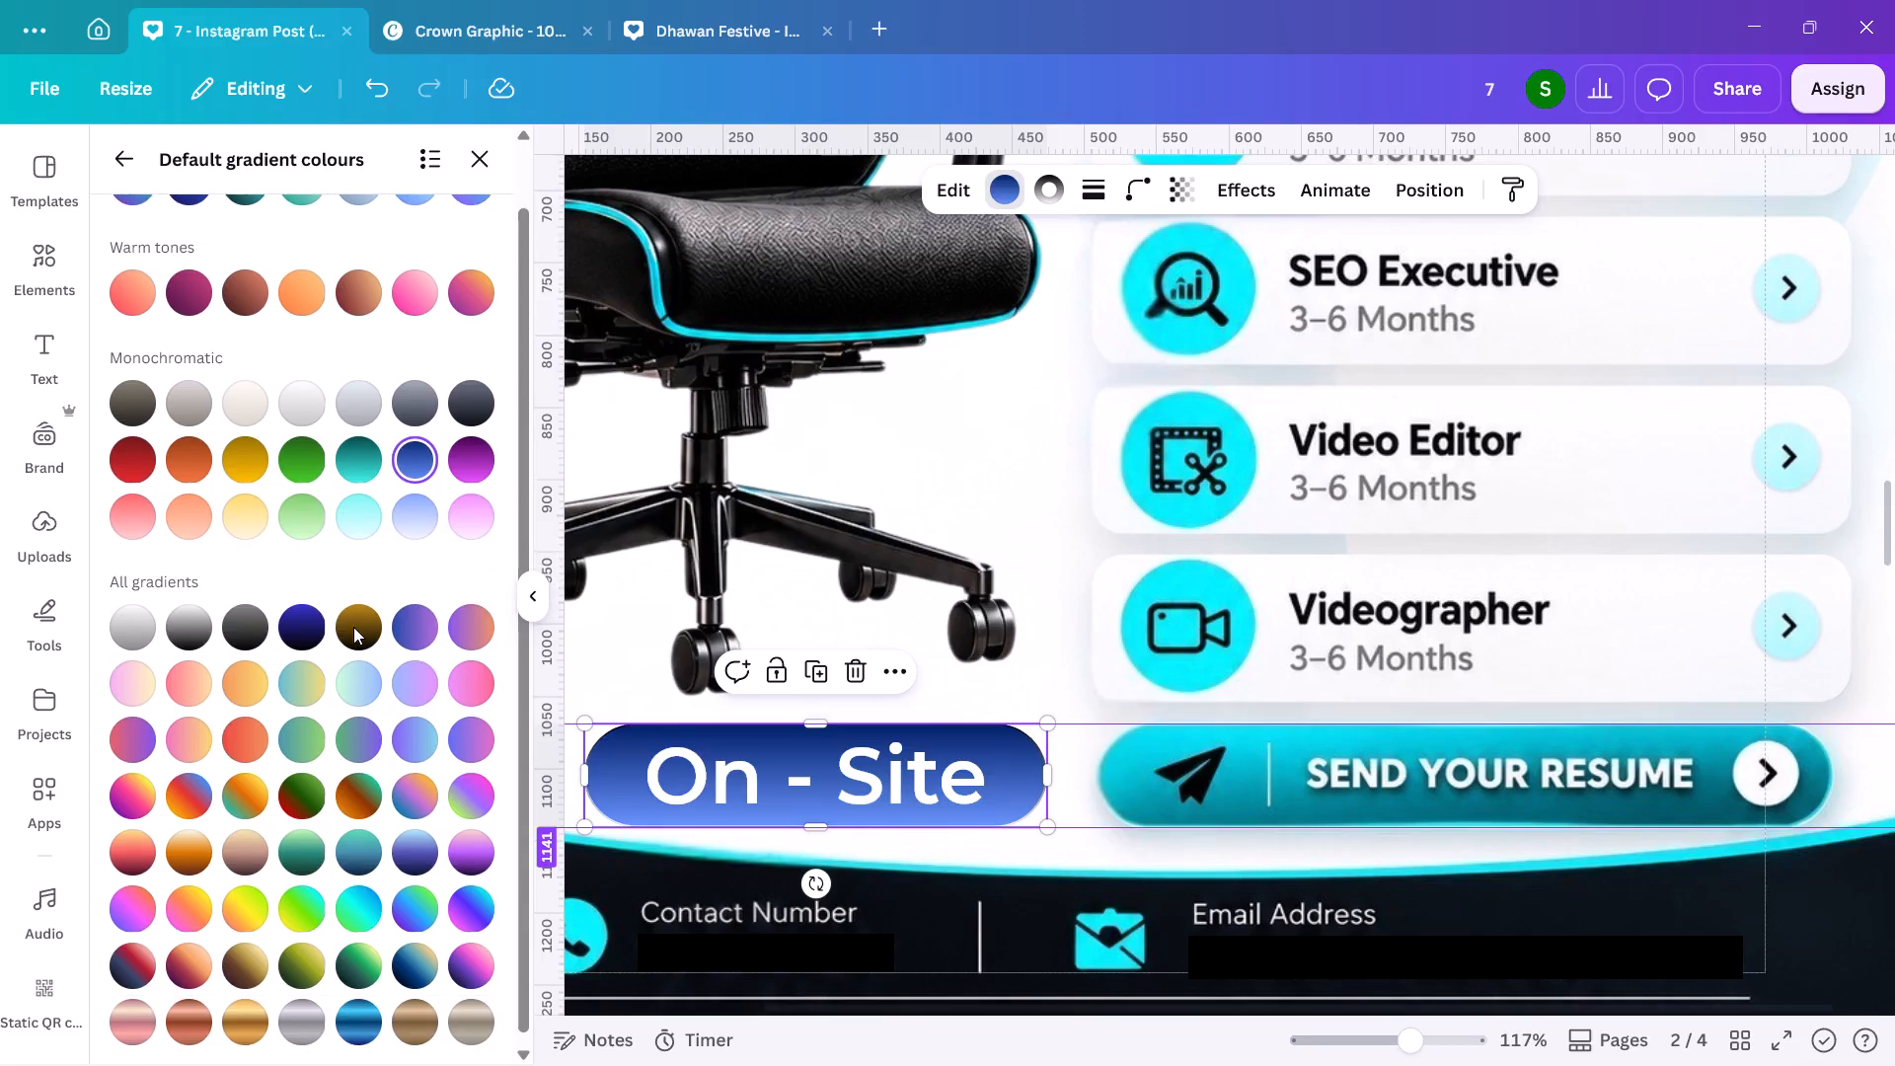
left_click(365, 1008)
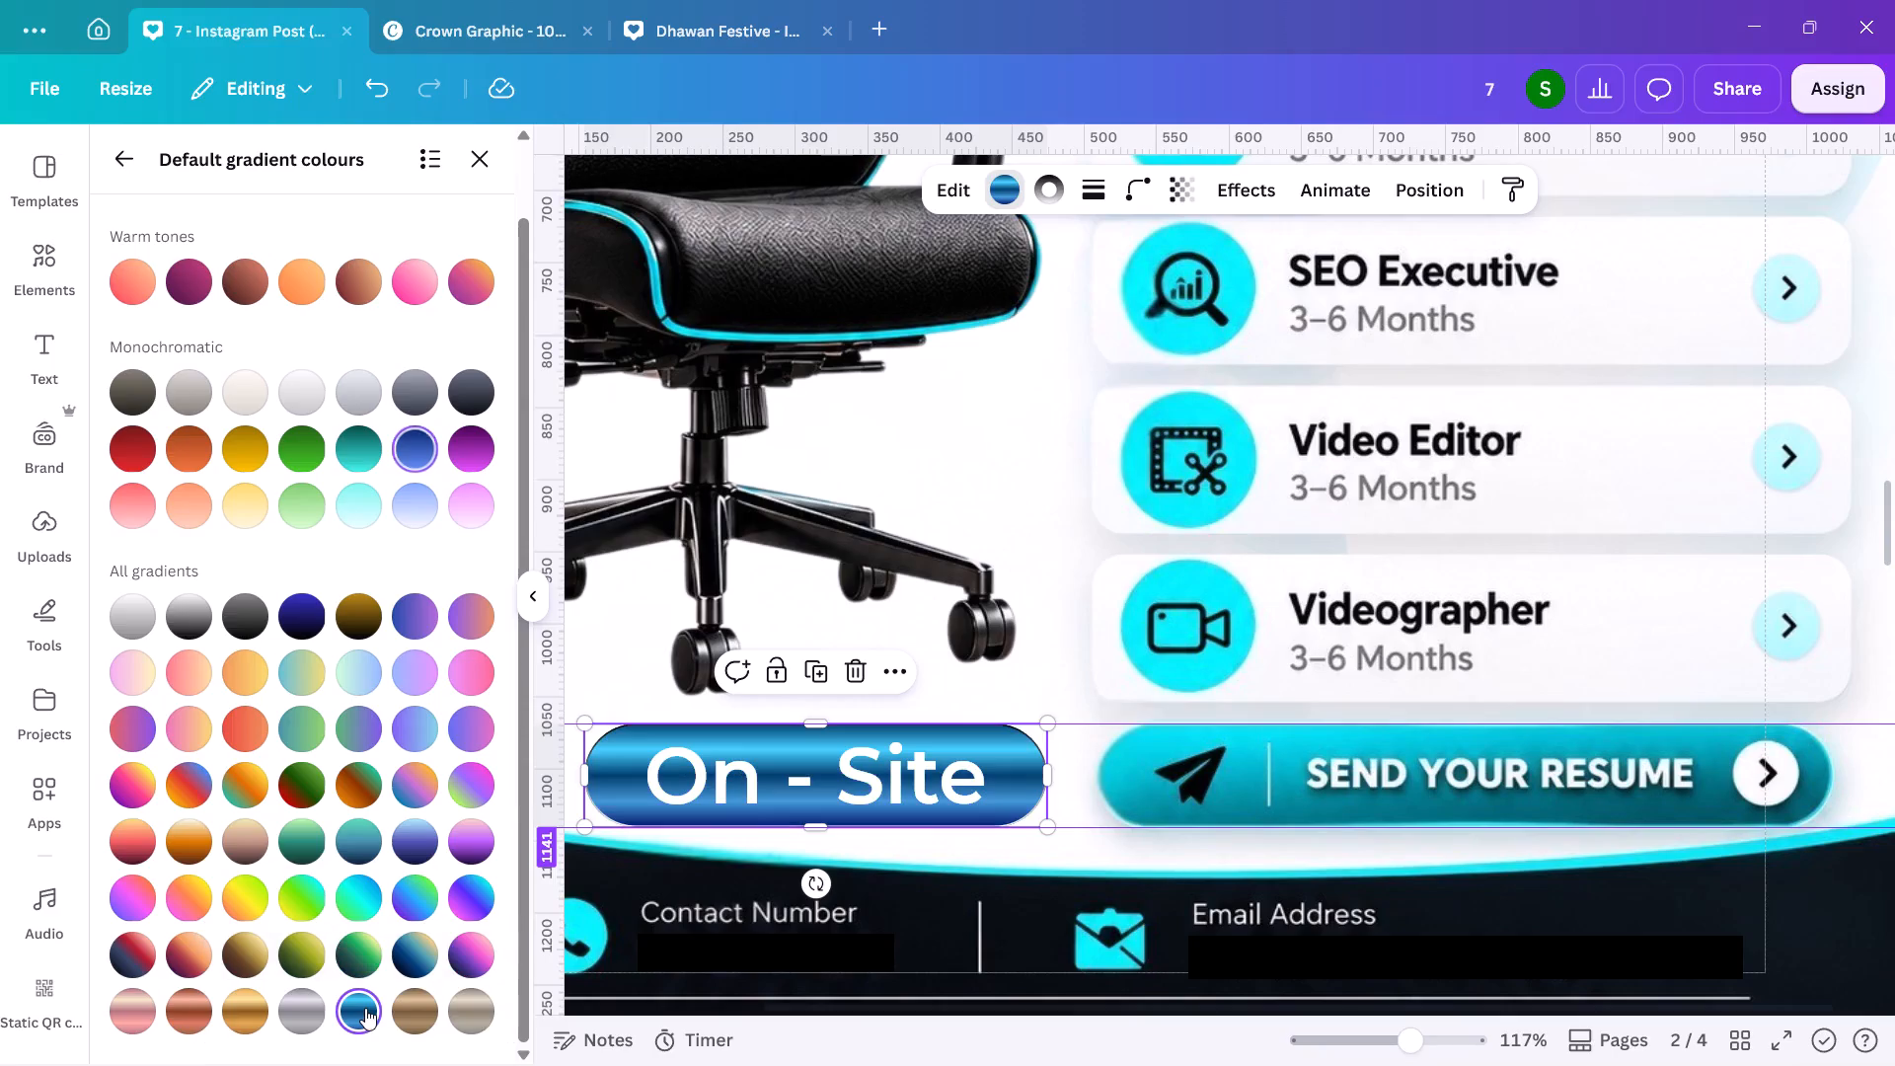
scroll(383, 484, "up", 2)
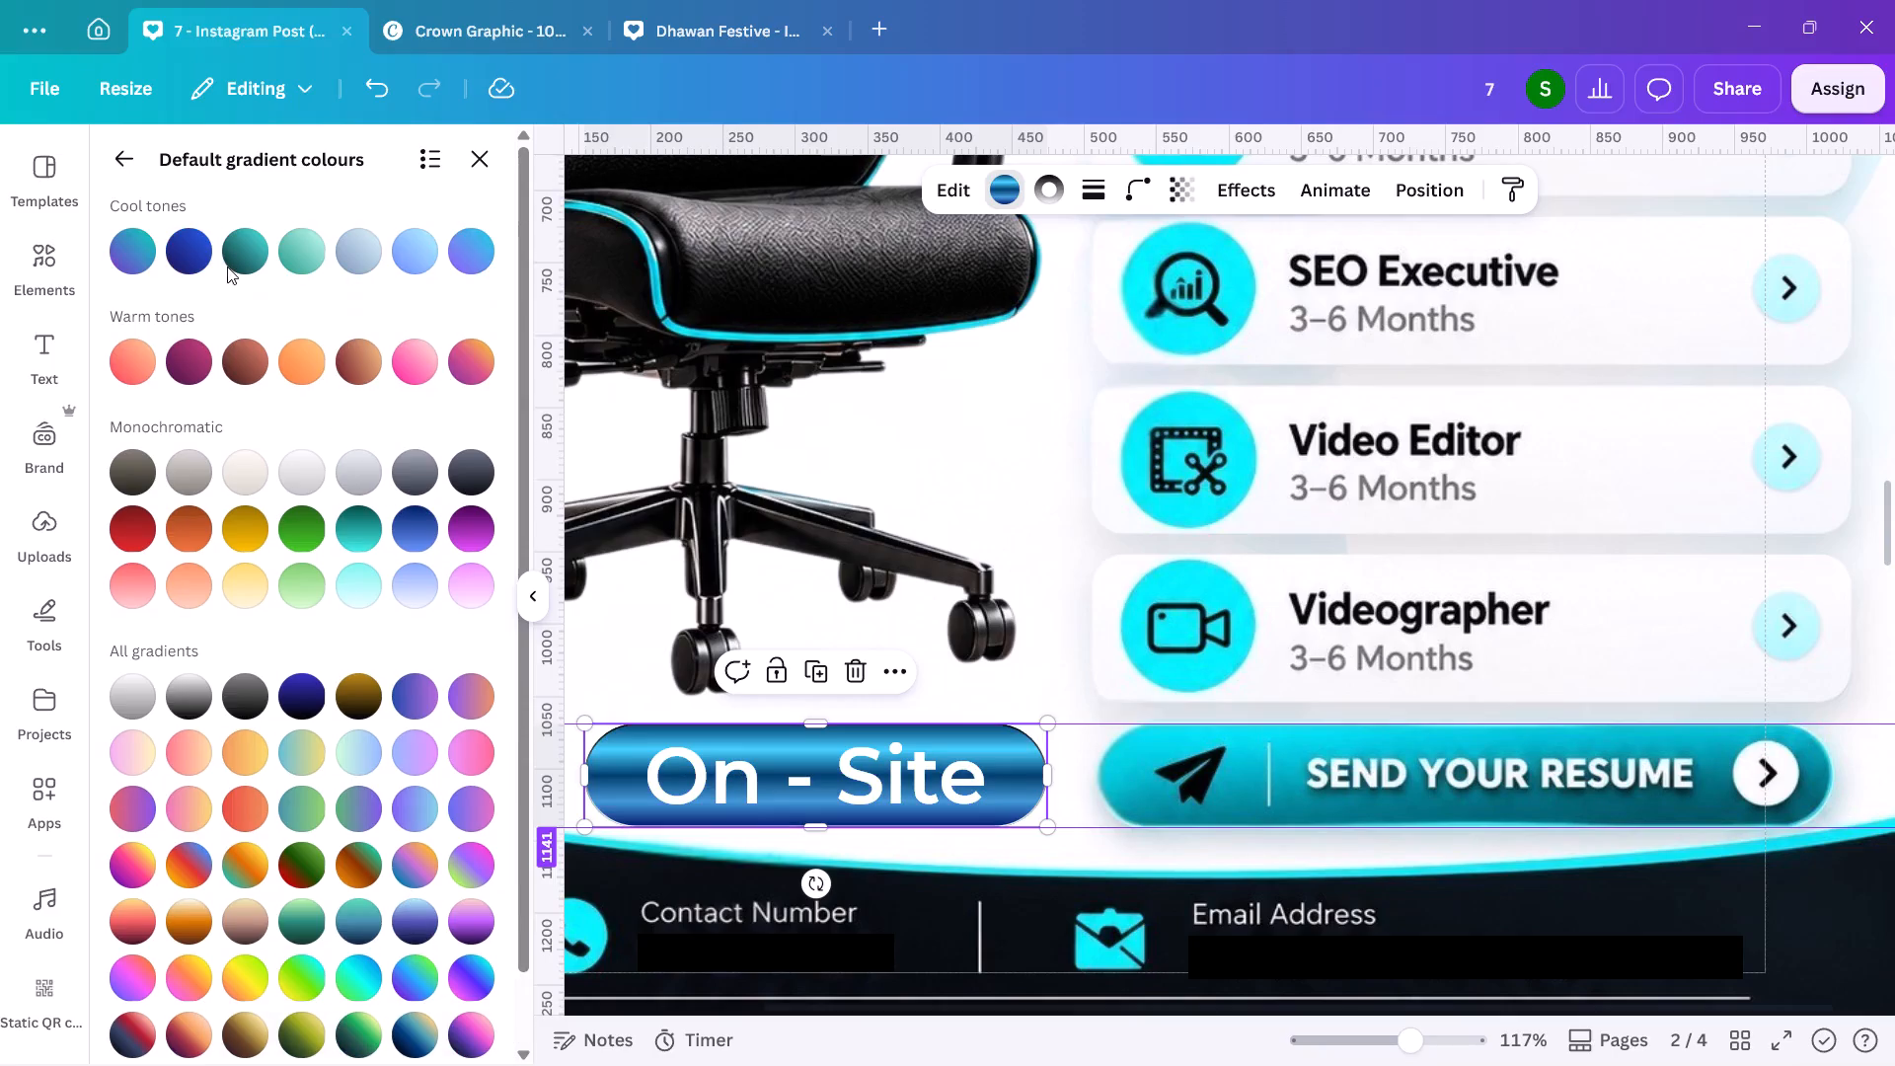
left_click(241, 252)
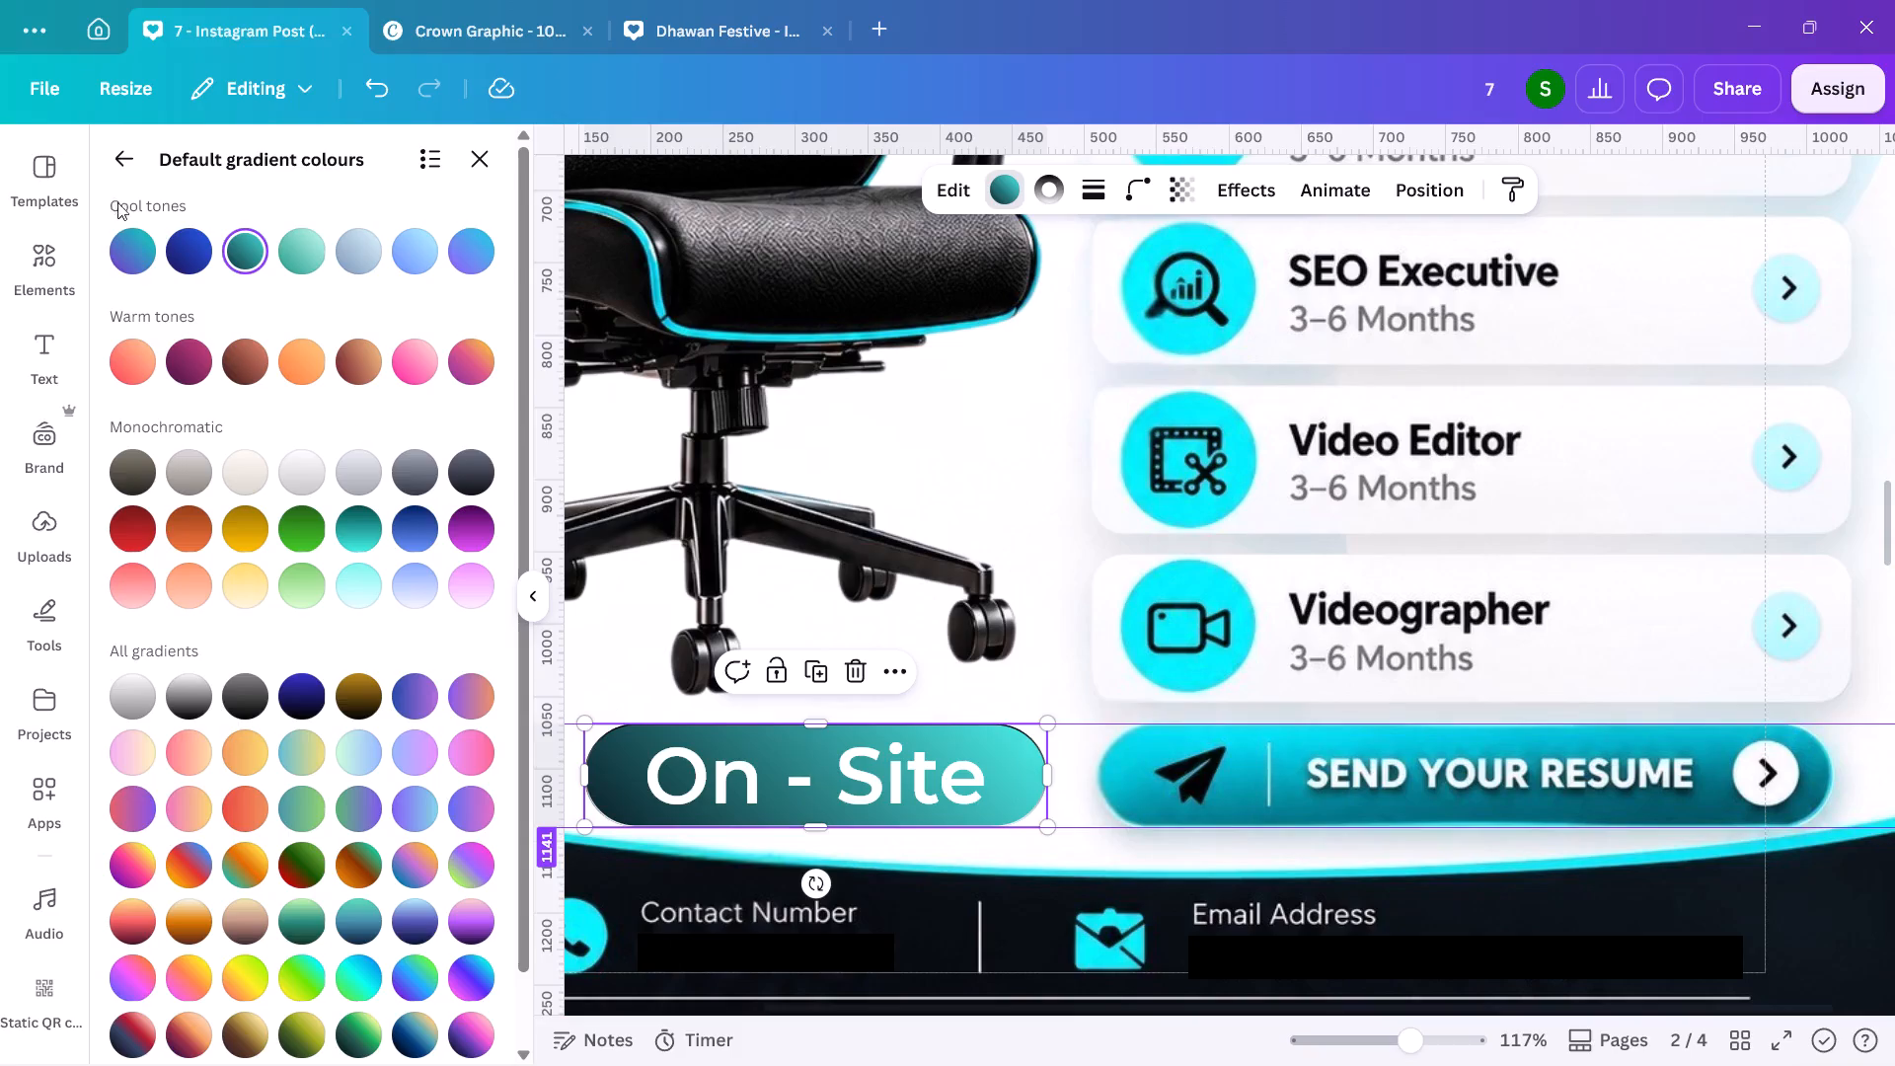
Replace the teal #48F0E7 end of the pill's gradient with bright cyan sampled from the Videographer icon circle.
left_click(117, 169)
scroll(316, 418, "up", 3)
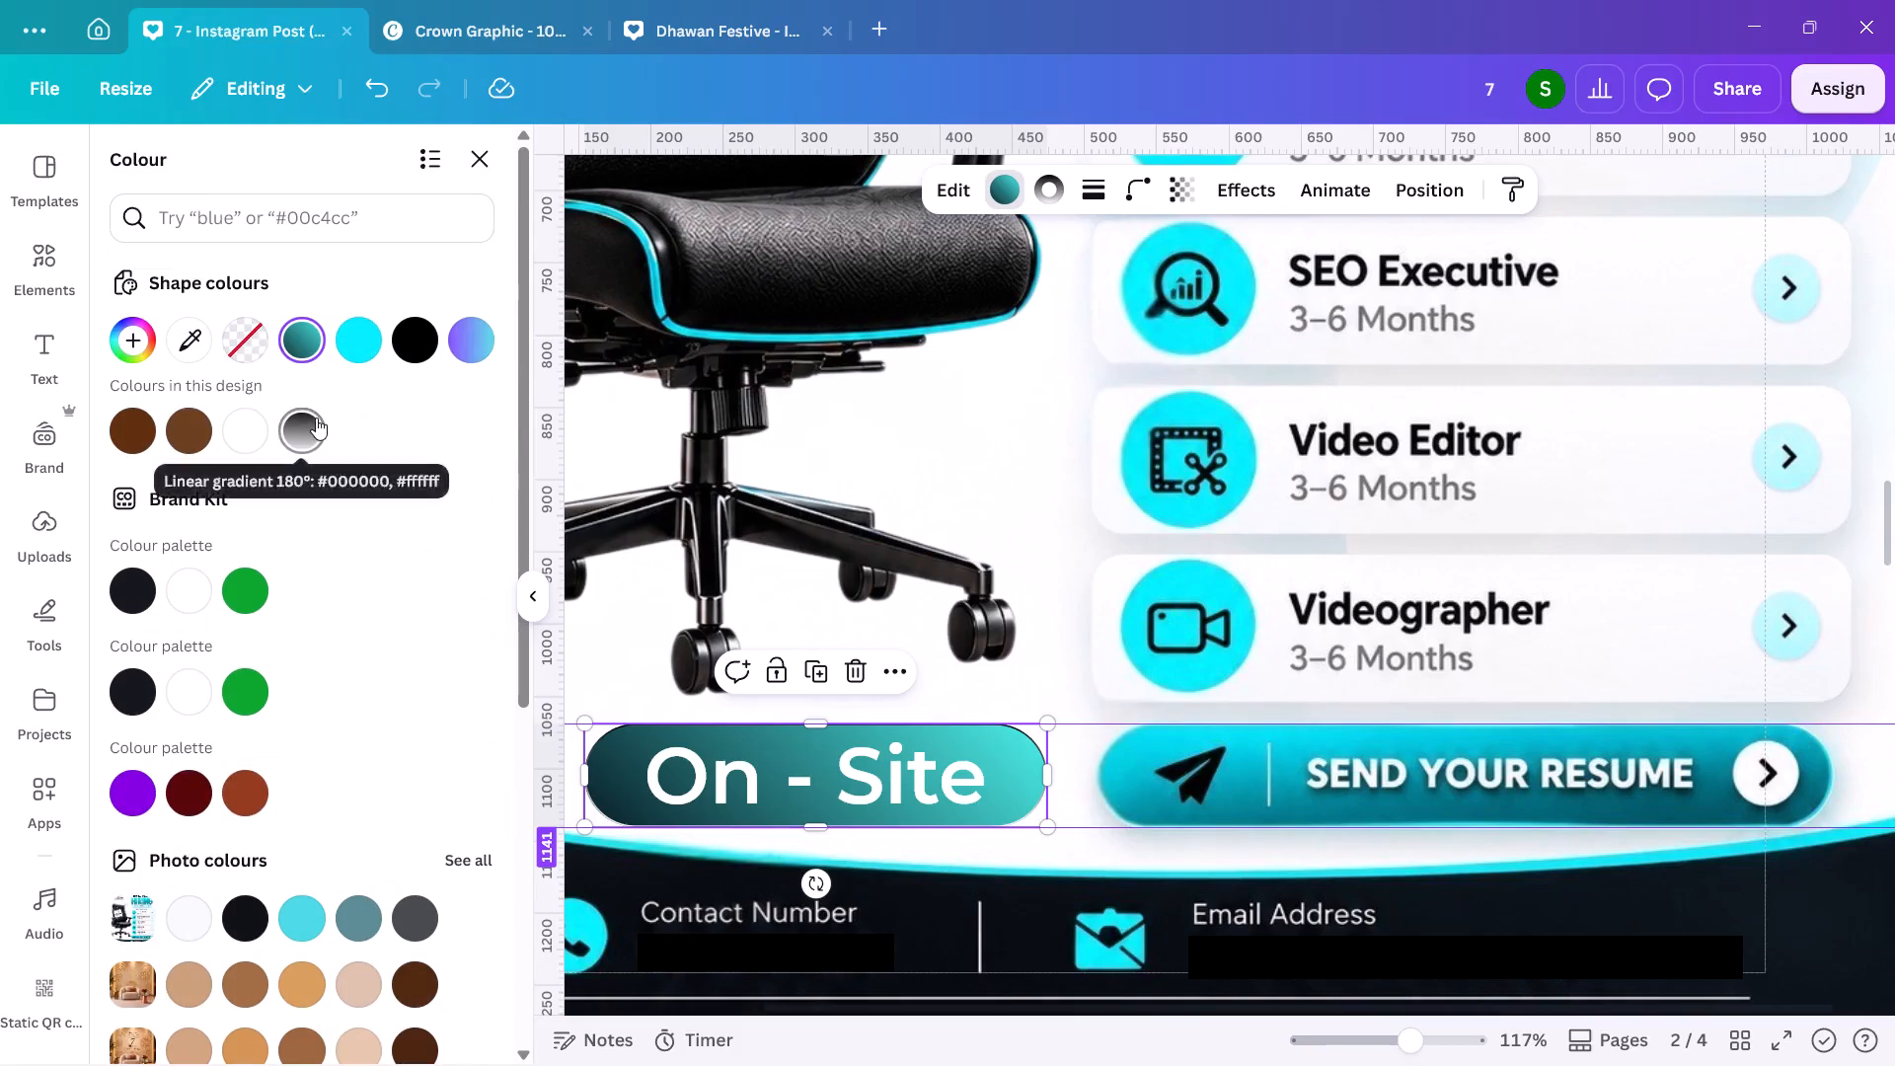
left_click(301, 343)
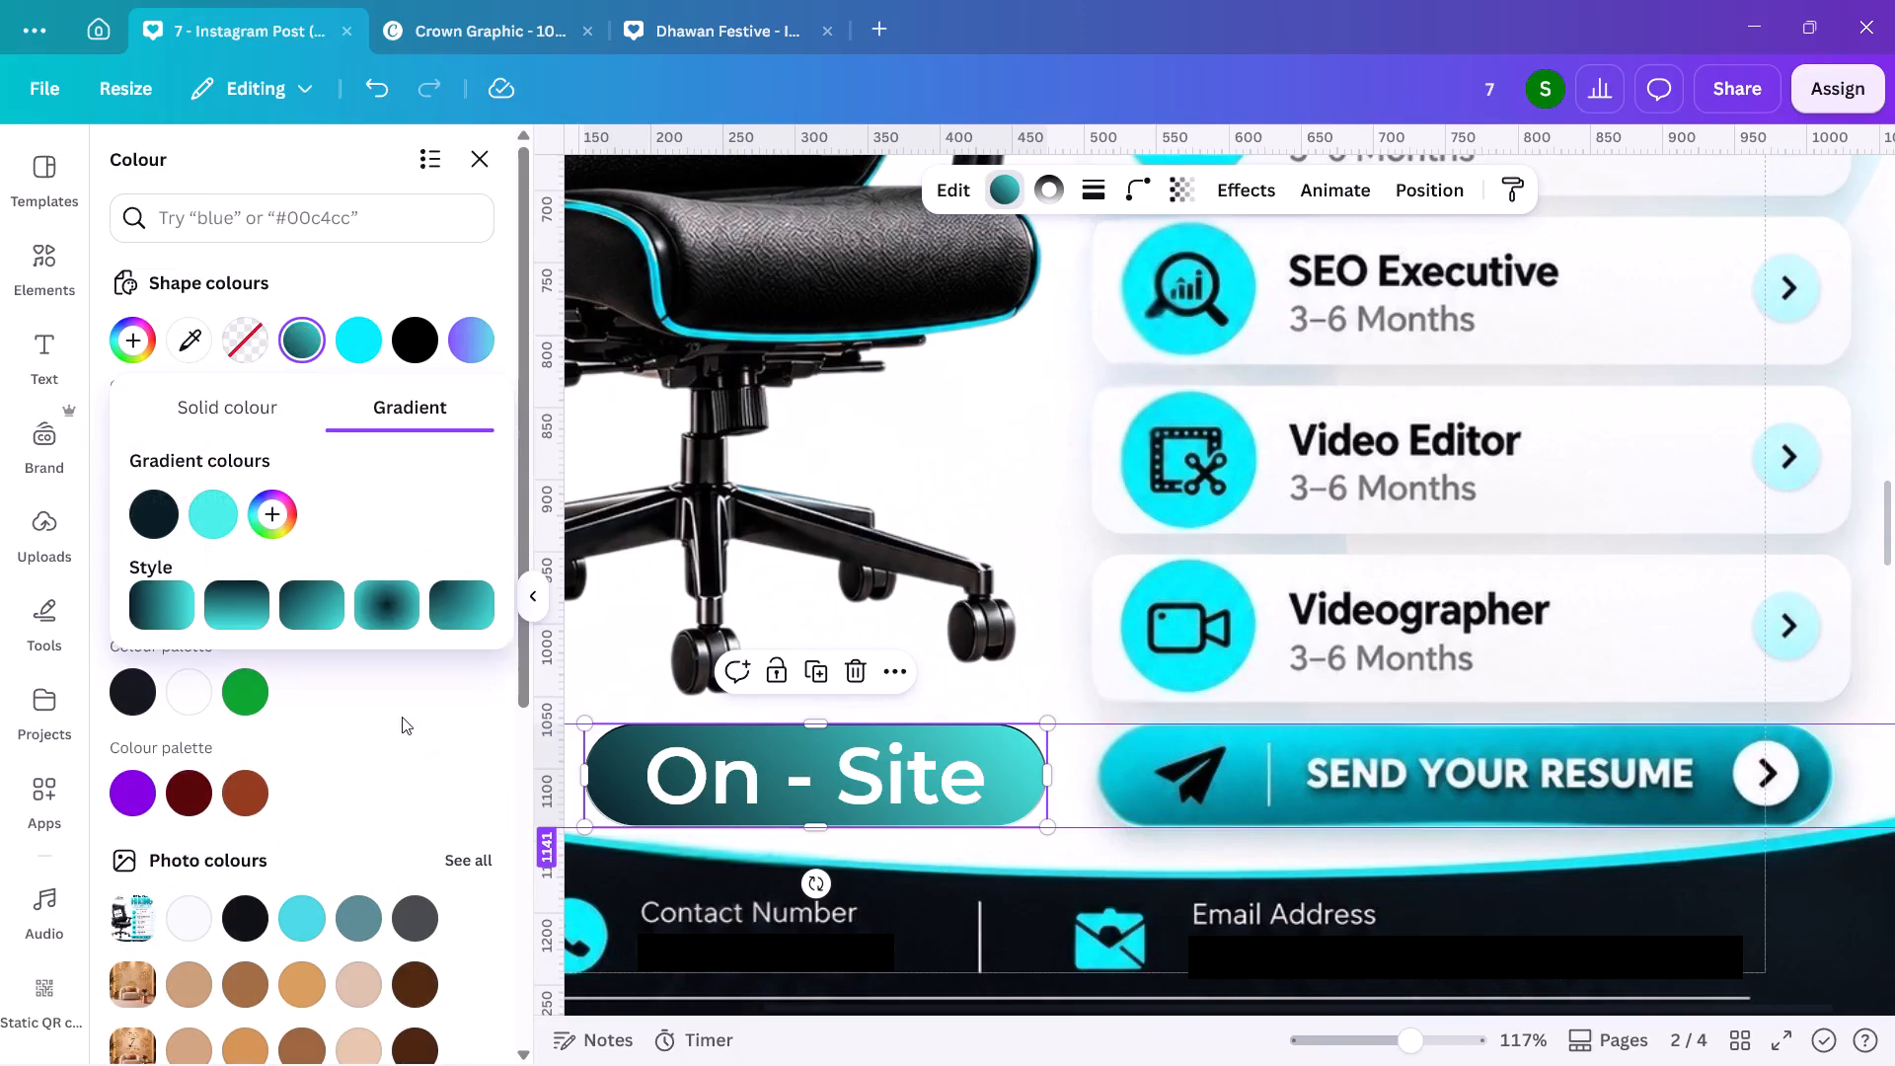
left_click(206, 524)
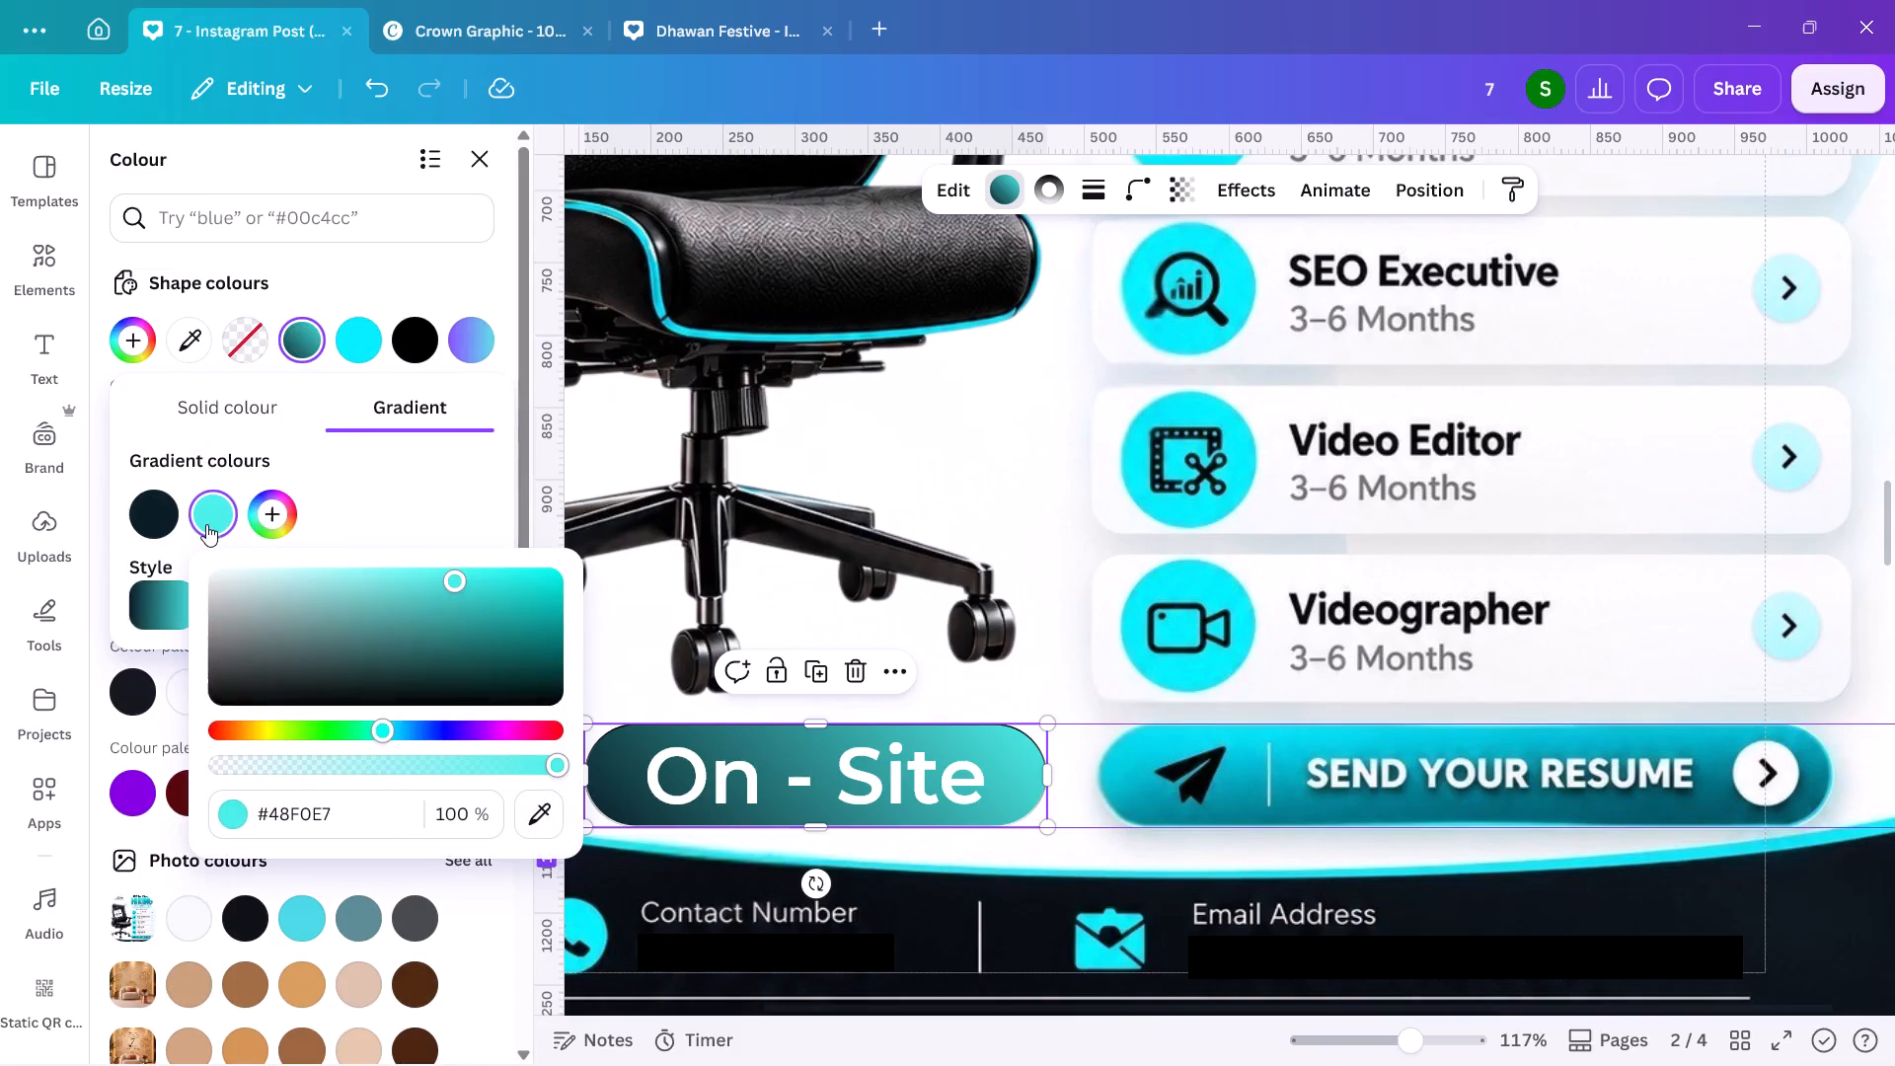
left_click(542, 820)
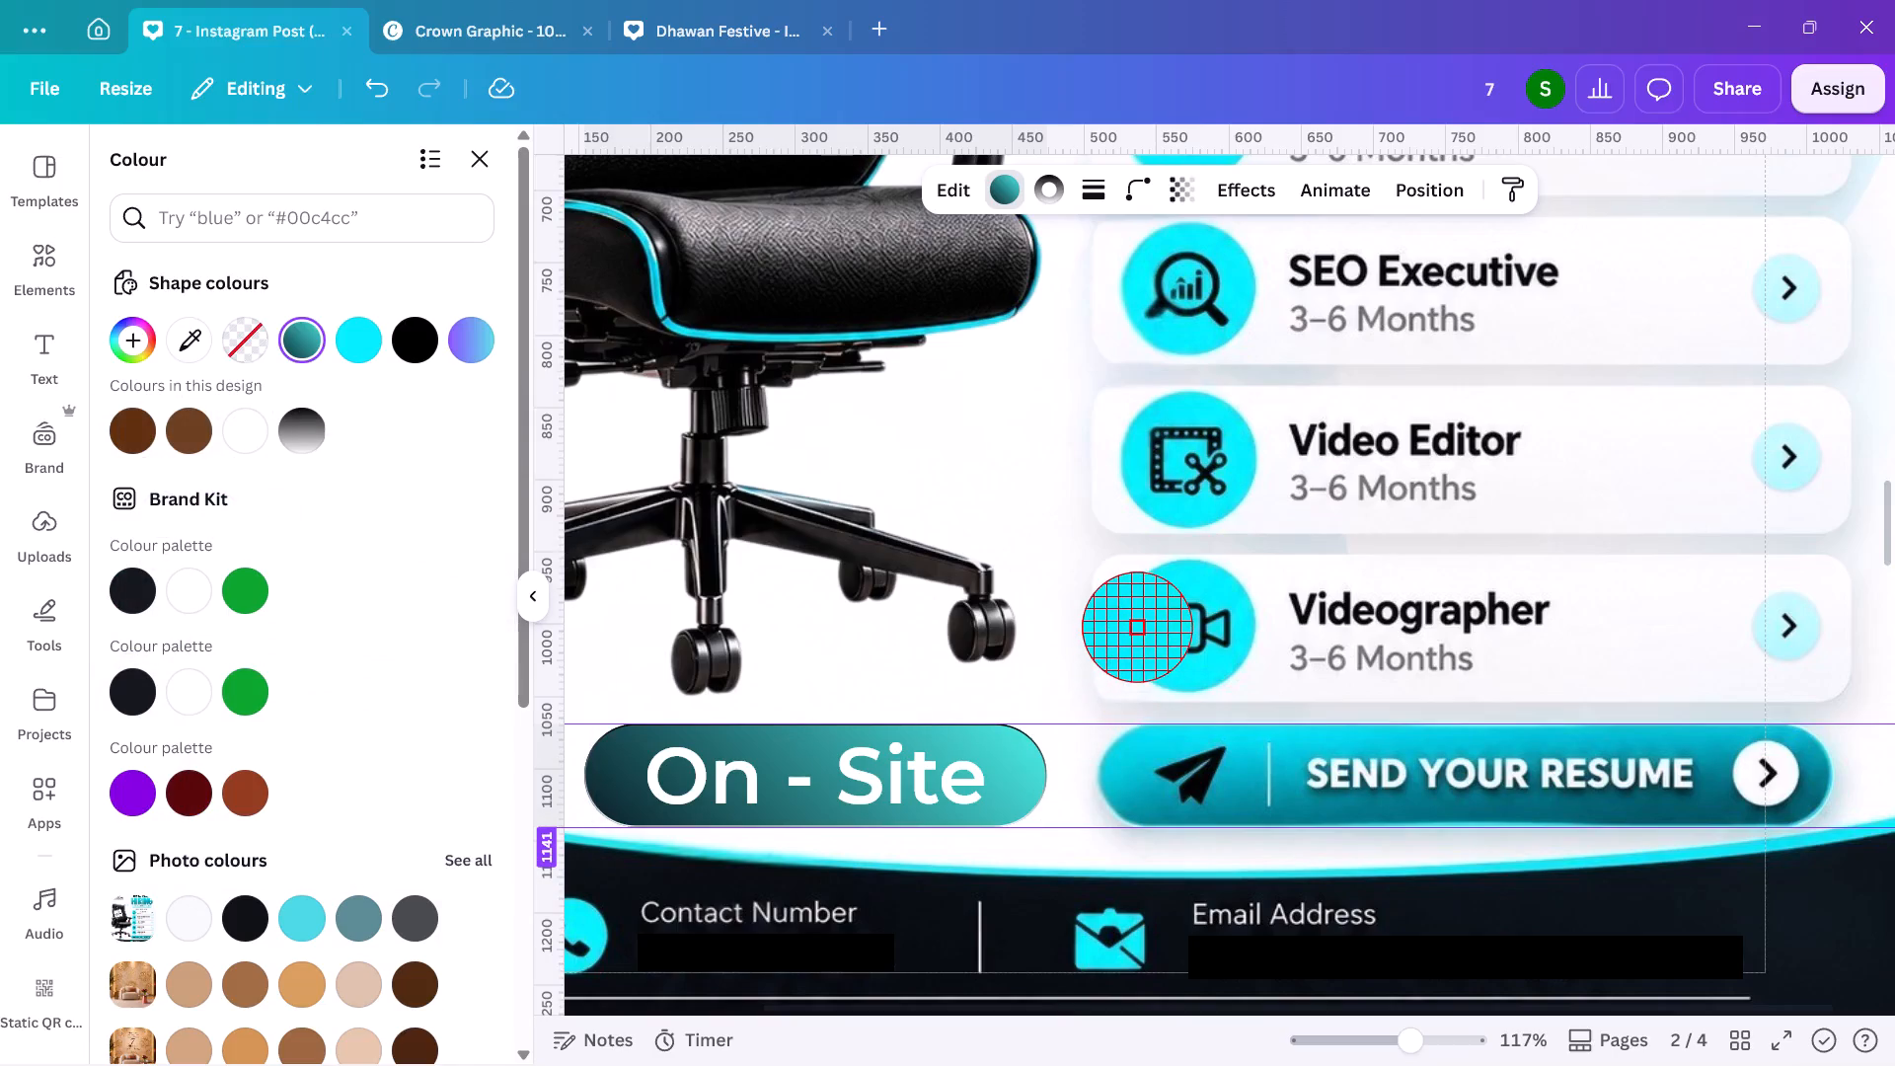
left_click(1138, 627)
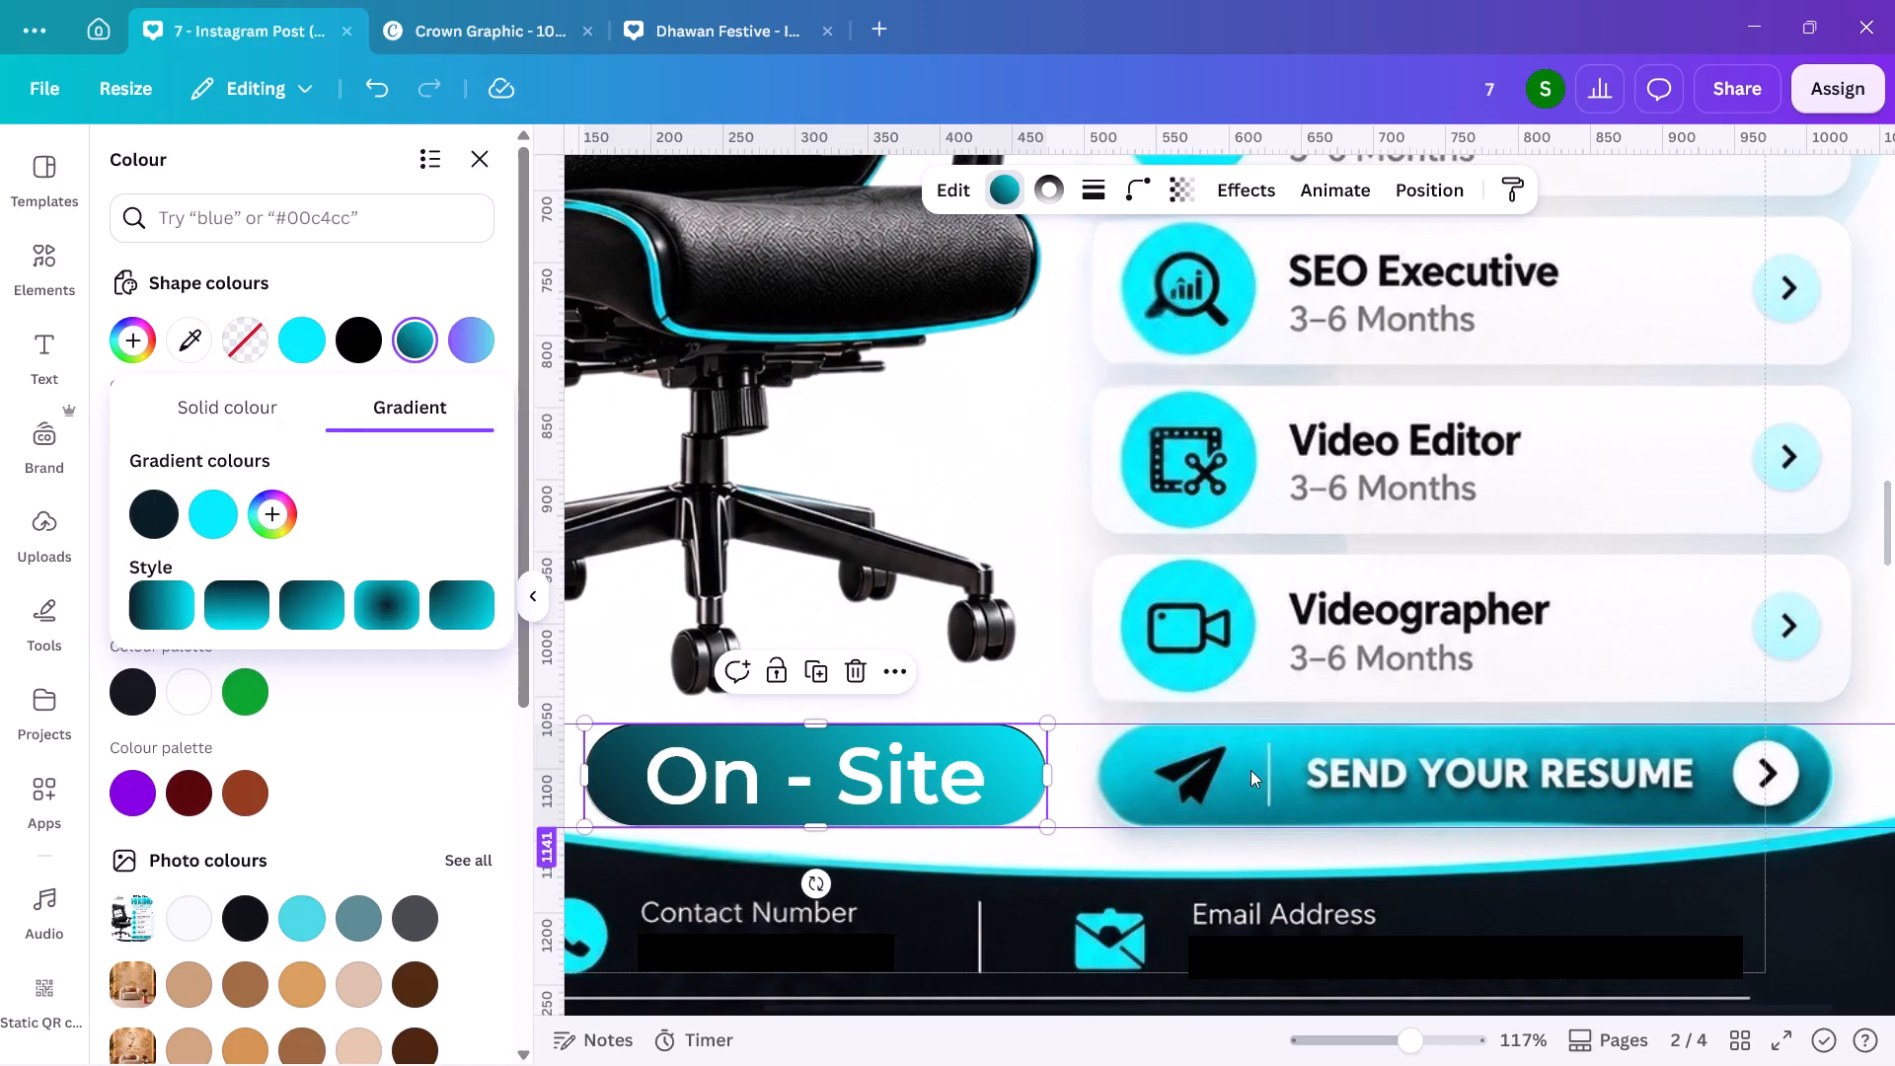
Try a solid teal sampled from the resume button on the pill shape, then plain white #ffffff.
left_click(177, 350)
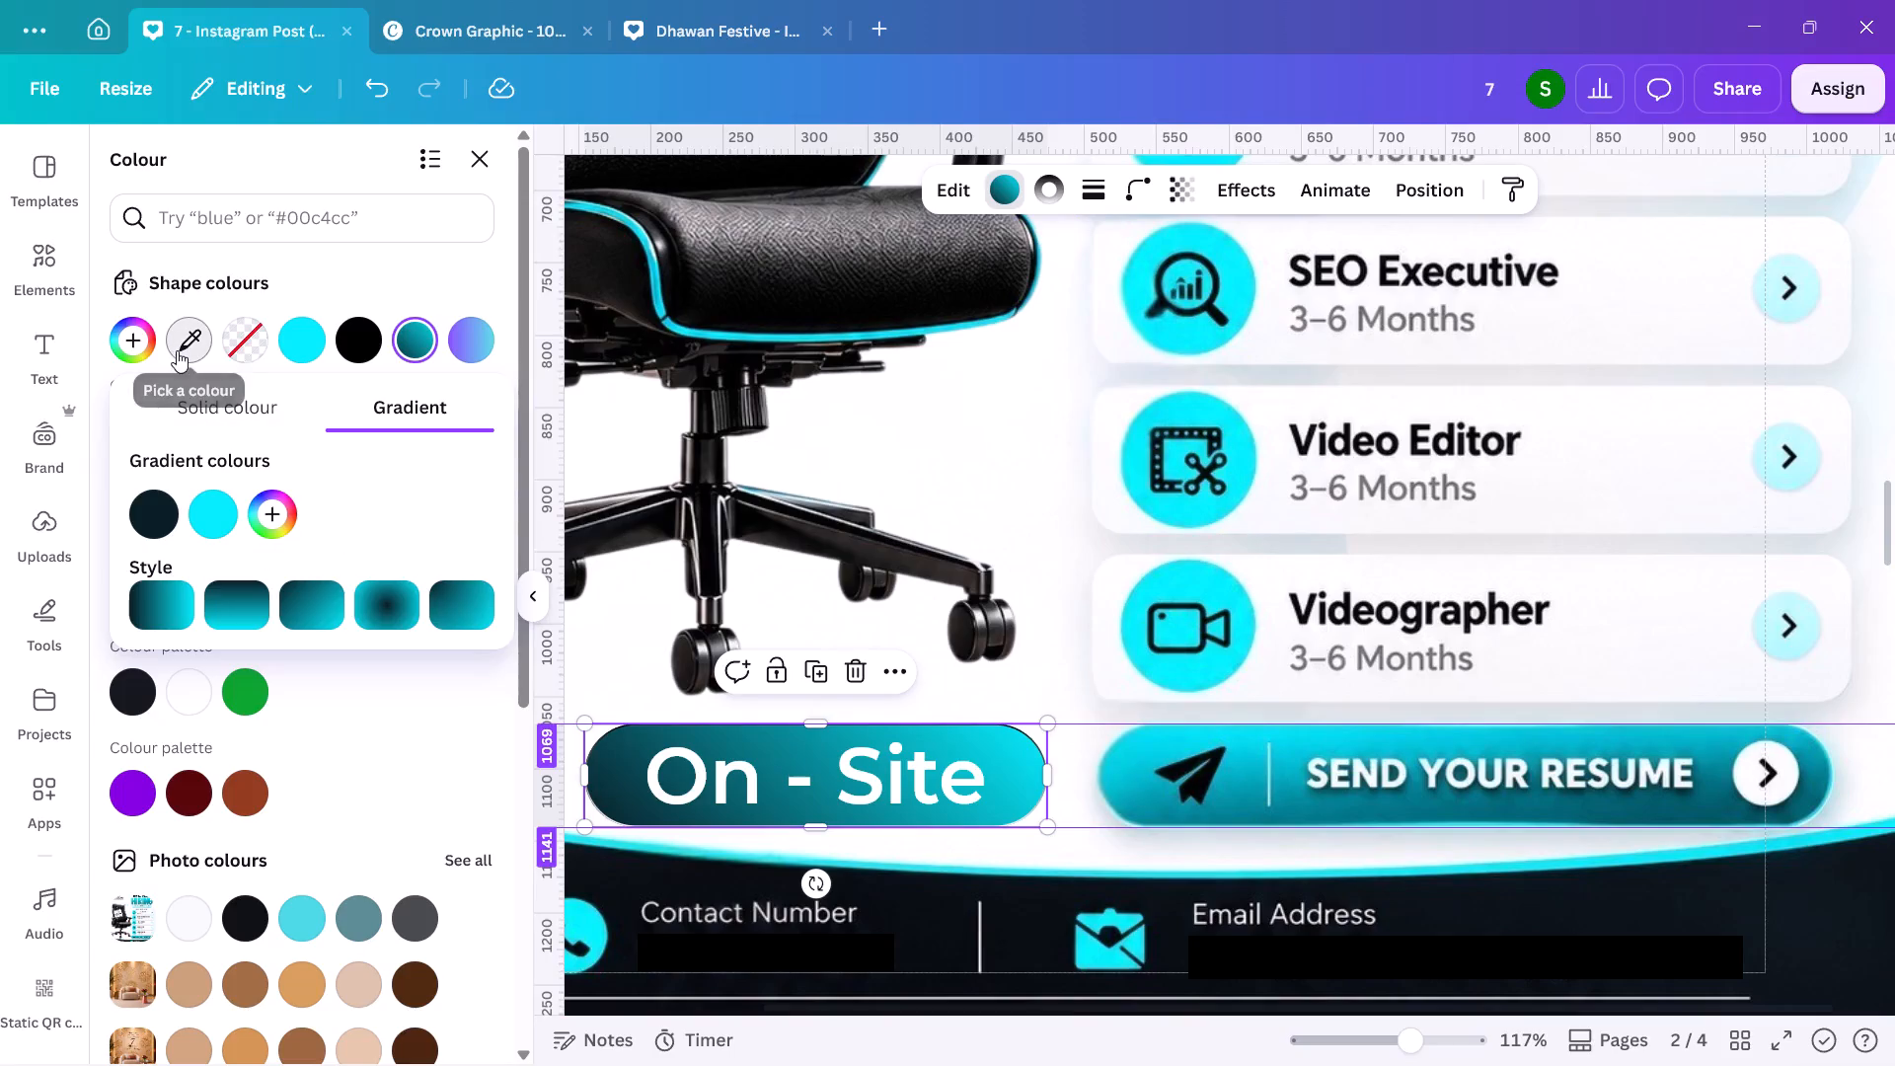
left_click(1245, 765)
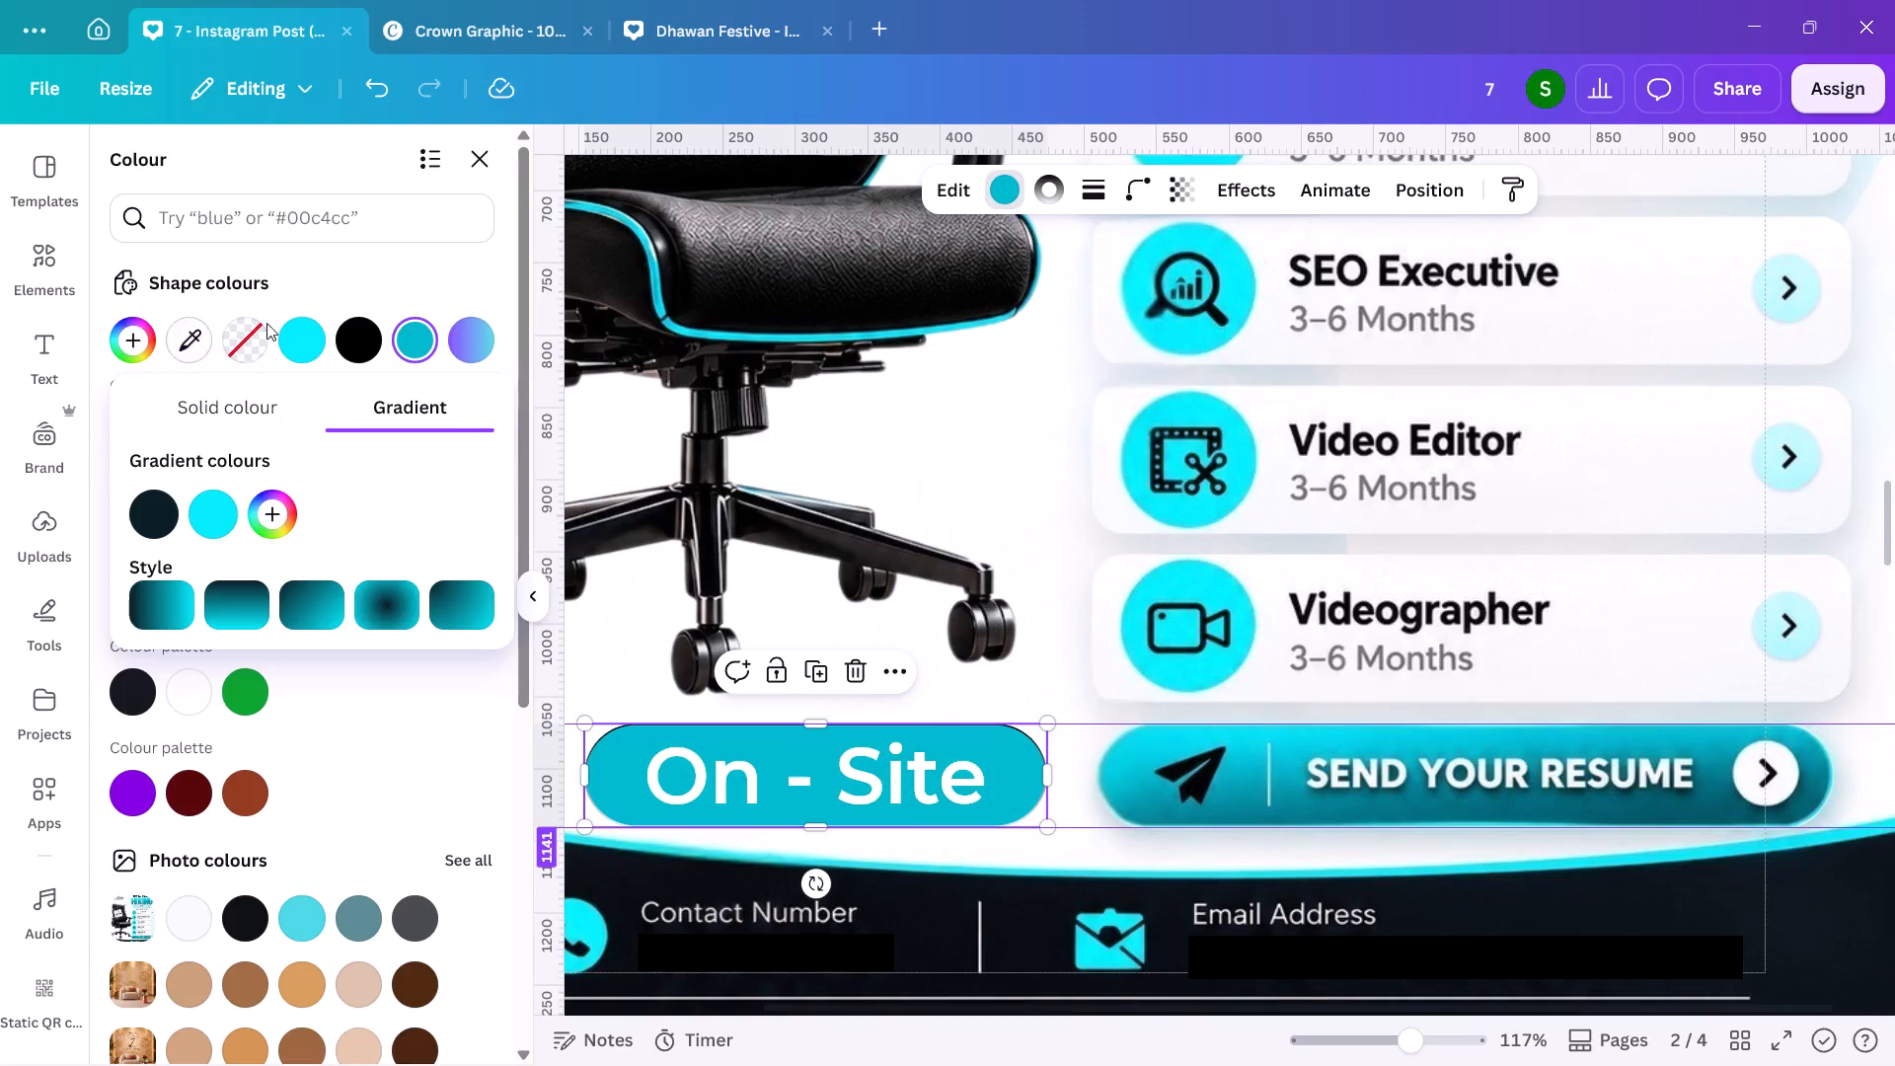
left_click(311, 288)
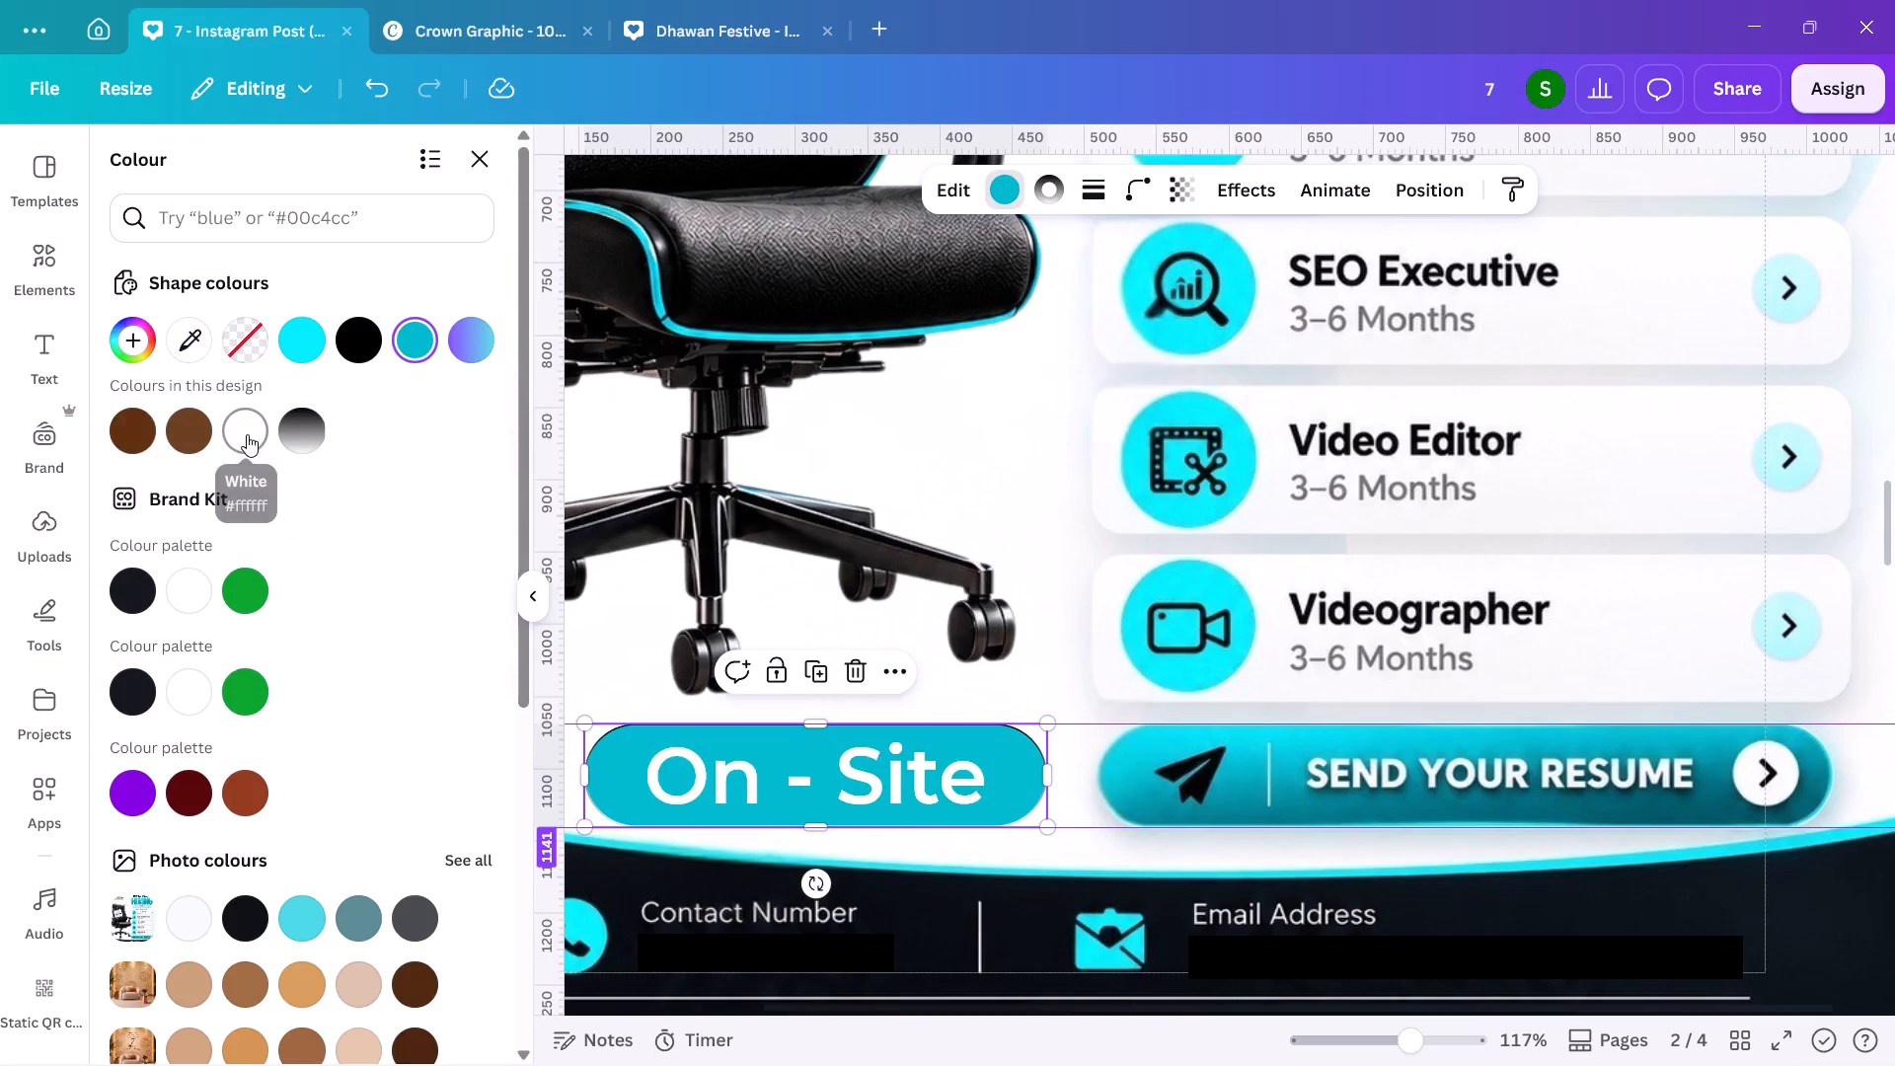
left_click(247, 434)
Fill the pill shape with solid cyan #03cde3 sampled from the upper part of the resume button.
left_click(186, 347)
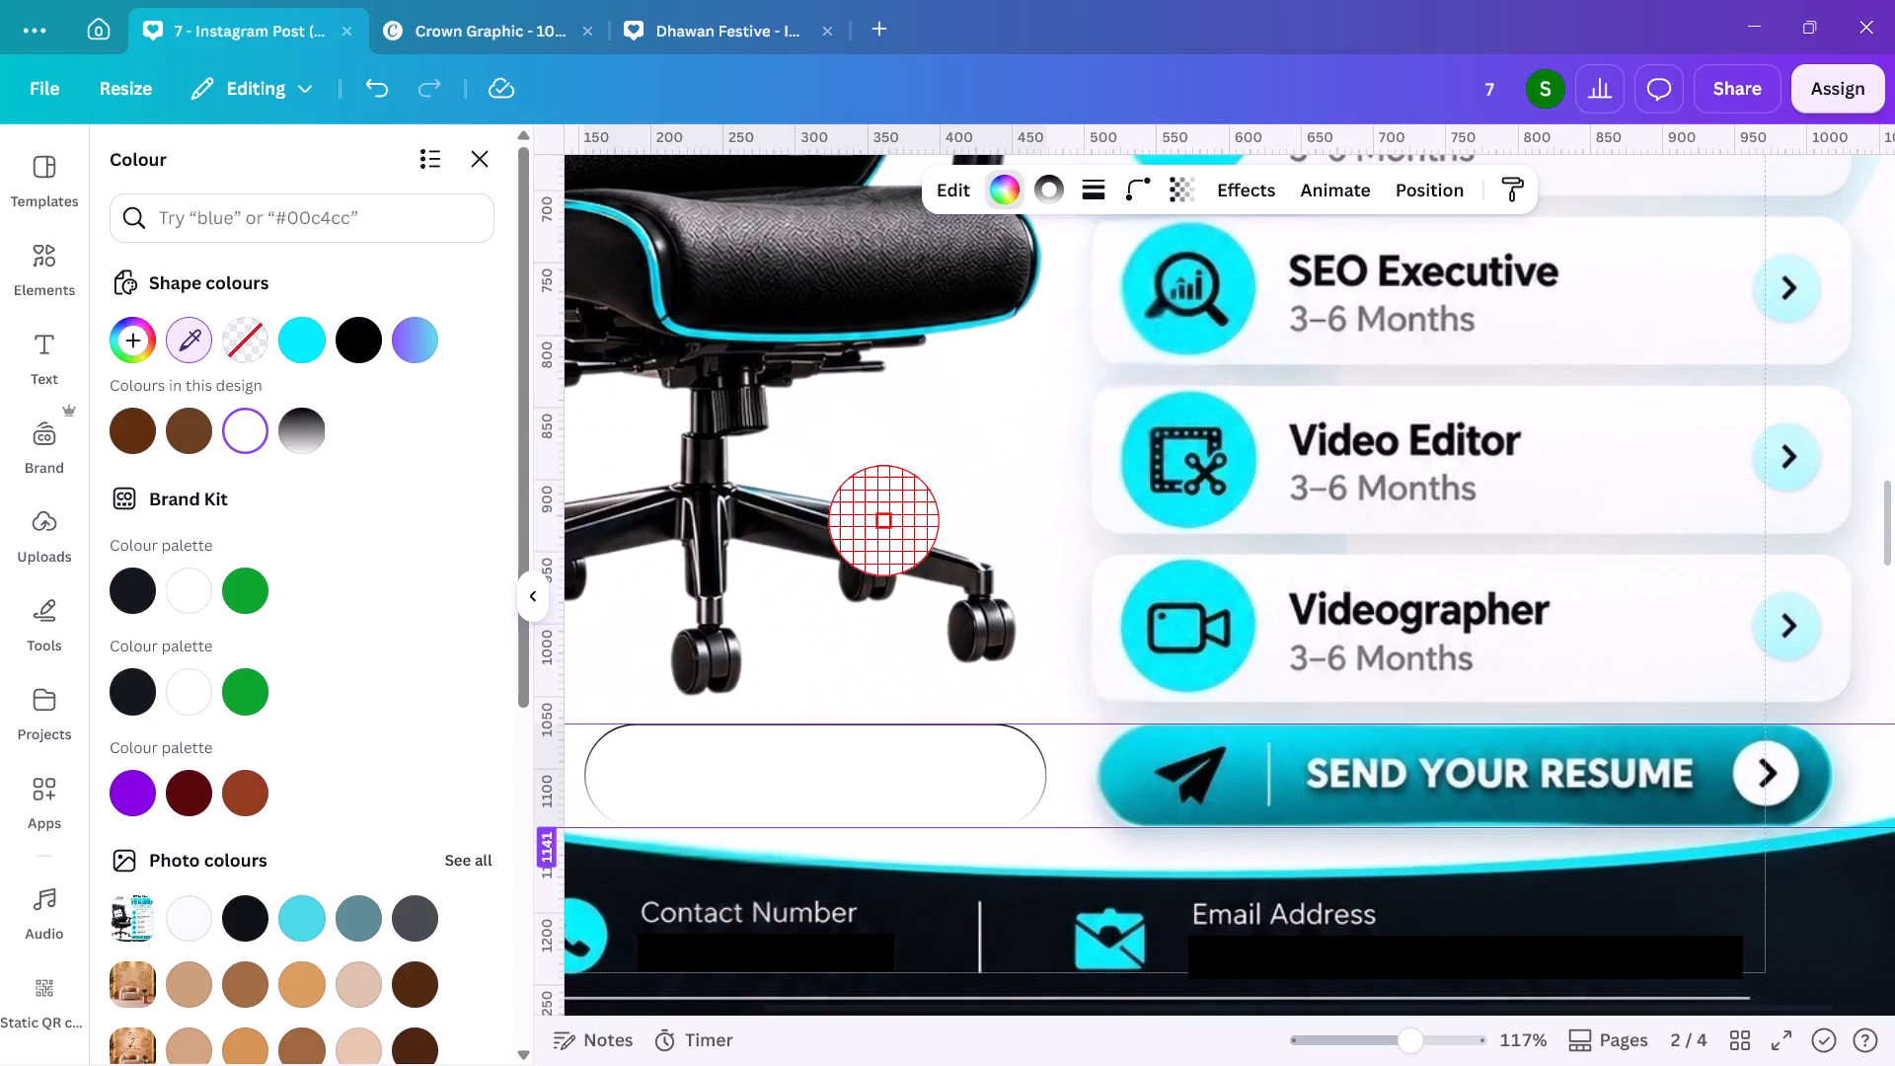
left_click(1286, 751)
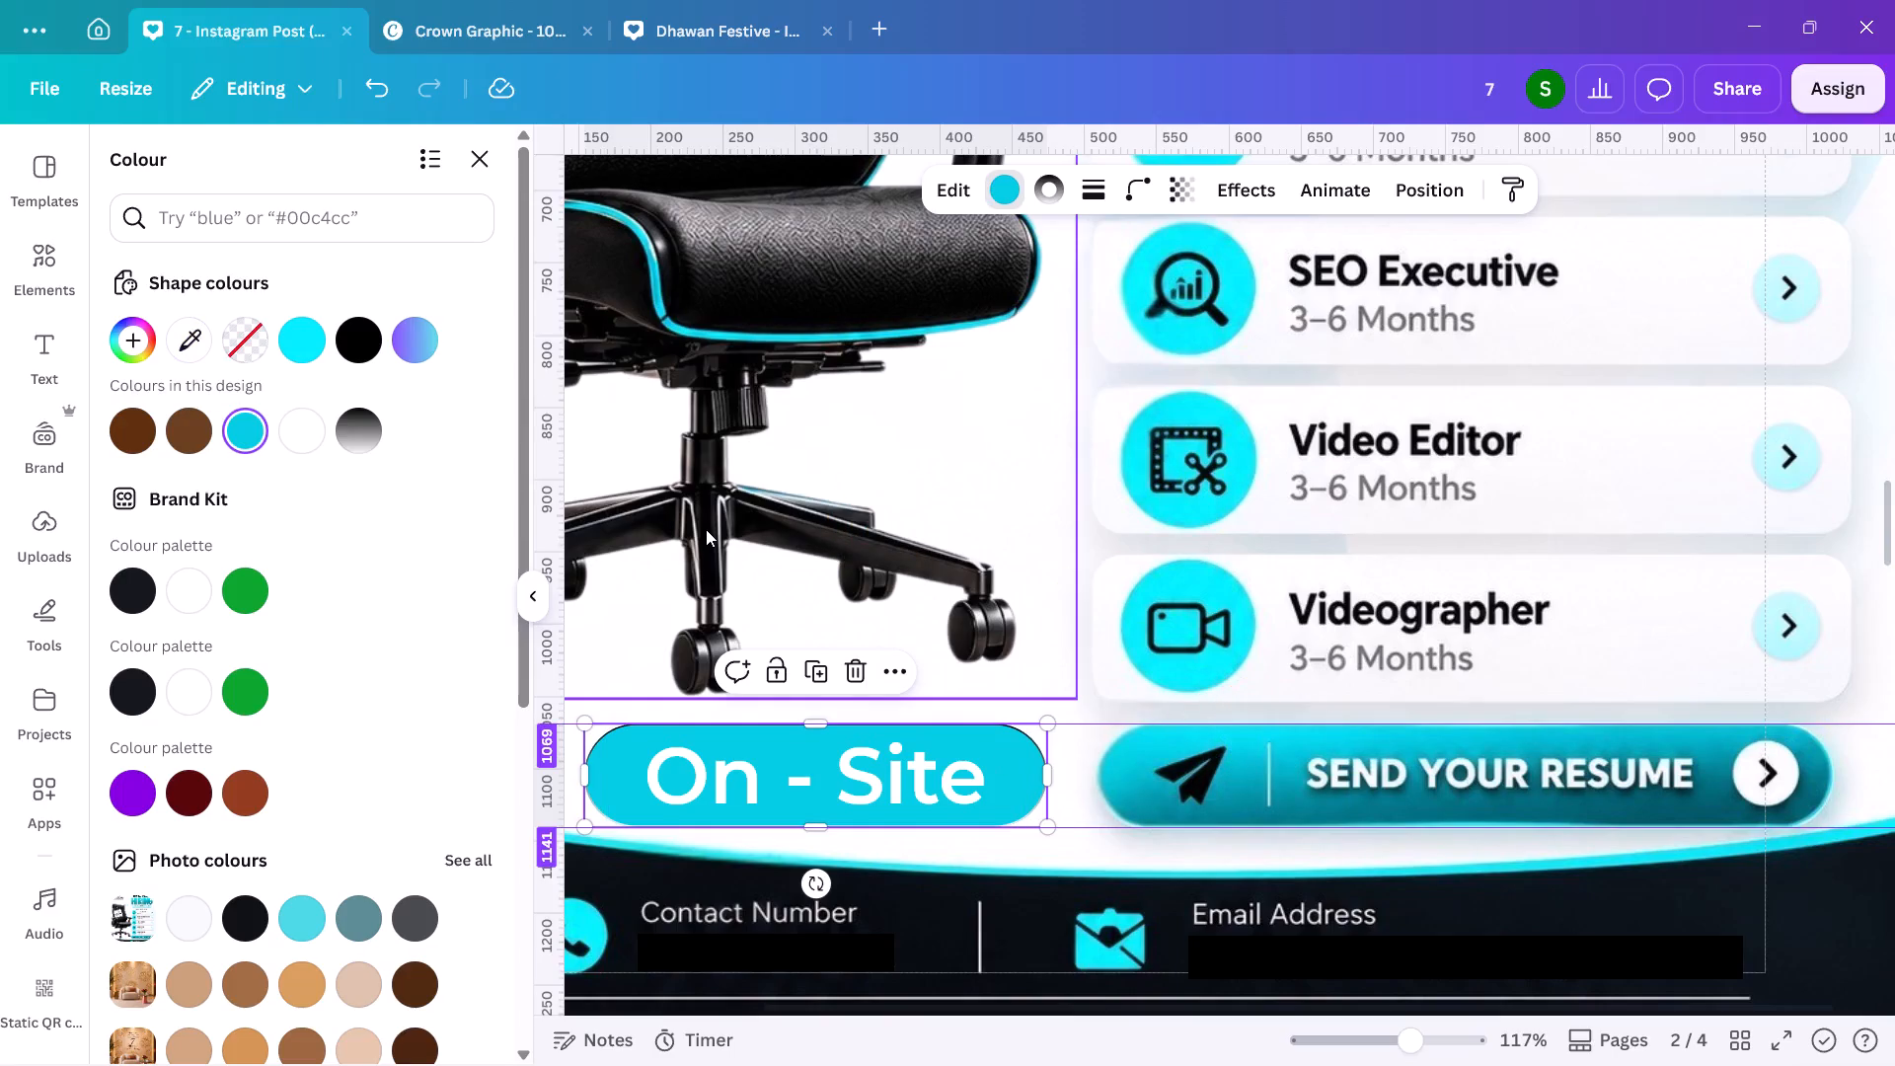
Turn the pill's fill into a gradient with the second colour #01A8BB sampled from the middle of the resume button.
left_click(246, 424)
left_click(368, 494)
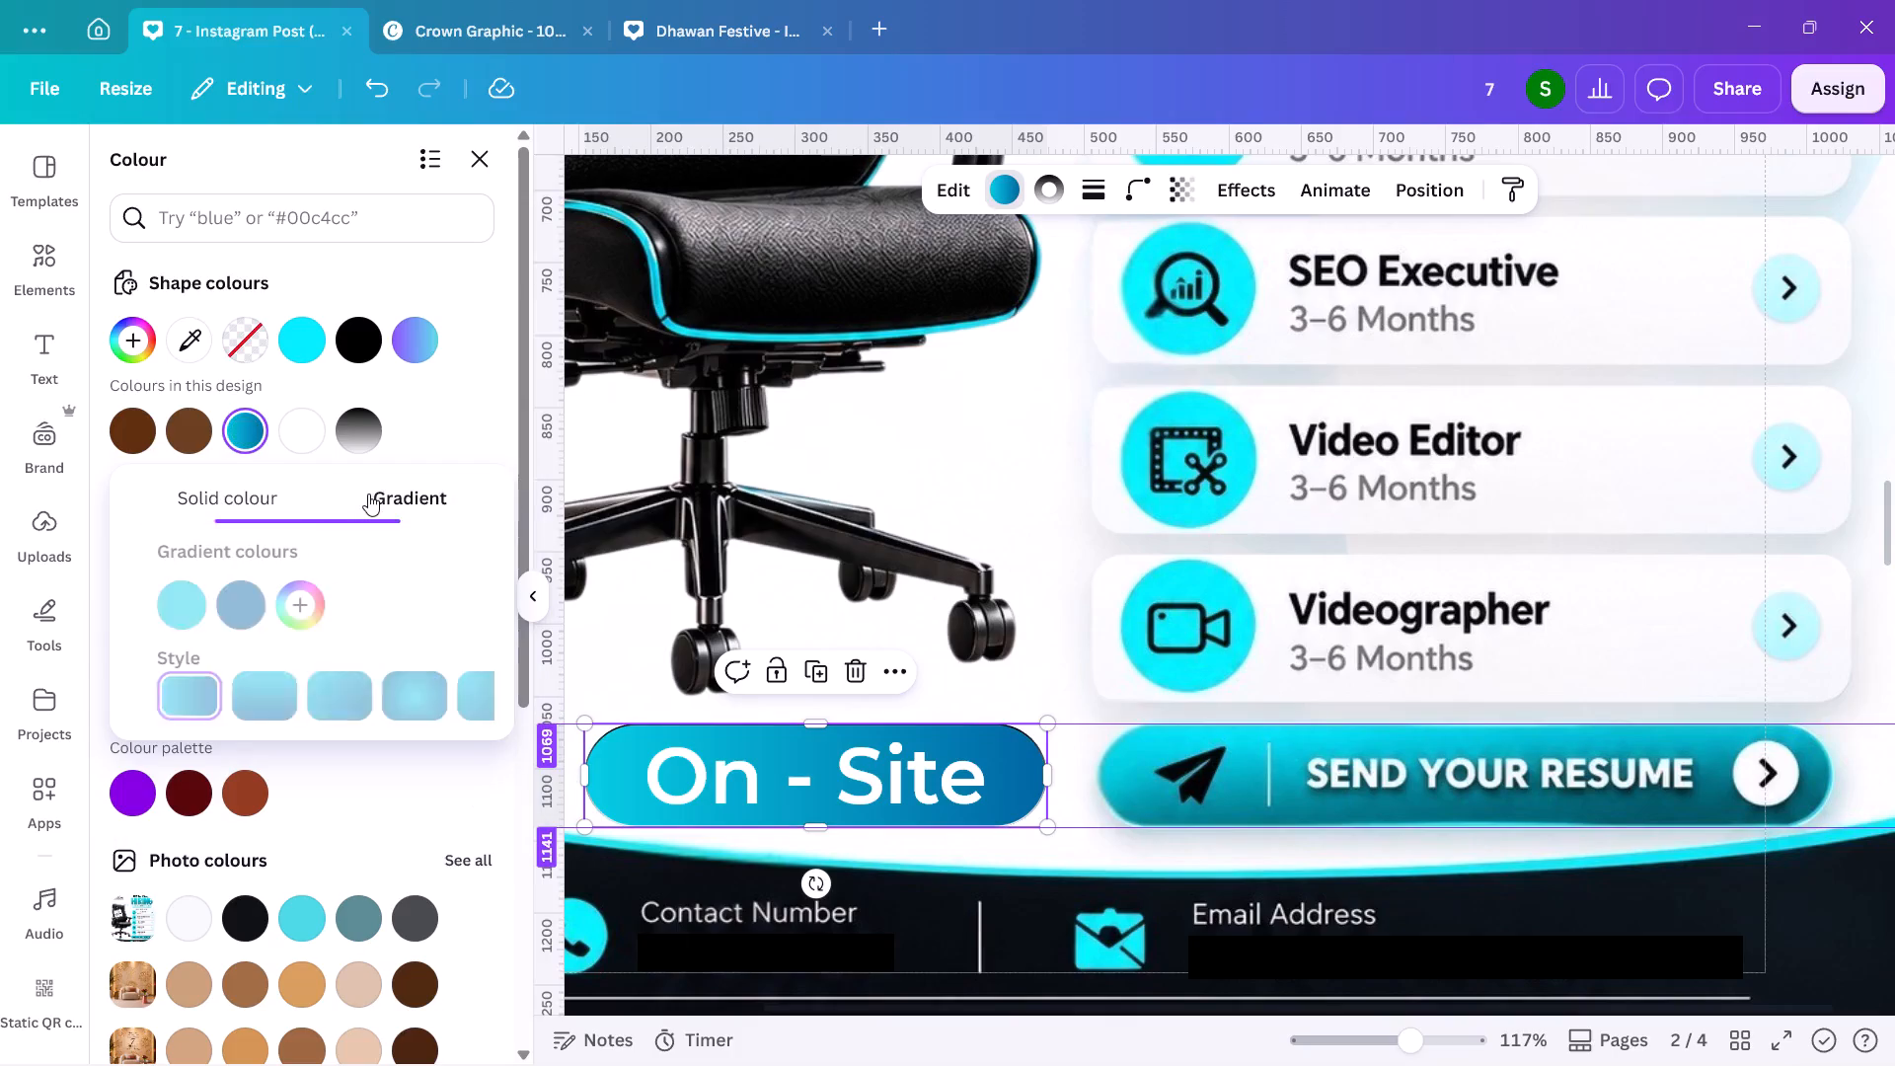
left_click(218, 609)
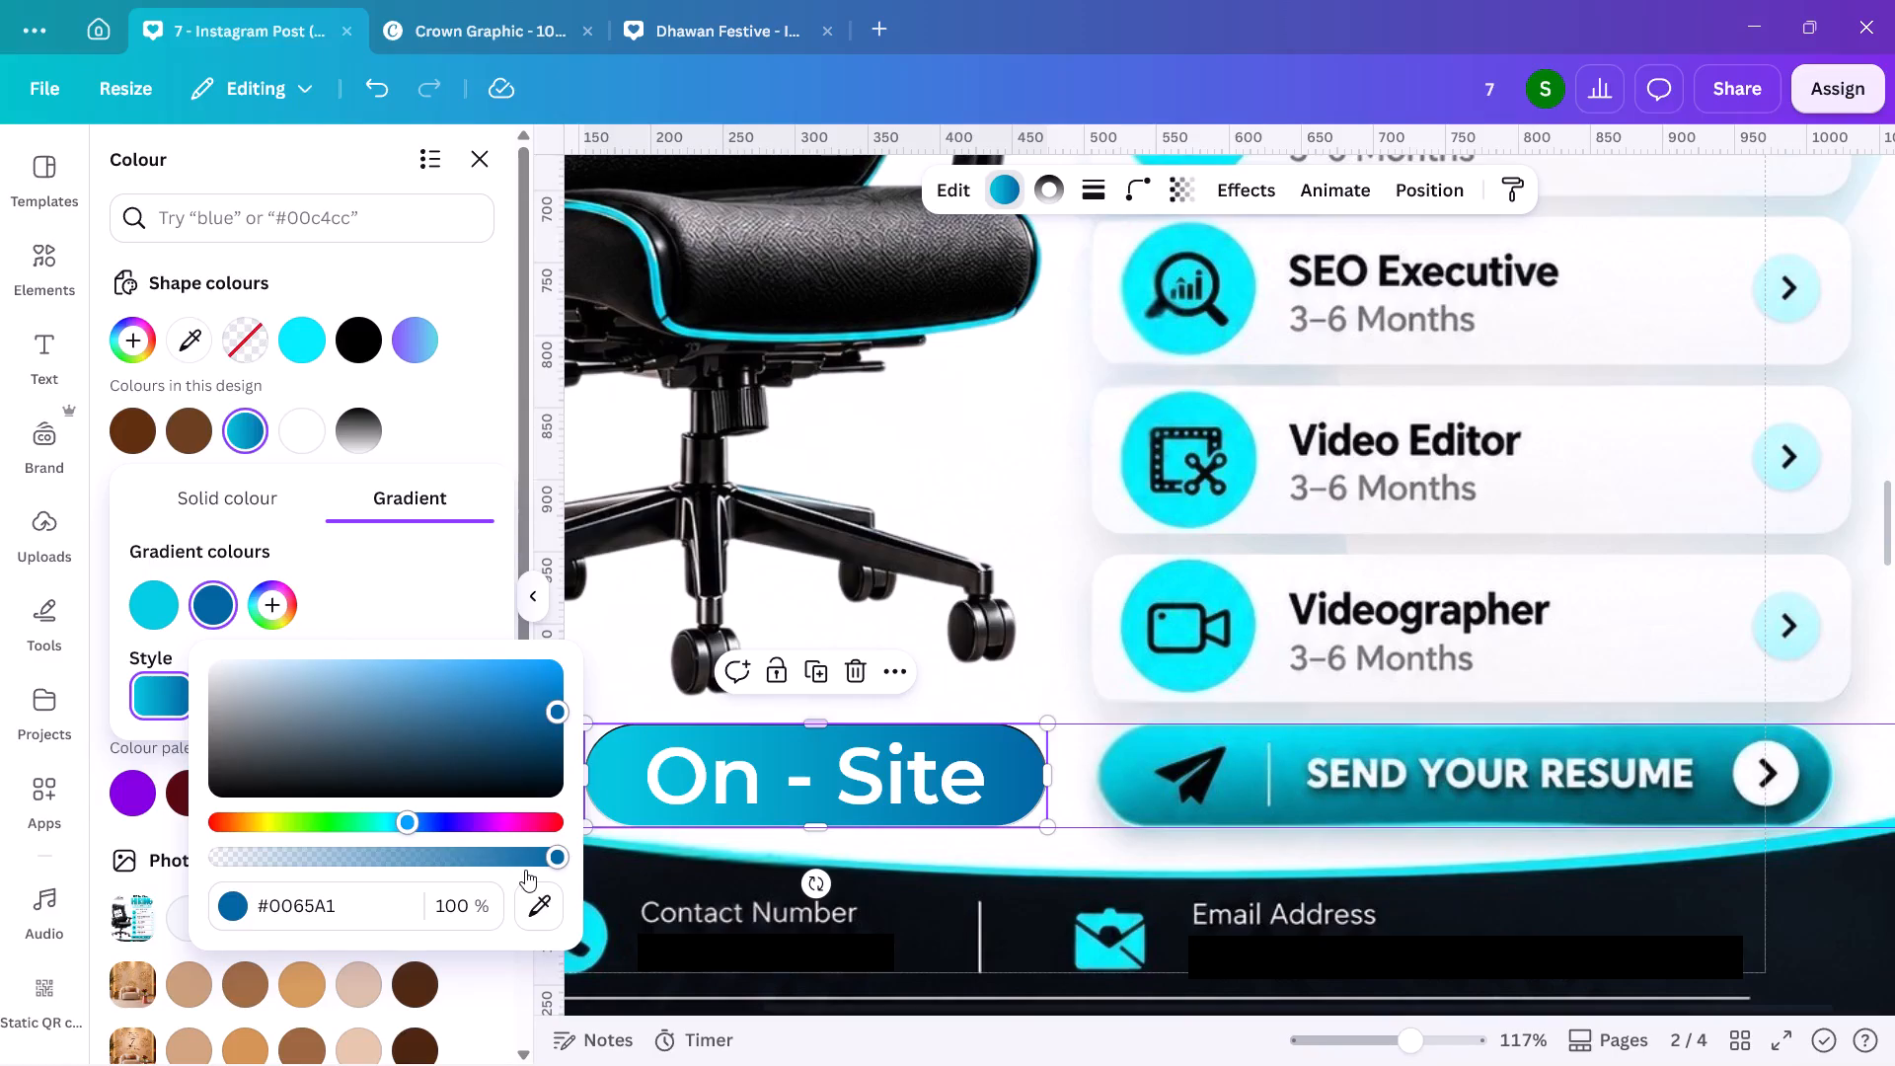
left_click(535, 895)
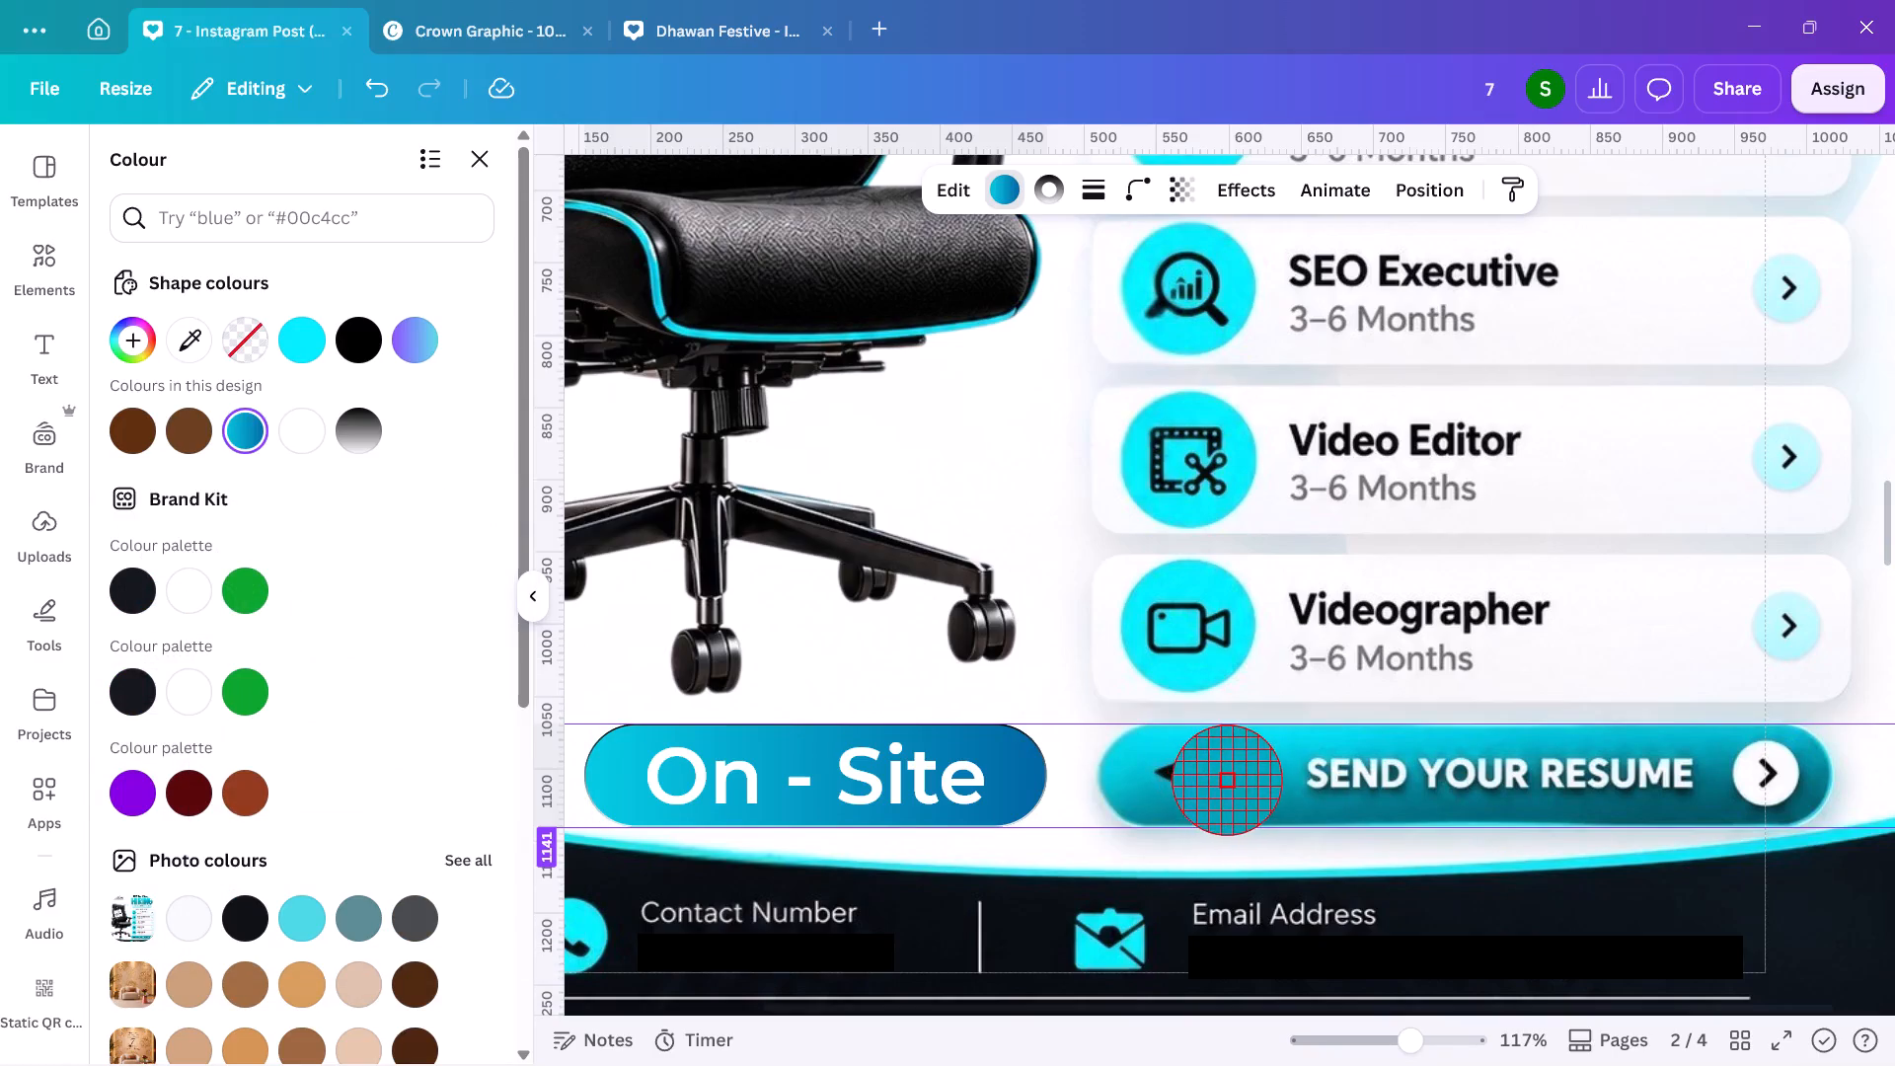
left_click(1229, 781)
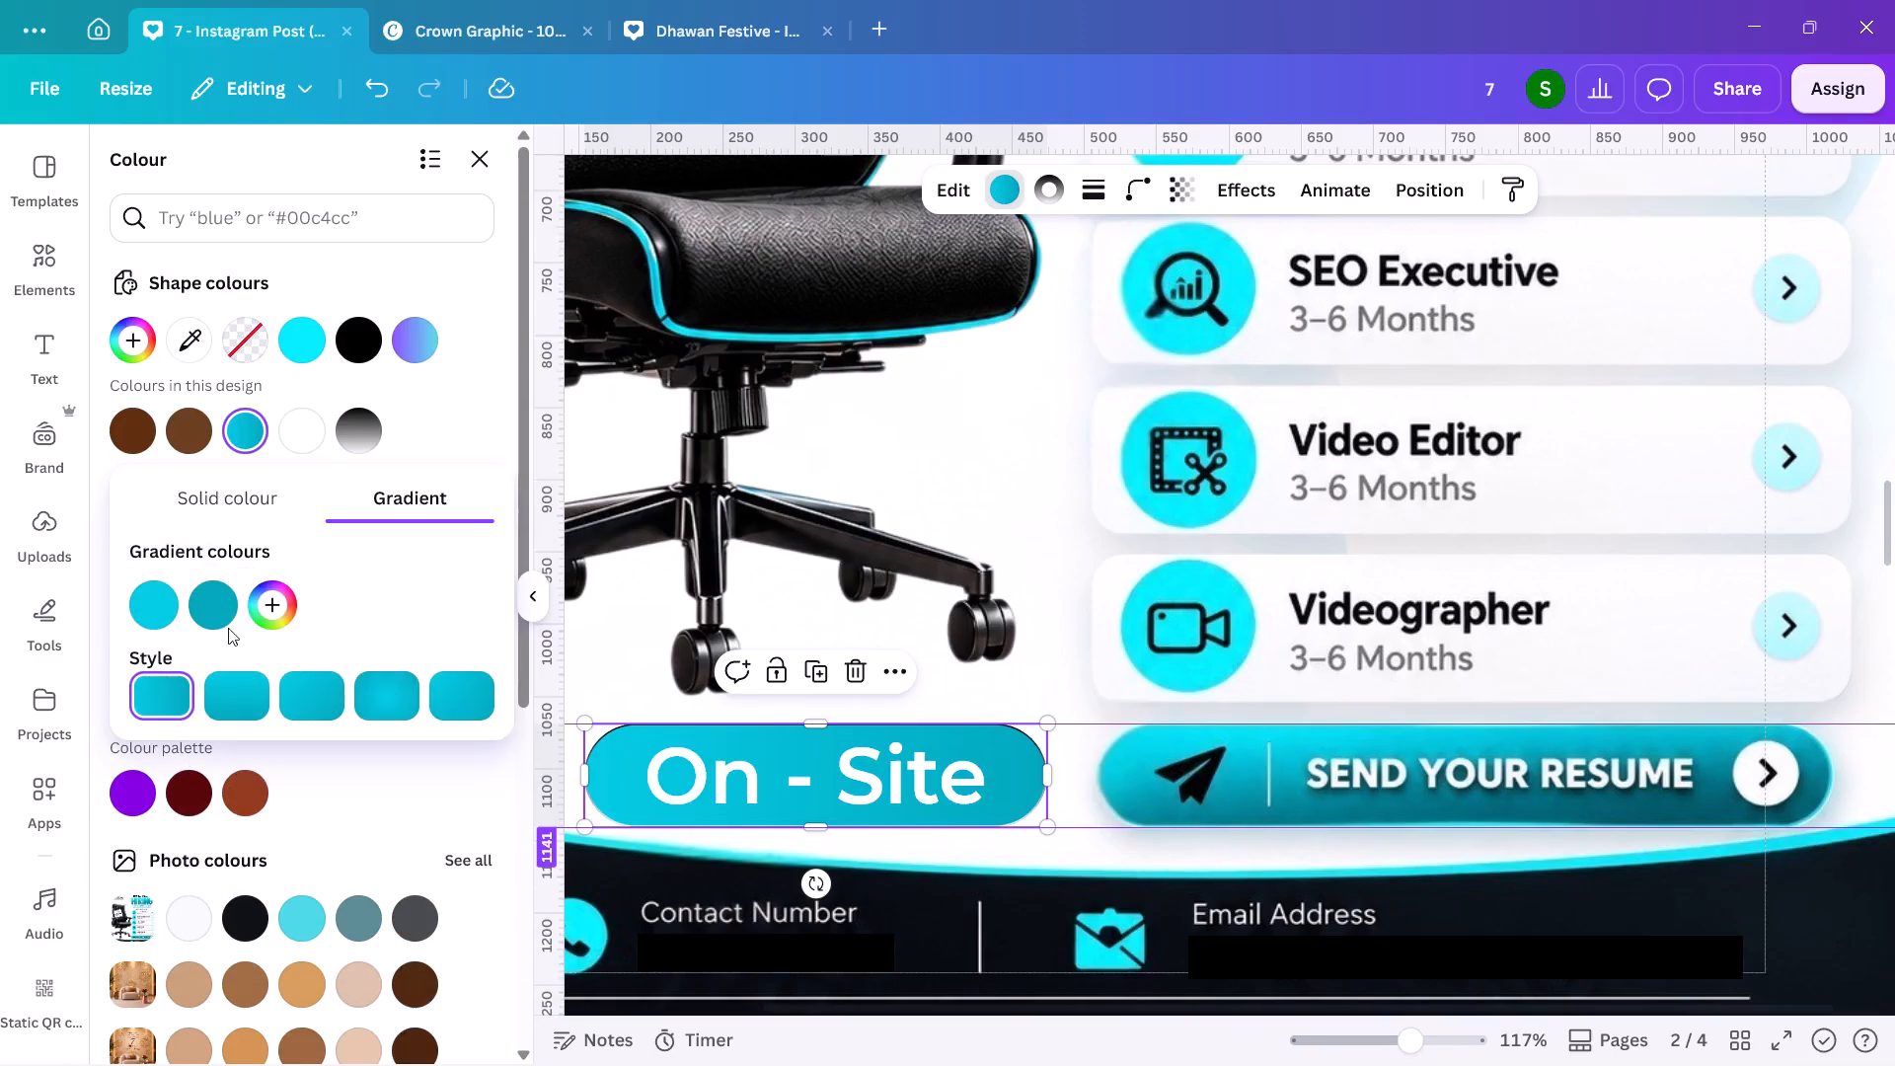
Darken the pill gradient's second colour to #0b7b87 and apply the 135° linear gradient style.
left_click(218, 611)
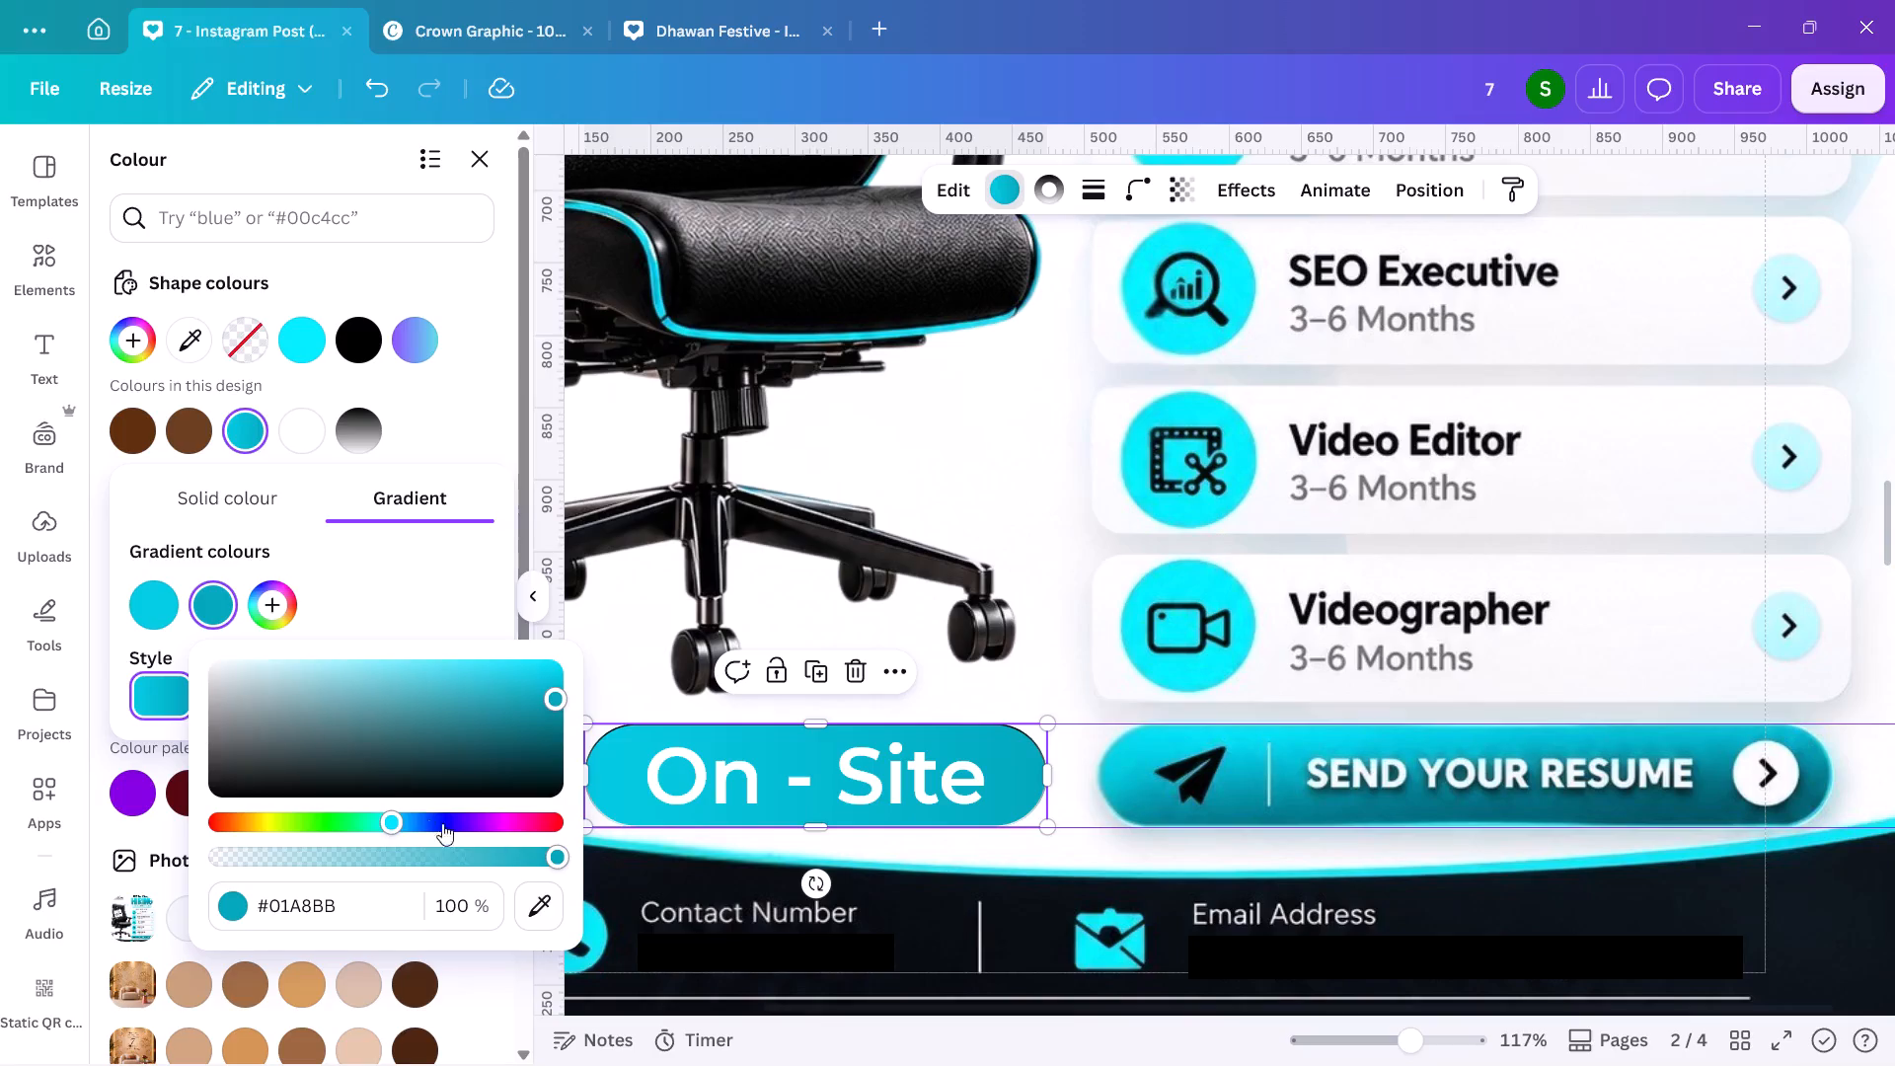
left_click_drag(545, 705, 538, 721)
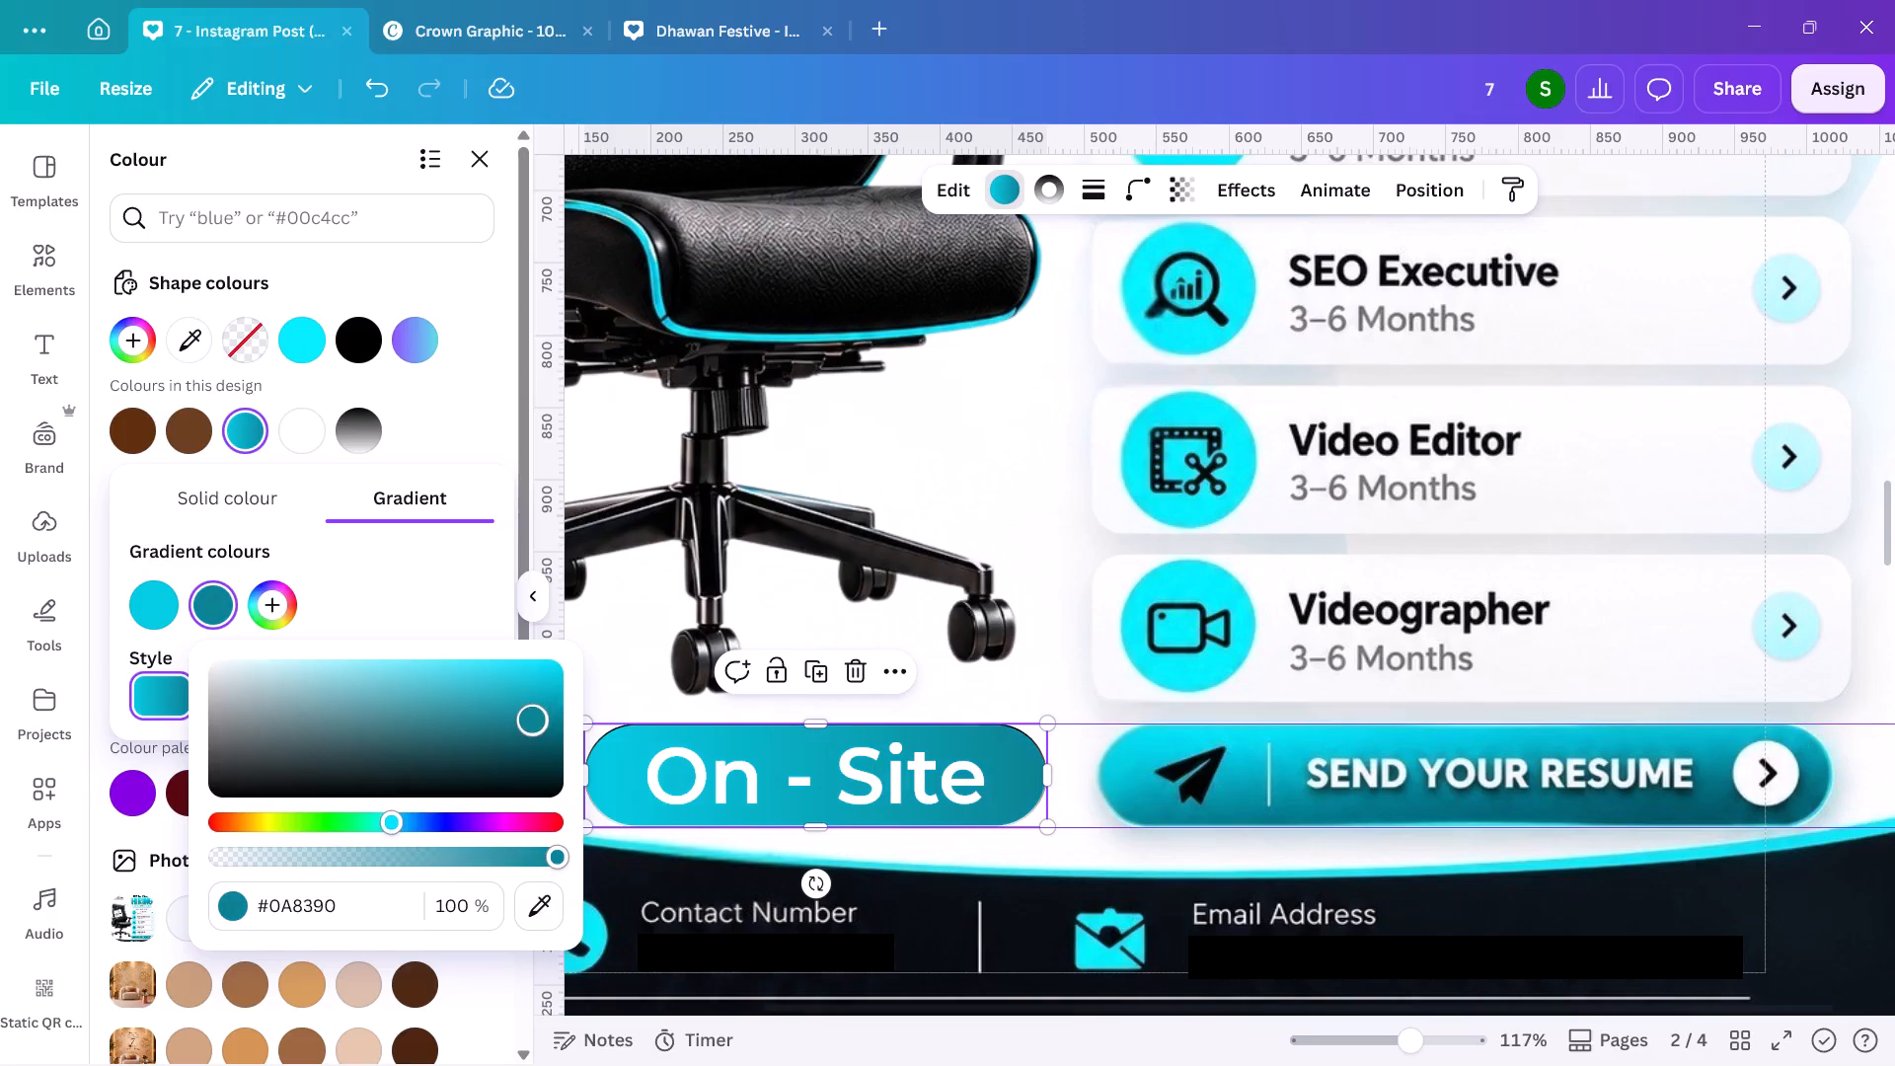
left_click_drag(538, 721, 537, 724)
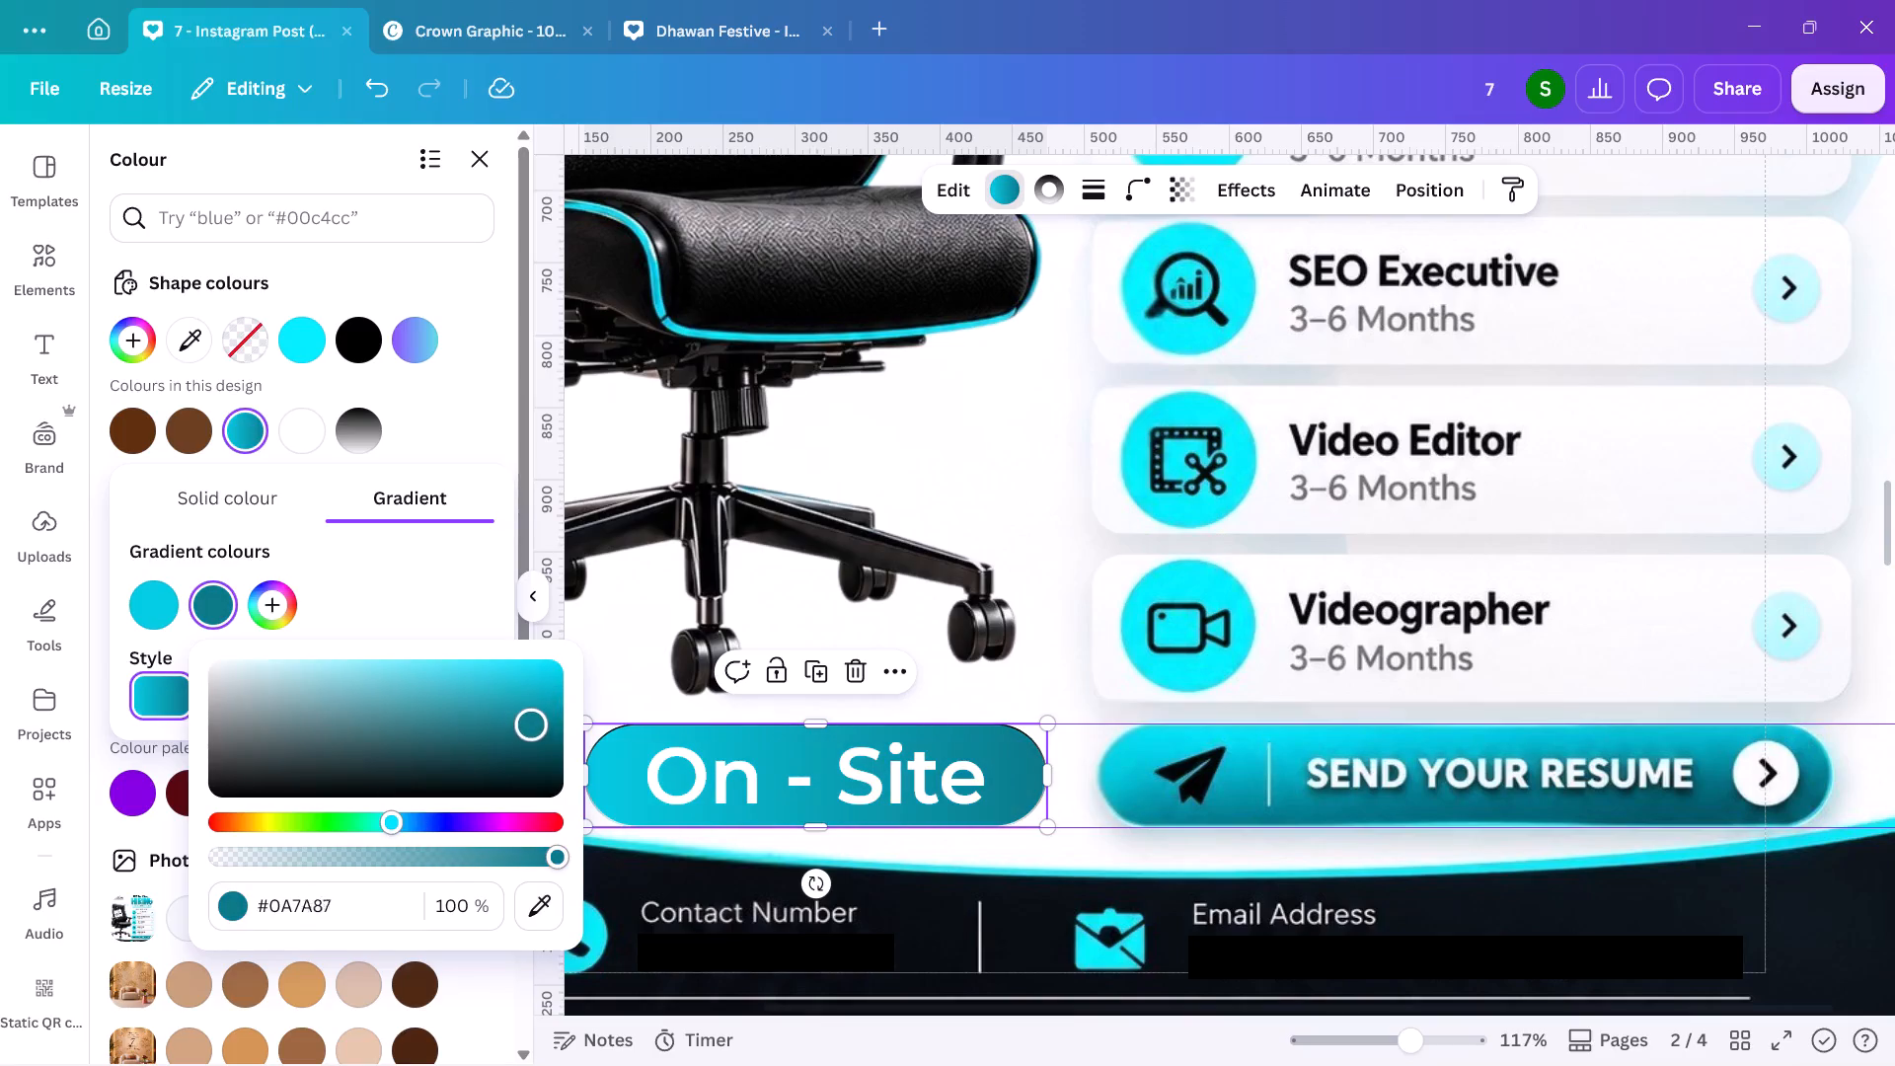
left_click_drag(537, 724, 538, 723)
left_click(534, 717)
left_click(415, 603)
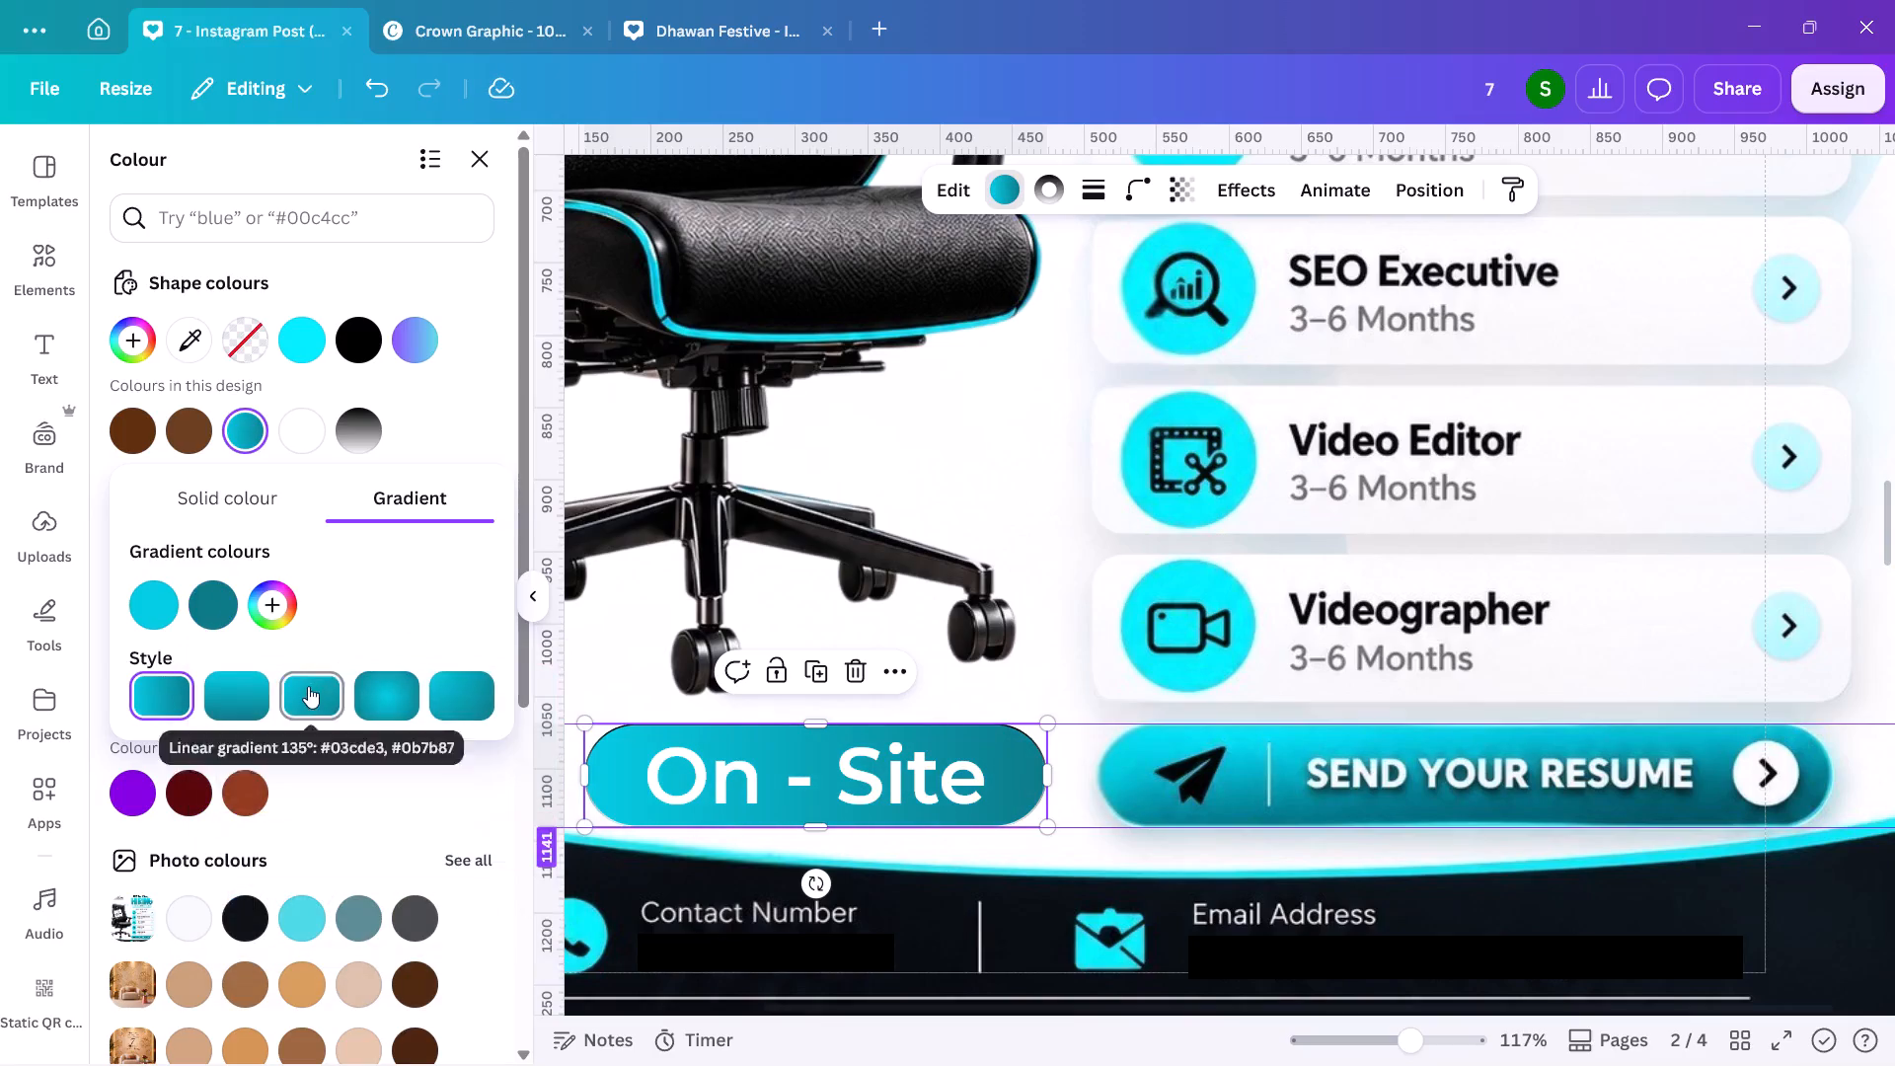
left_click(301, 691)
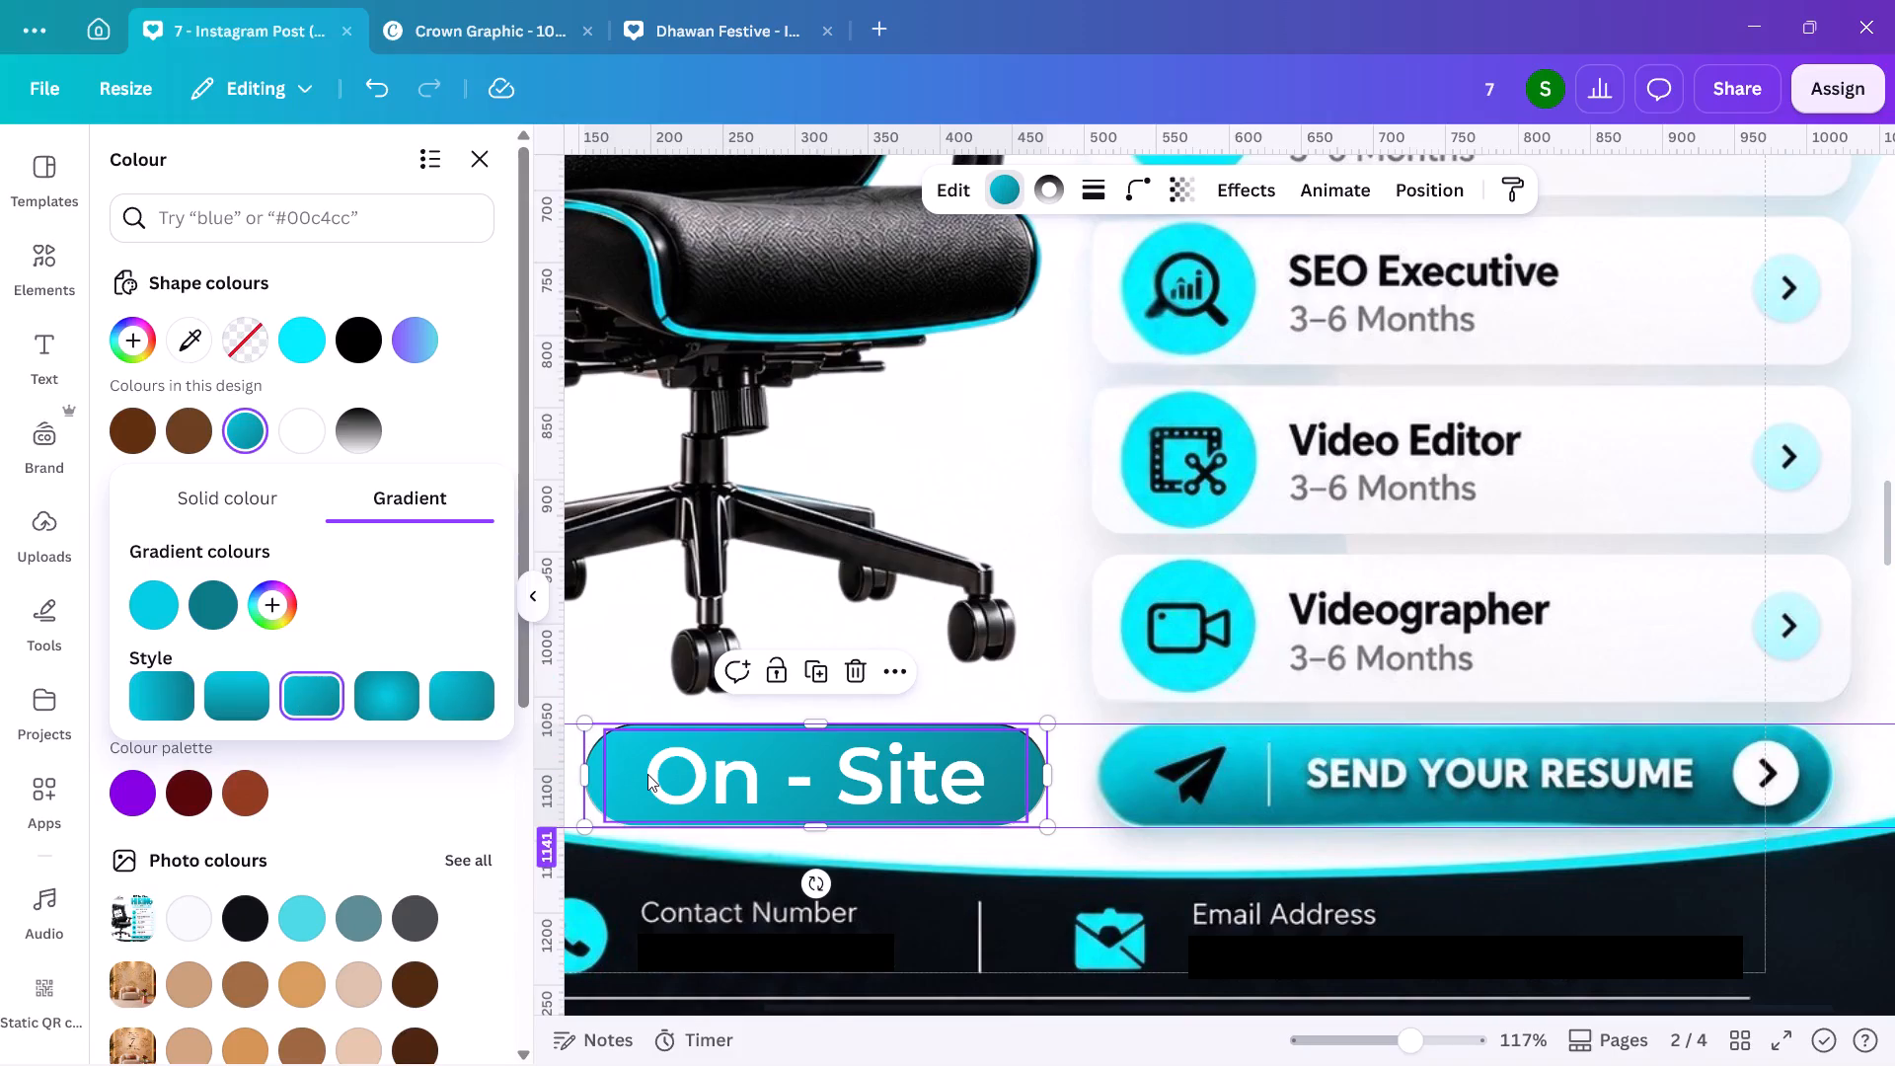
Set the "On - Site" text to Montserrat Bold, after trying the Medium weight.
scroll(647, 774, "down", 1)
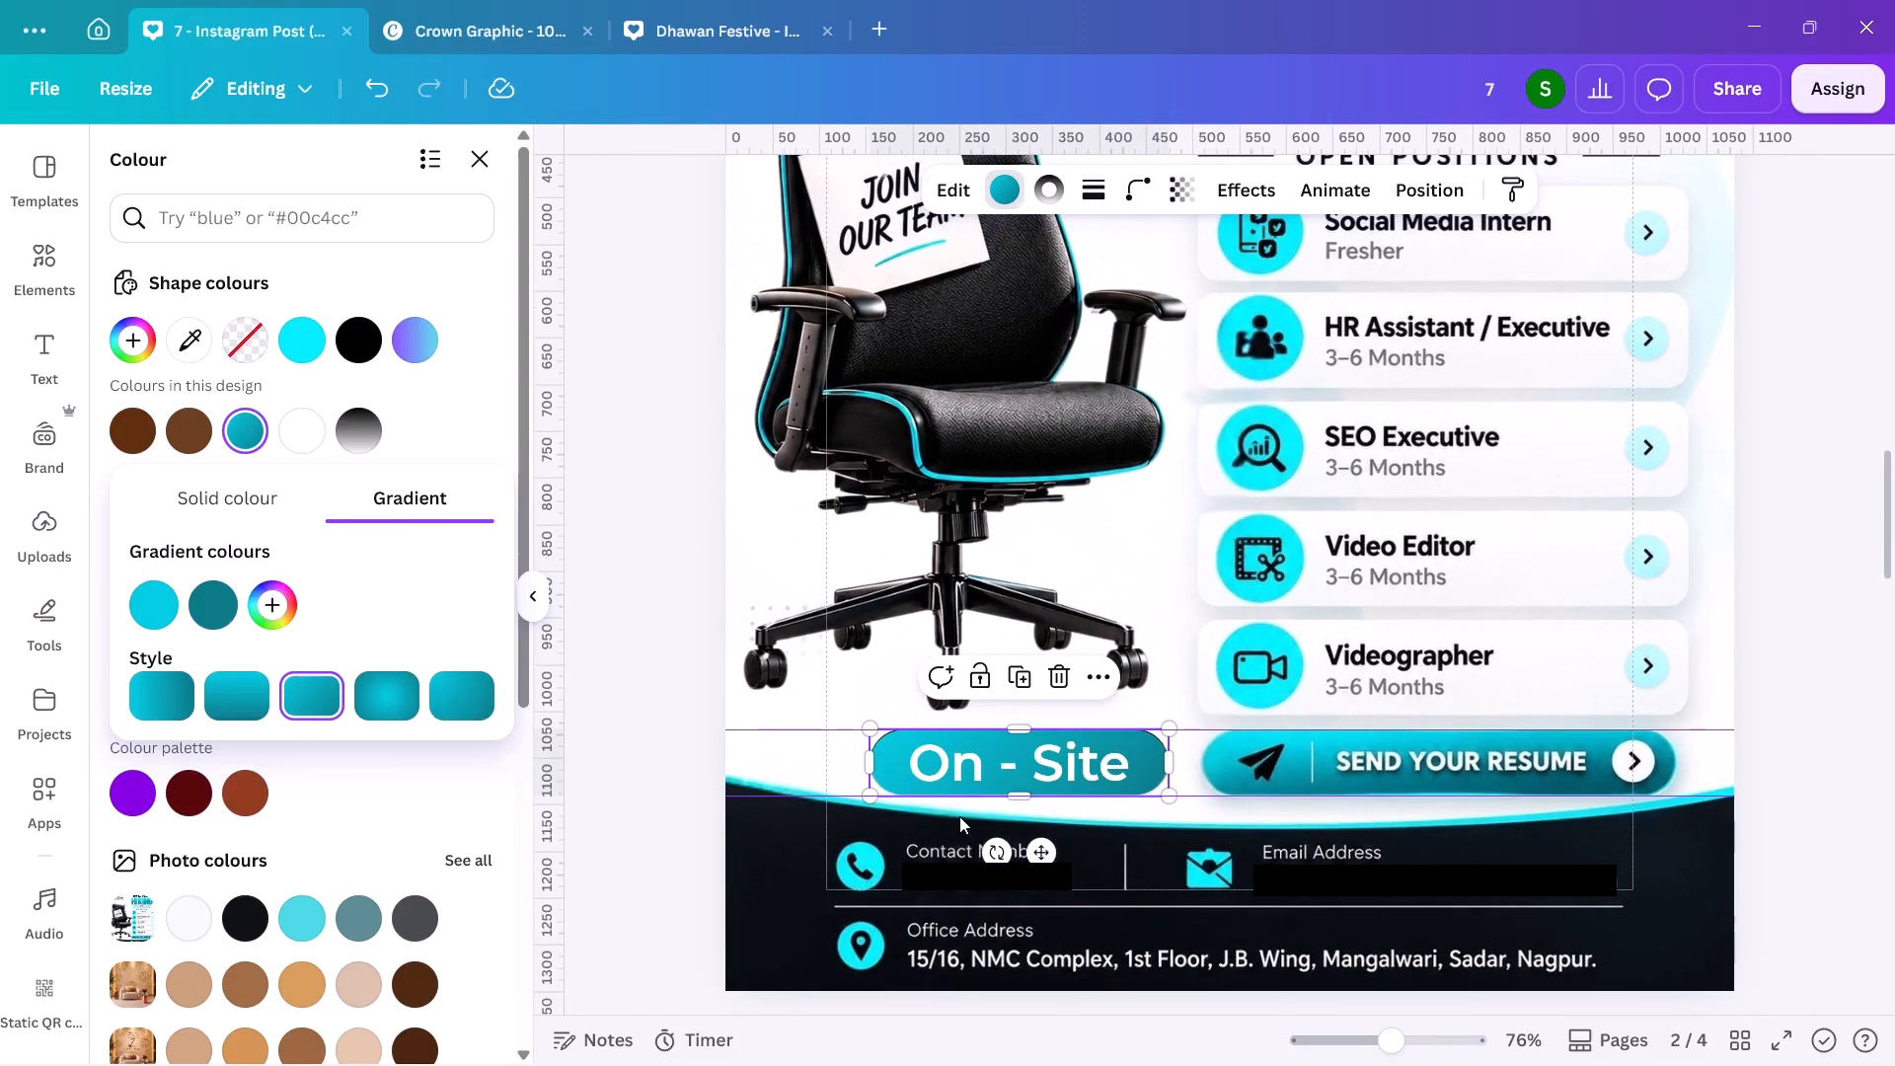
left_click(1022, 762)
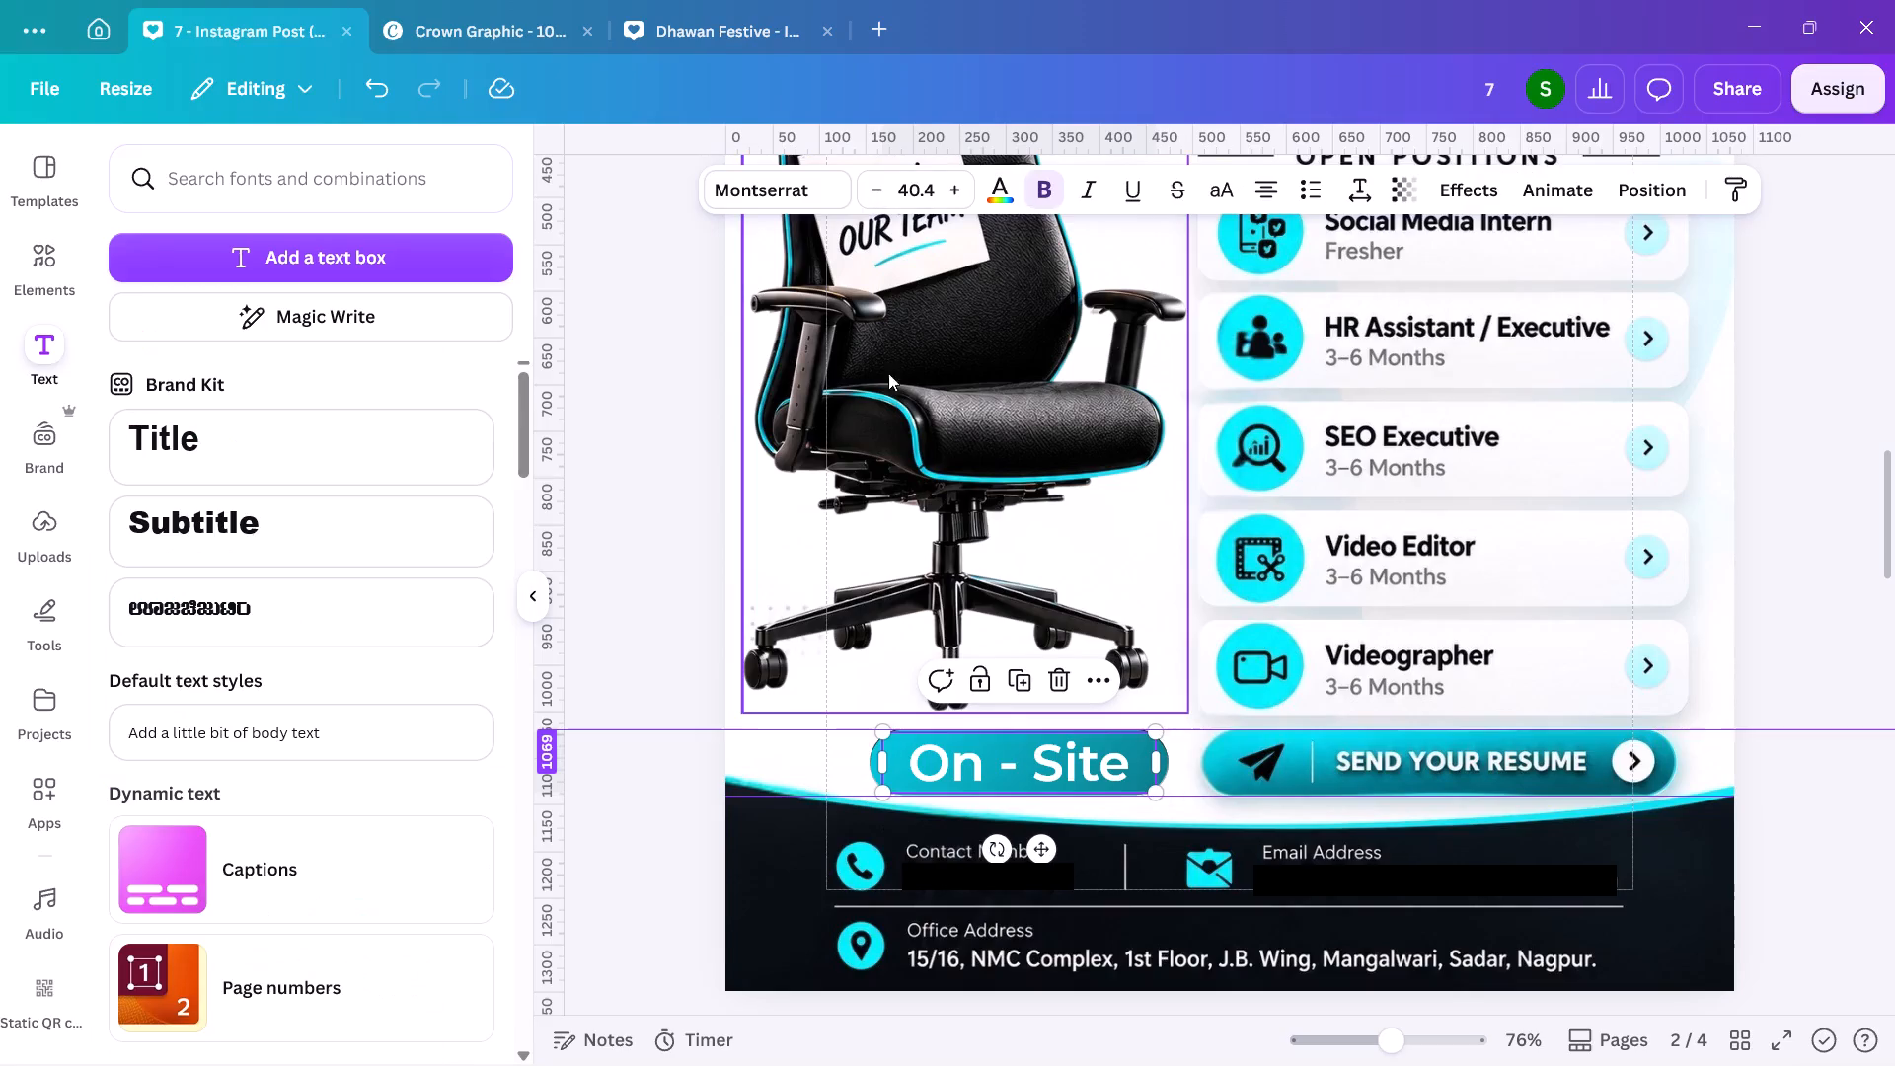
left_click(796, 196)
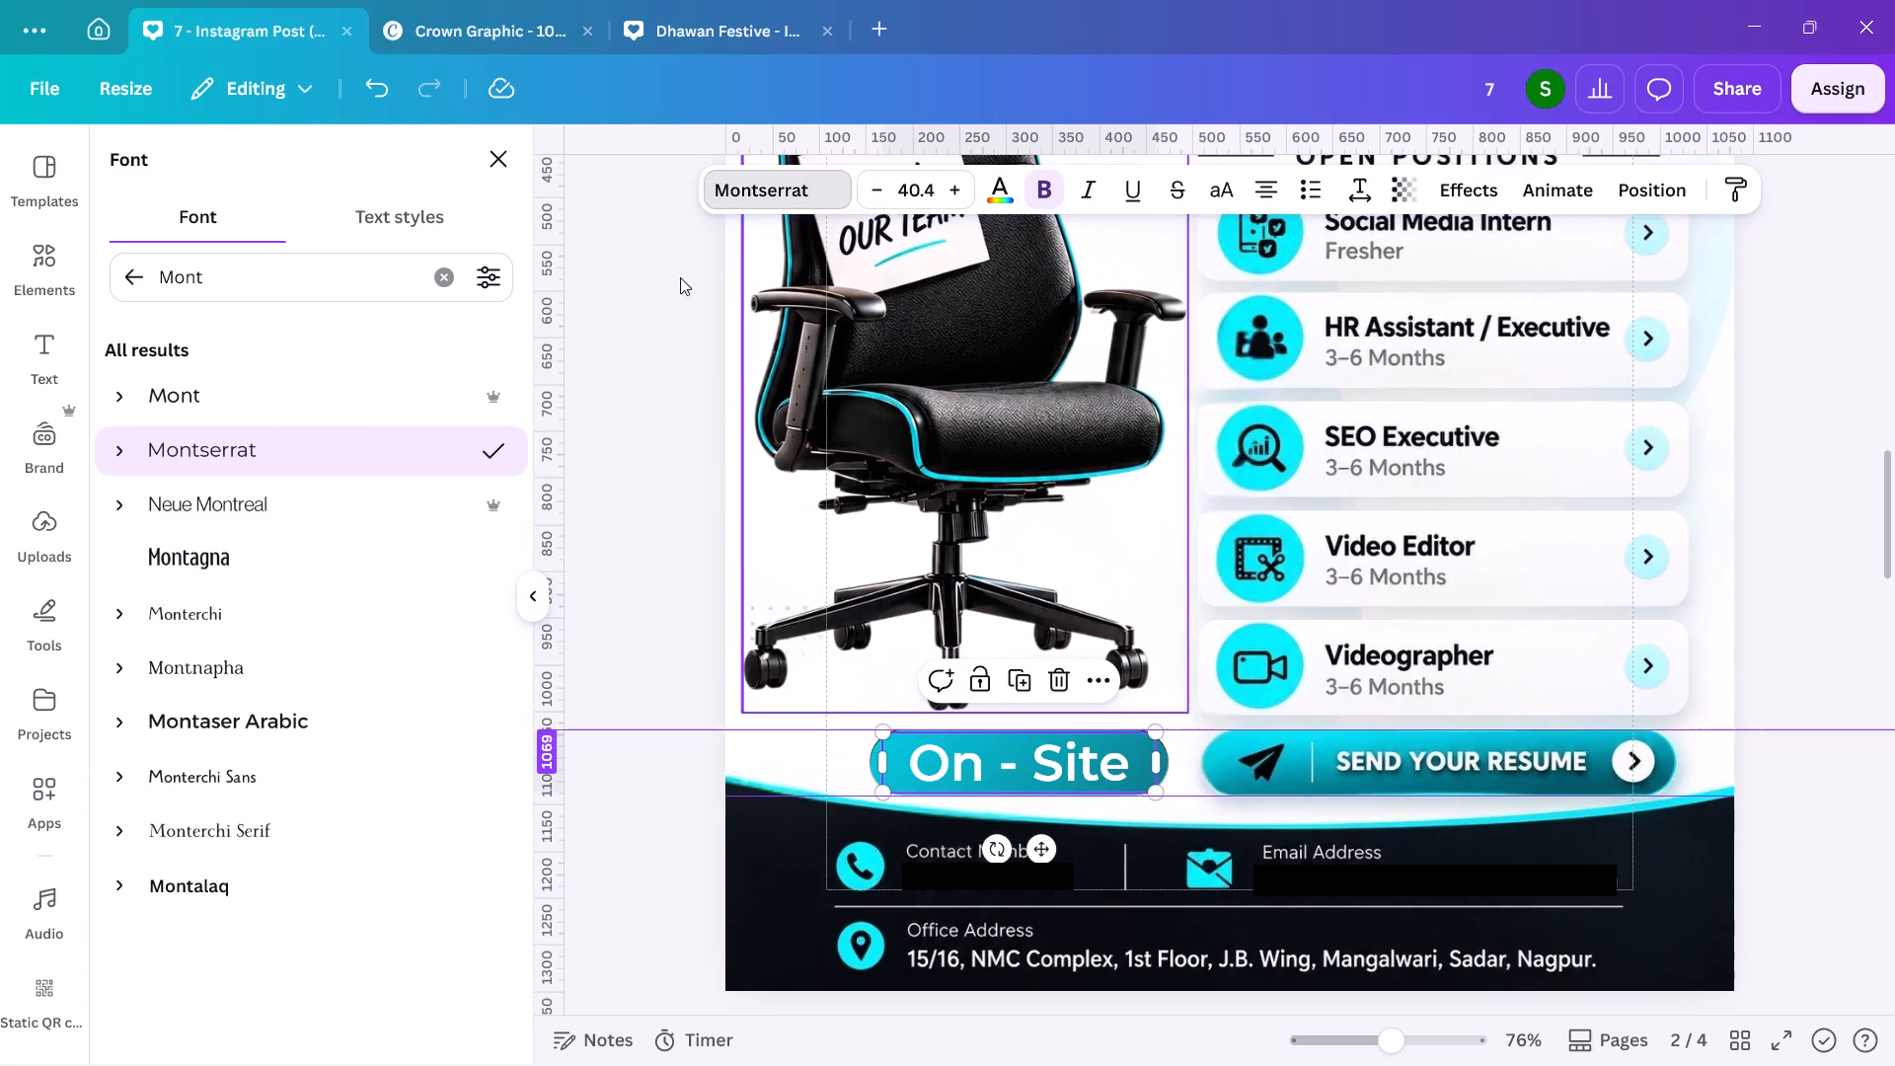
left_click(129, 445)
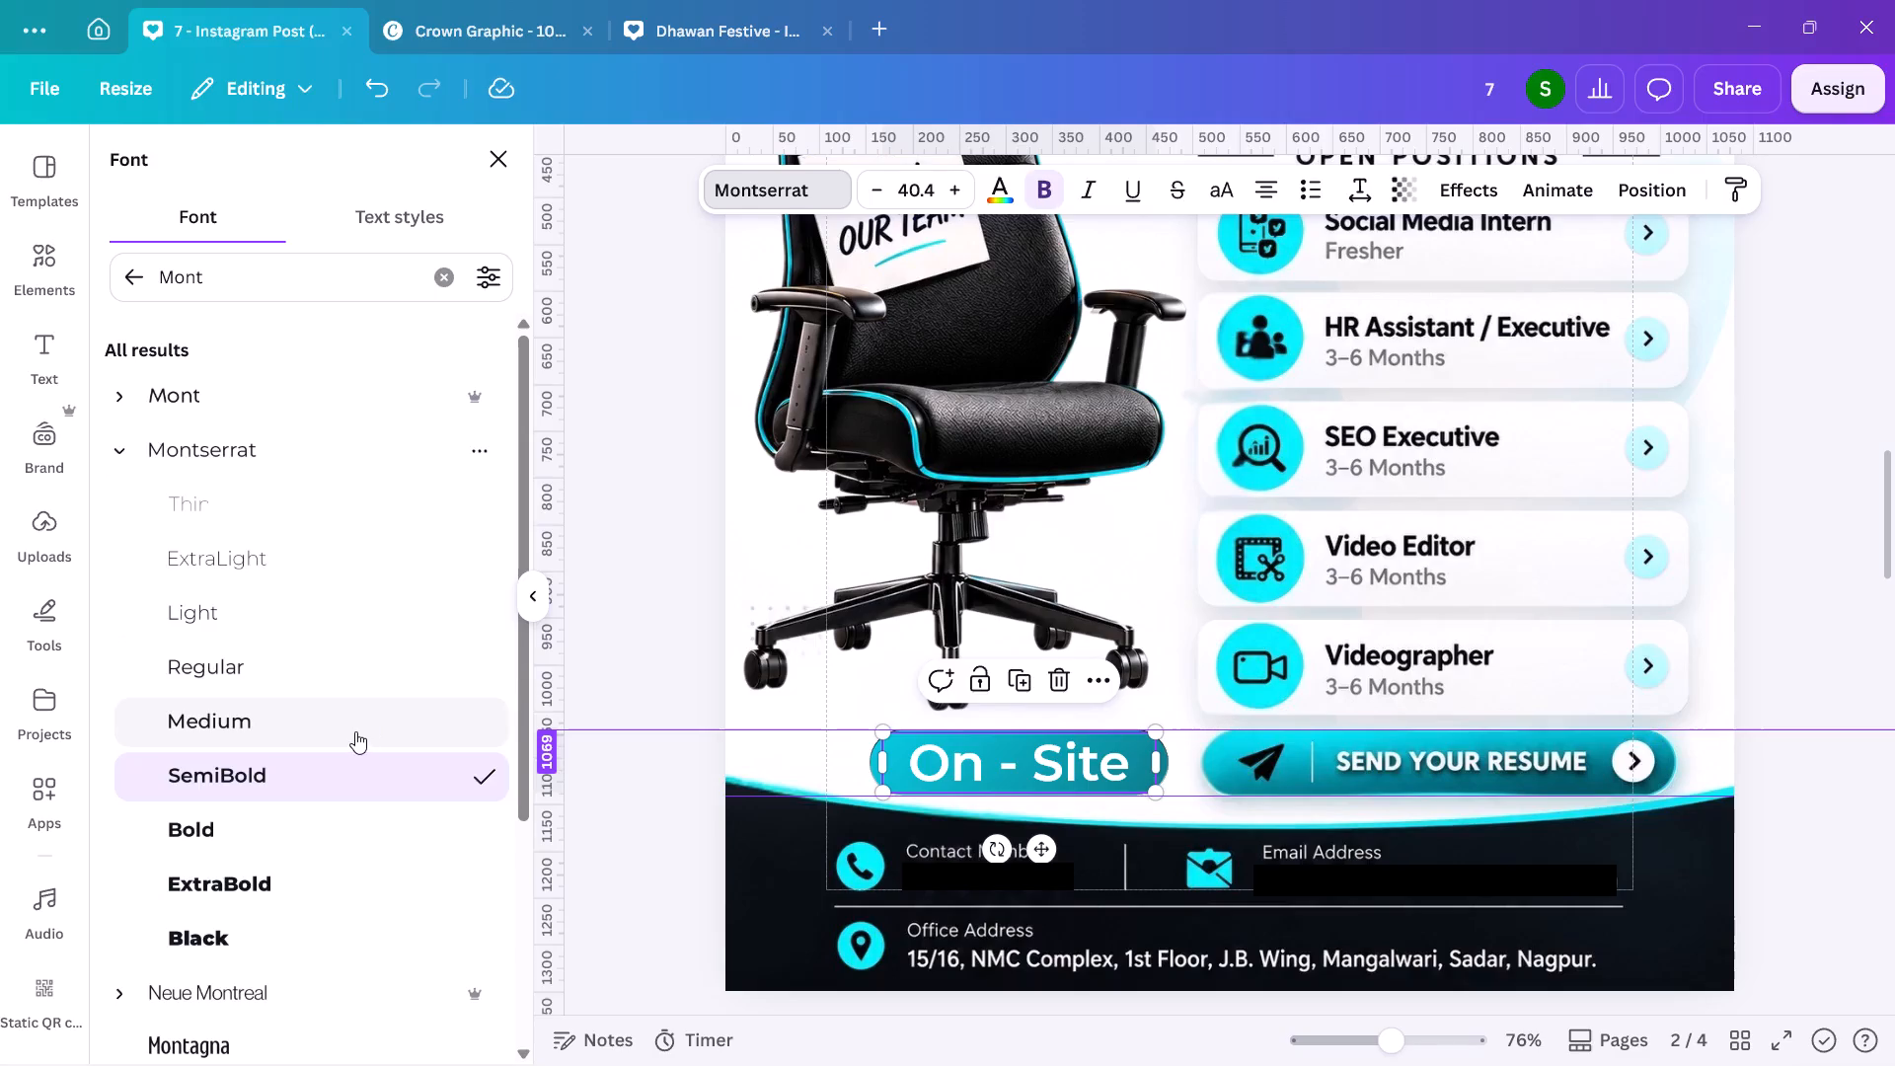
left_click(355, 731)
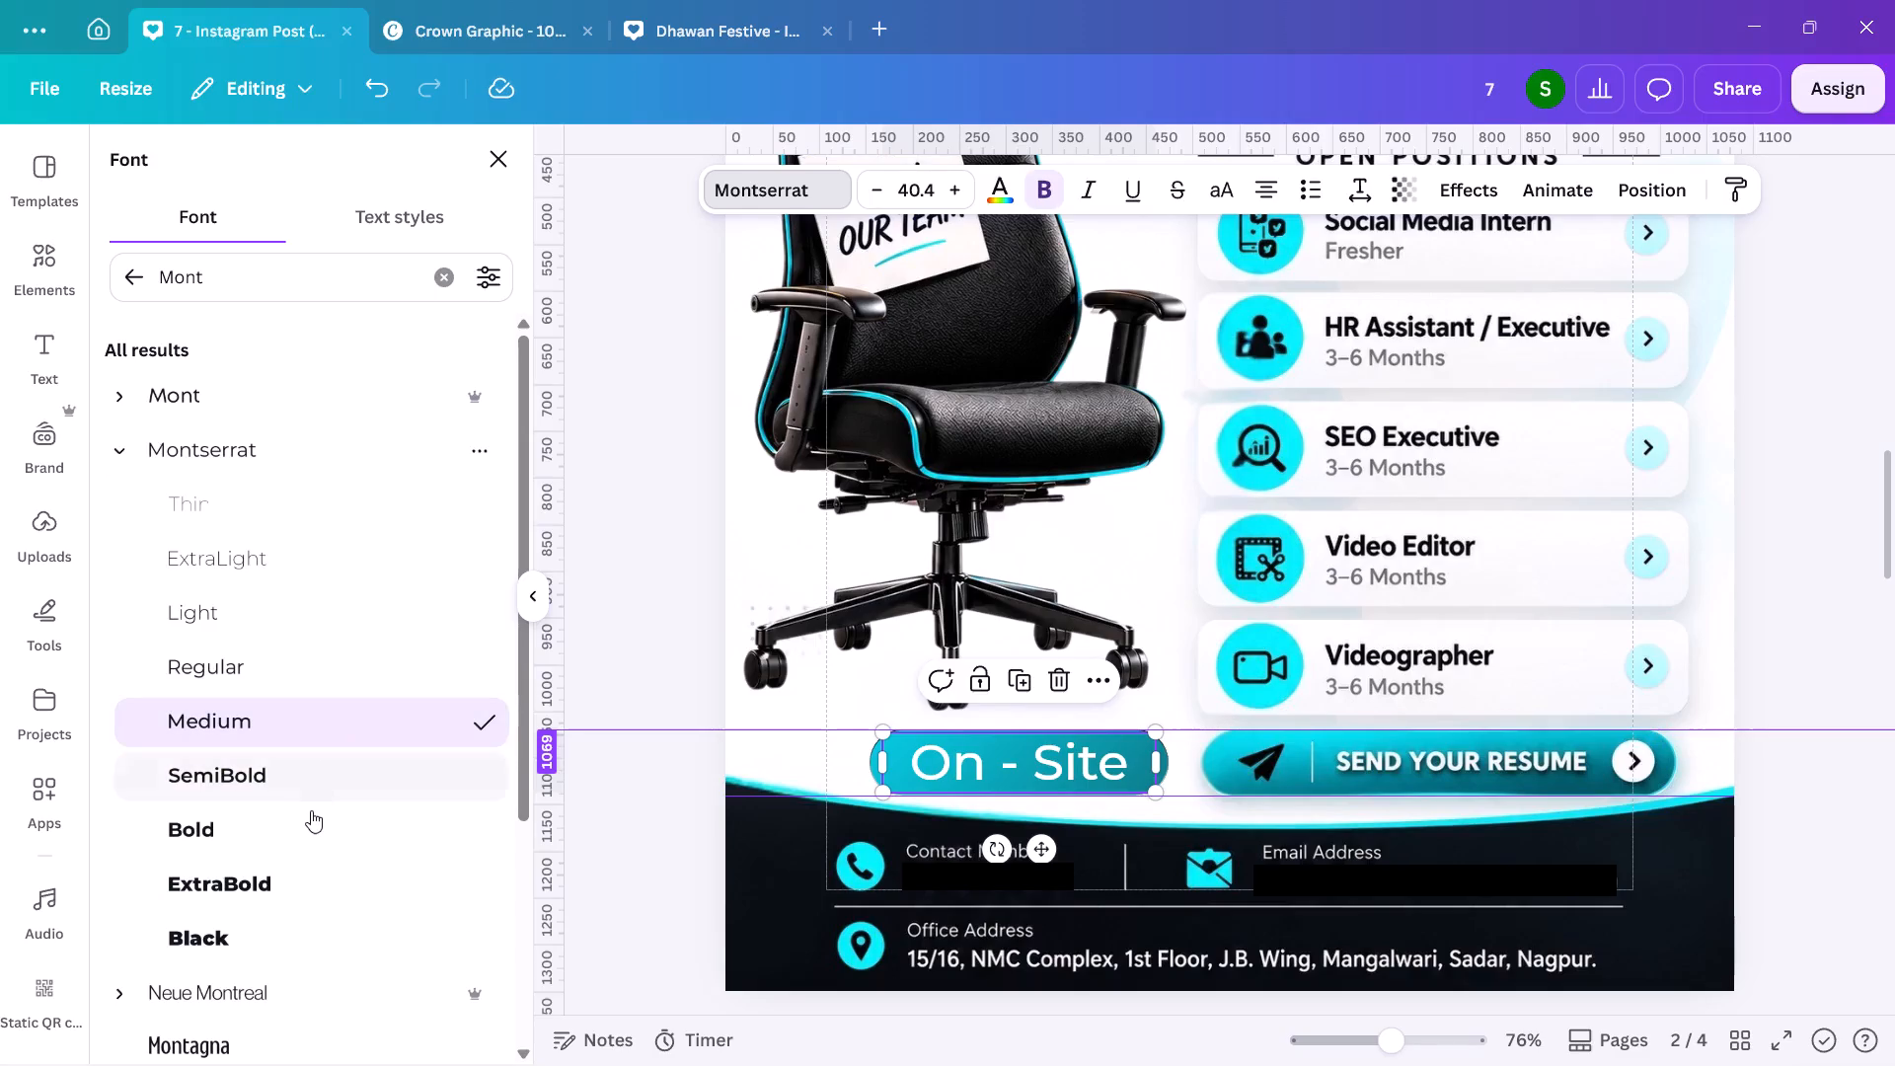
left_click(308, 823)
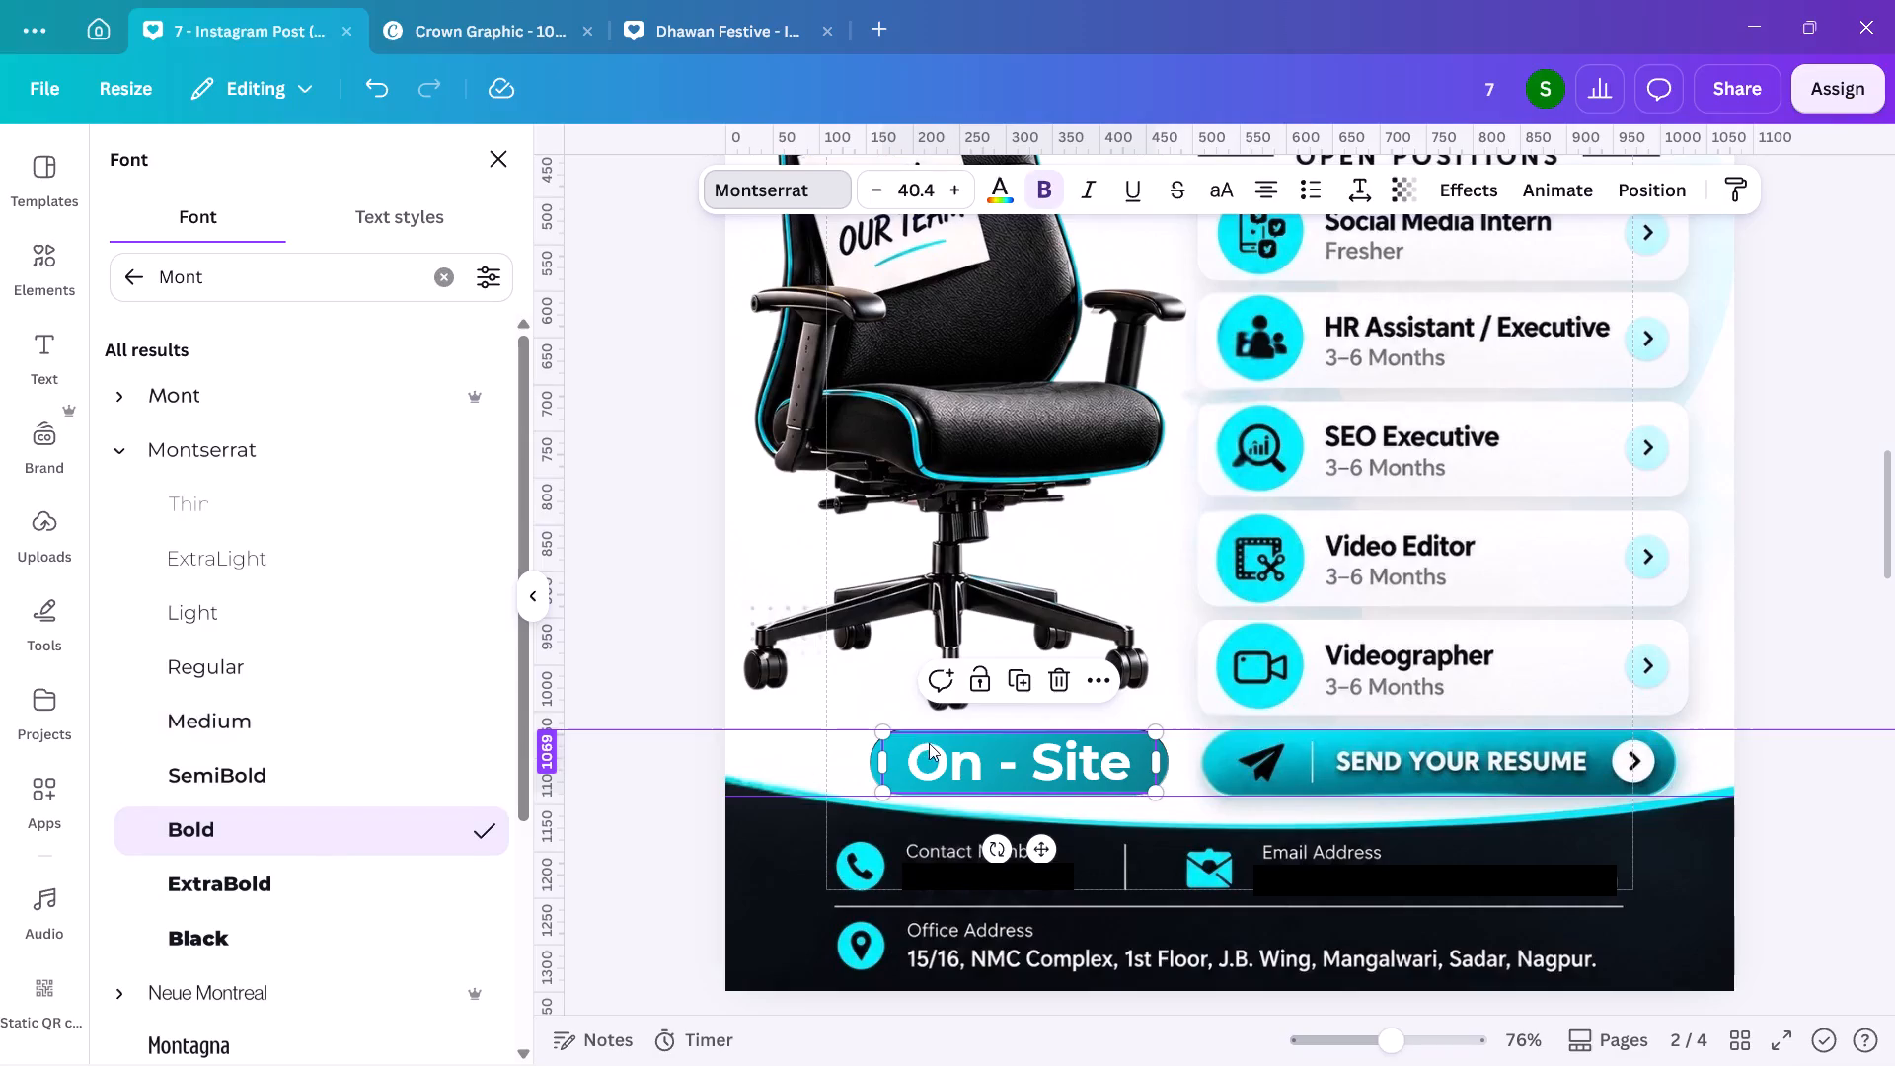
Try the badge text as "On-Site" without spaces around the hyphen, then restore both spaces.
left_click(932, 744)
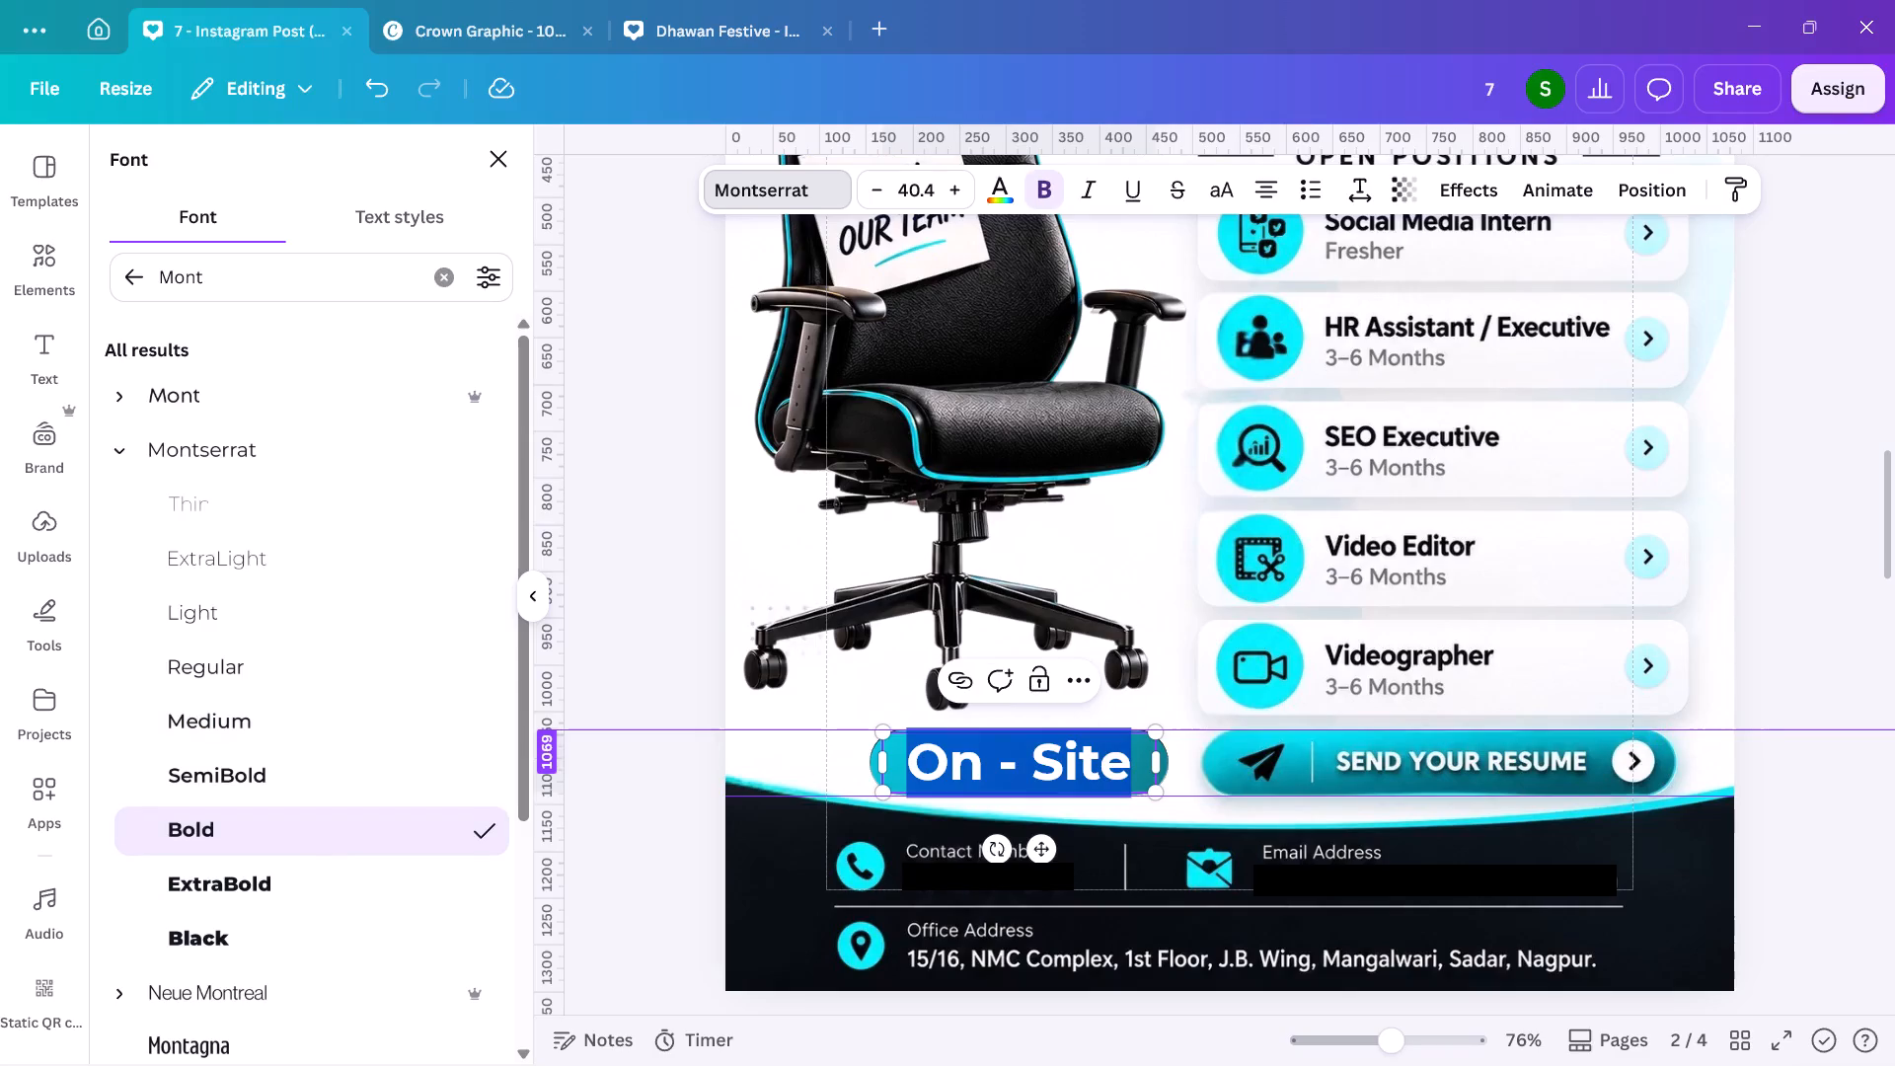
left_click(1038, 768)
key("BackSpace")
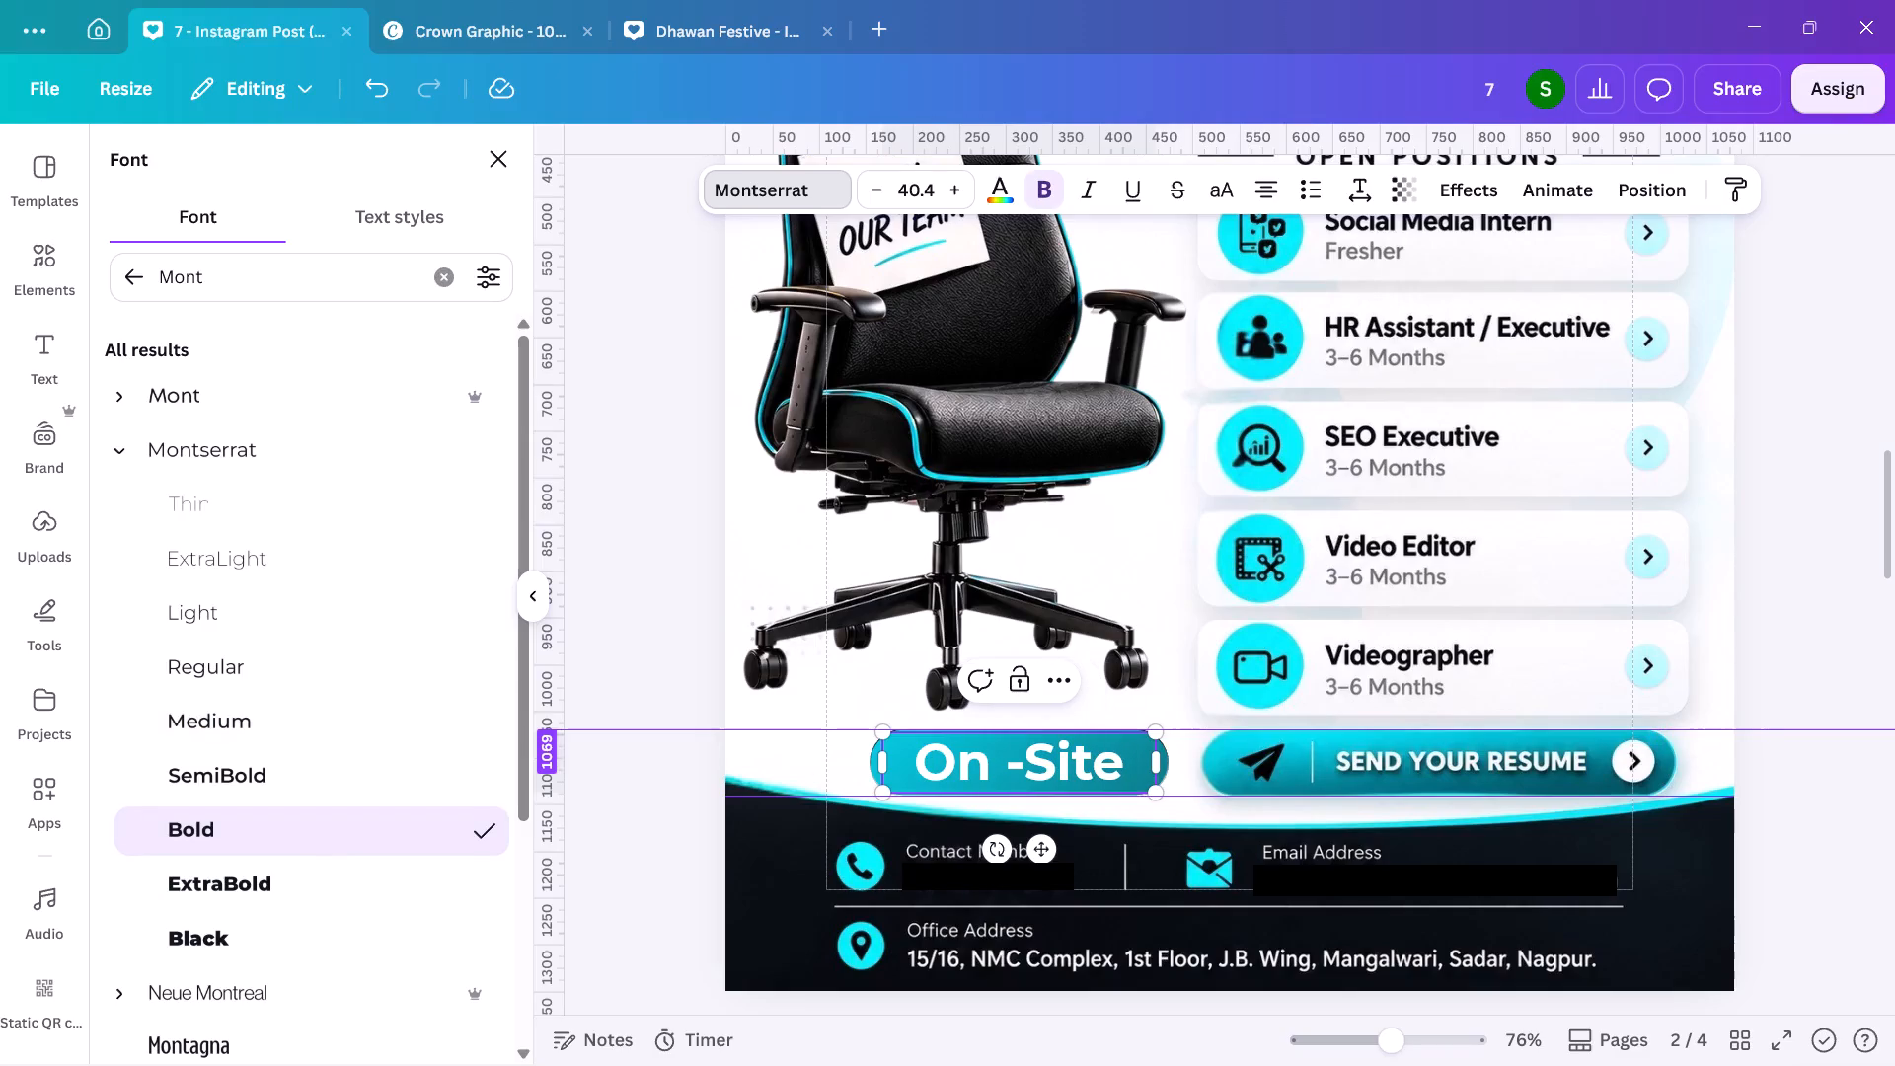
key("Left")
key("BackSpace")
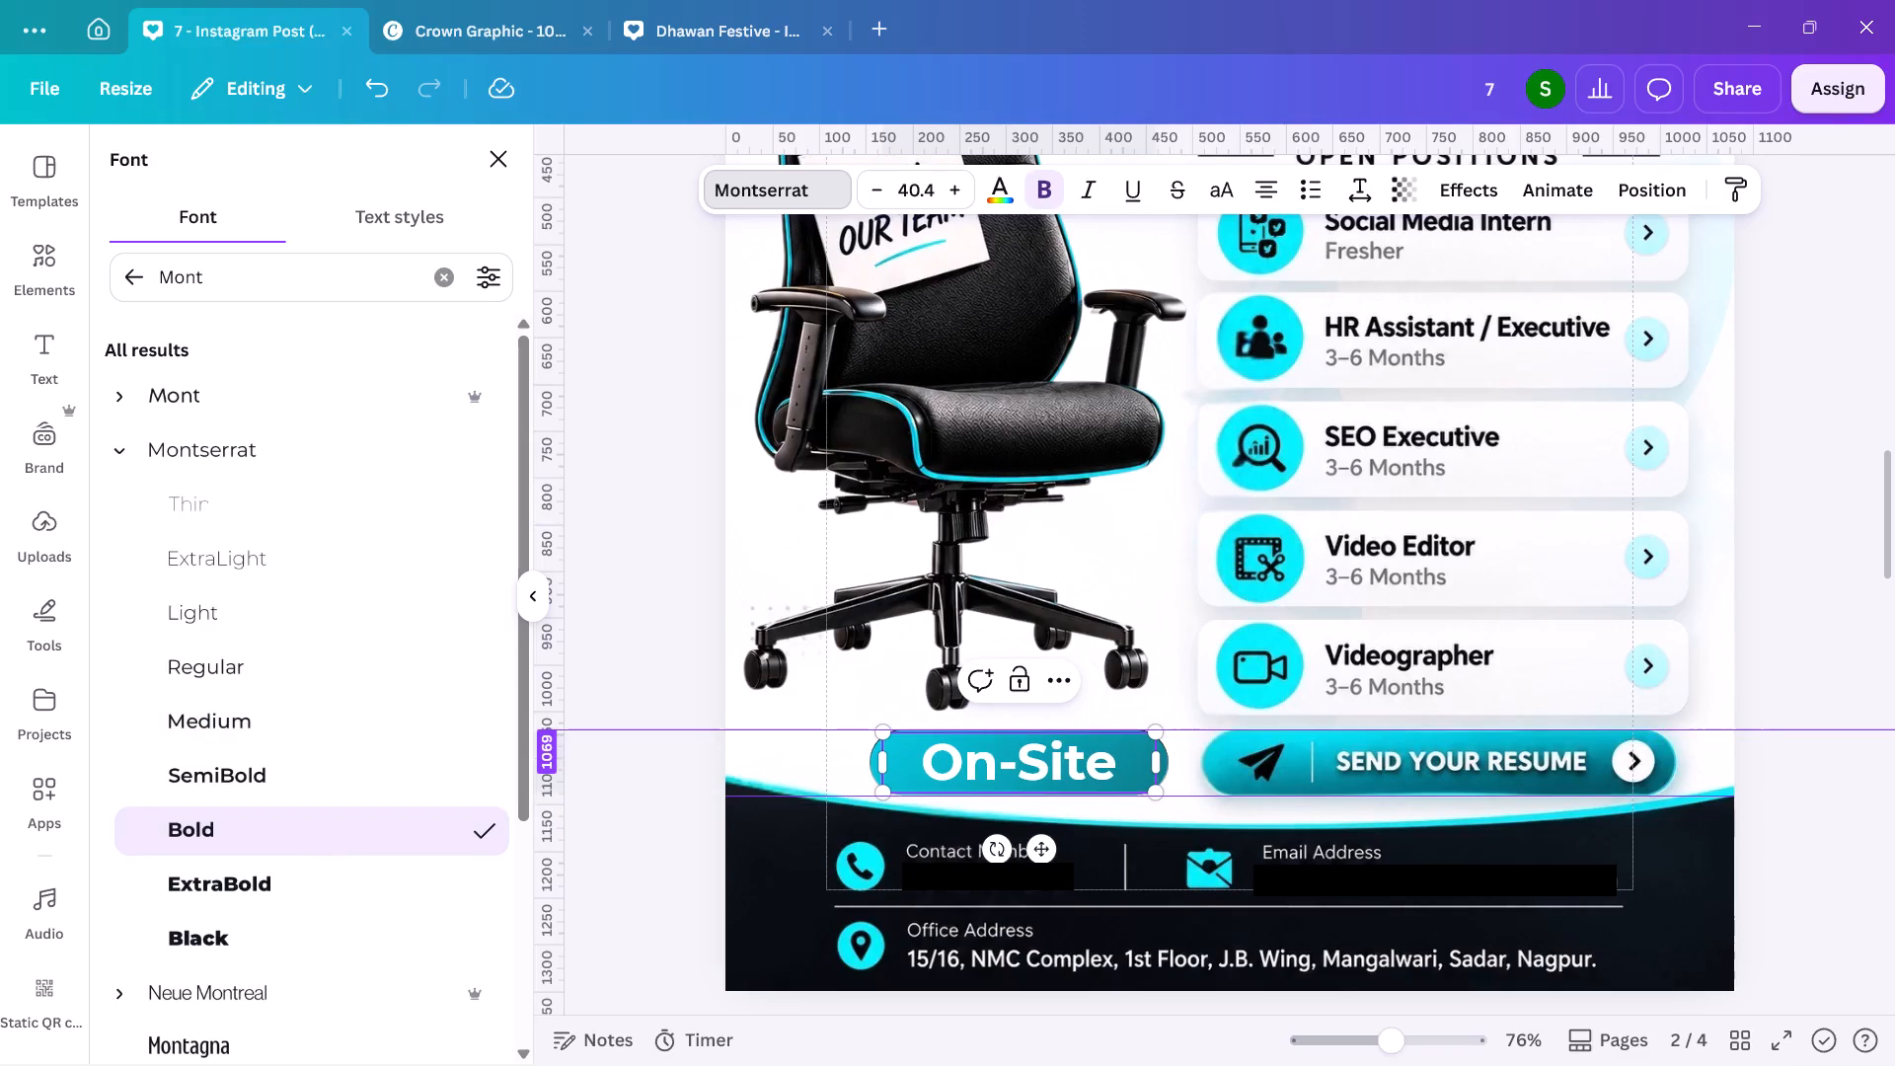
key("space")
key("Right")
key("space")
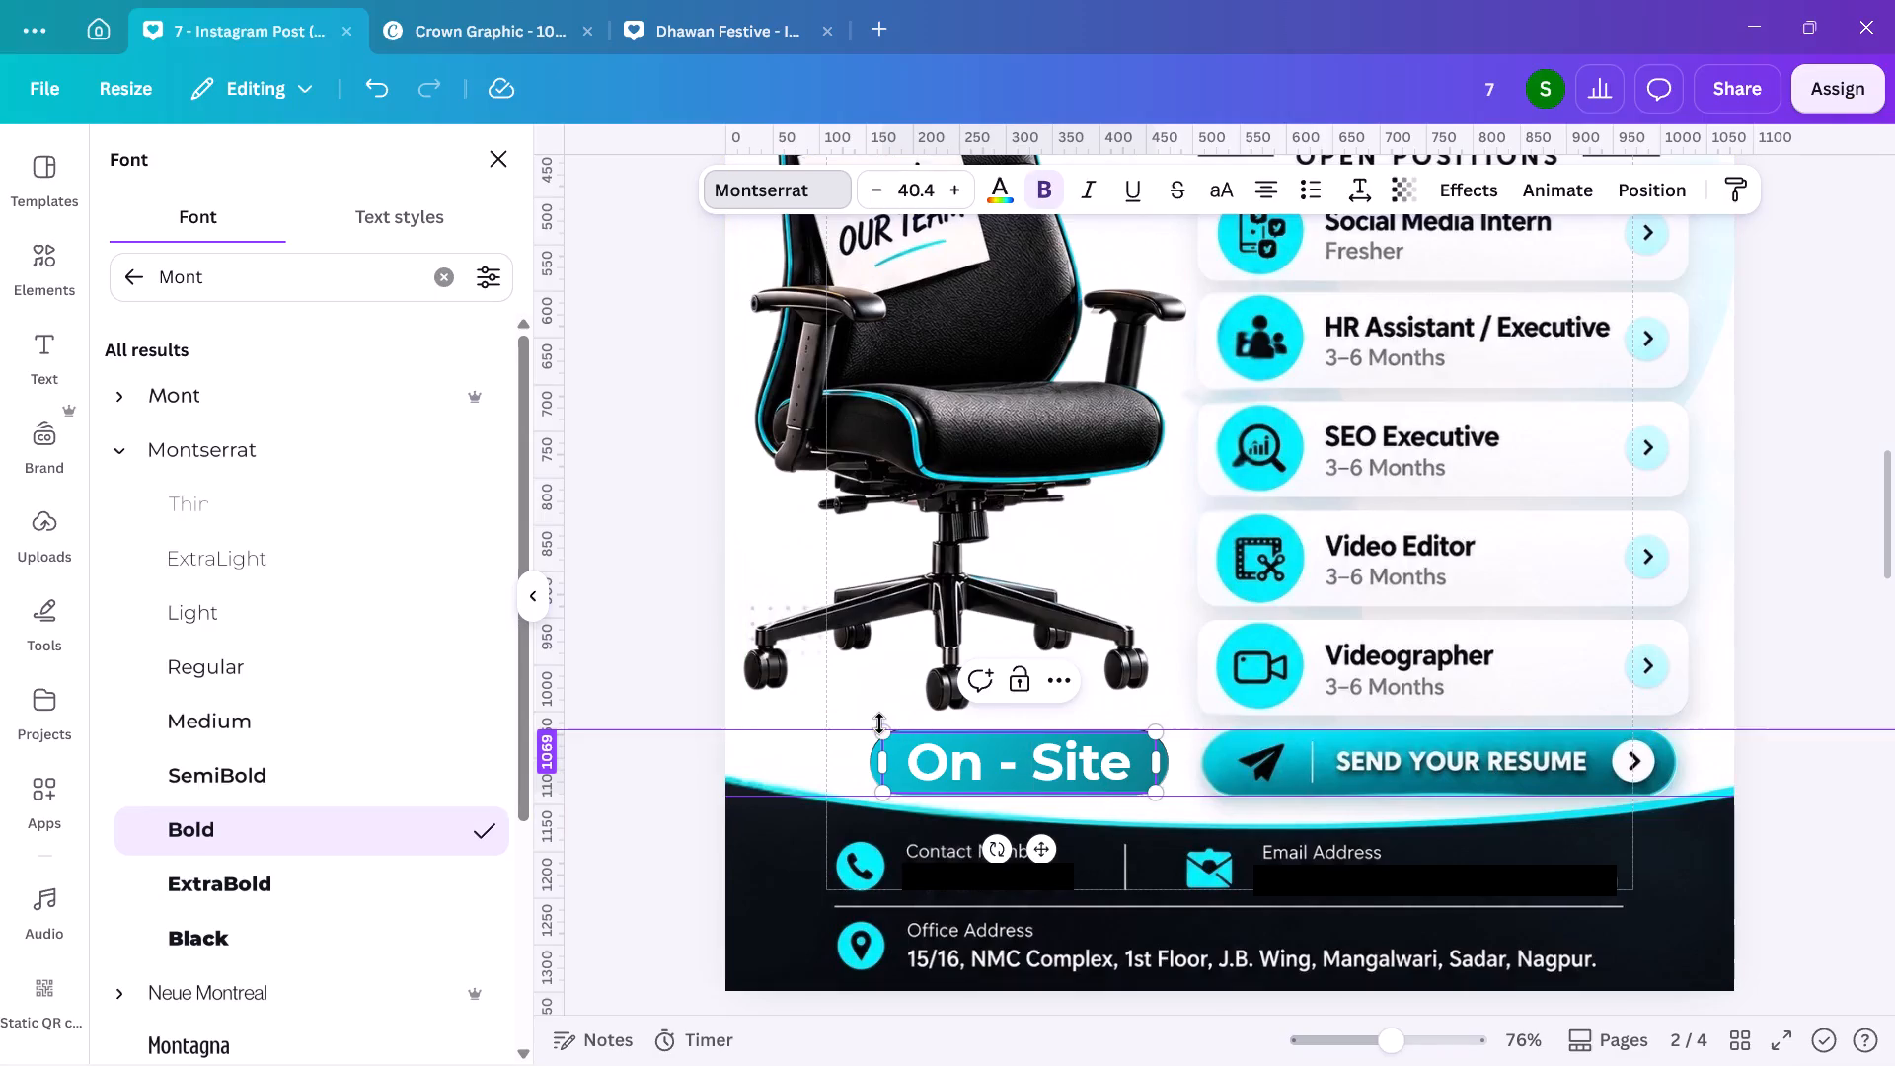
Shrink the "On - Site" text to size 33 and shift it toward the pill's right end, vertically centred.
left_click_drag(884, 737, 909, 737)
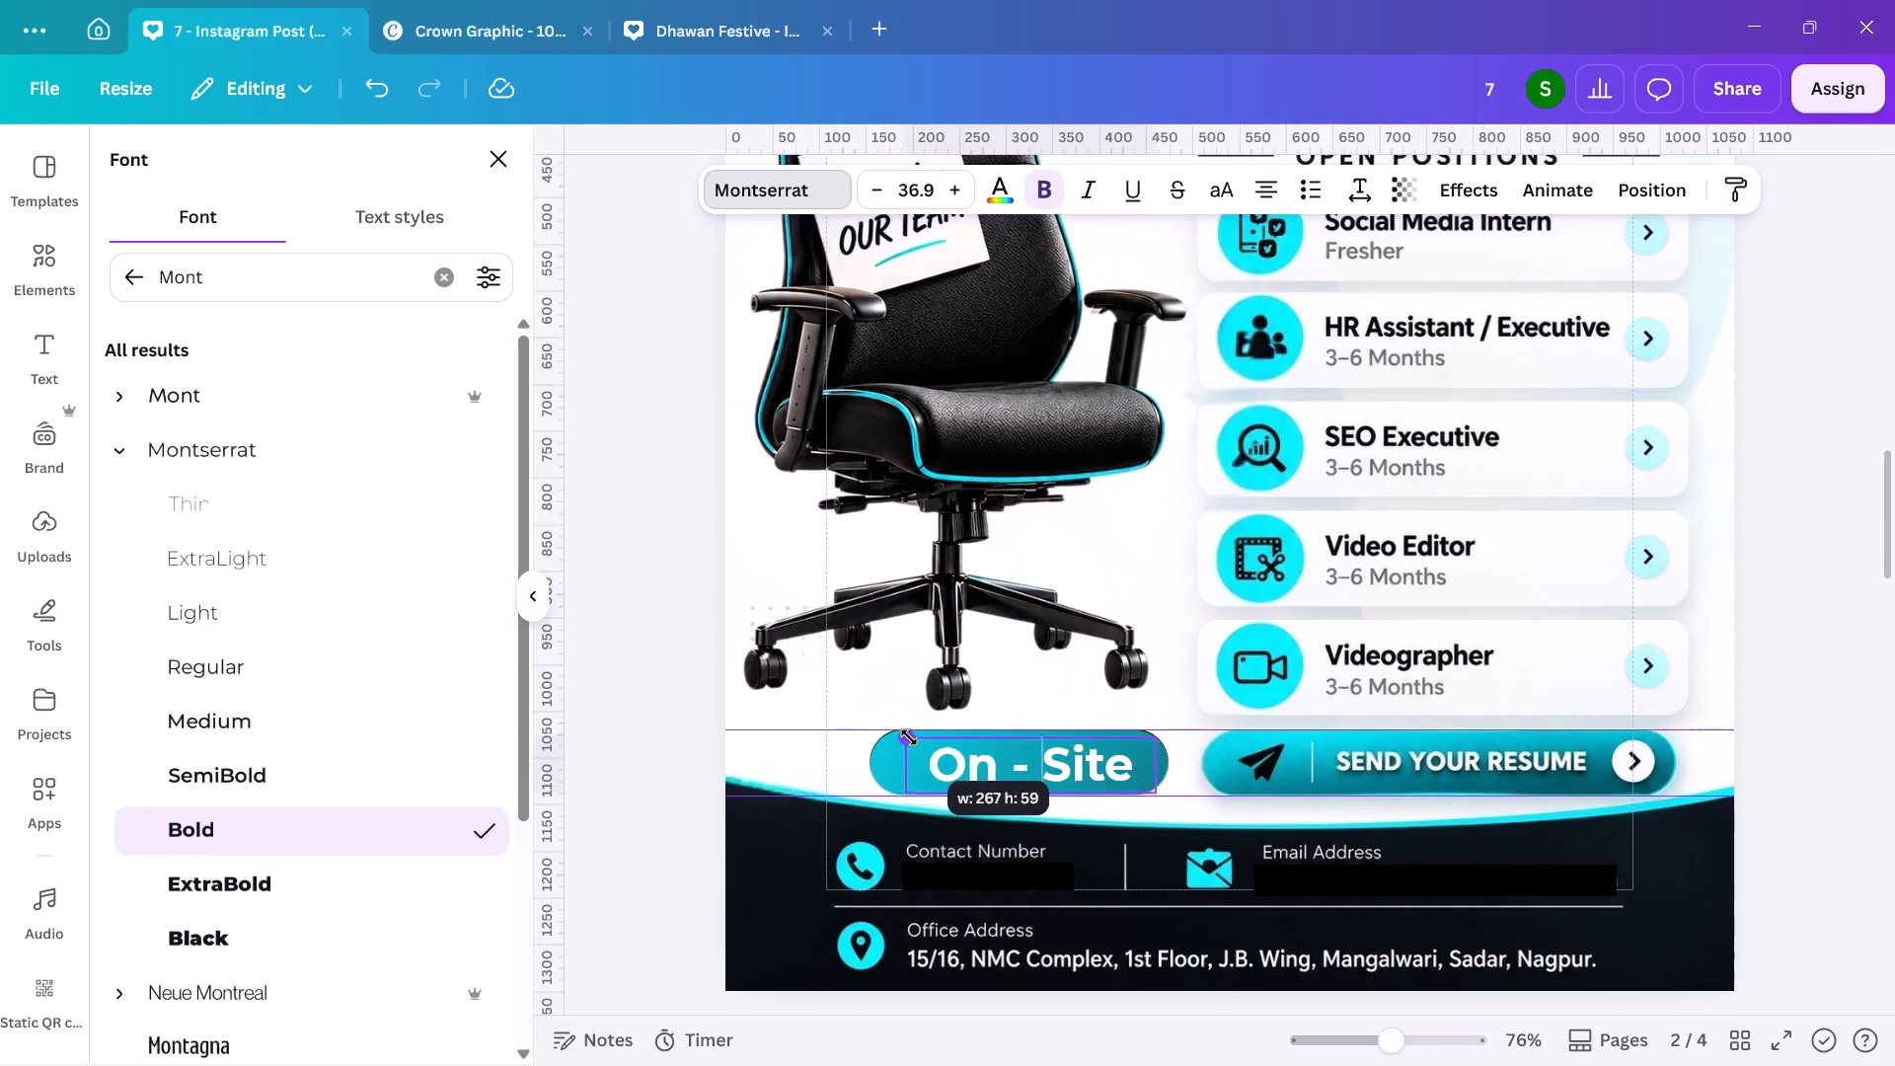
left_click_drag(909, 737, 915, 737)
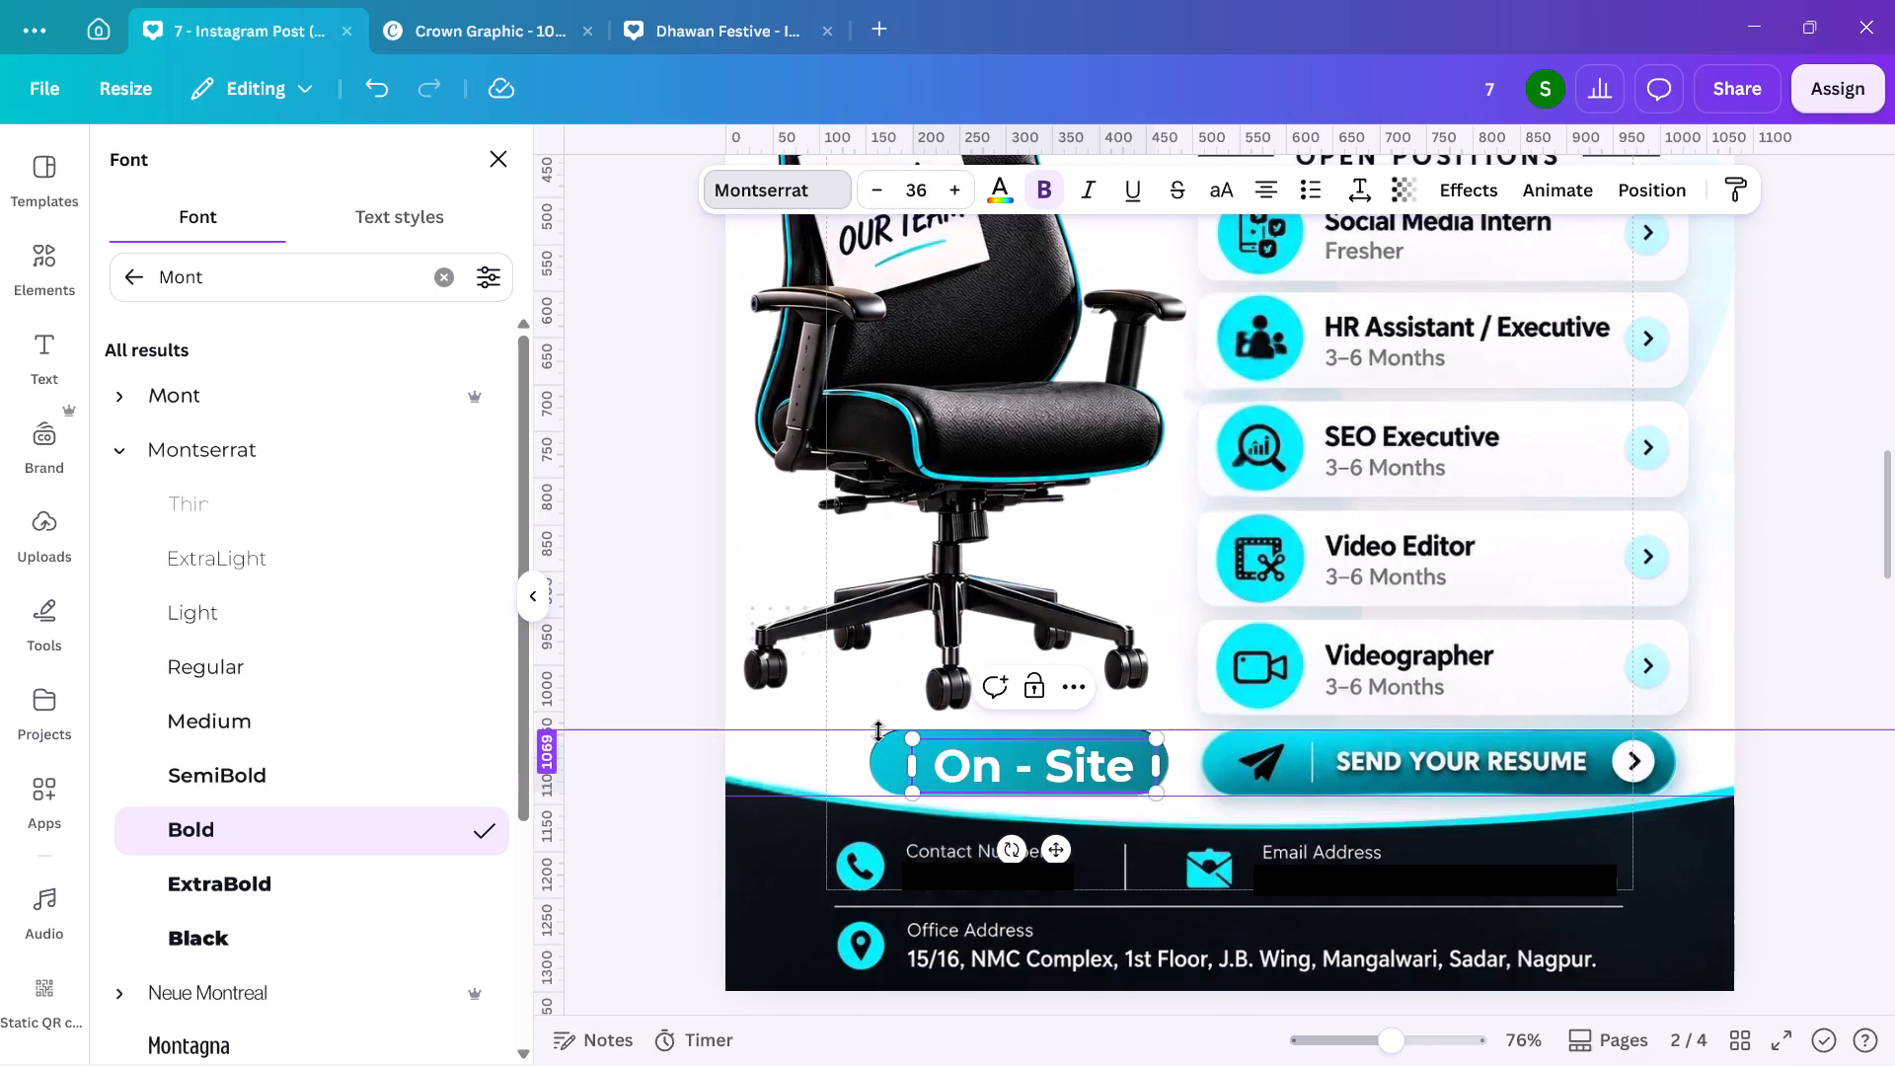
left_click_drag(907, 739, 930, 735)
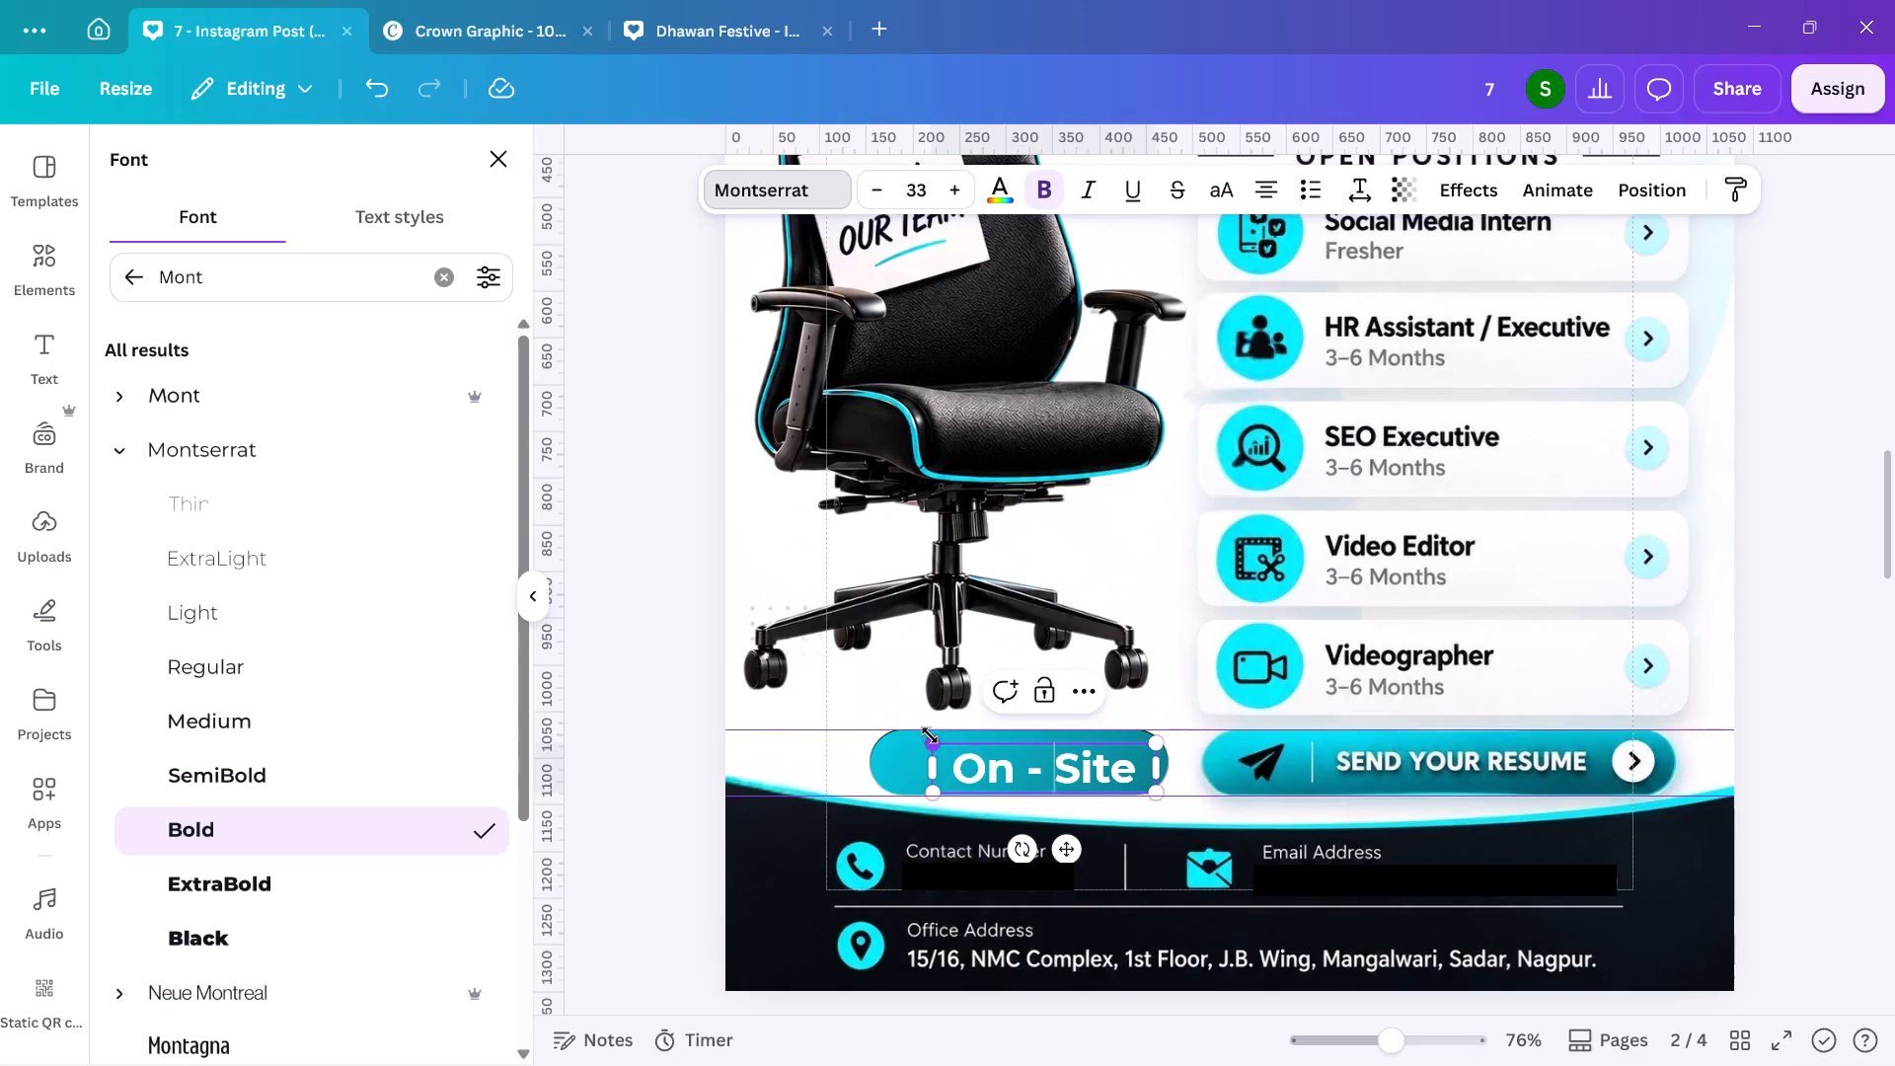
left_click_drag(1062, 846, 1073, 838)
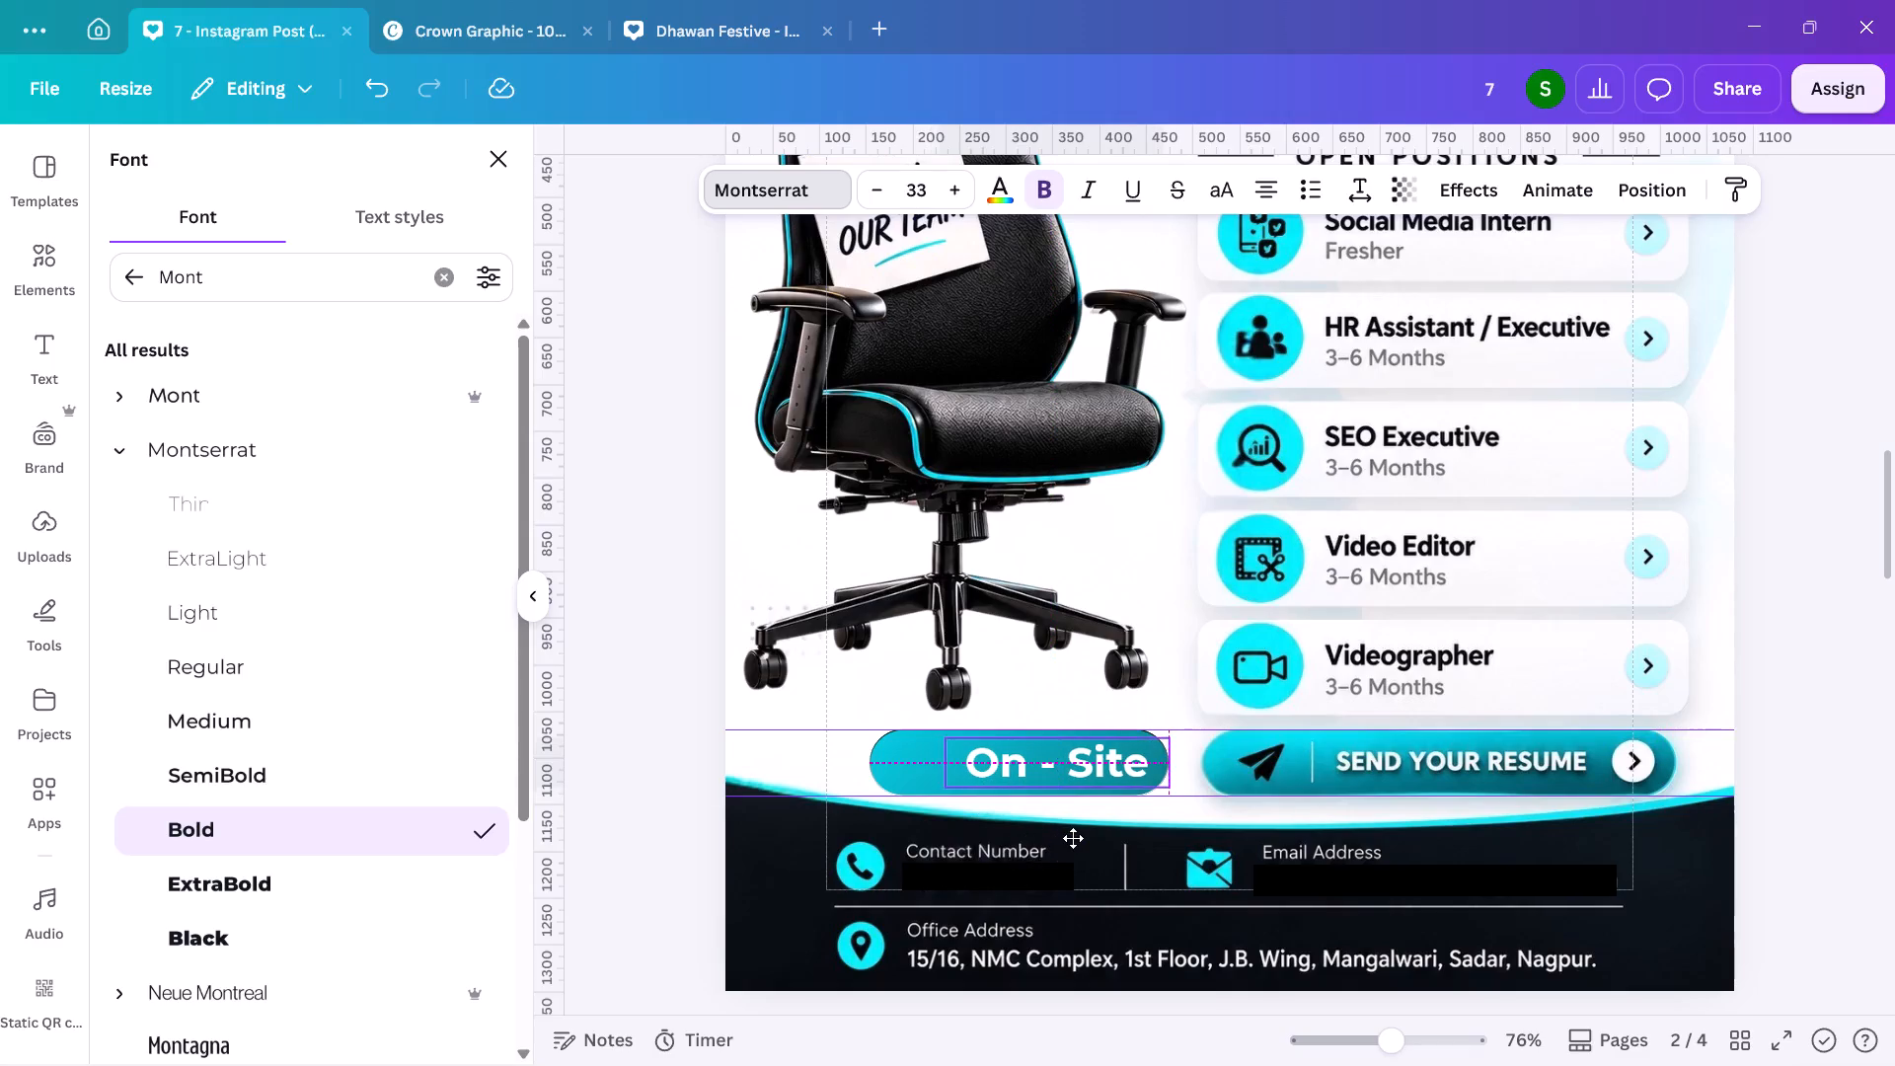
left_click_drag(1073, 838, 1076, 838)
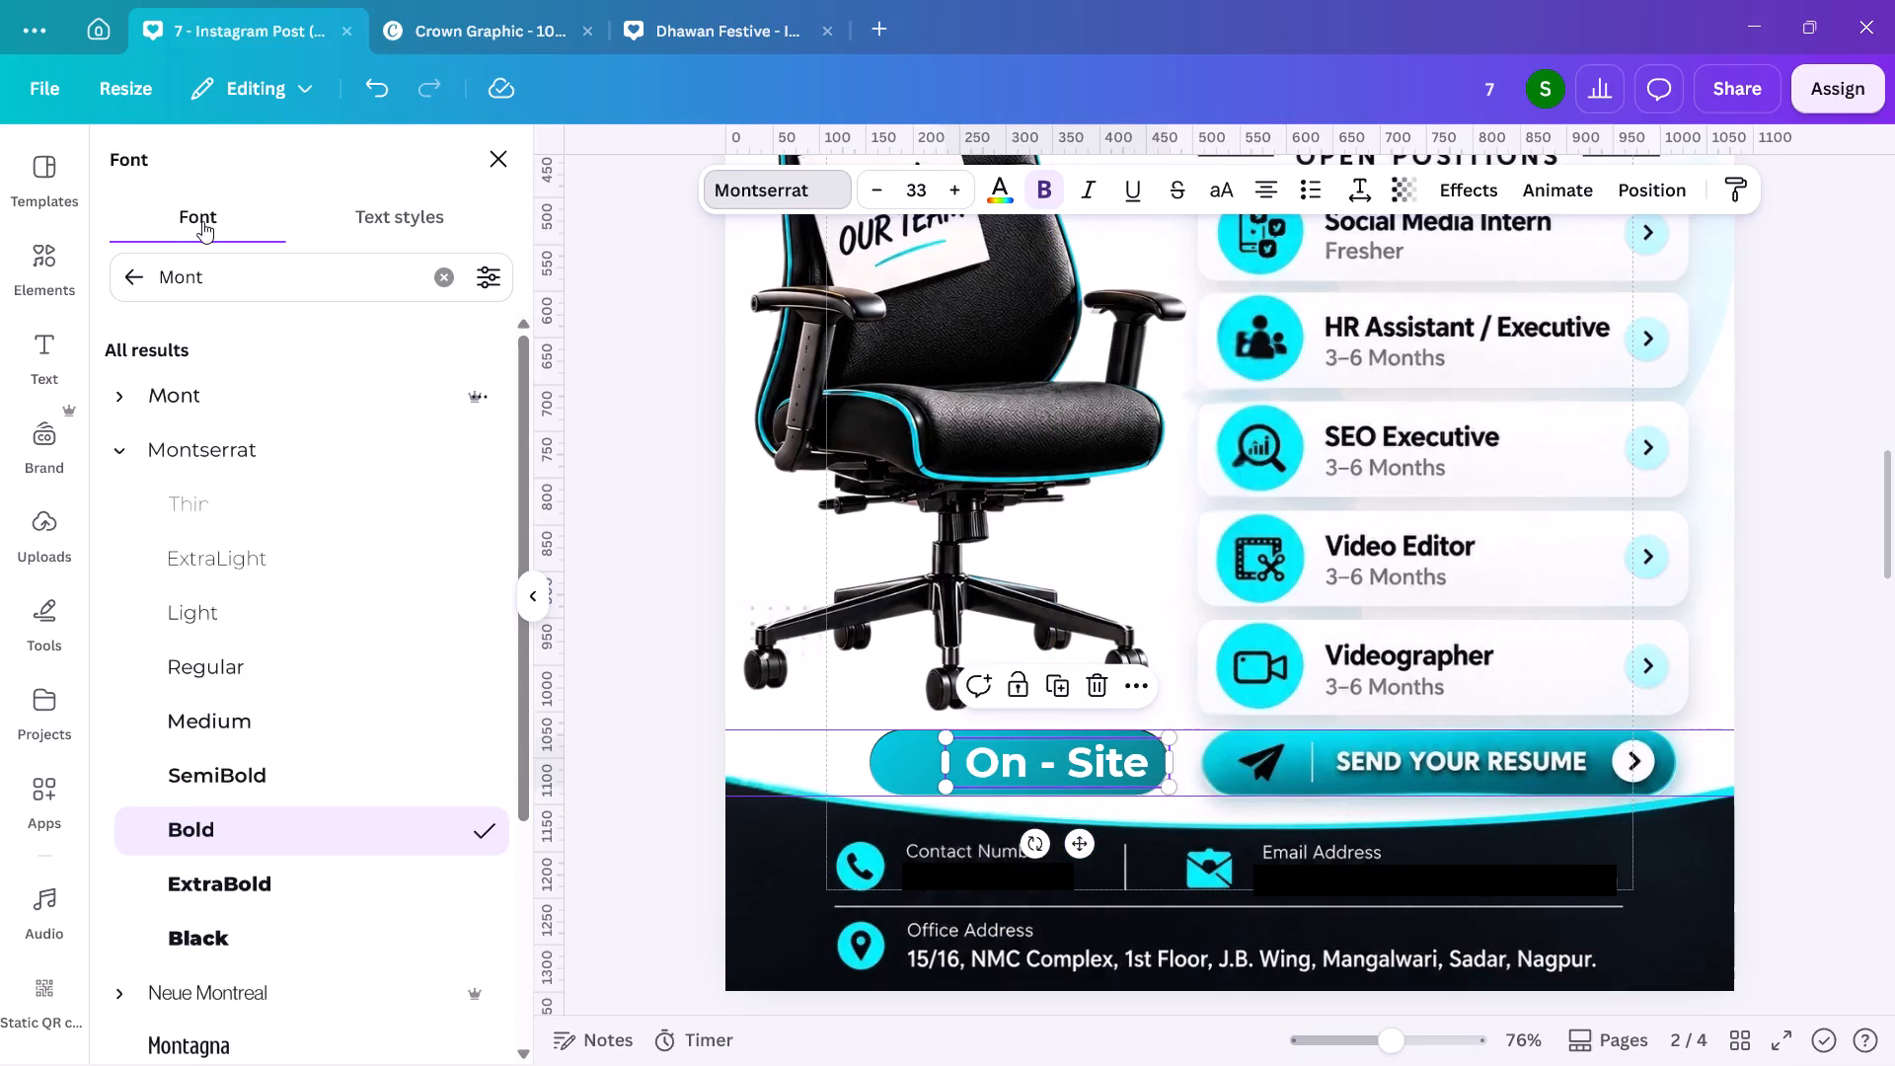
Search elements for "locations icon", insert the solid black pin, and scale it down to fit inside the pill's left end.
left_click(42, 249)
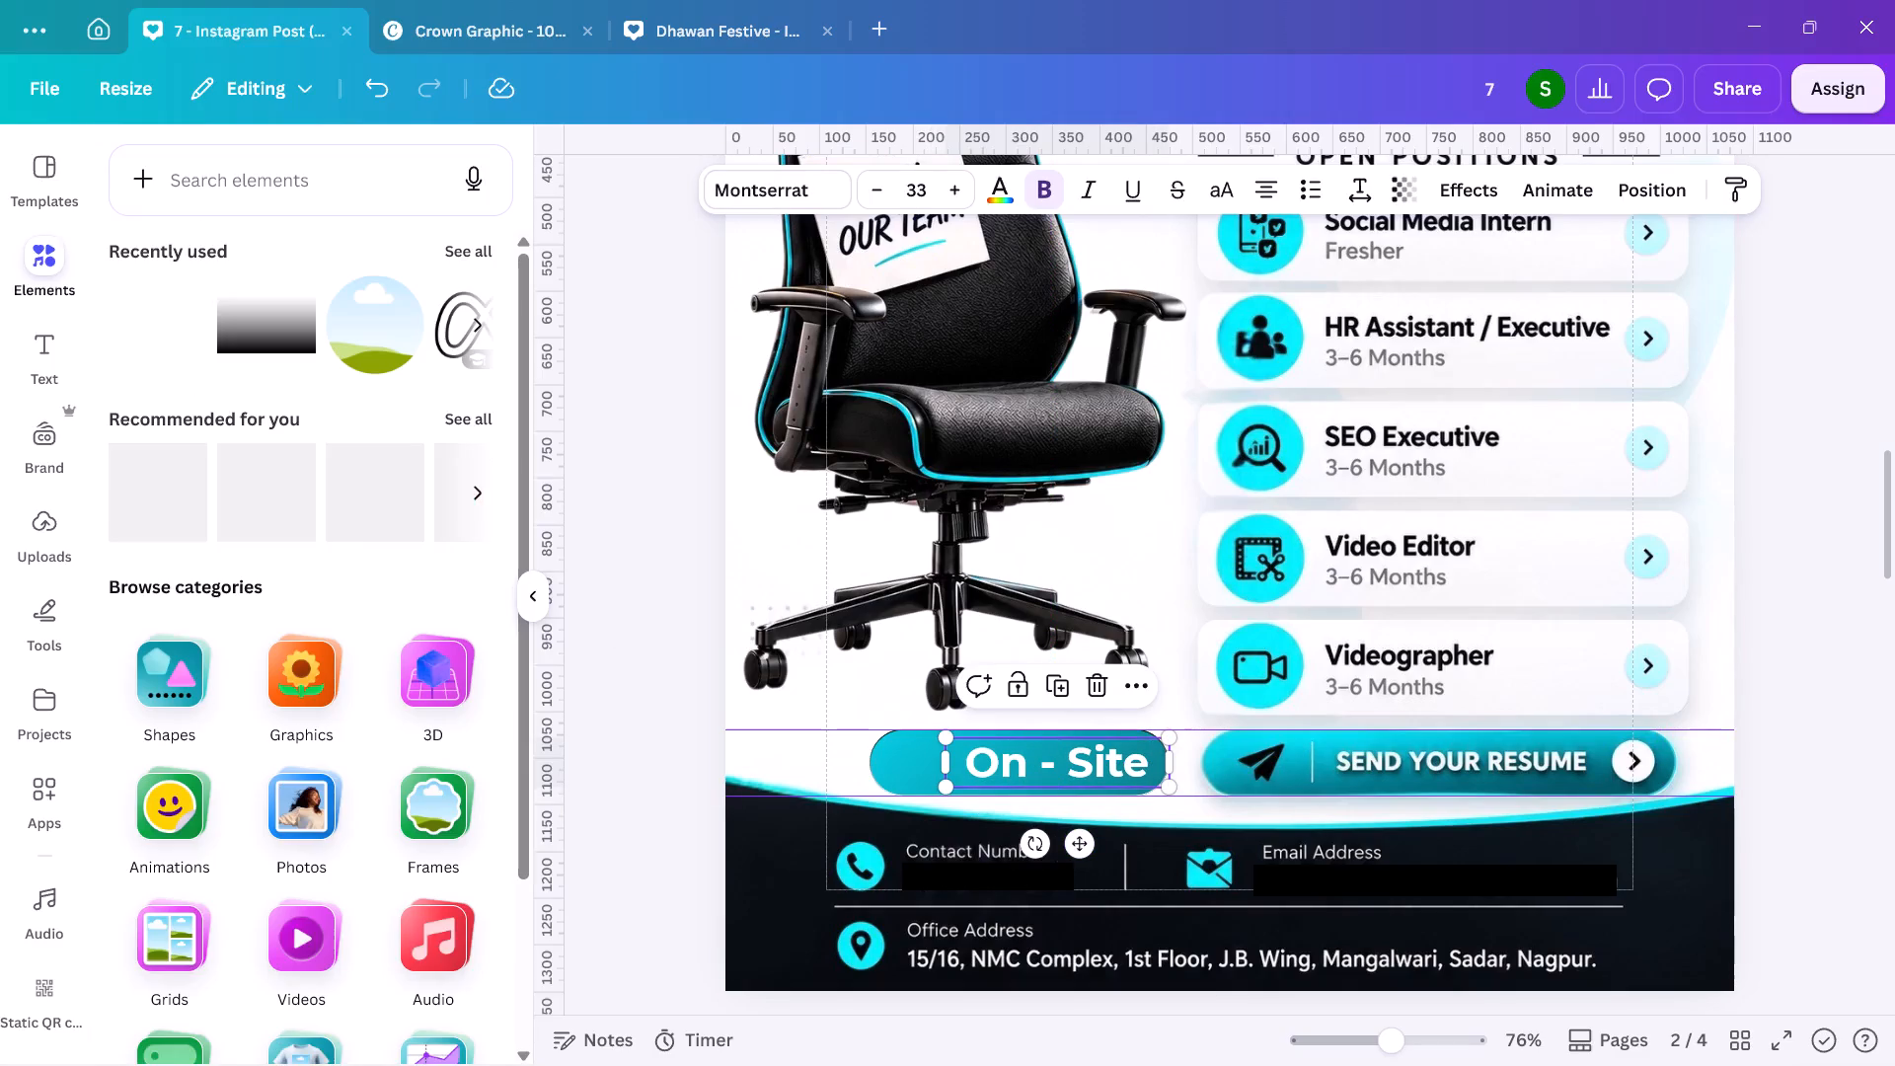
left_click(220, 191)
type("Loct")
key("BackSpace")
type("ations")
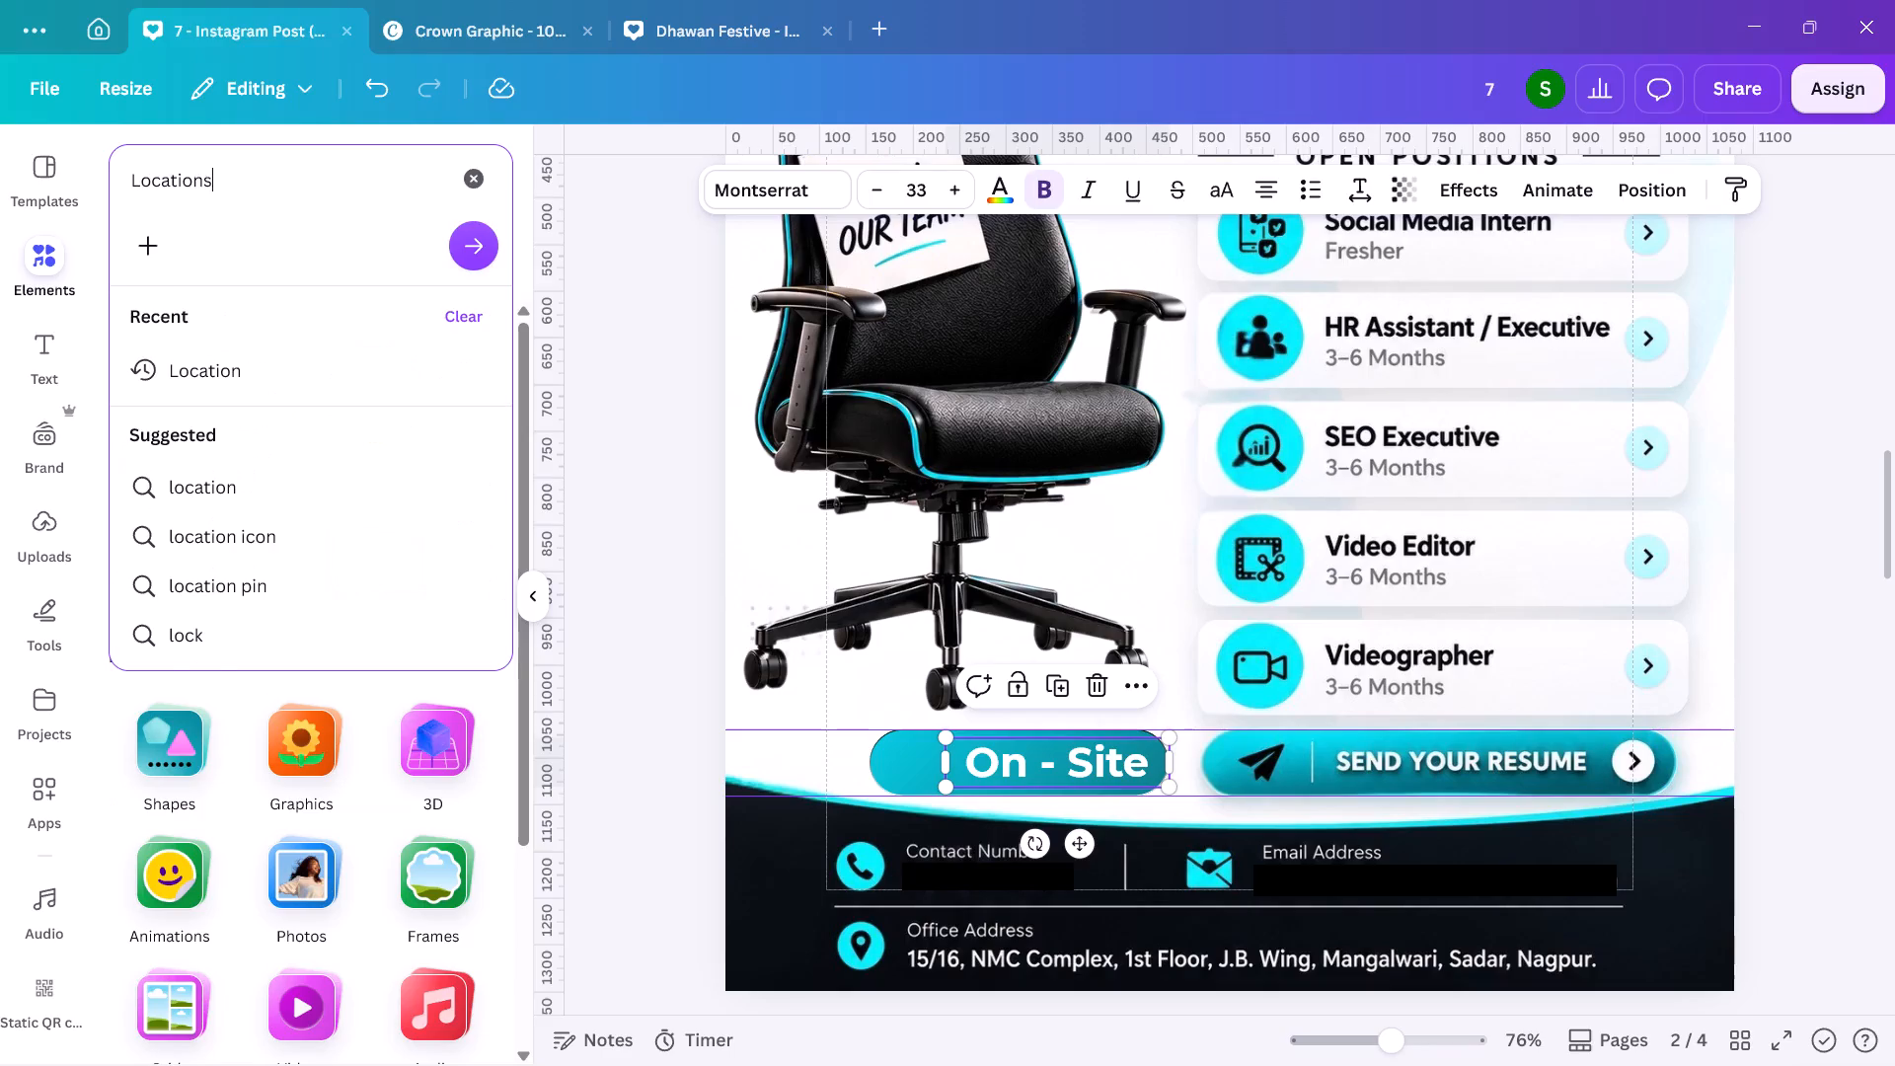
left_click(184, 379)
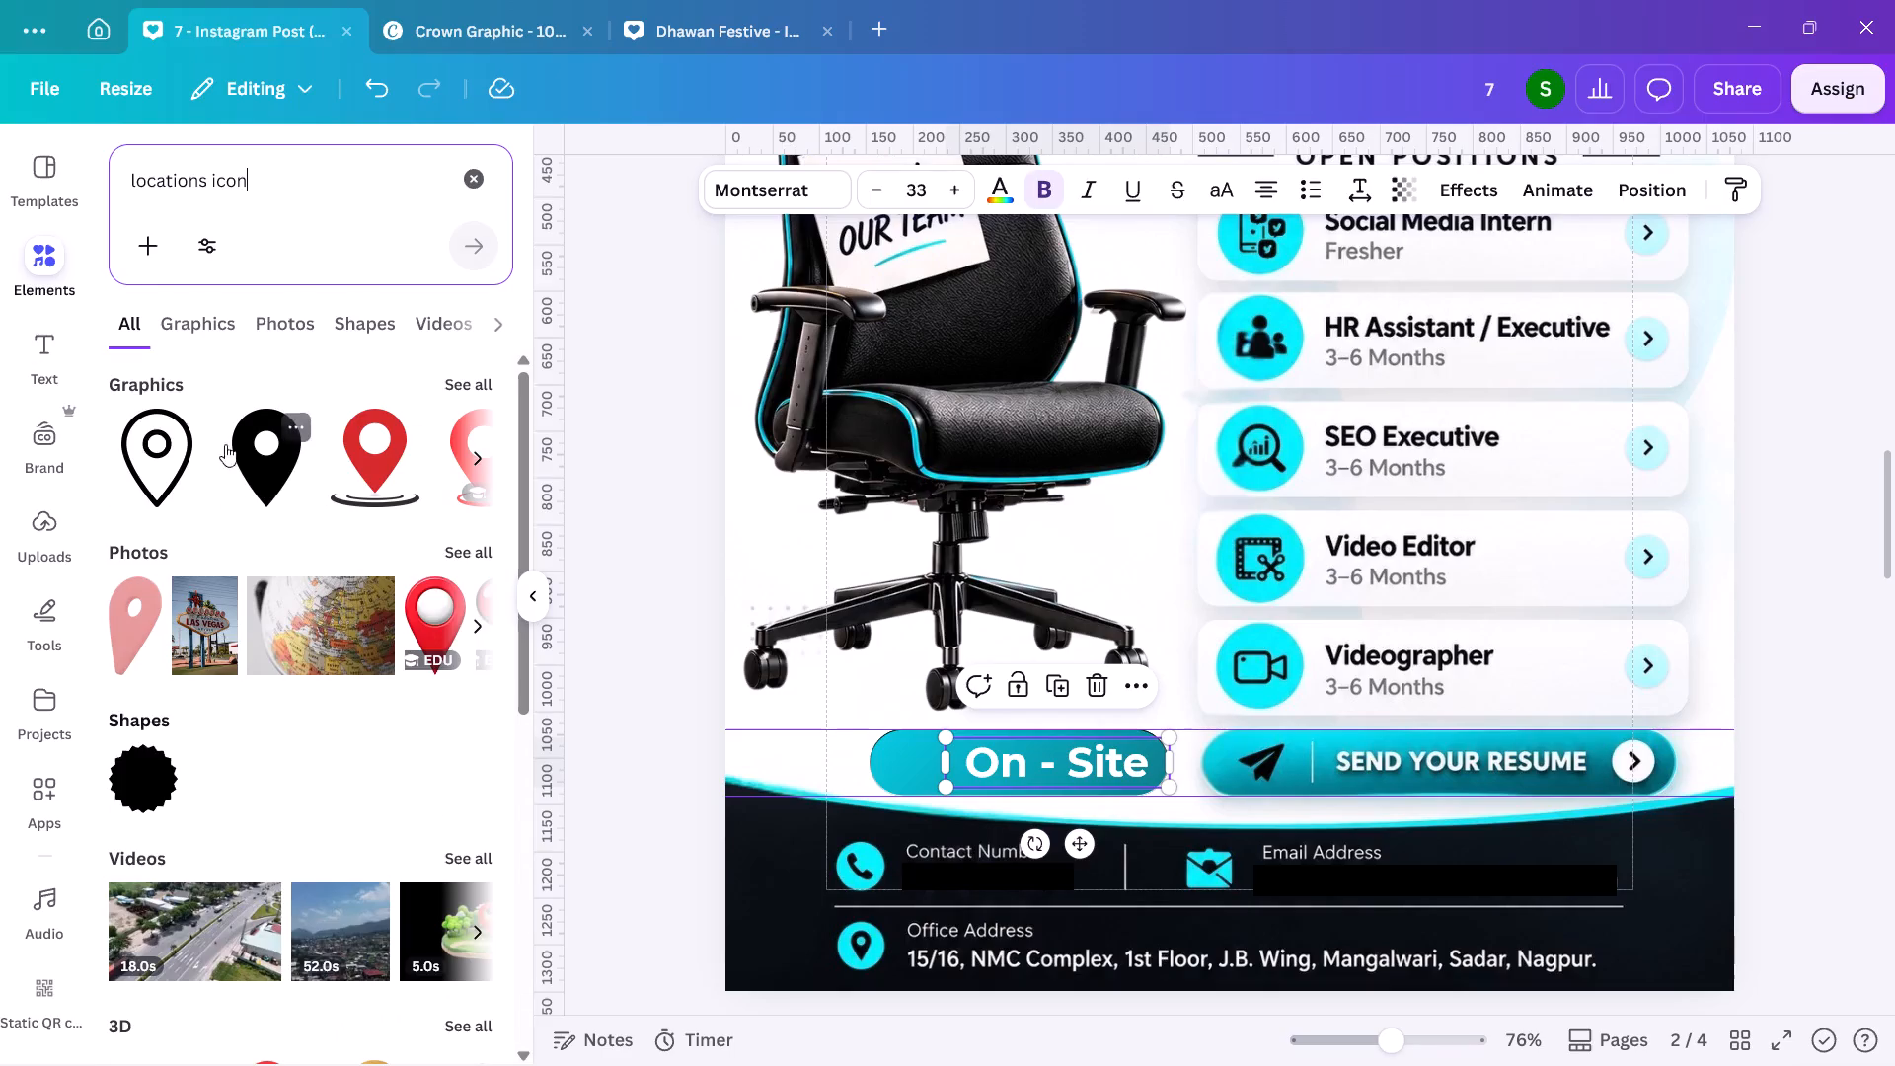
left_click(254, 468)
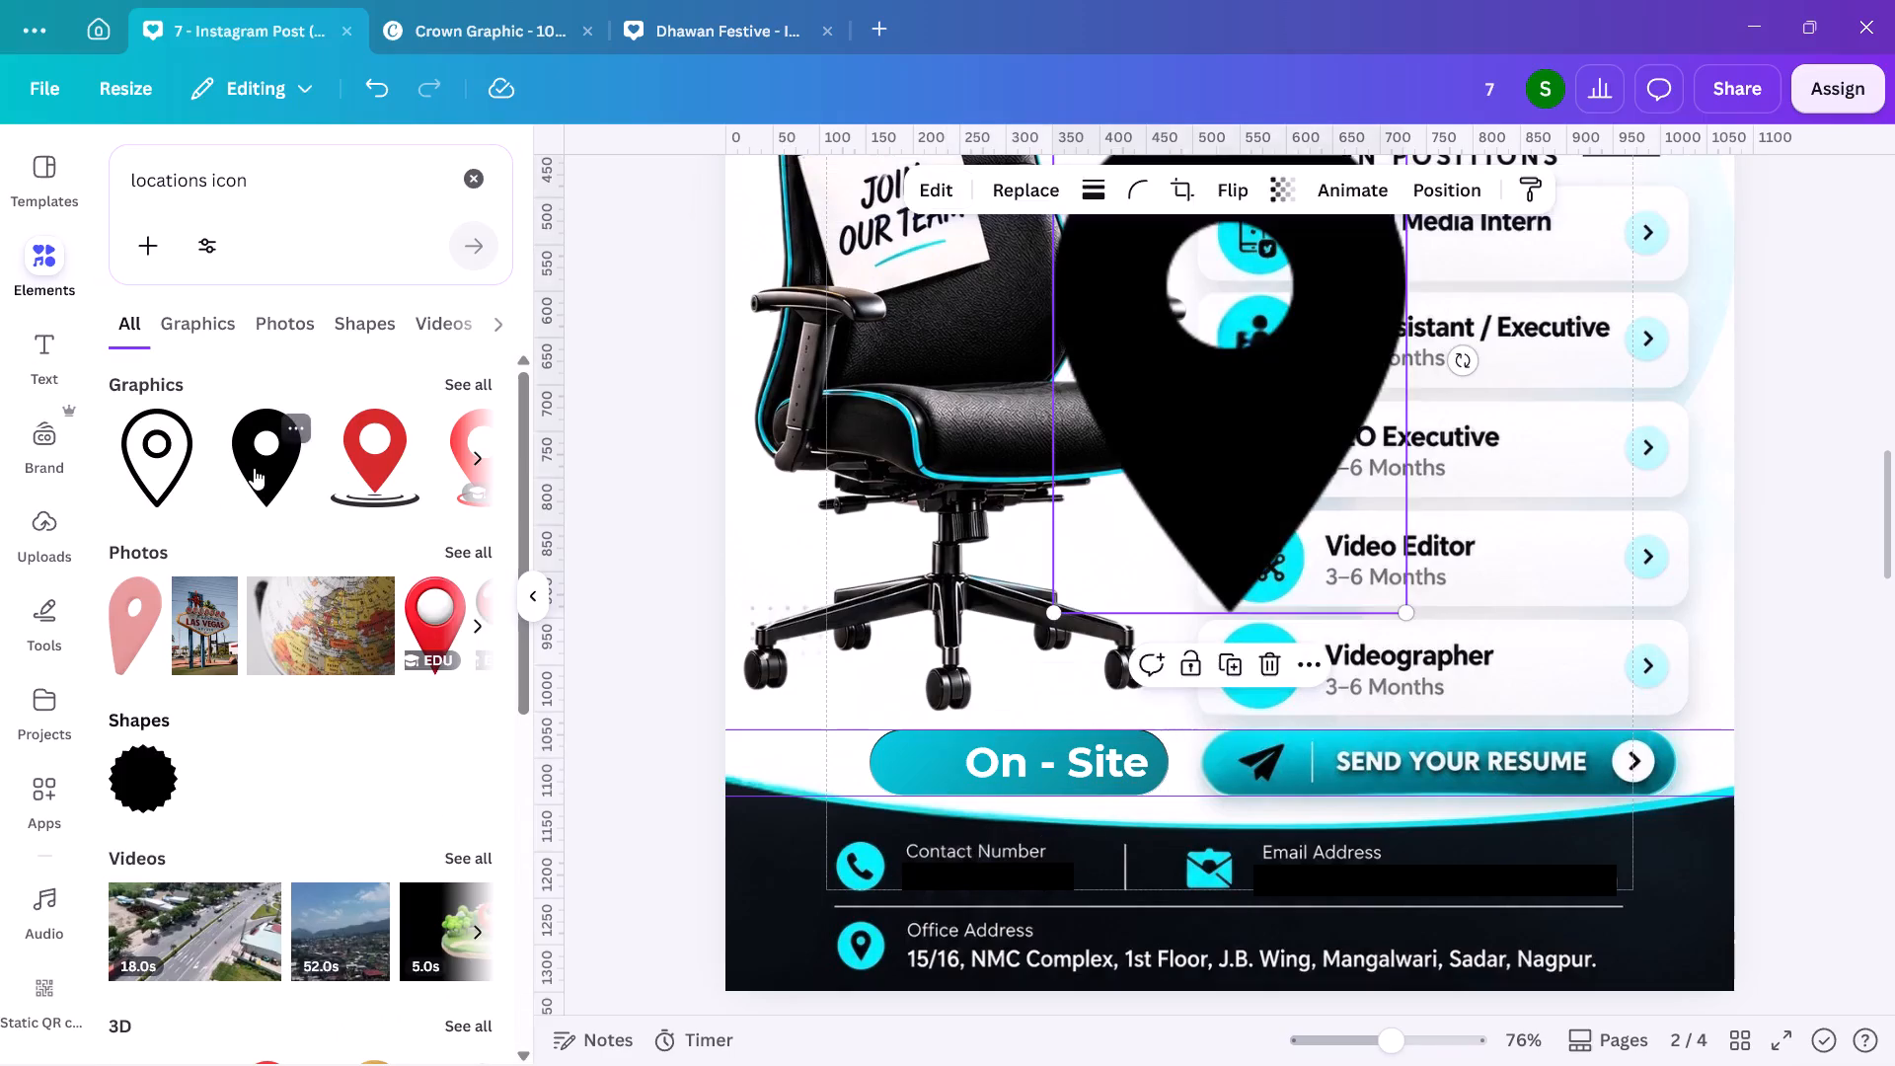
left_click_drag(1215, 401, 1052, 596)
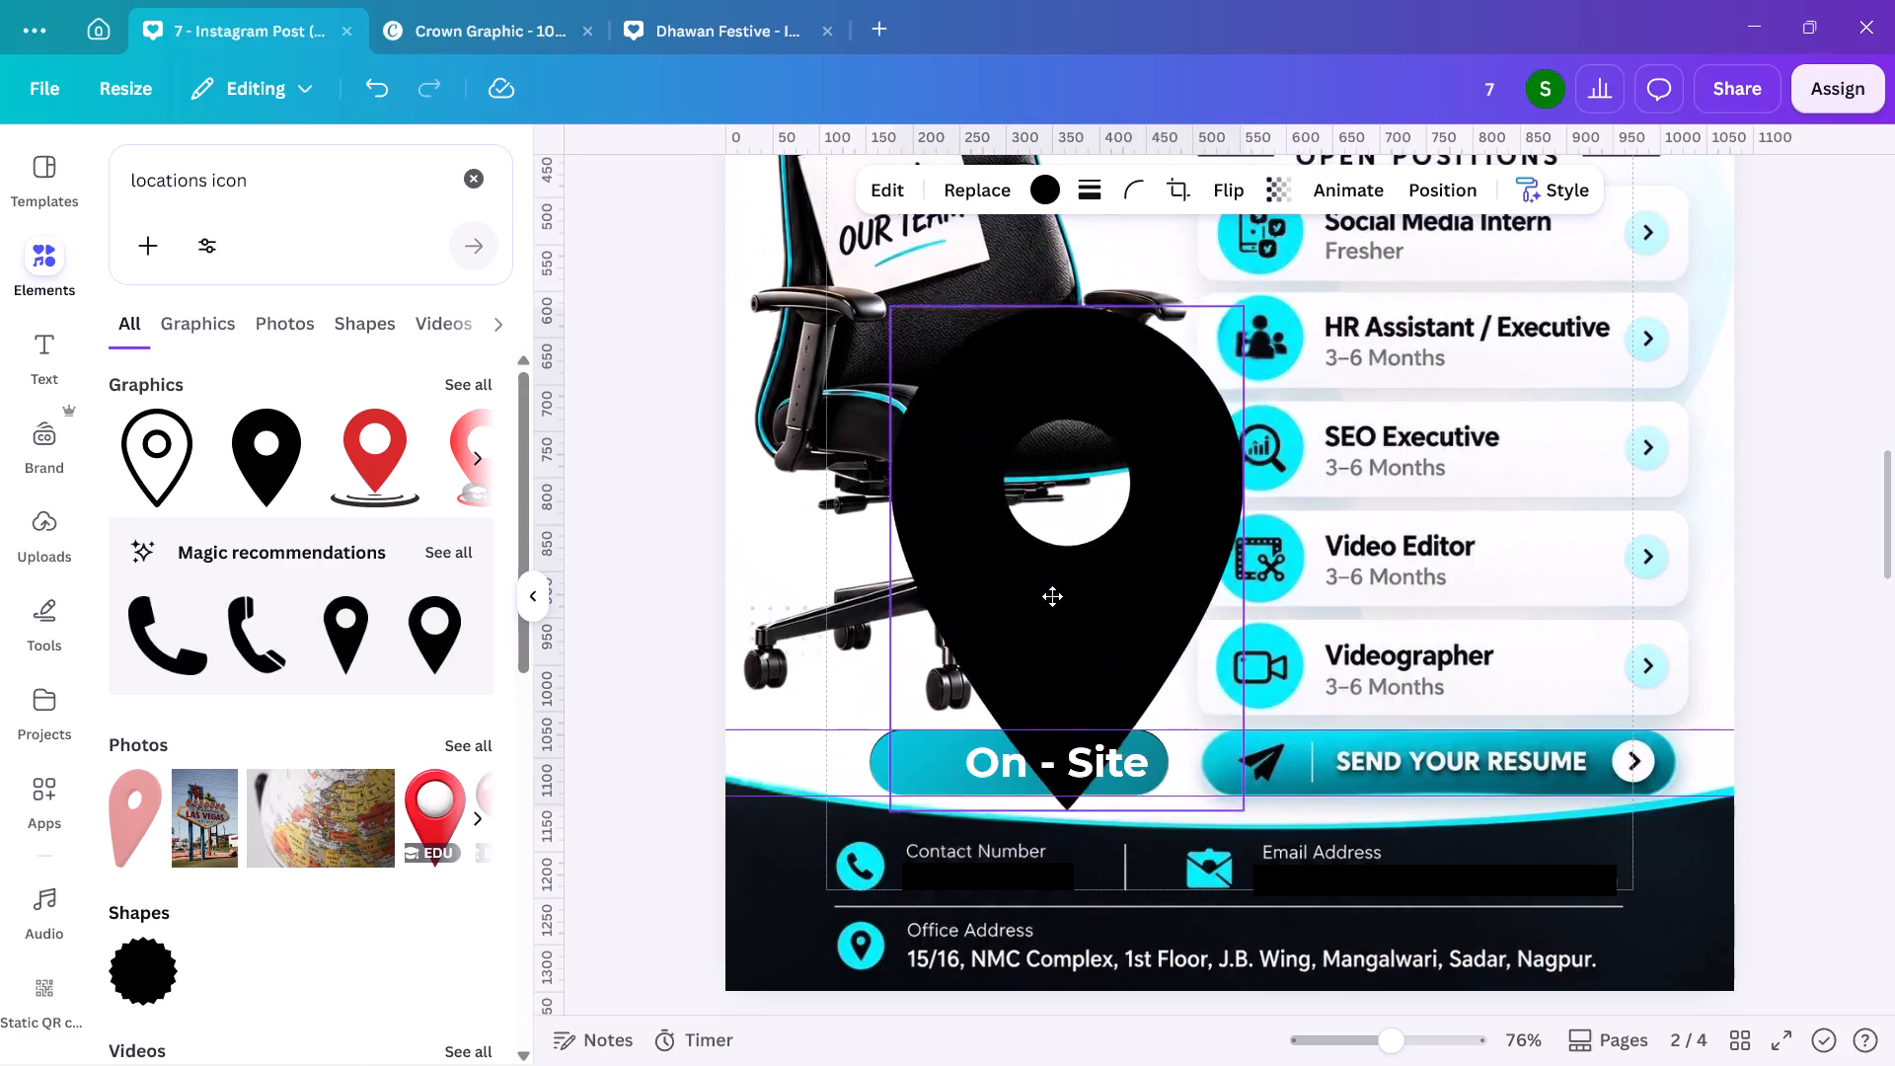
left_click_drag(1052, 596, 1054, 584)
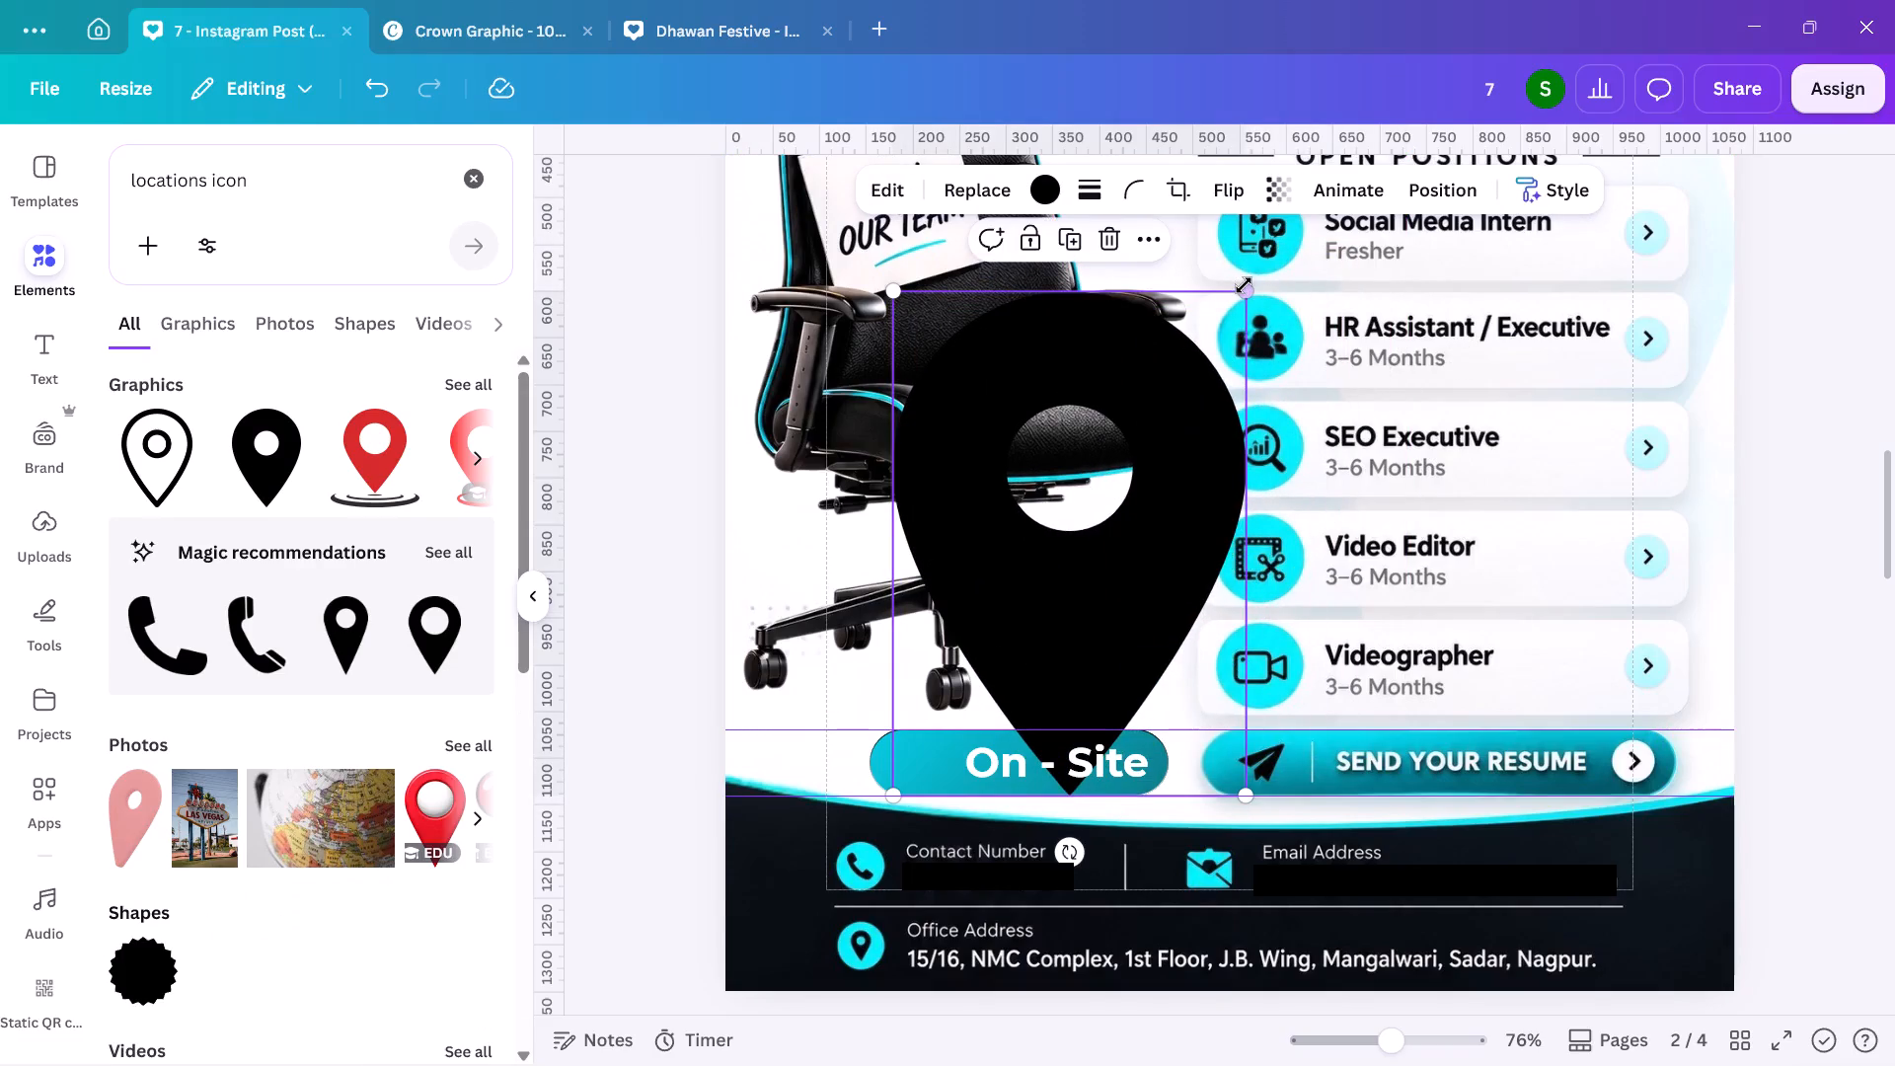
left_click_drag(1244, 285, 922, 752)
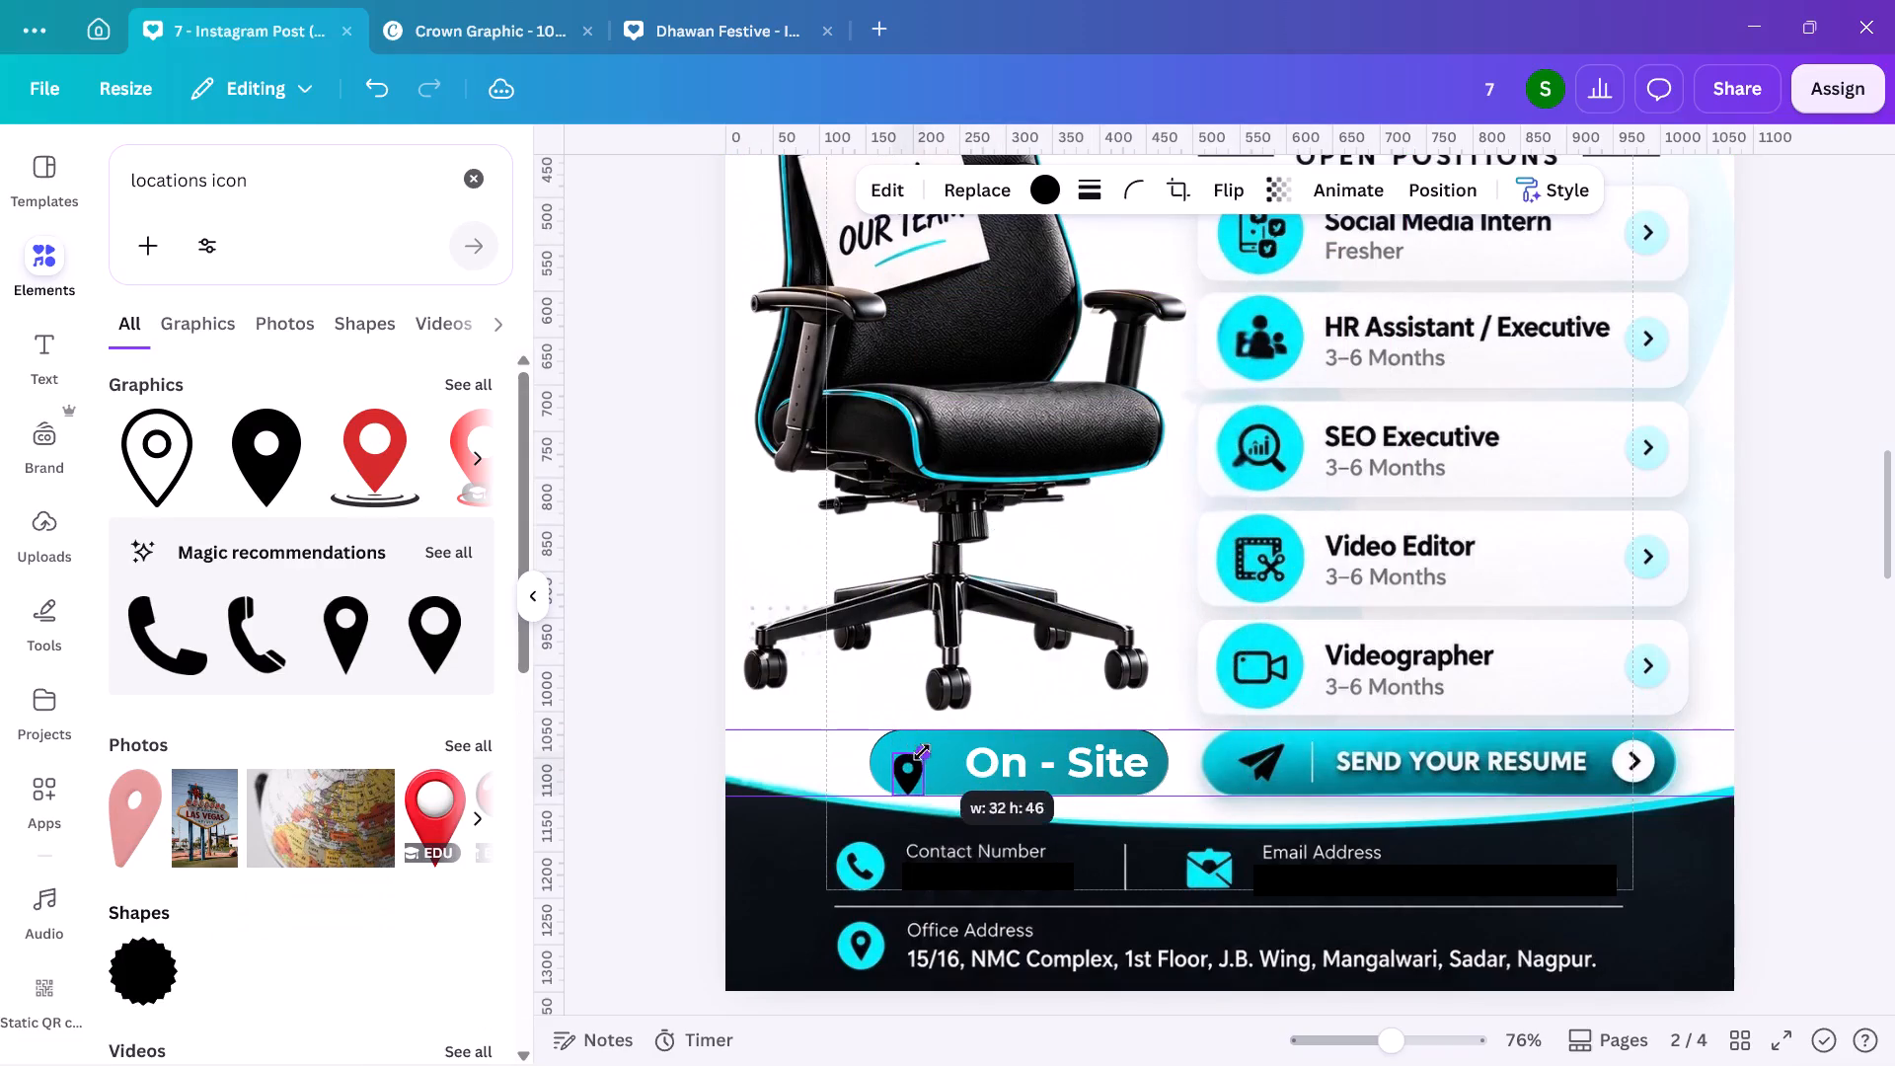
left_click_drag(922, 752, 935, 738)
left_click(923, 762)
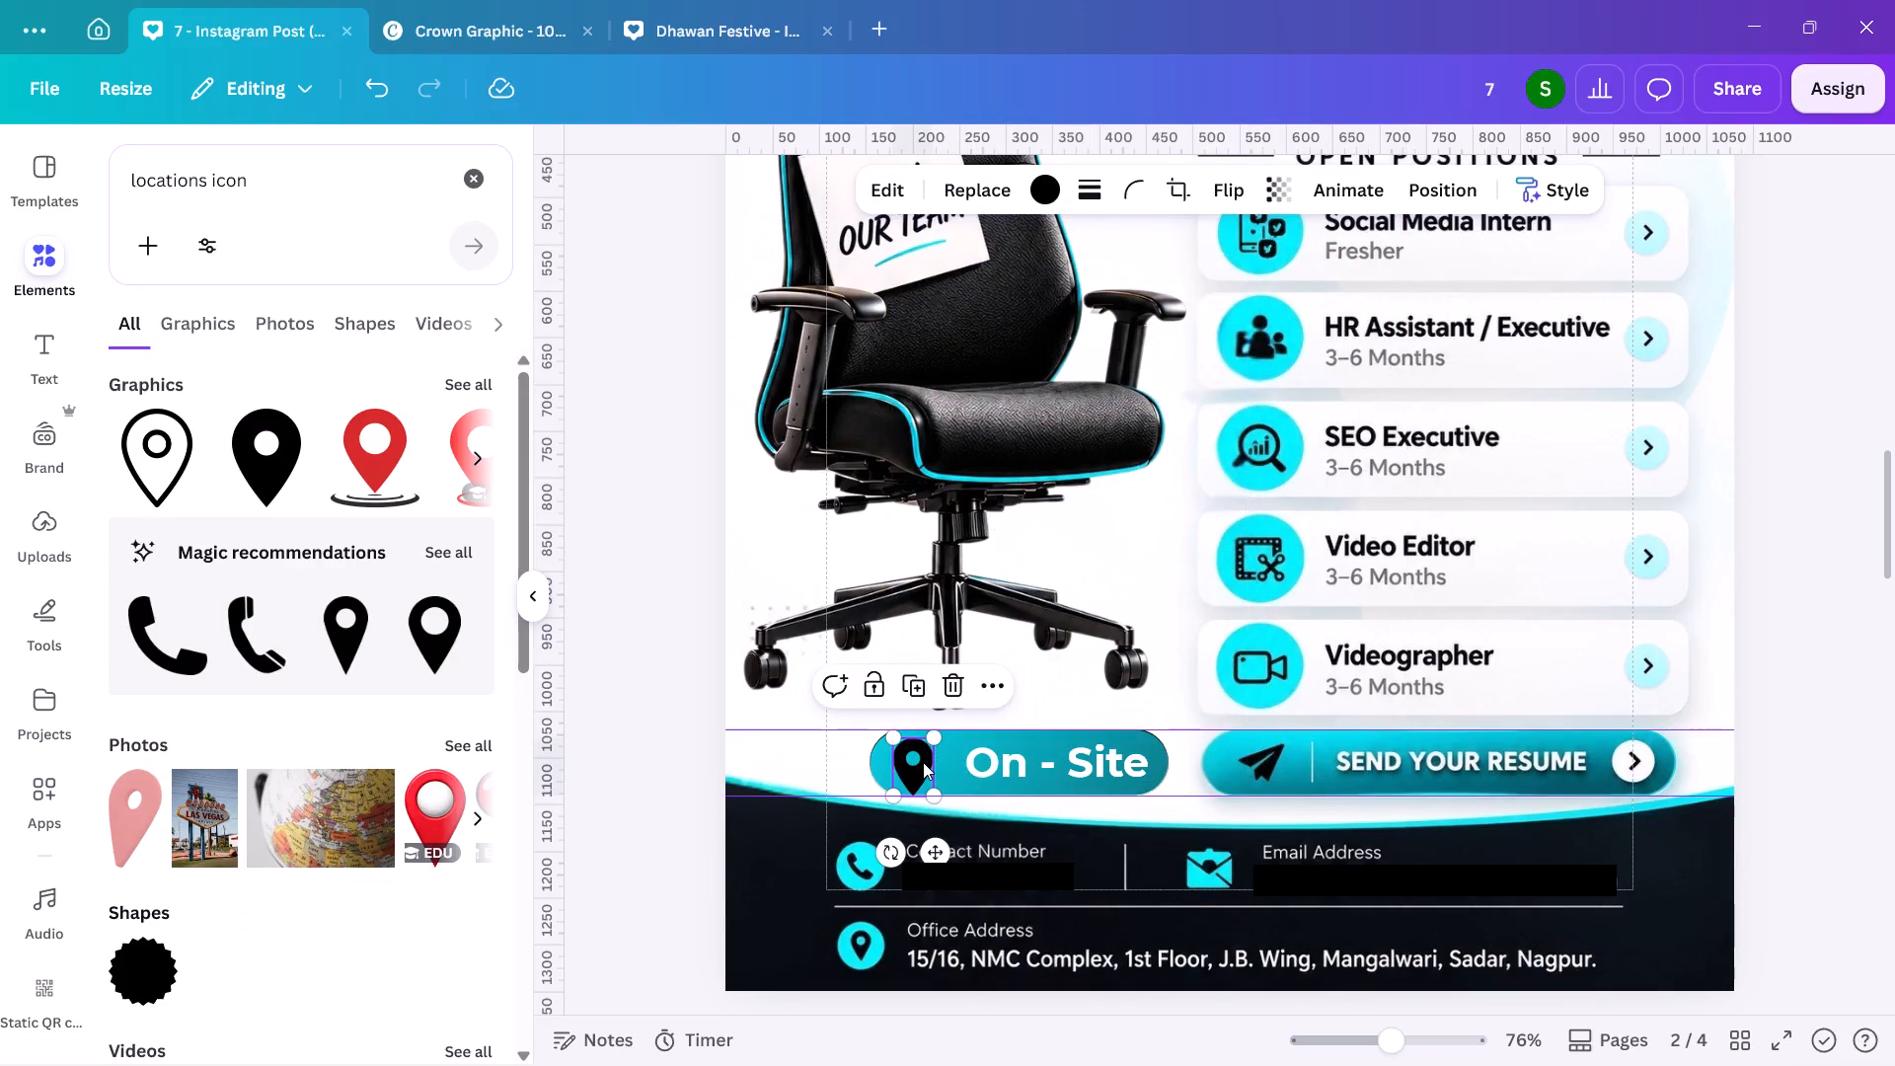
Left-align the "On - Site" text, narrow its text box to fit the words, and place it just beside the pin.
left_click(1013, 759)
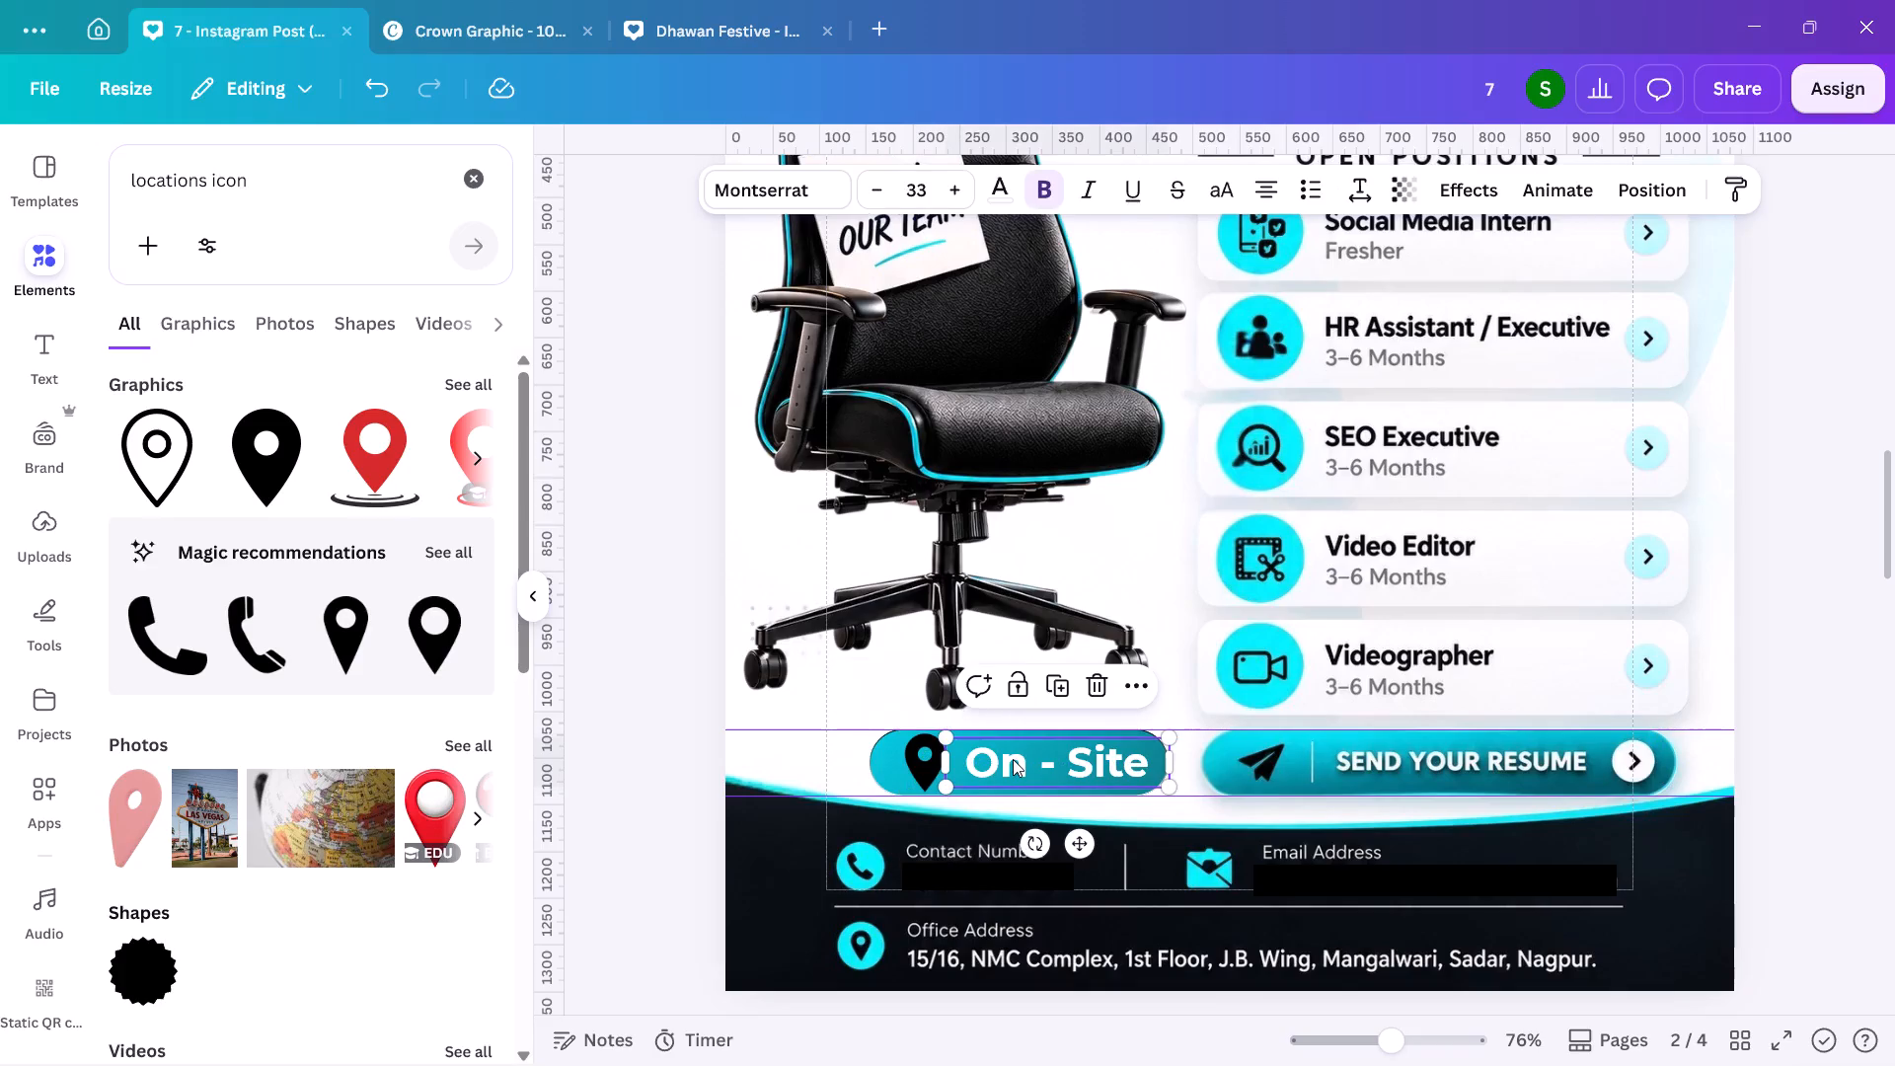
left_click(1263, 194)
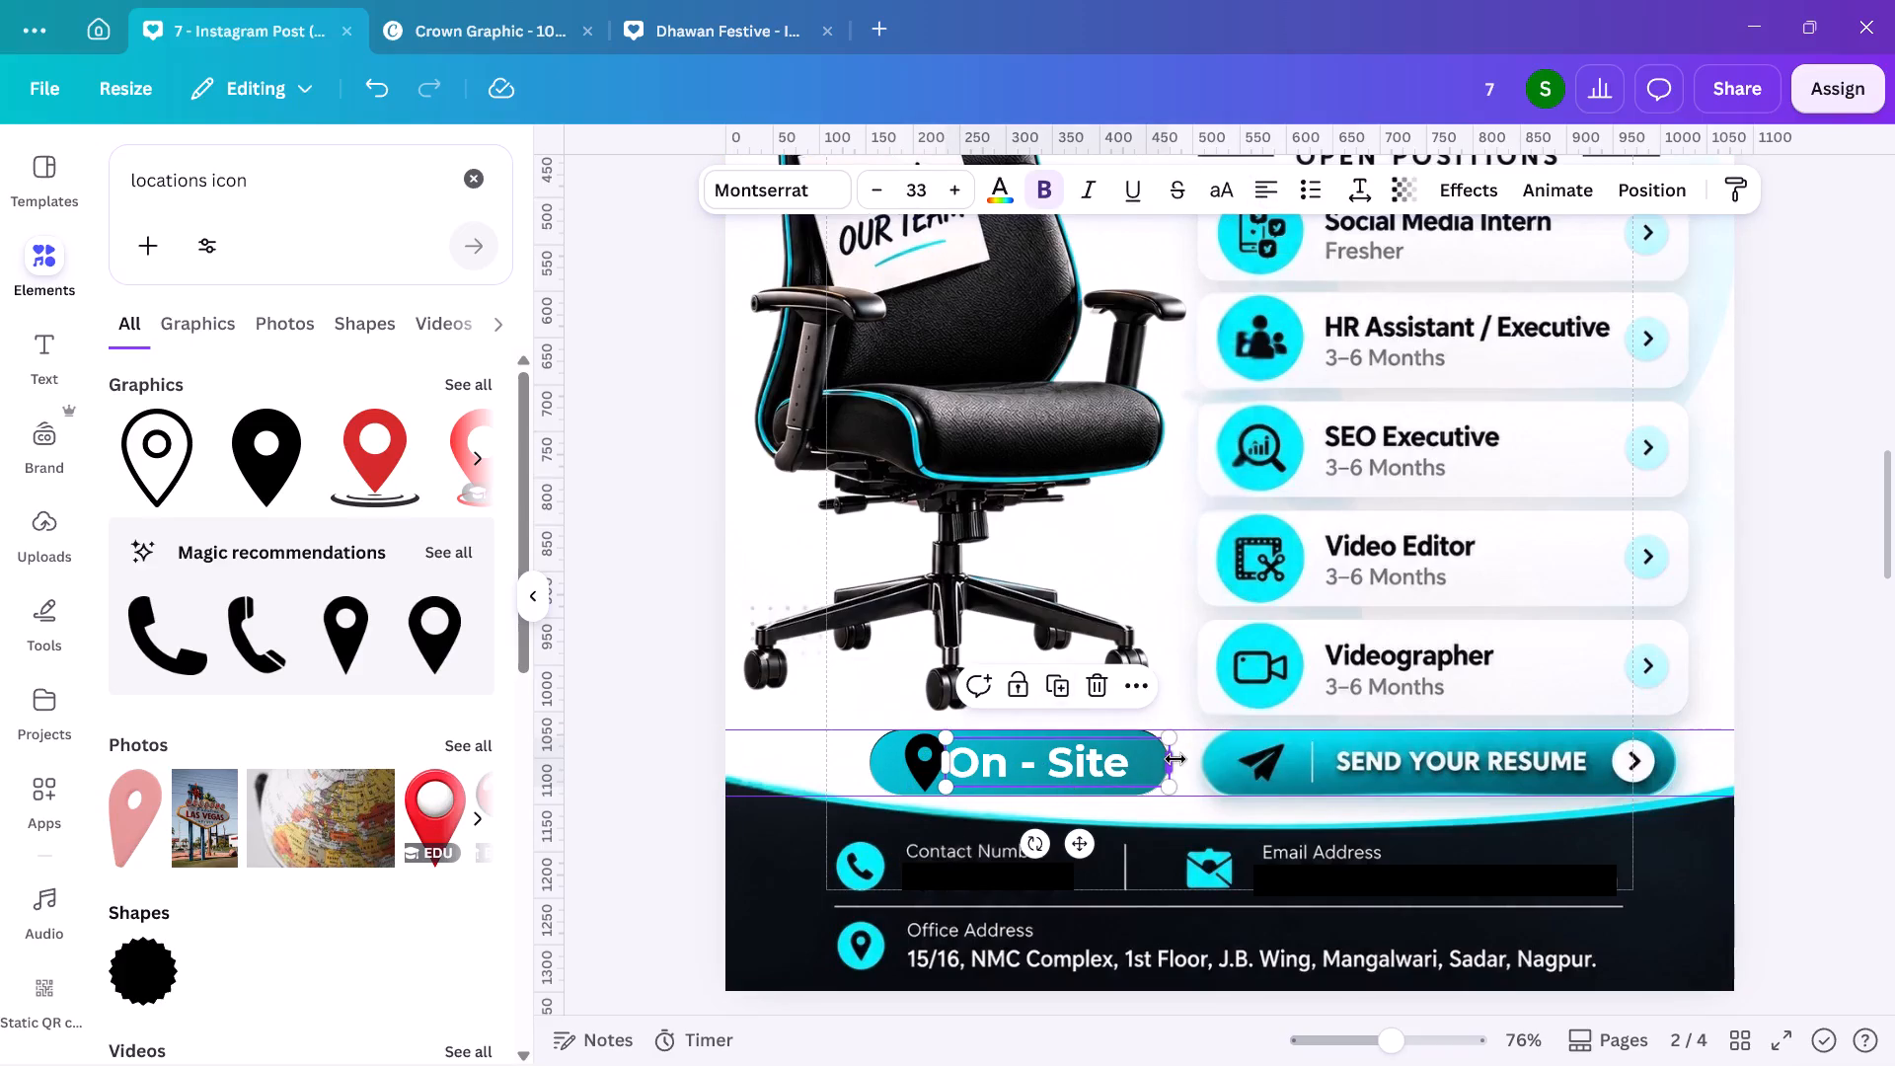
left_click_drag(1175, 760, 1150, 760)
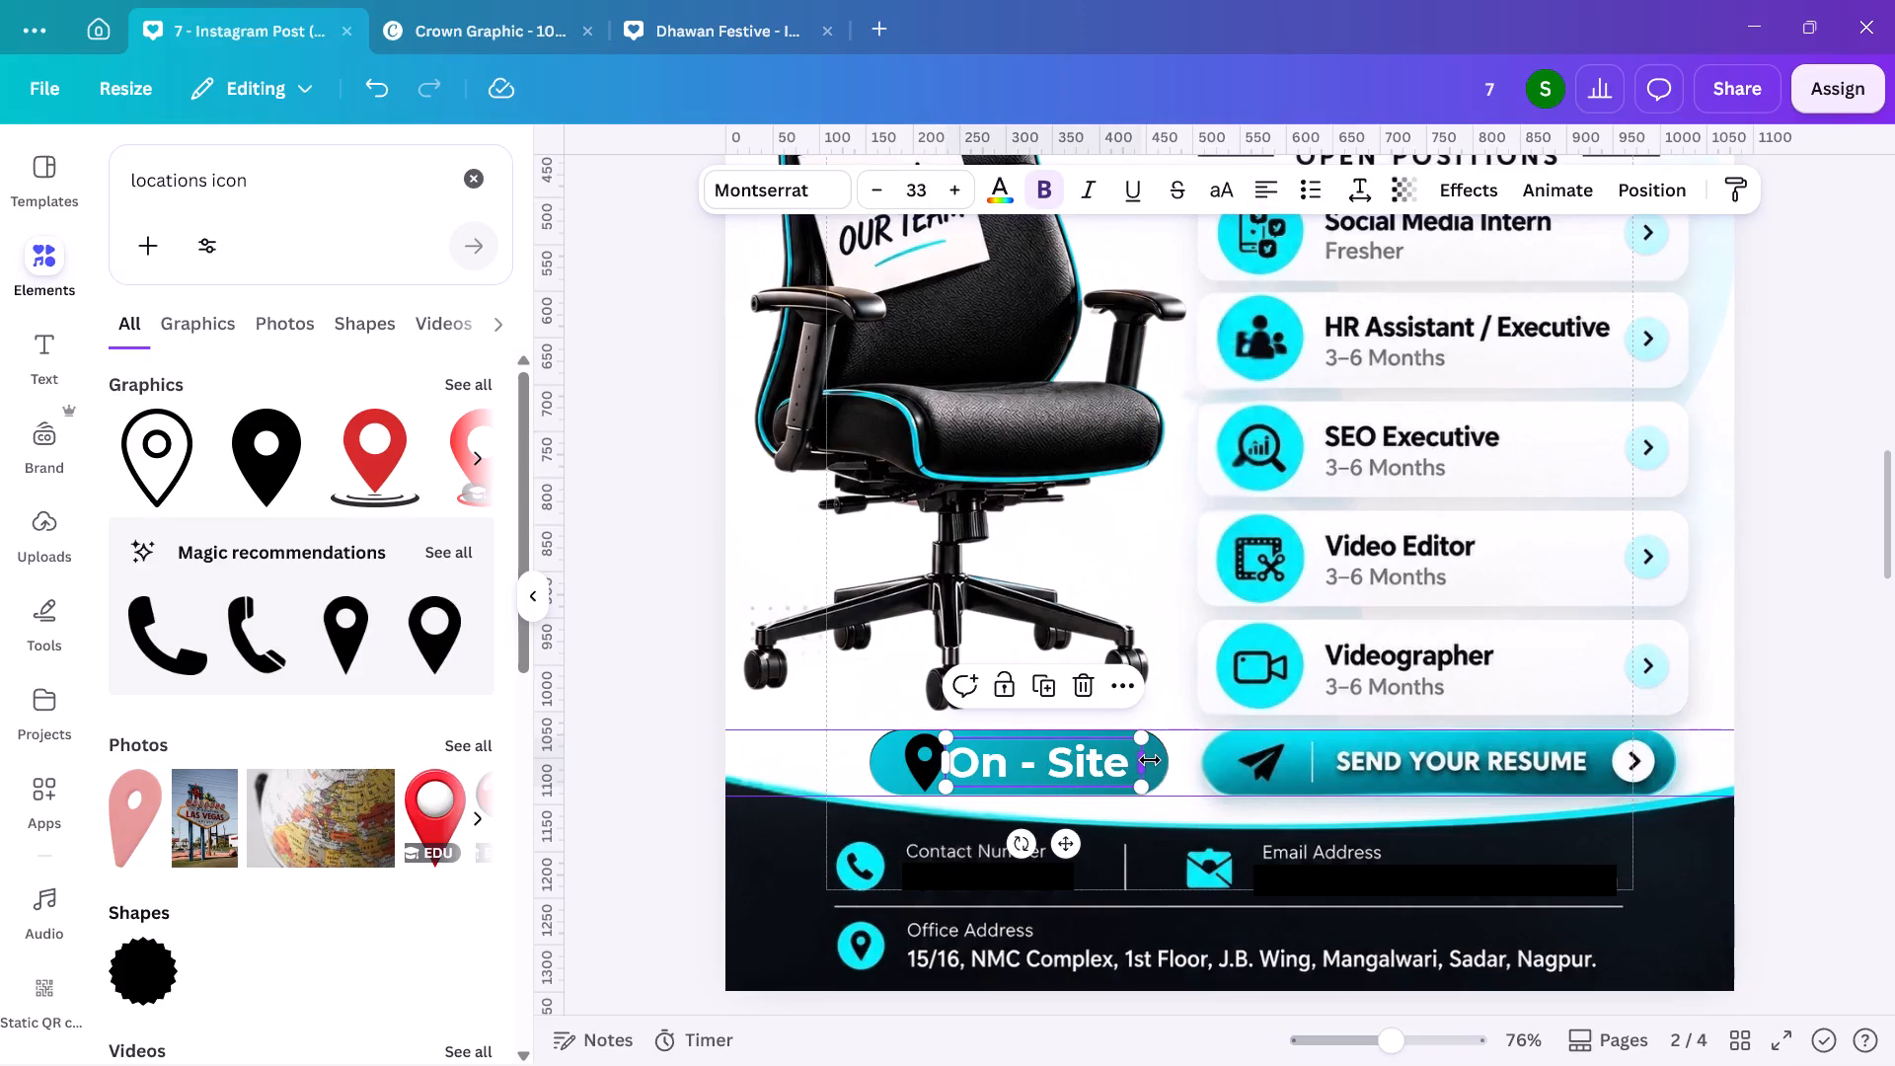
left_click(1002, 764)
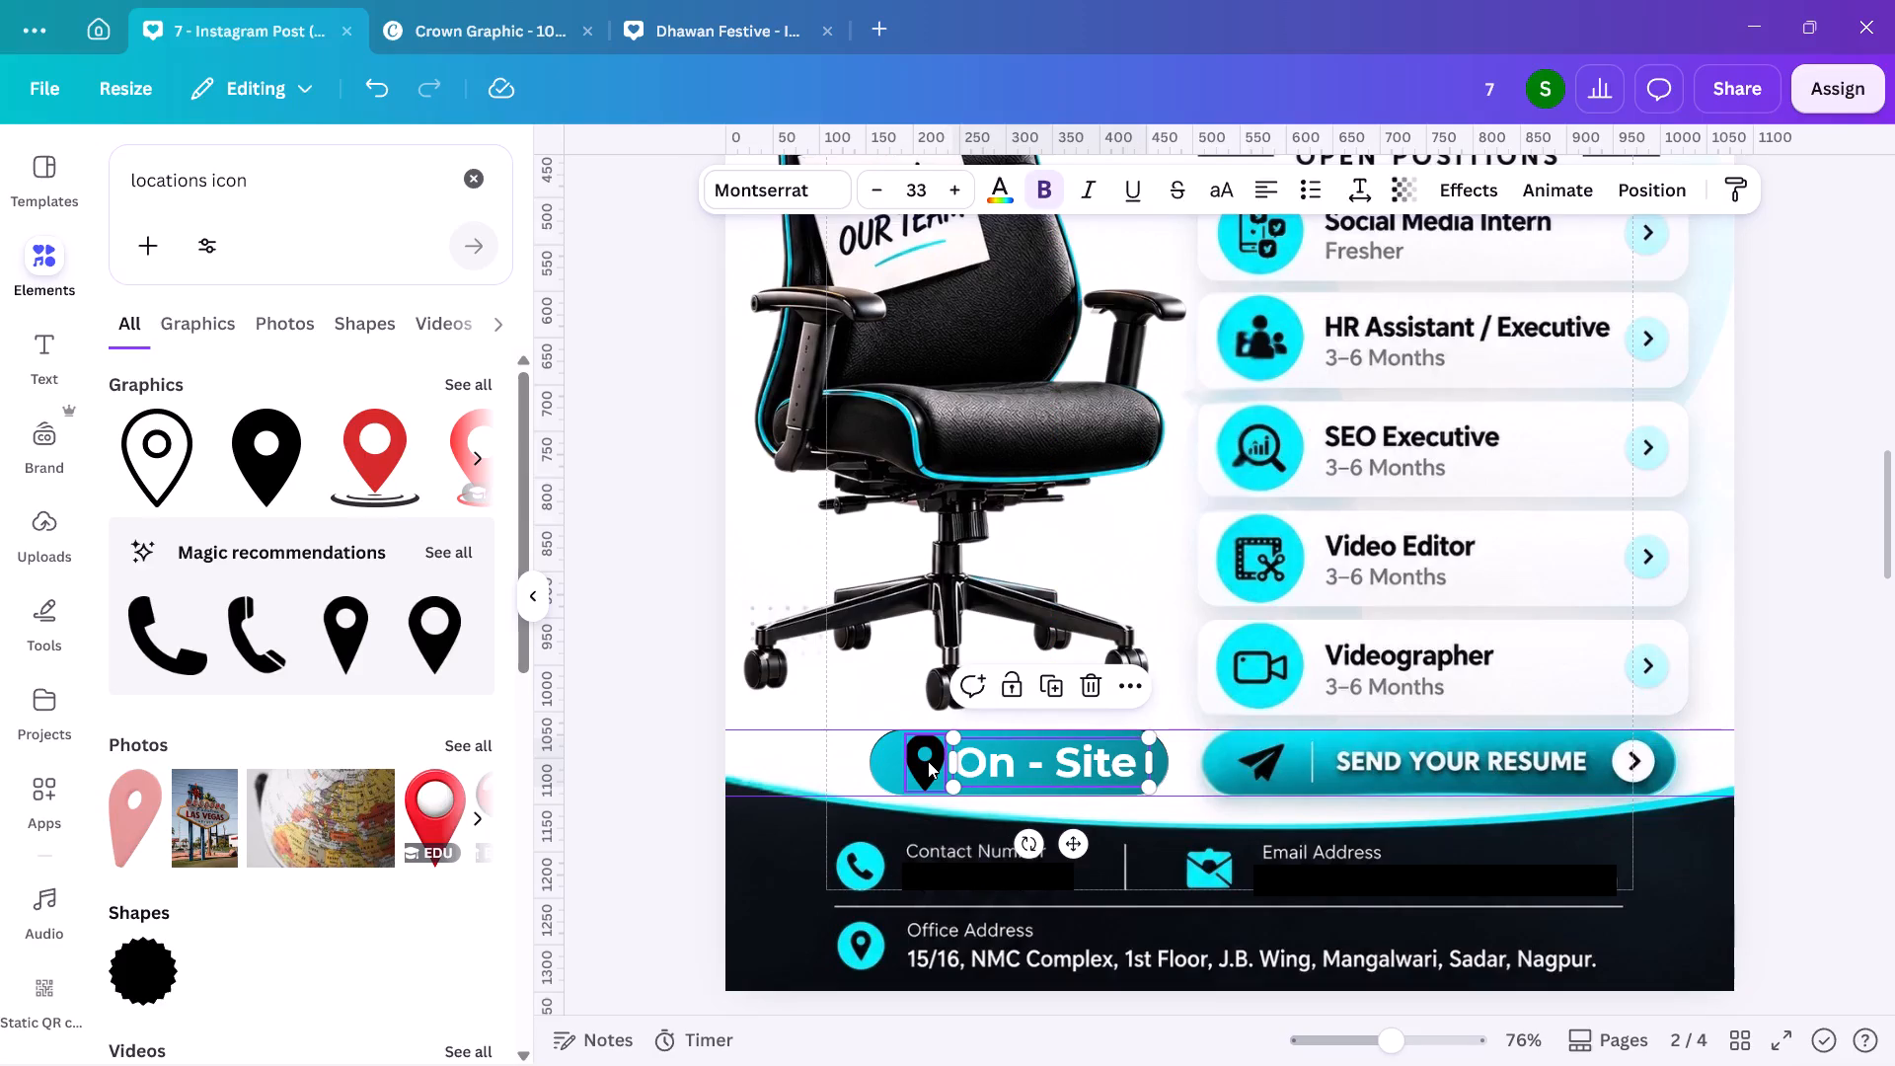
left_click(1146, 820)
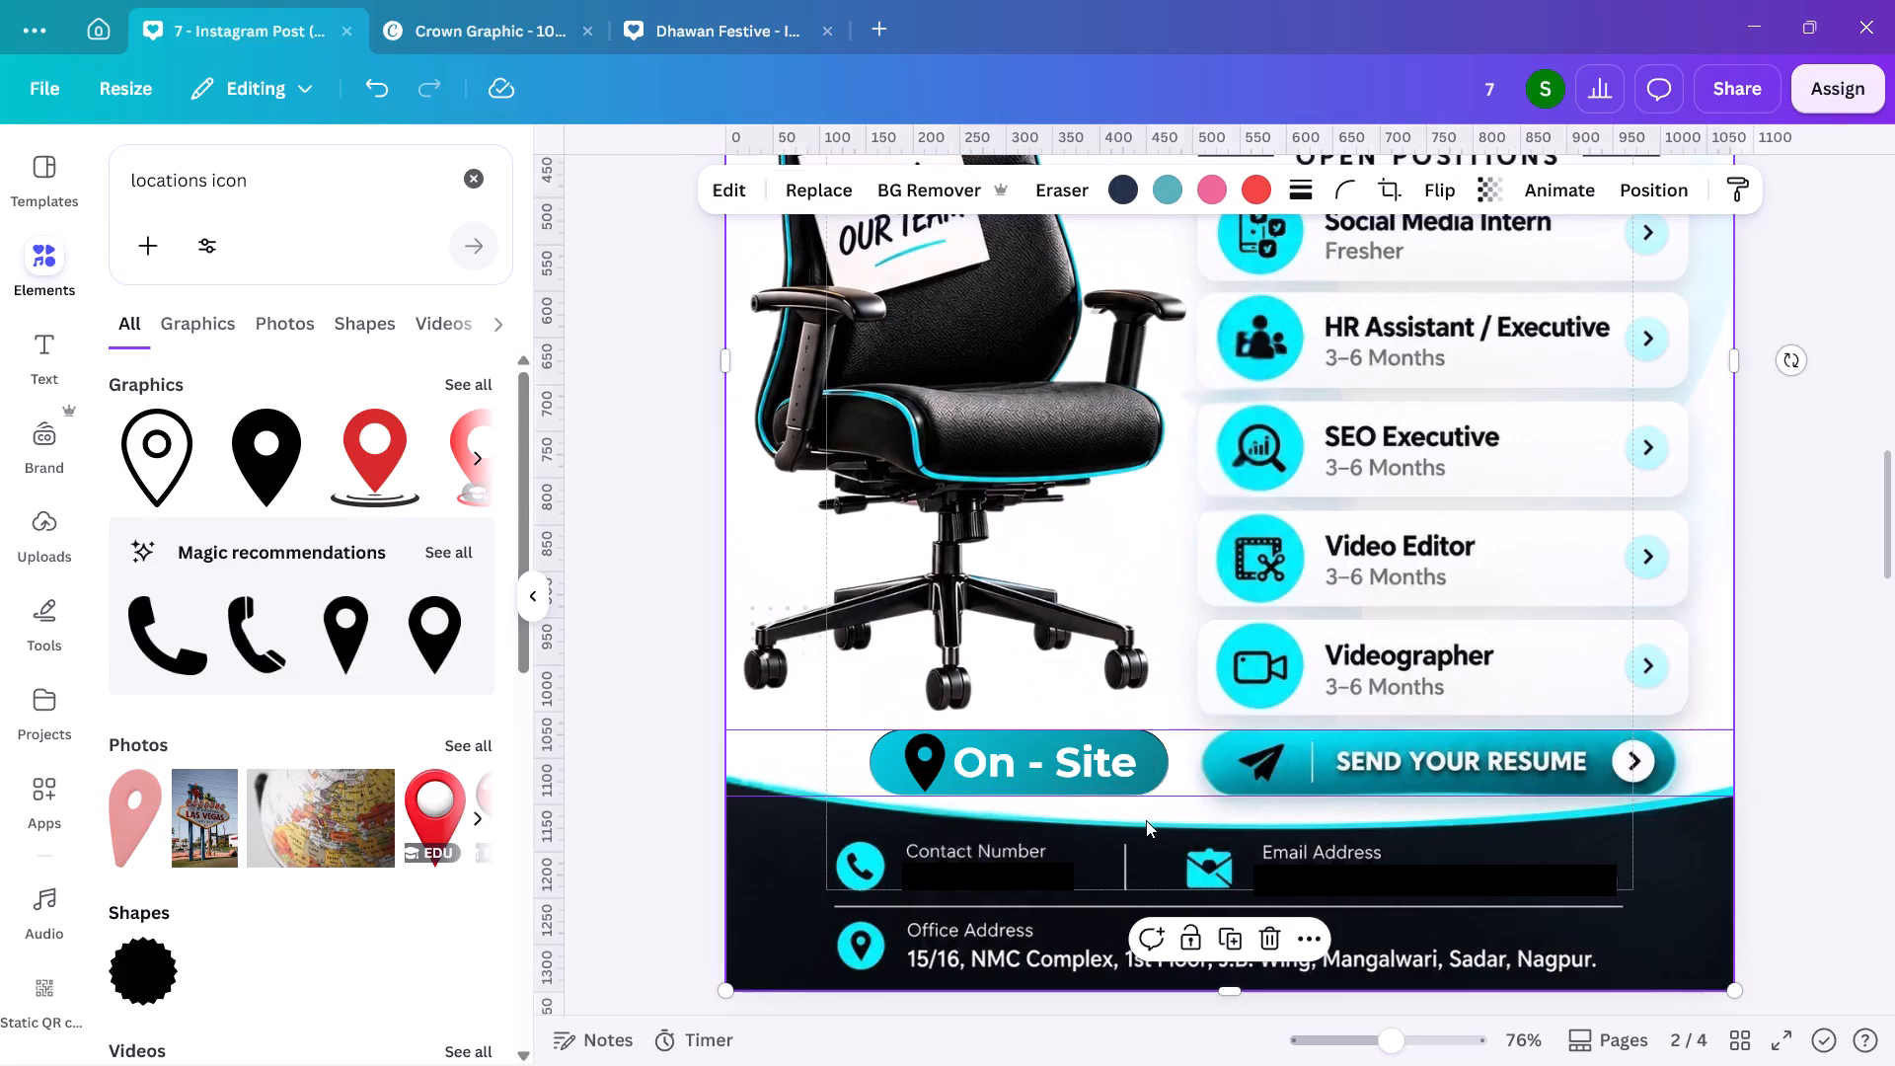
Group the location pin with the "On - Site" text and centre the group horizontally on the pill.
left_click(927, 753)
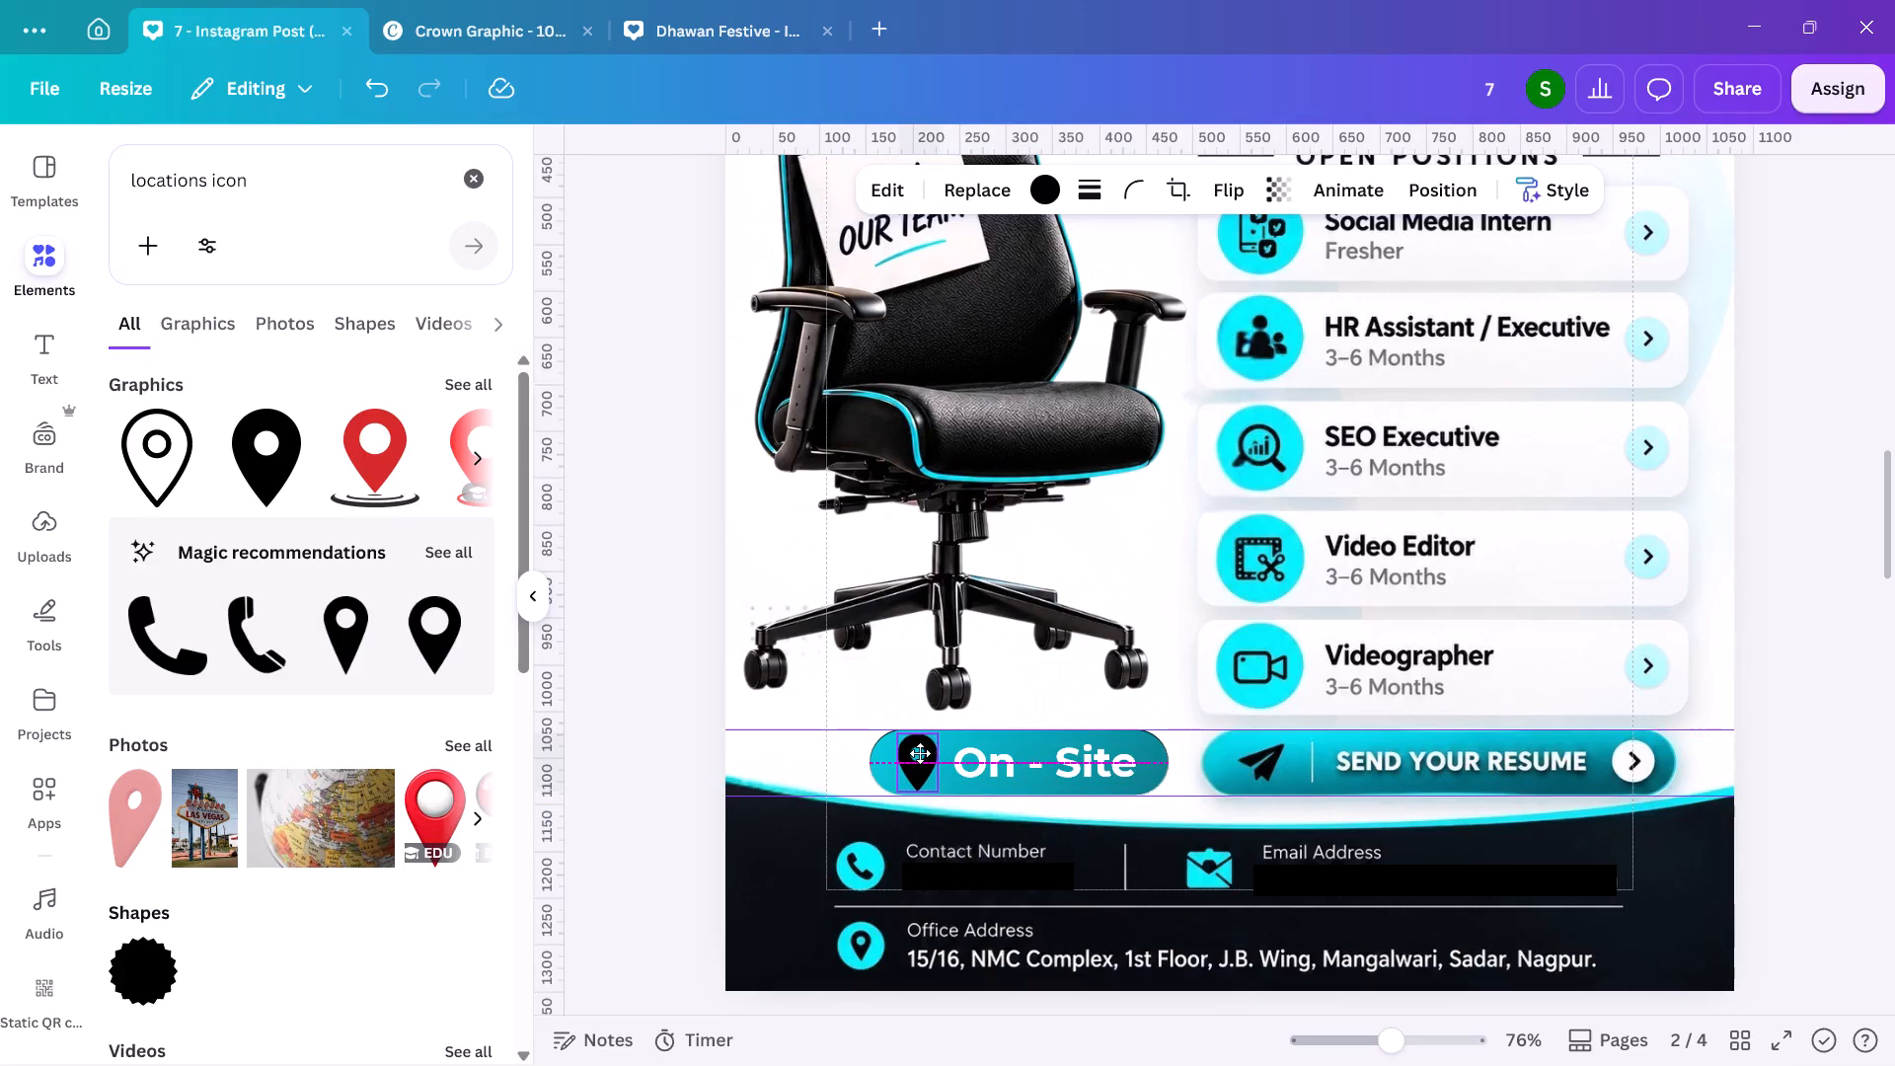
left_click(1000, 758, "shift")
left_click(945, 691)
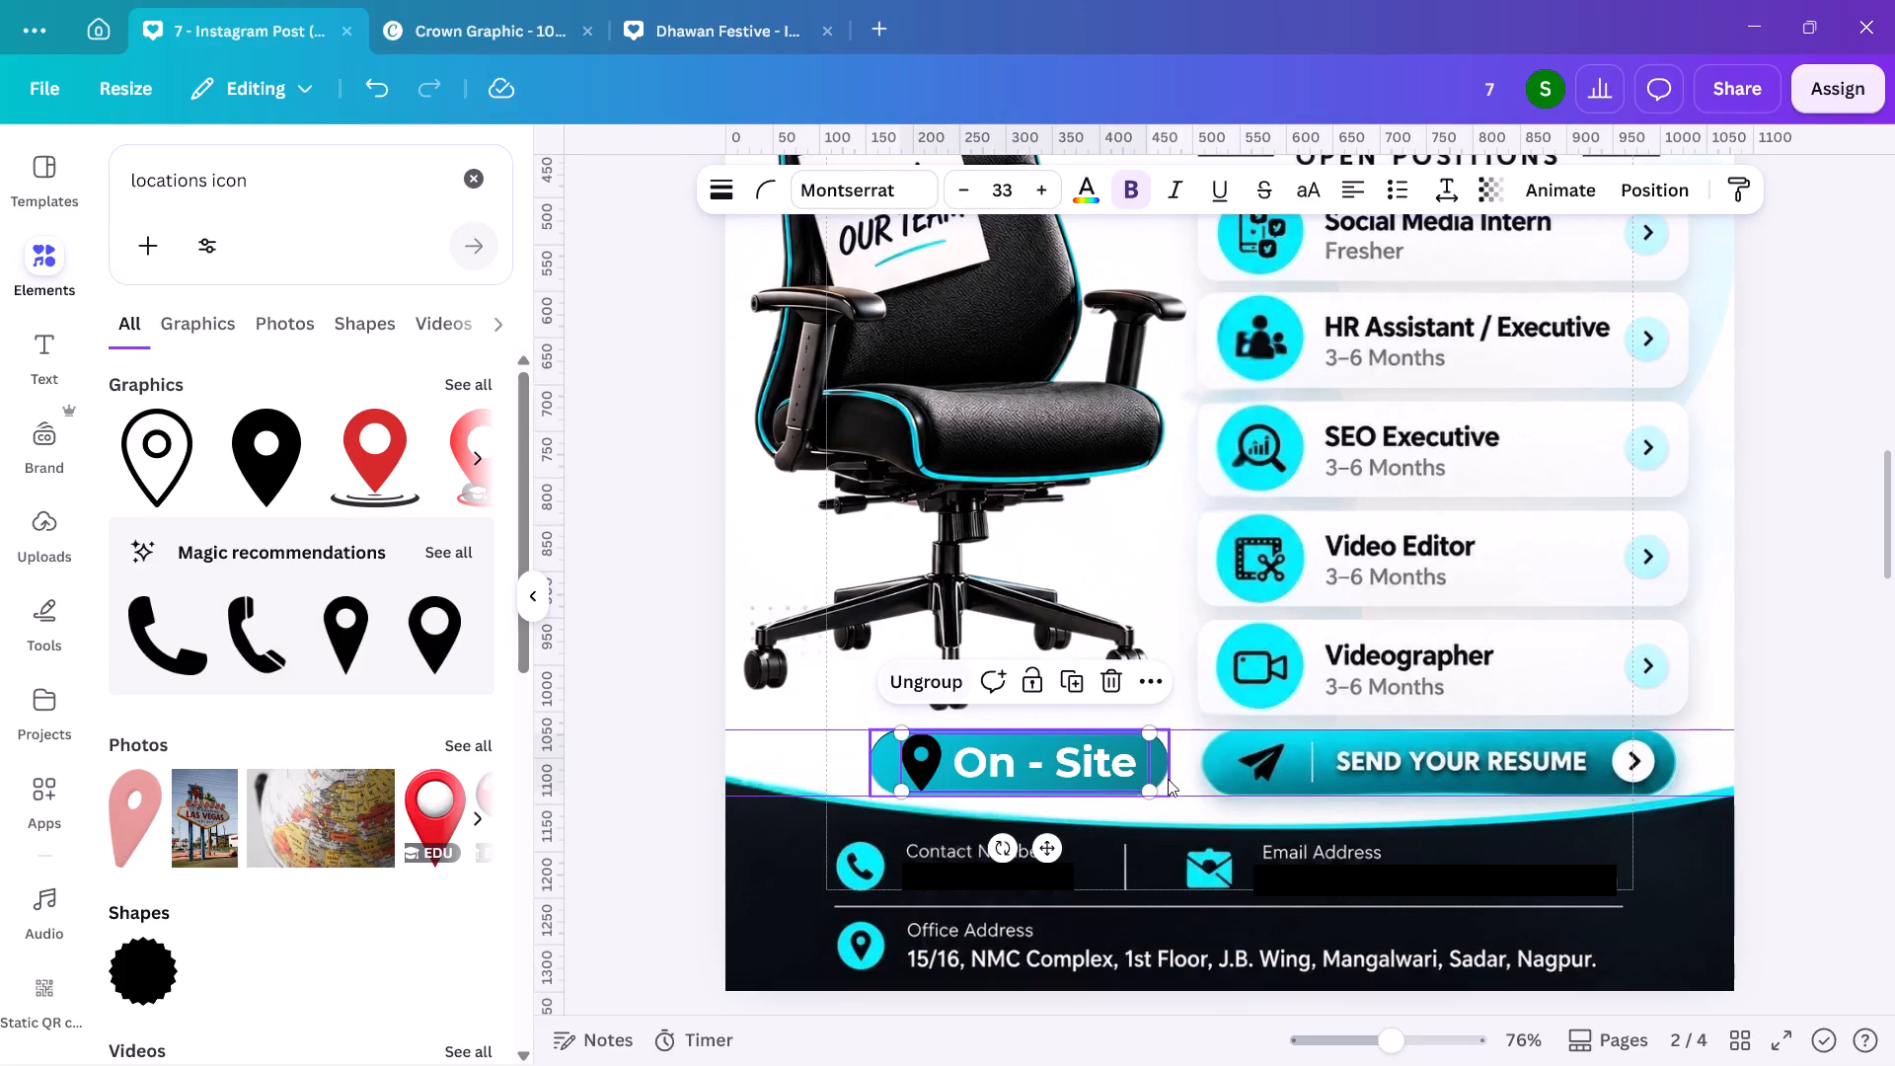
left_click(1158, 766, "shift")
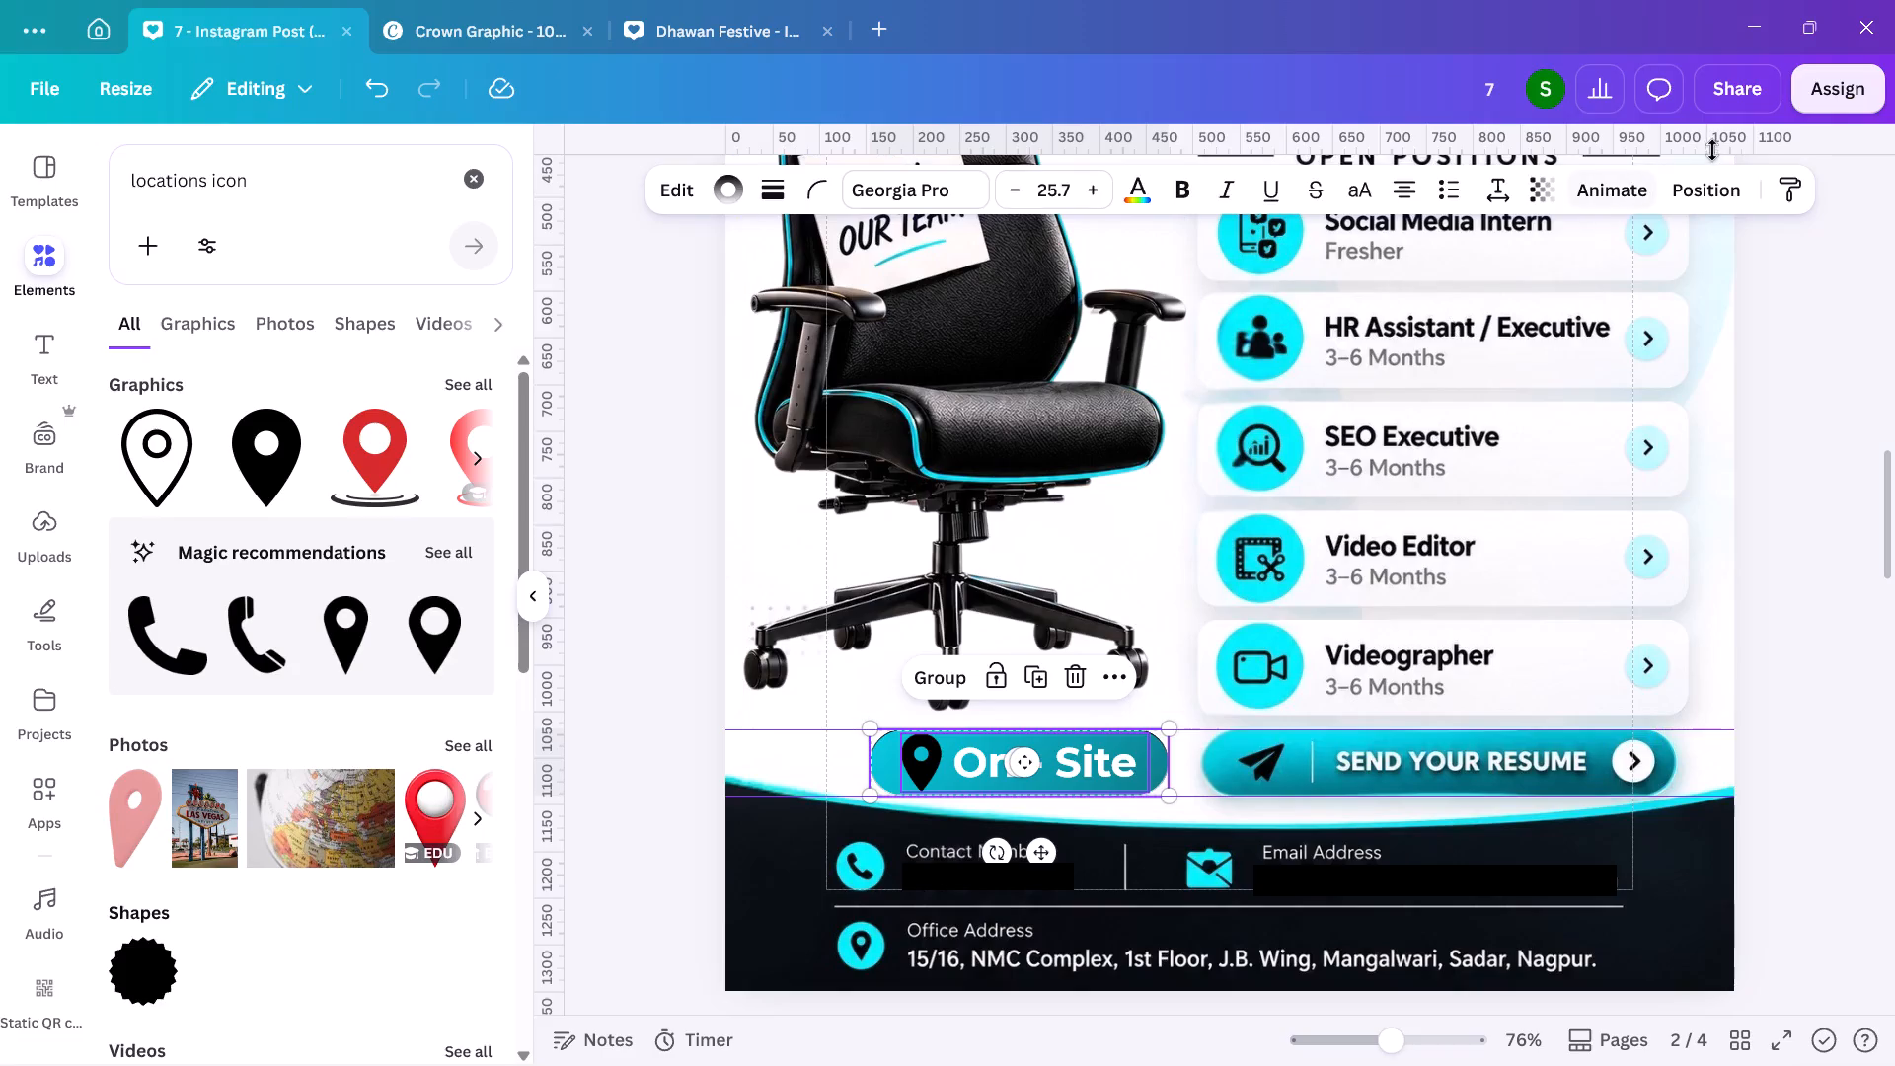
left_click(1717, 186)
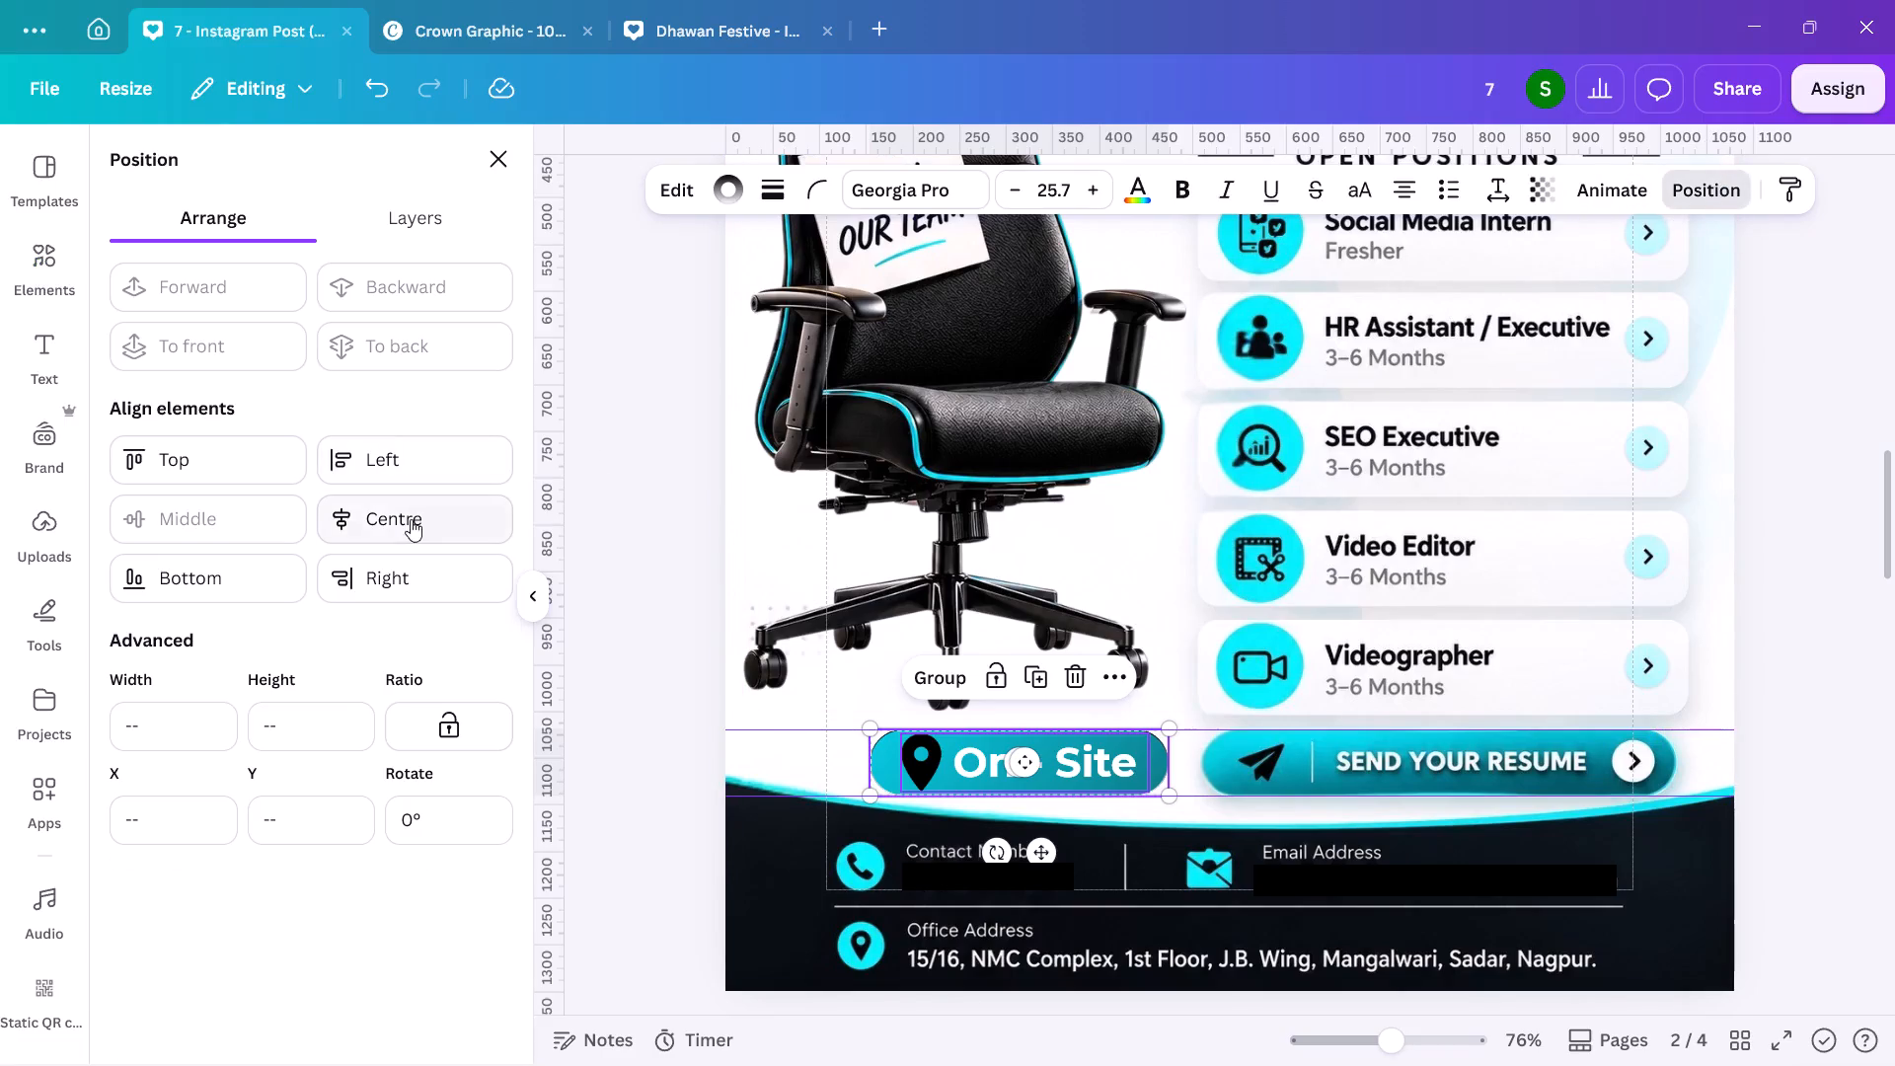
left_click(411, 519)
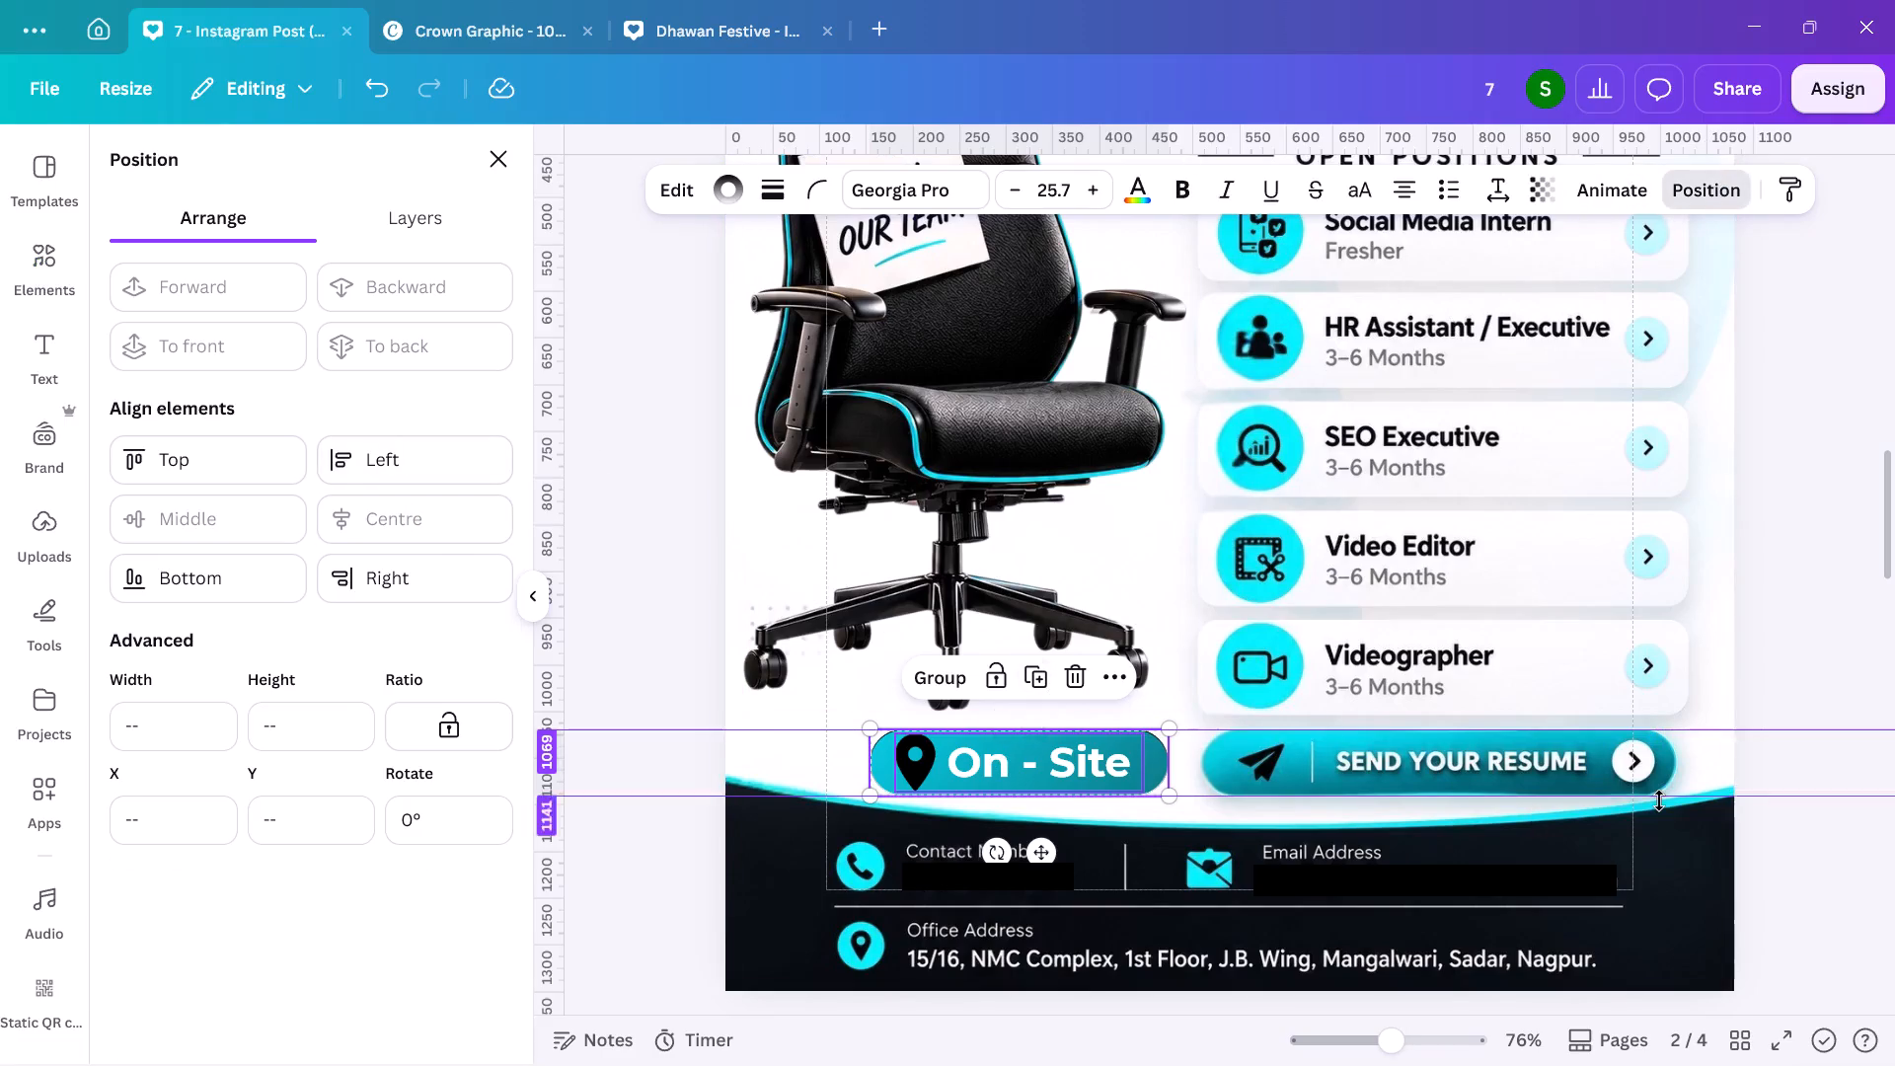
left_click(1787, 817)
left_click(1787, 817)
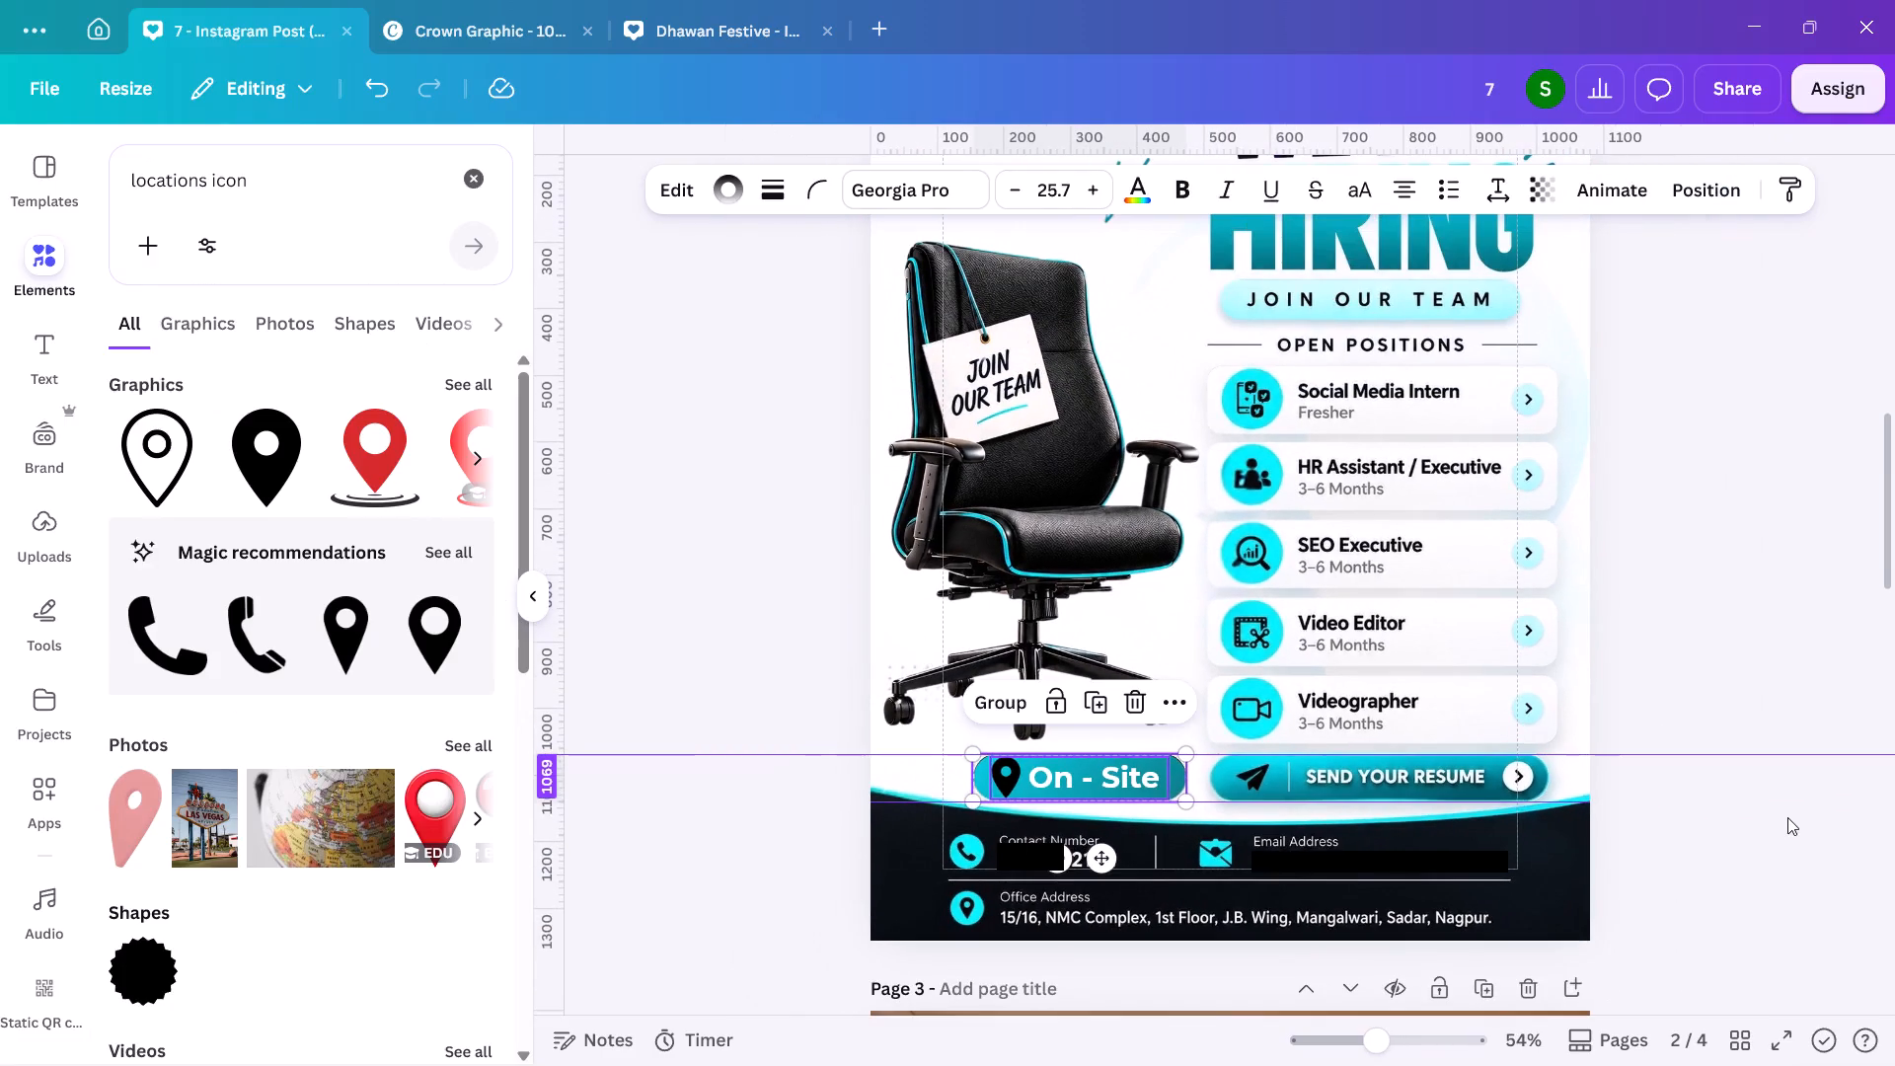
left_click(1787, 817)
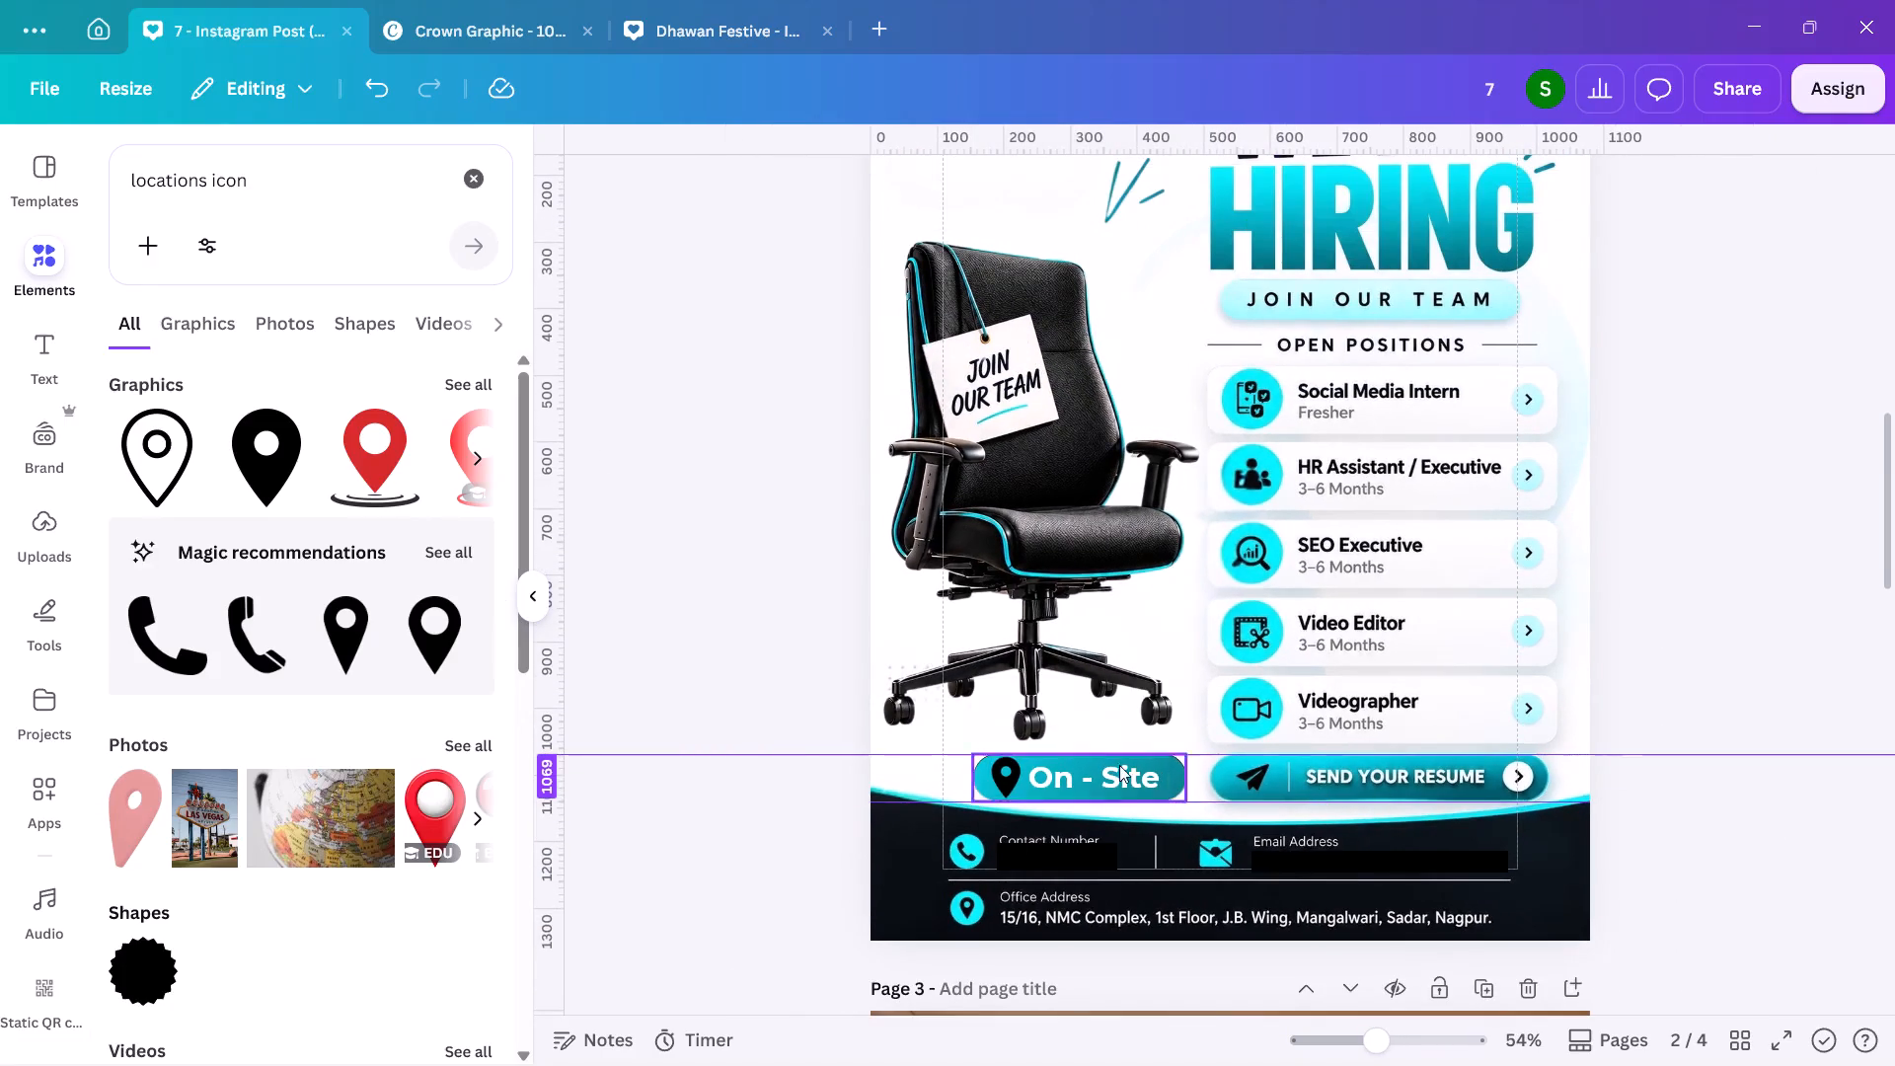
Add #0B7B87 as a third colour in the pill's gradient and reorder the colours to dark teal, bright cyan, dark teal.
left_click(1172, 780)
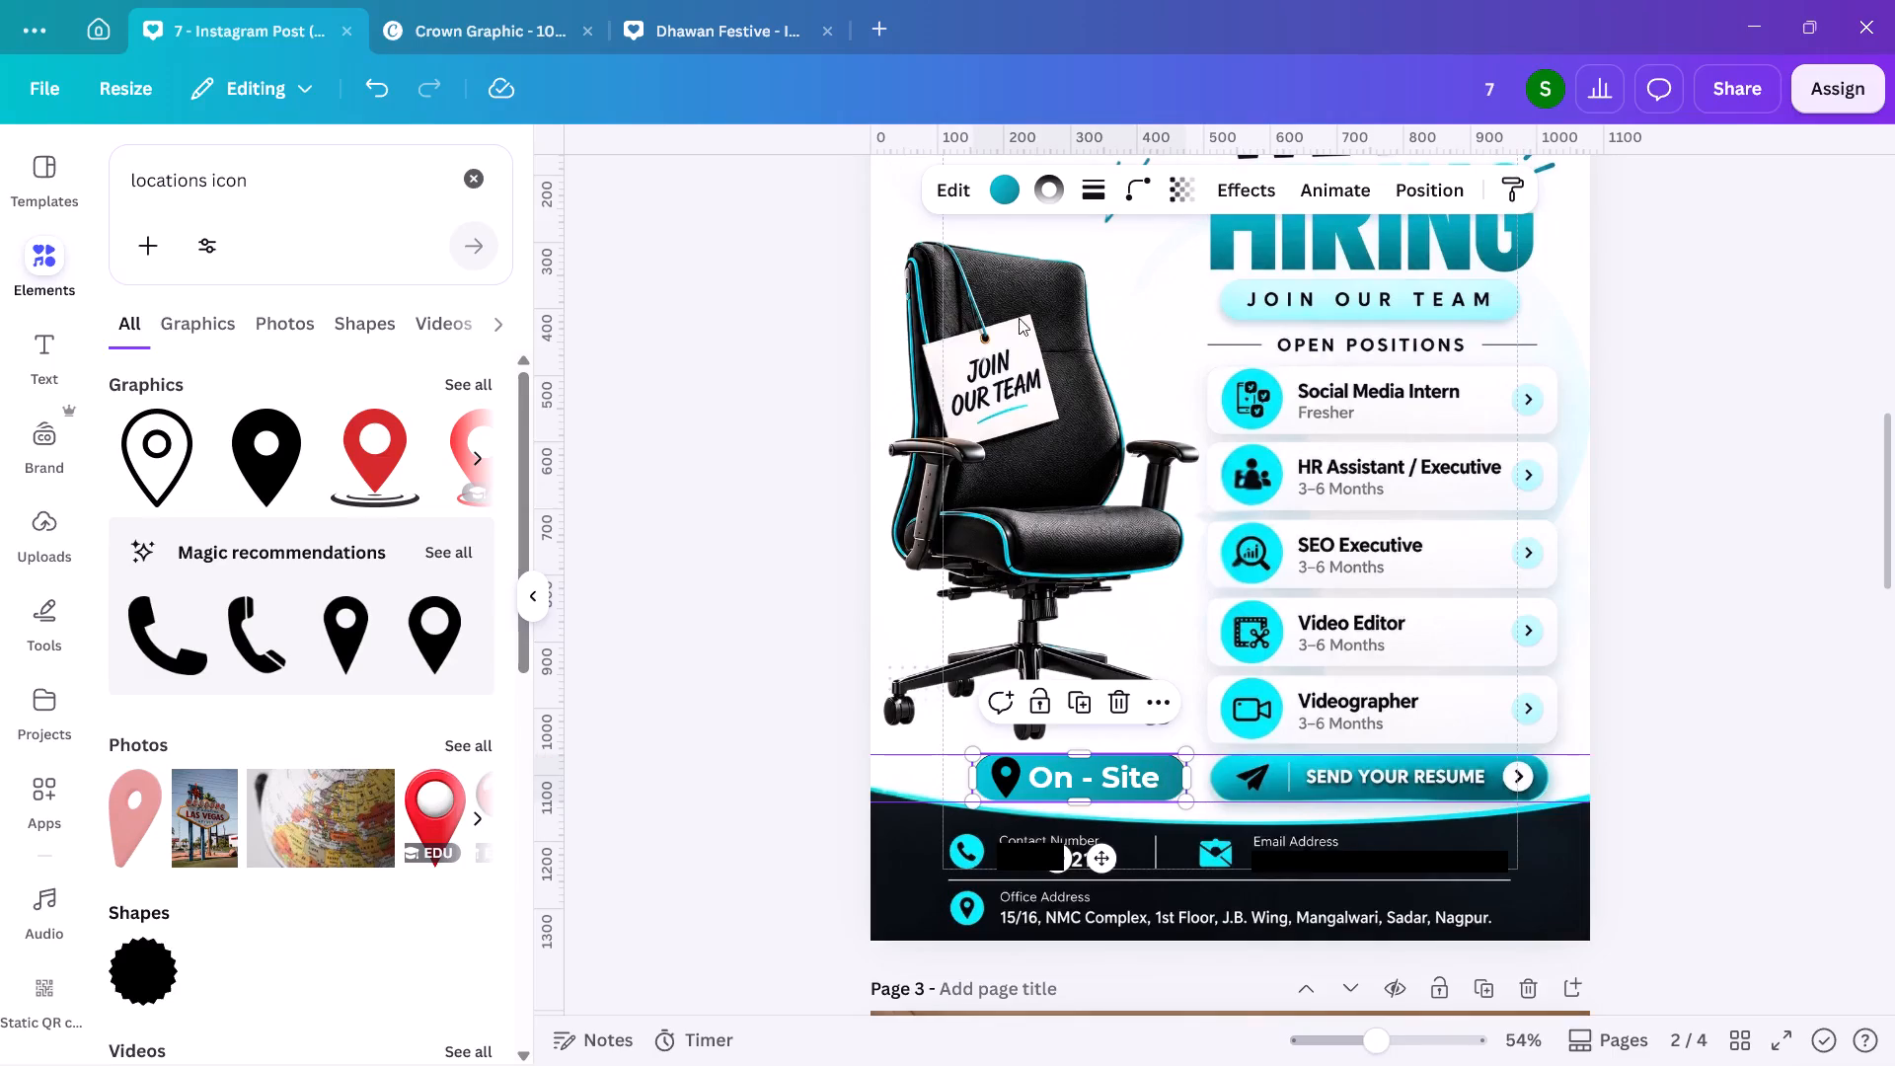
left_click(1006, 197)
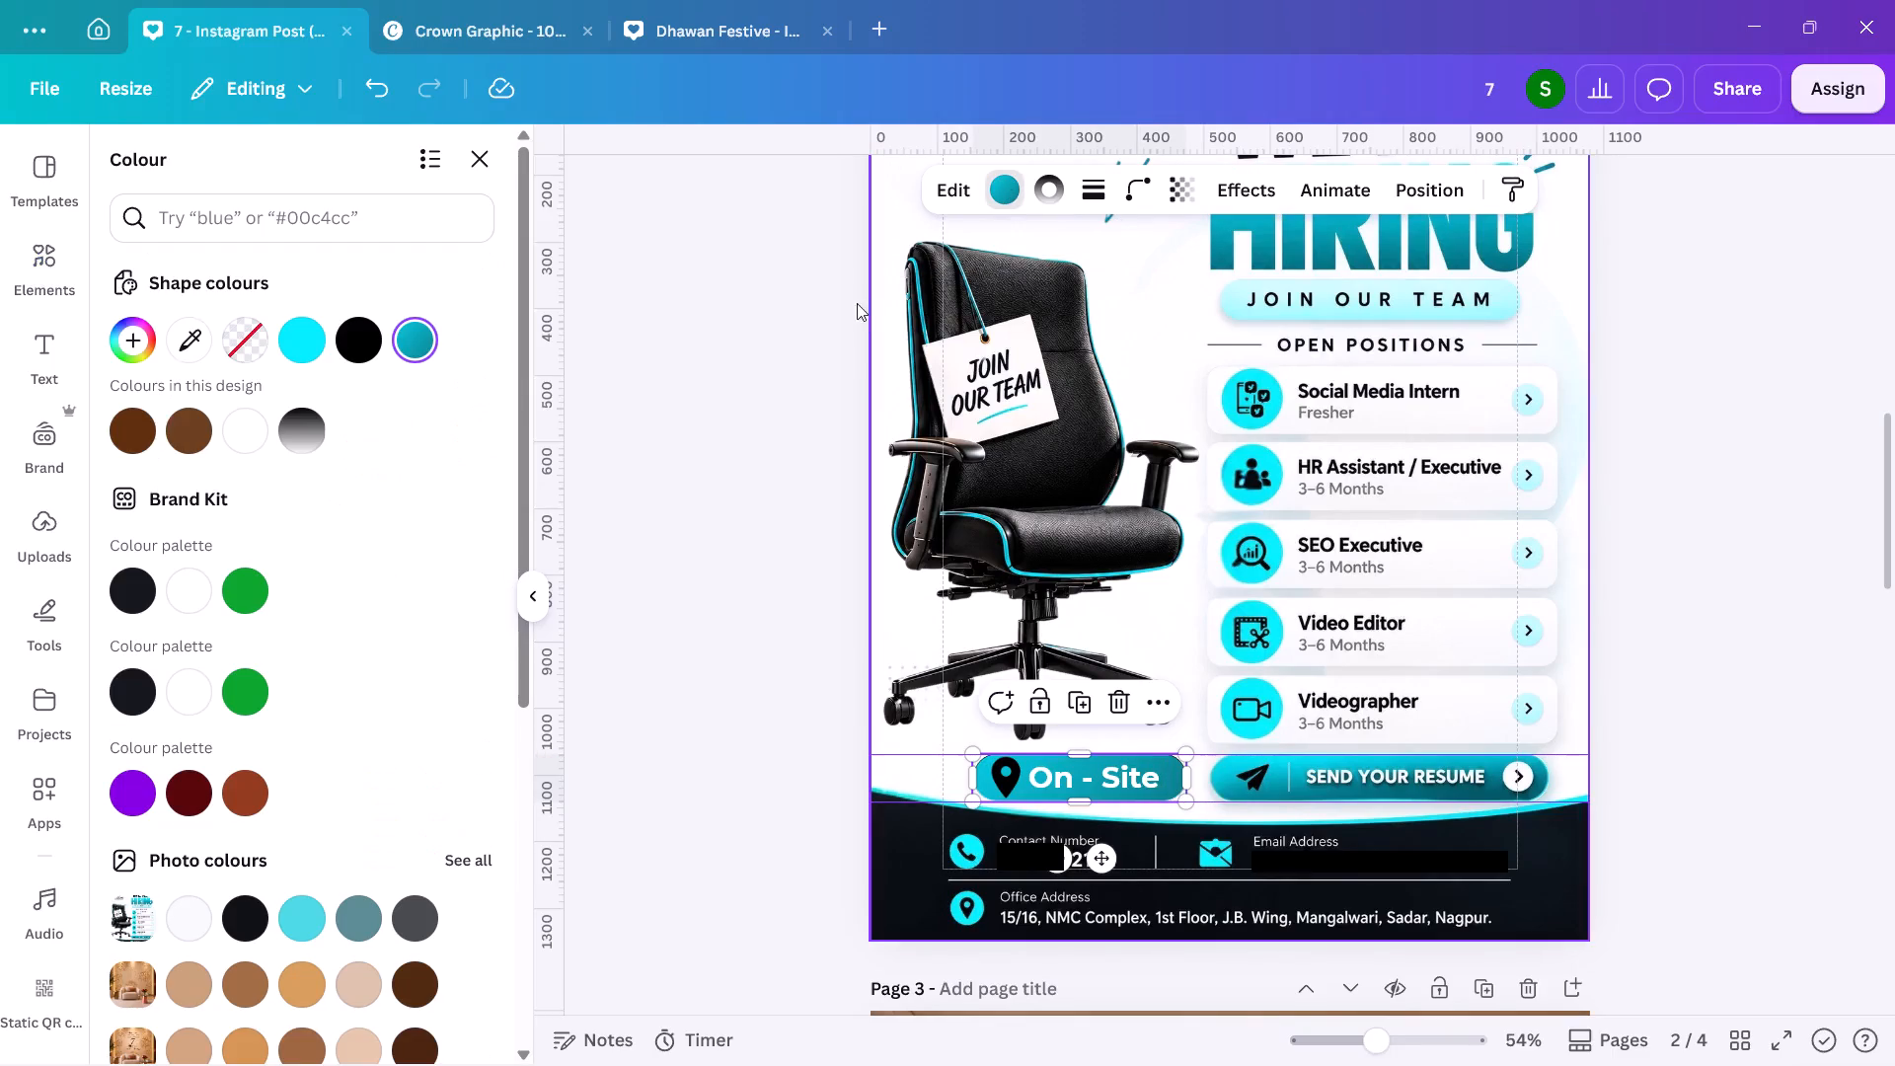
left_click(411, 343)
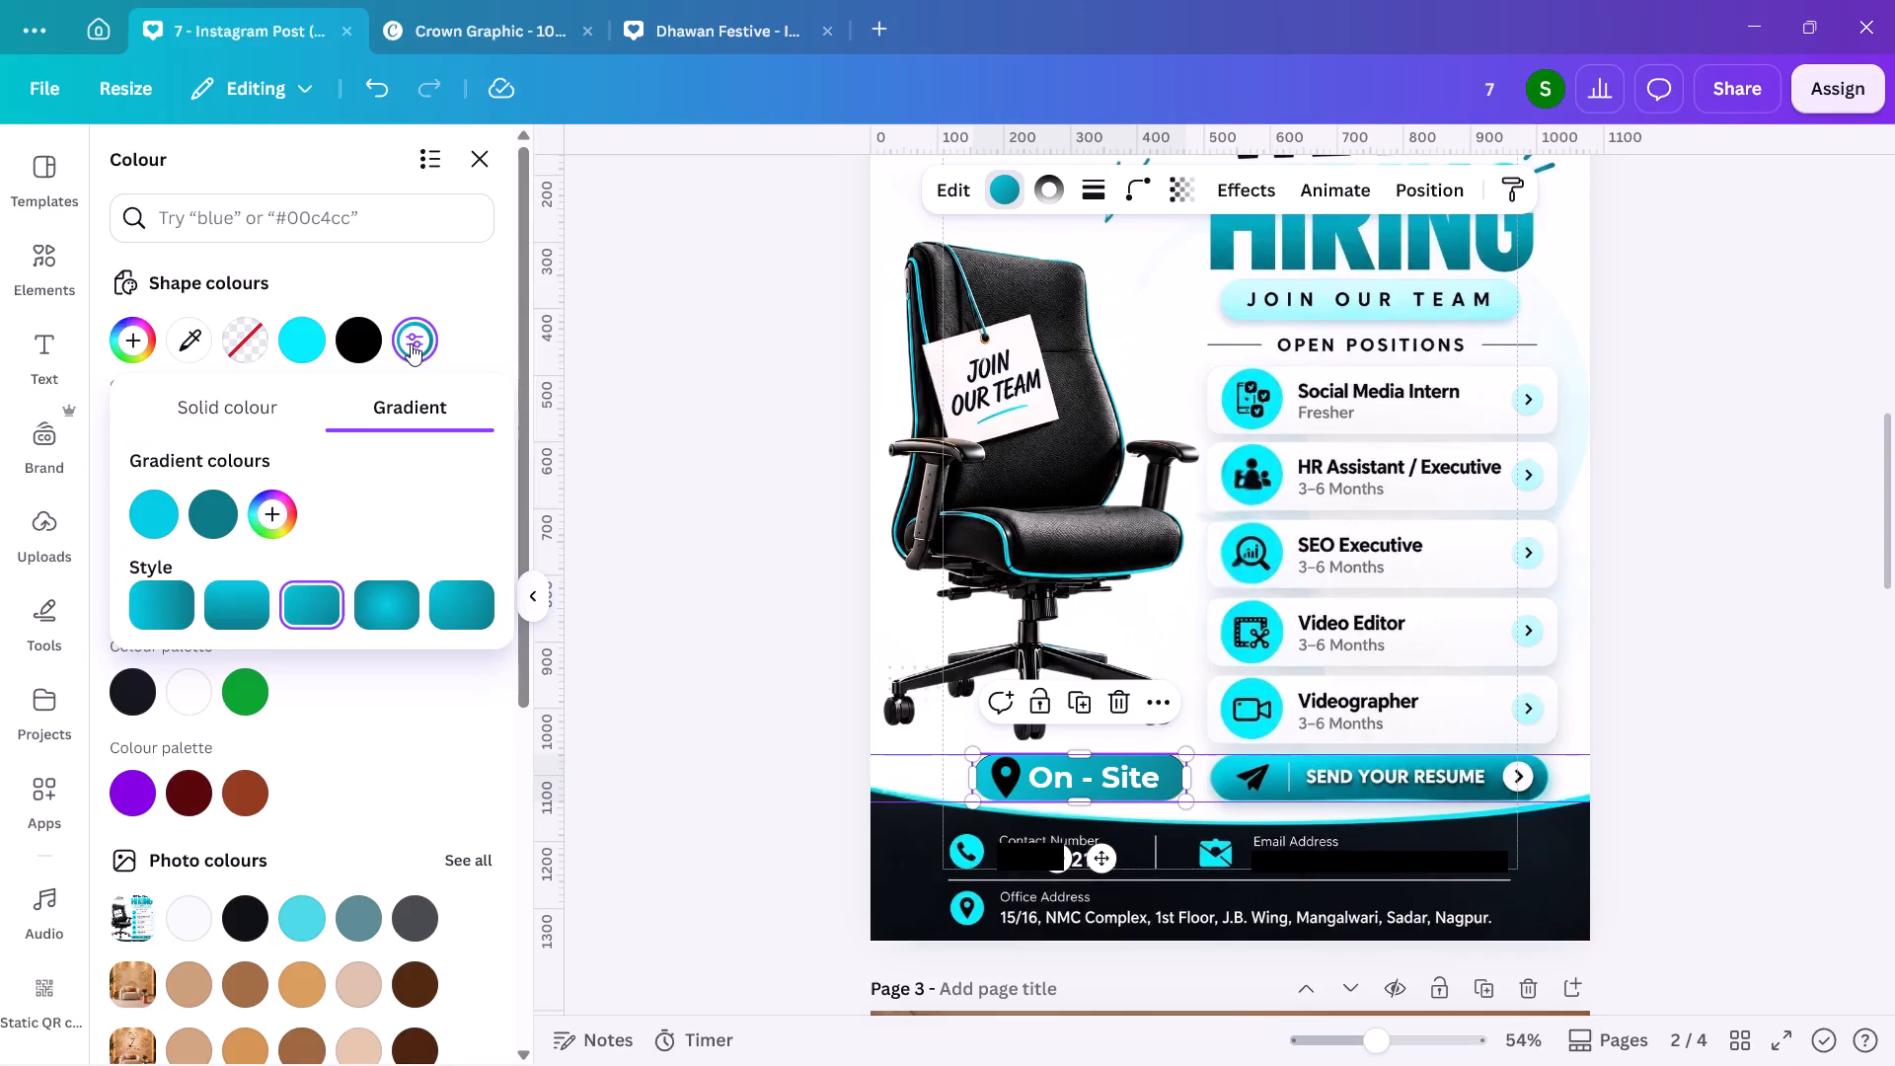
left_click(259, 513)
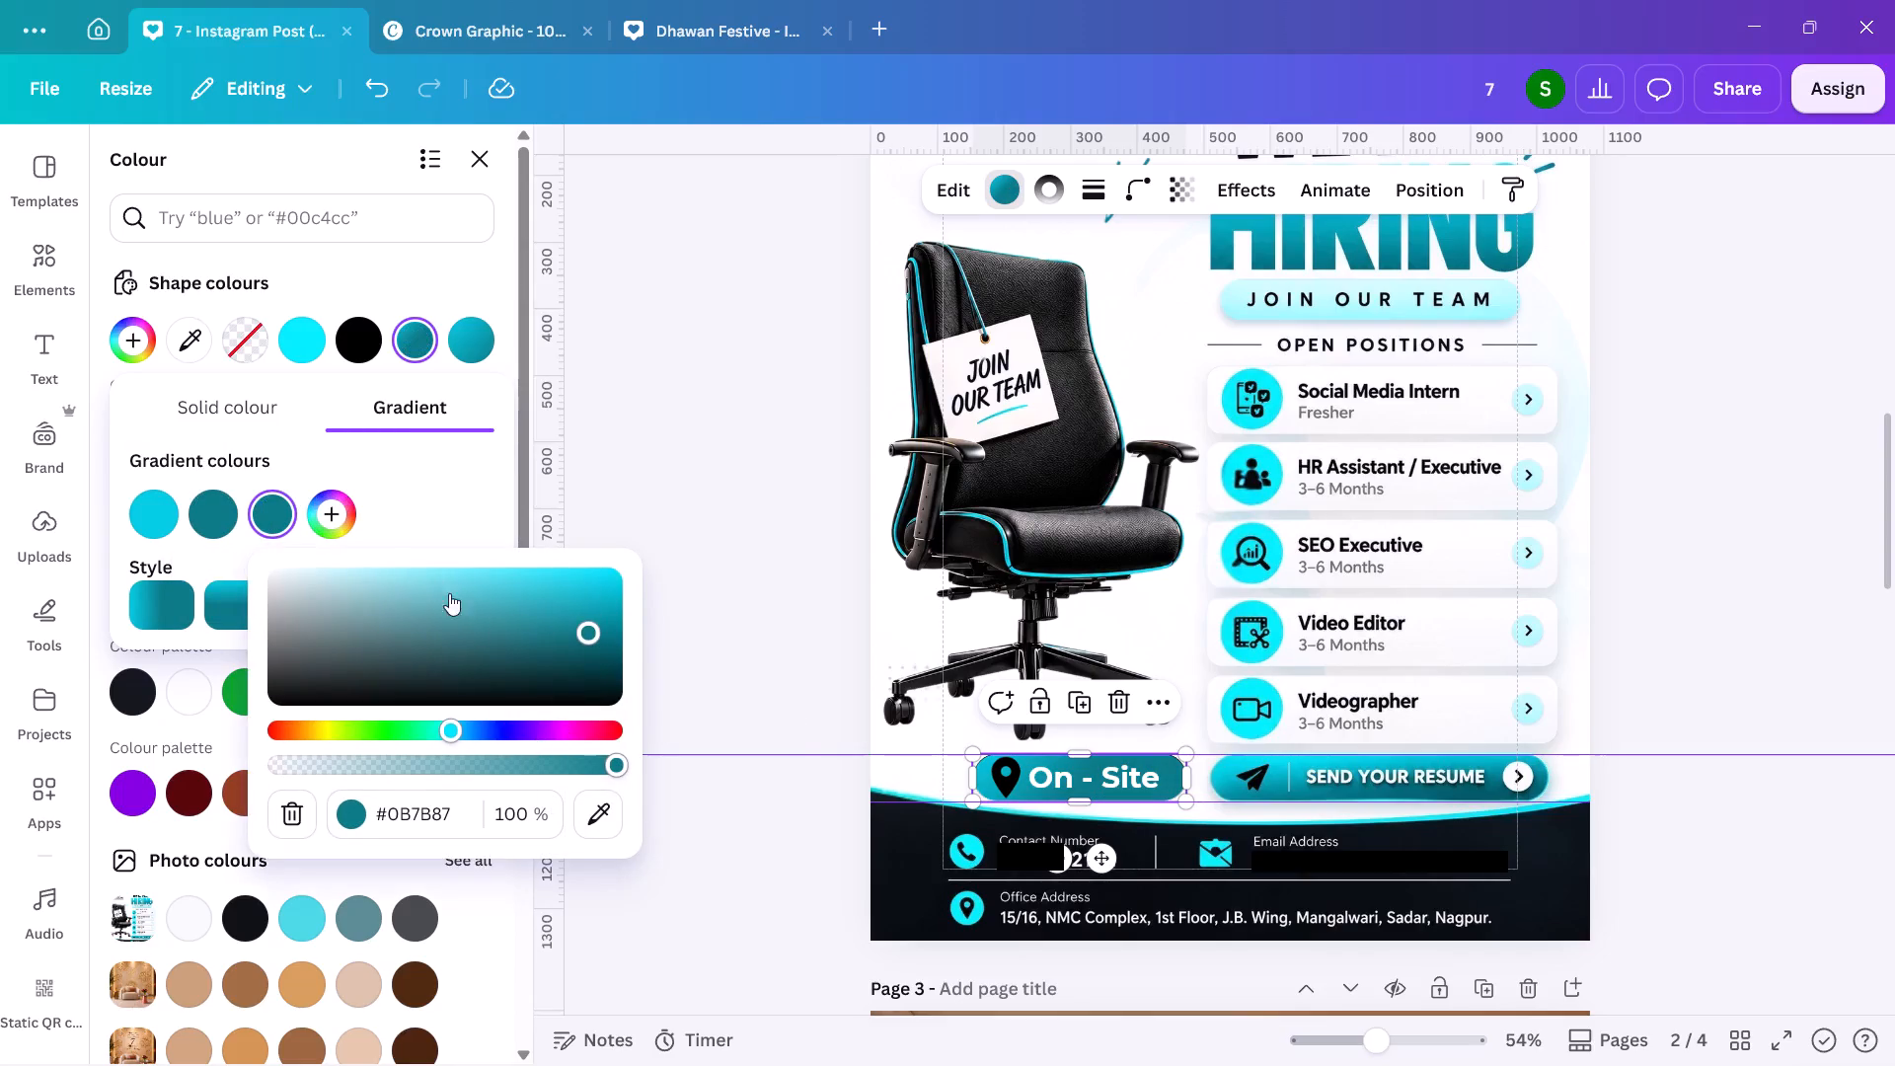
left_click(407, 502)
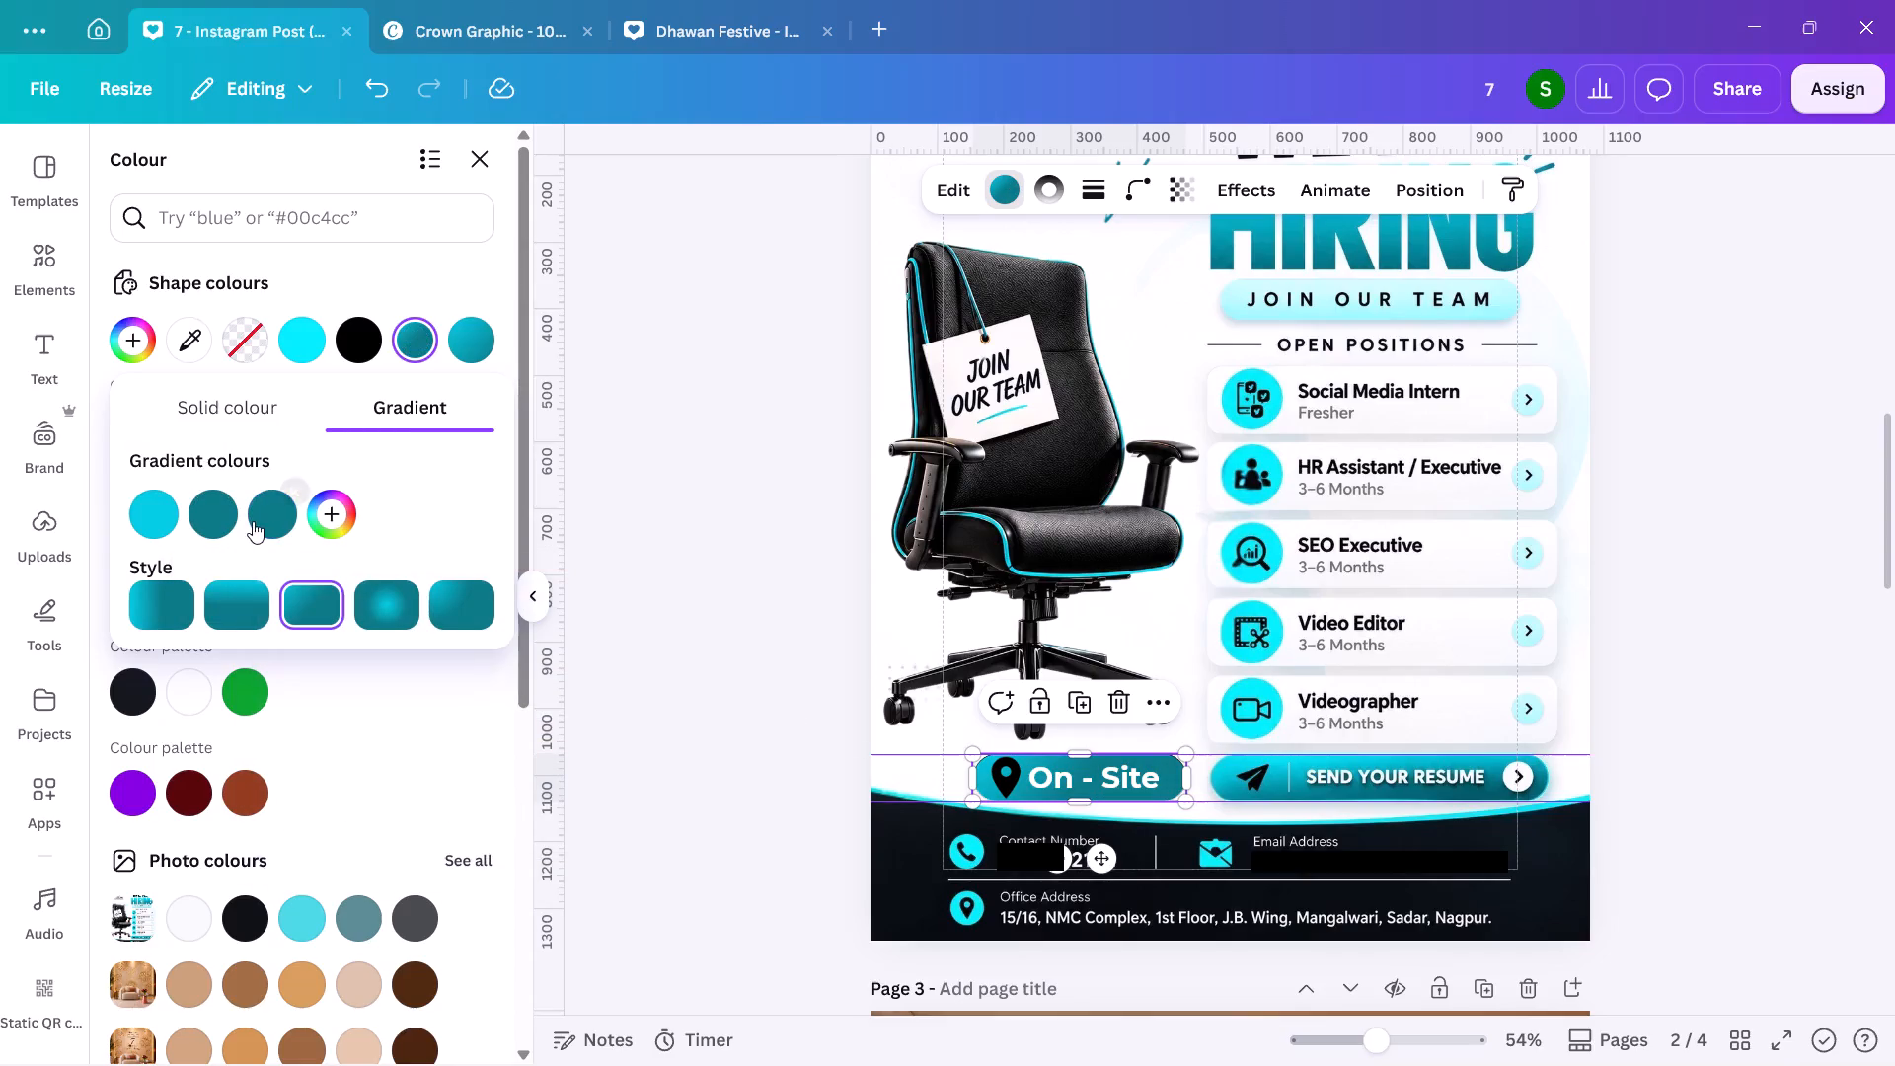
left_click_drag(209, 510, 127, 516)
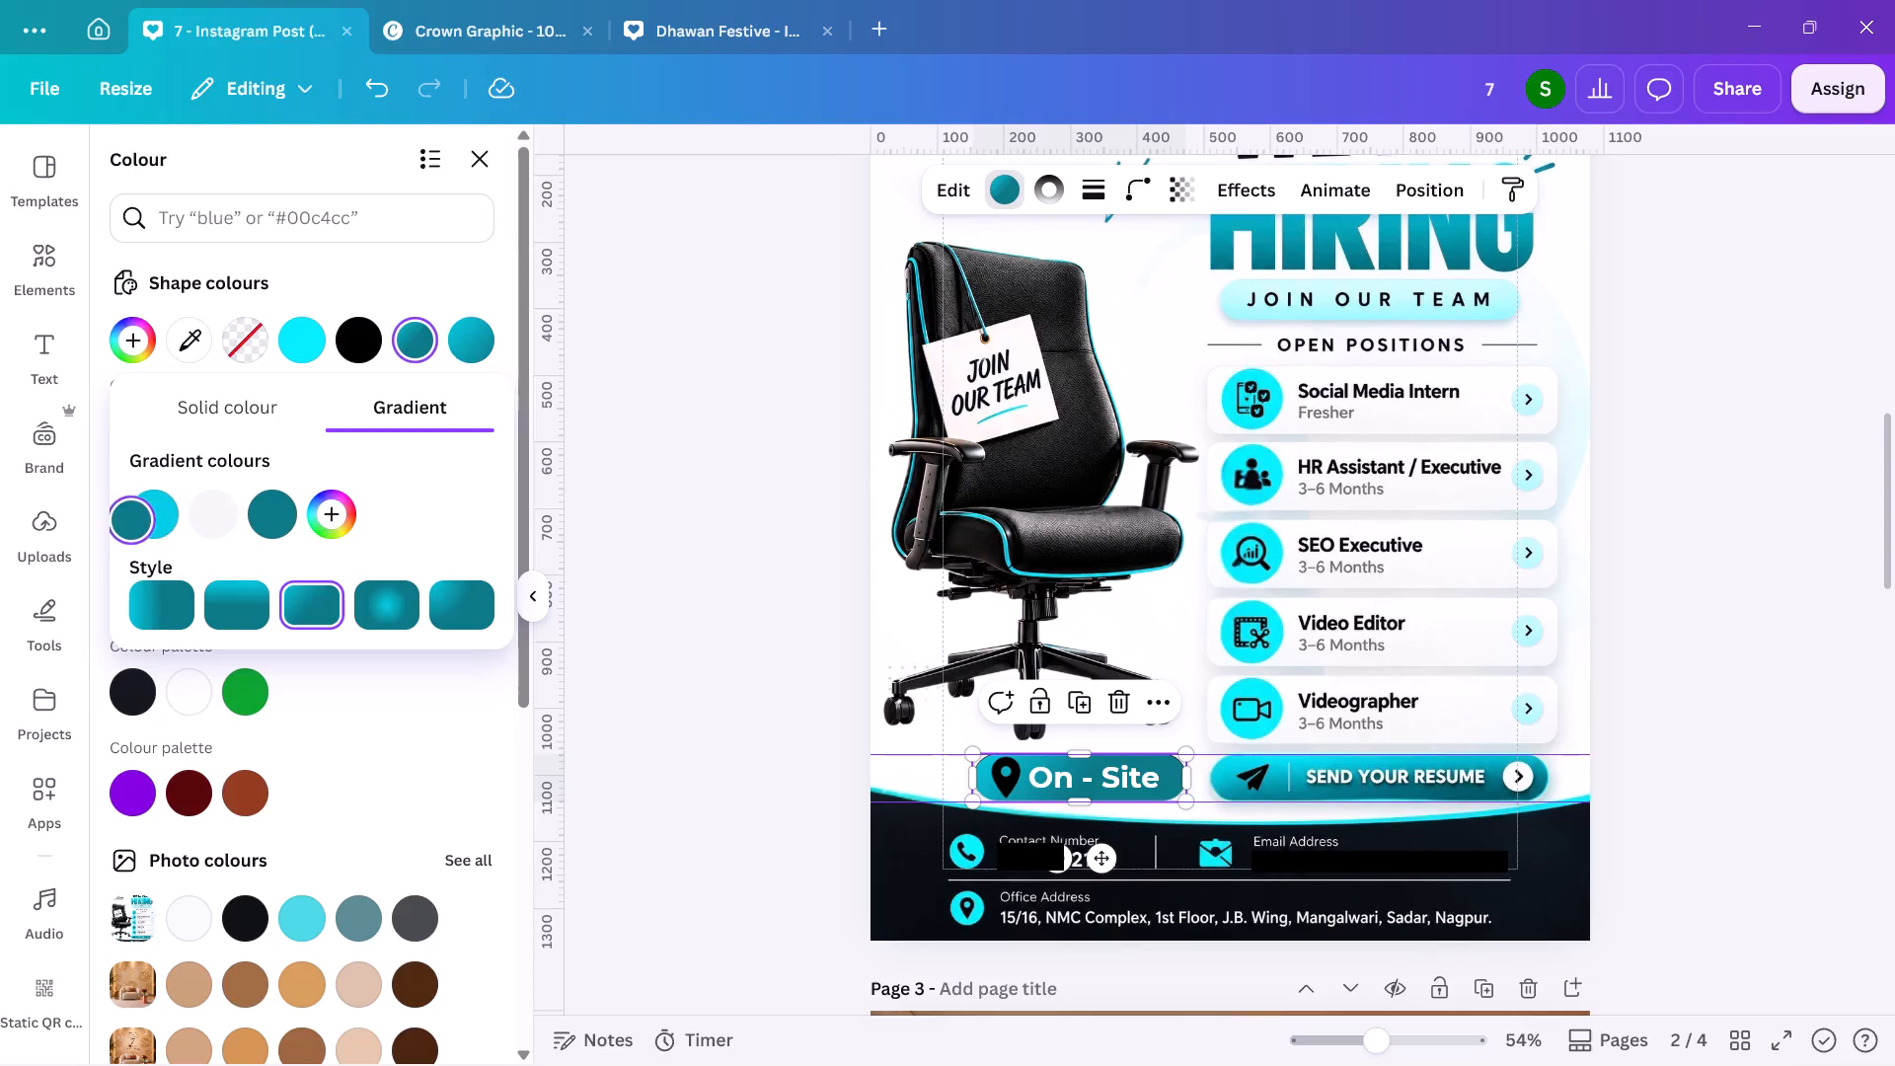
left_click_drag(127, 516, 142, 517)
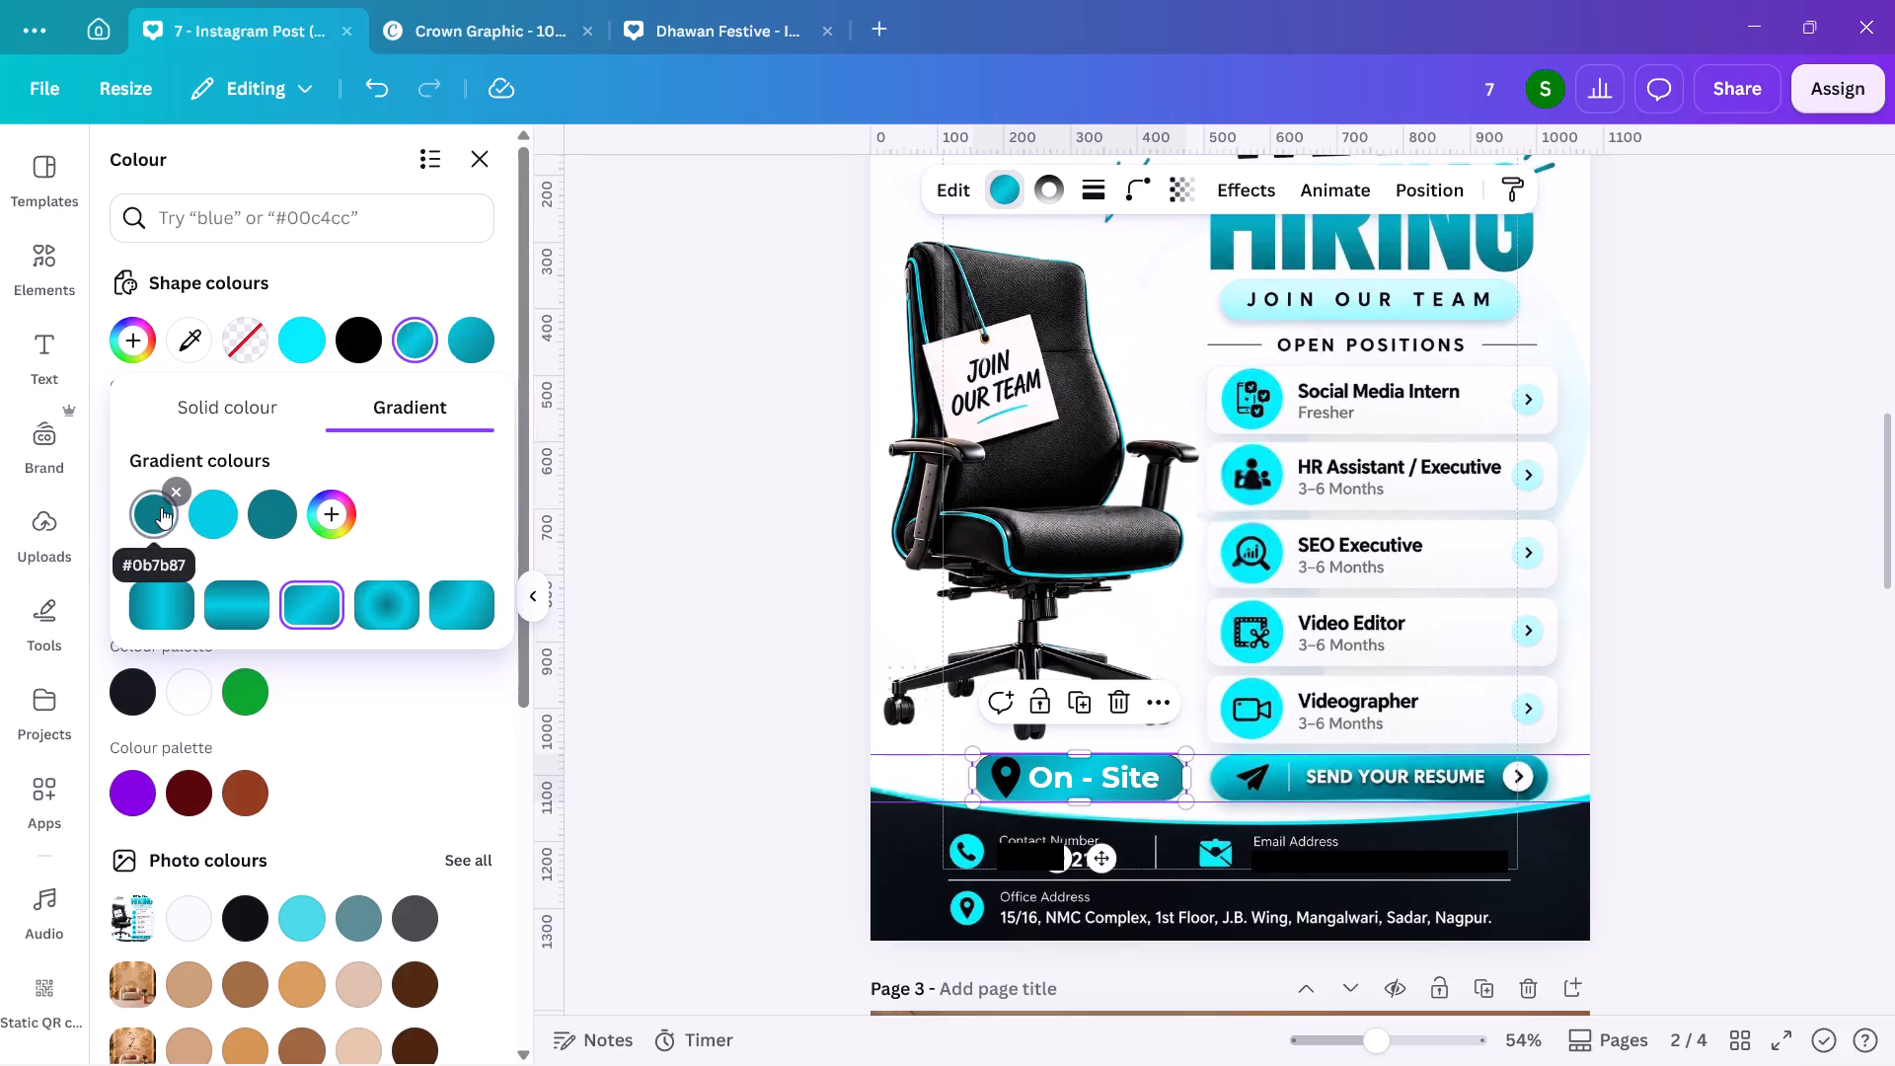
Add a fourth colour to the pill's gradient, sampled from the resume button beside the paper-plane icon.
left_click(335, 509)
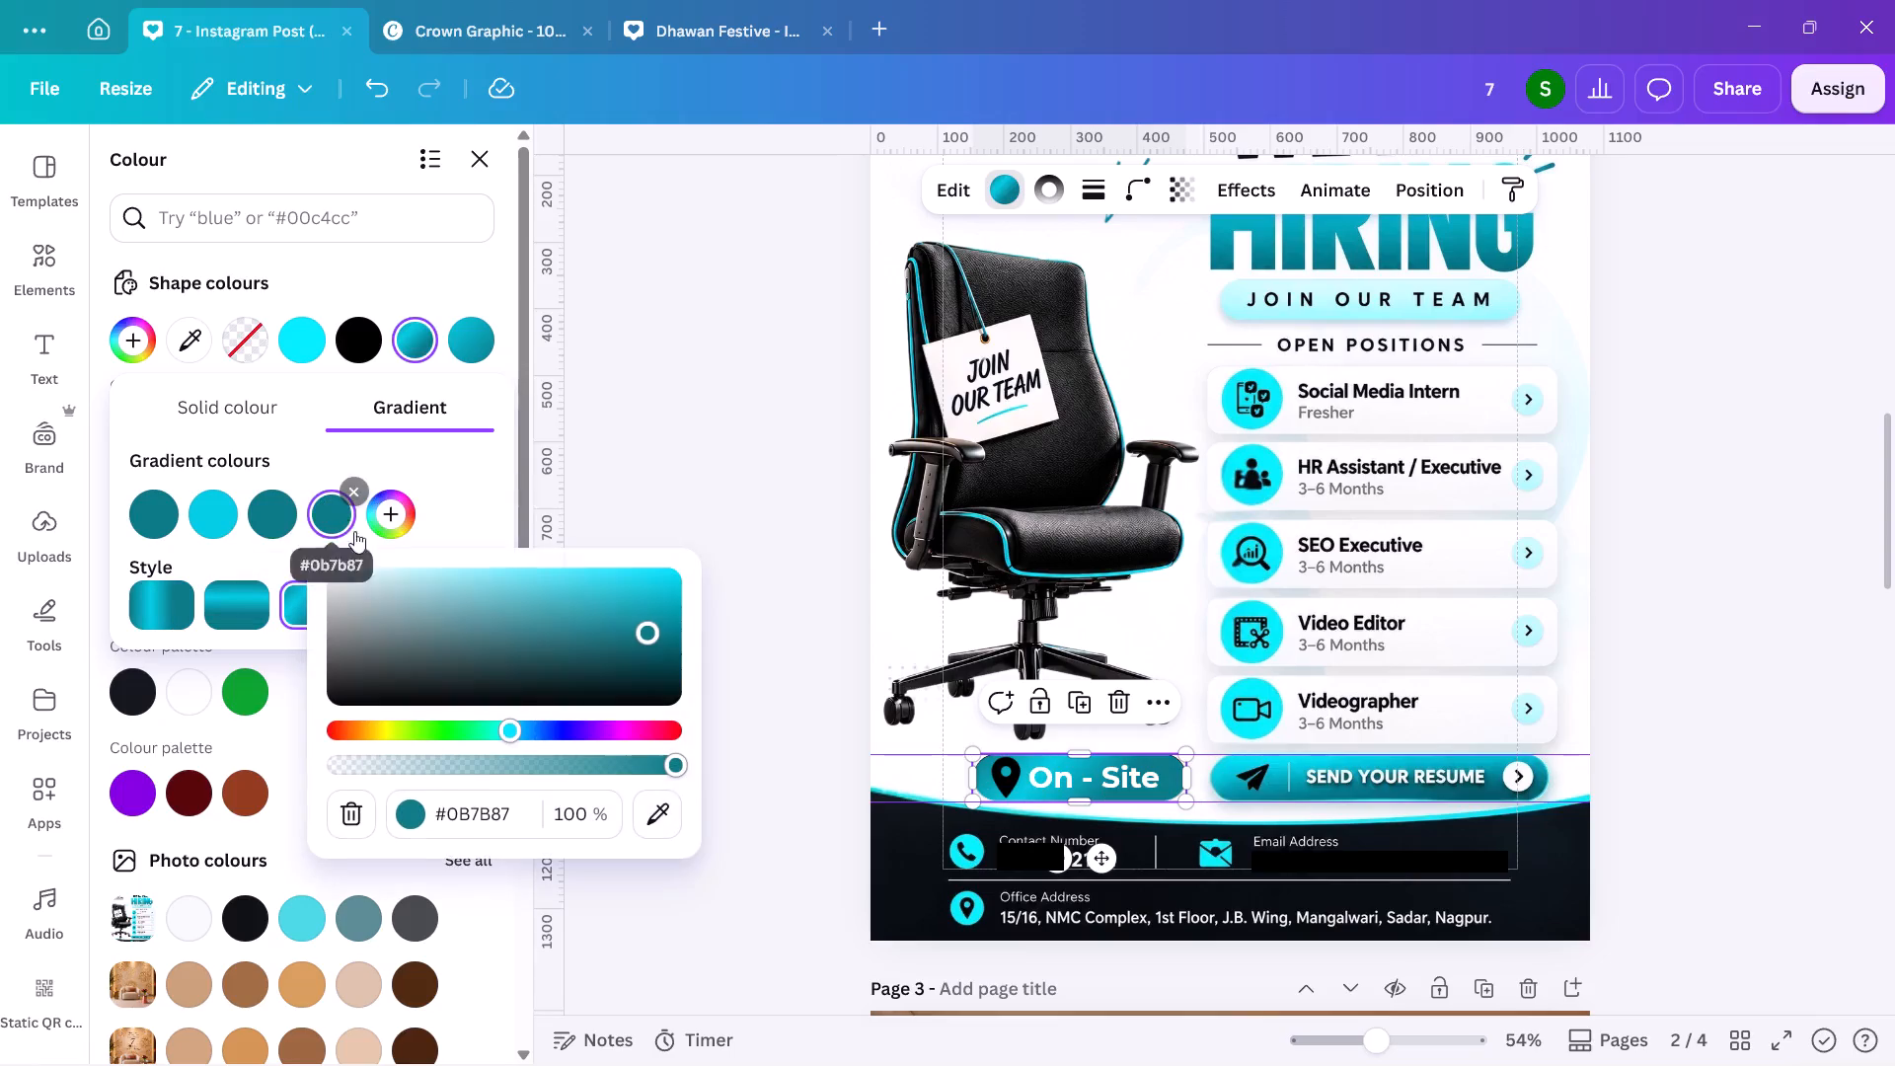
left_click(663, 824)
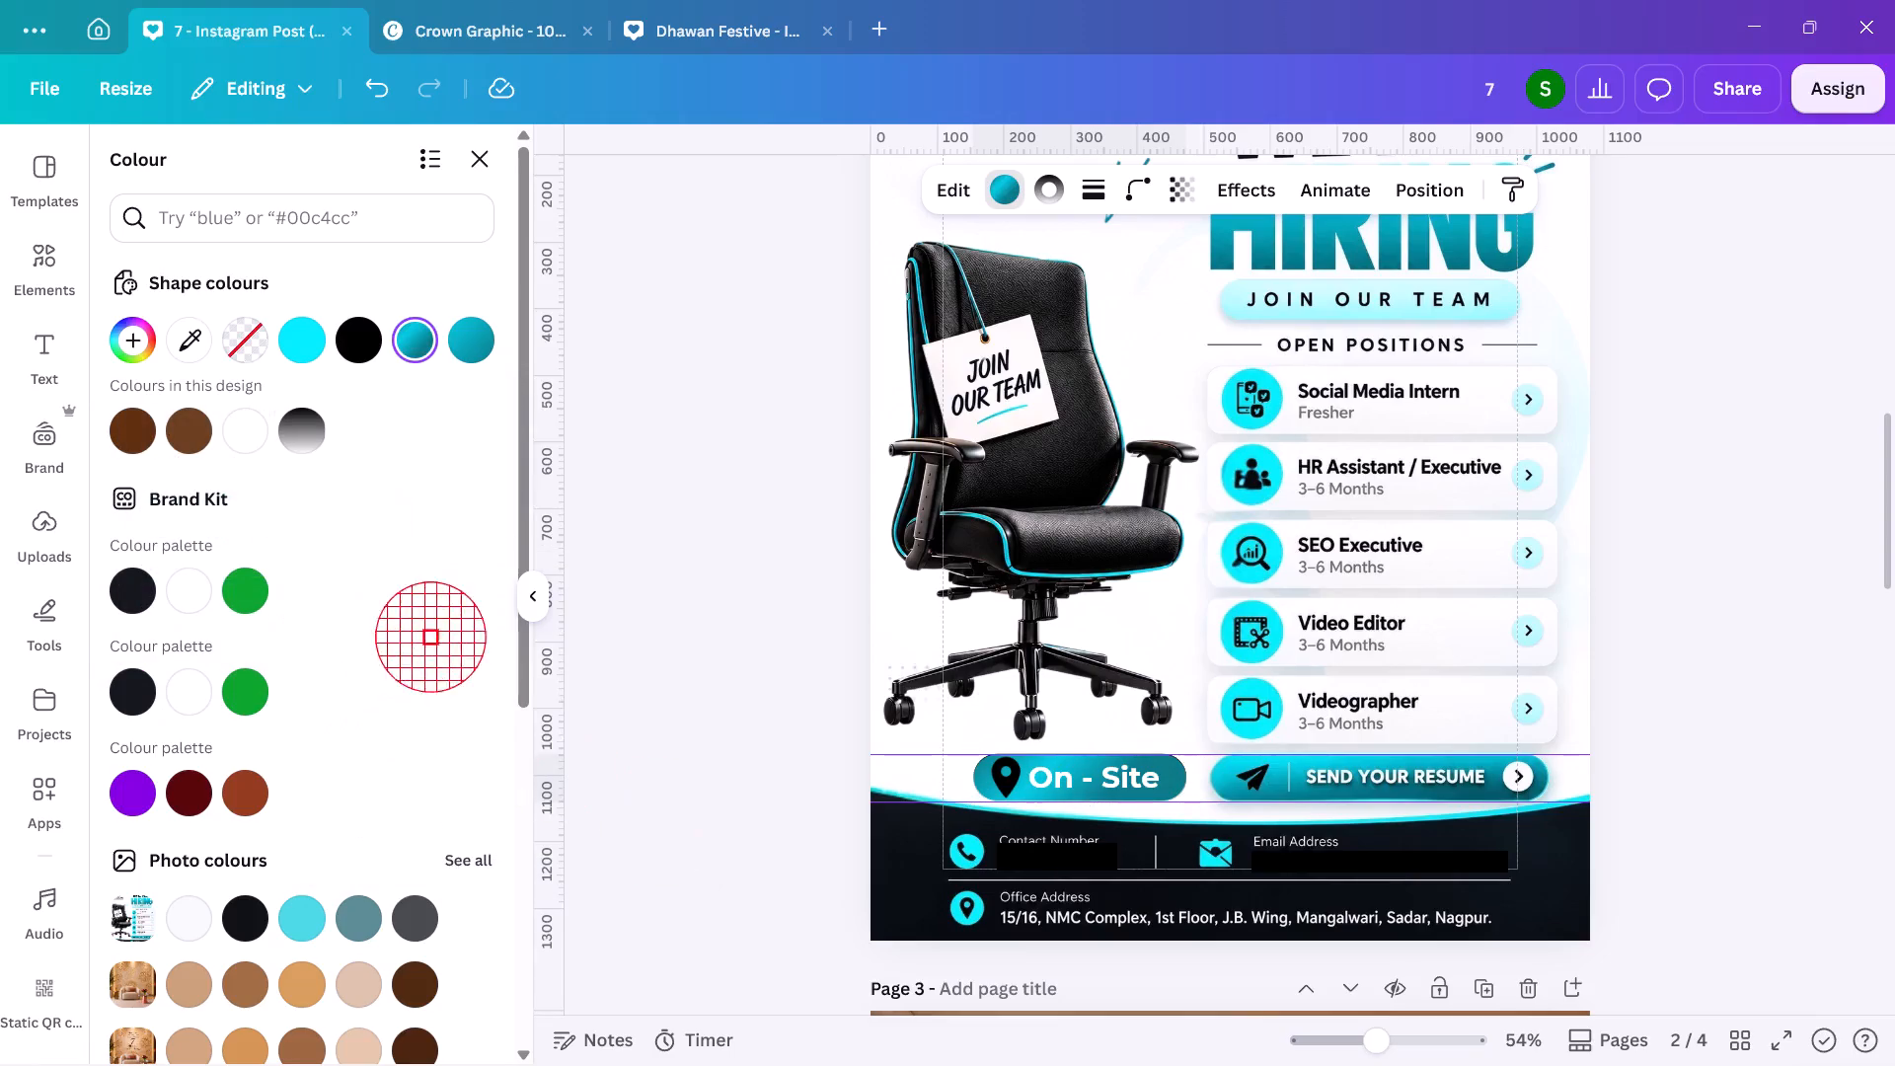
left_click(1272, 775)
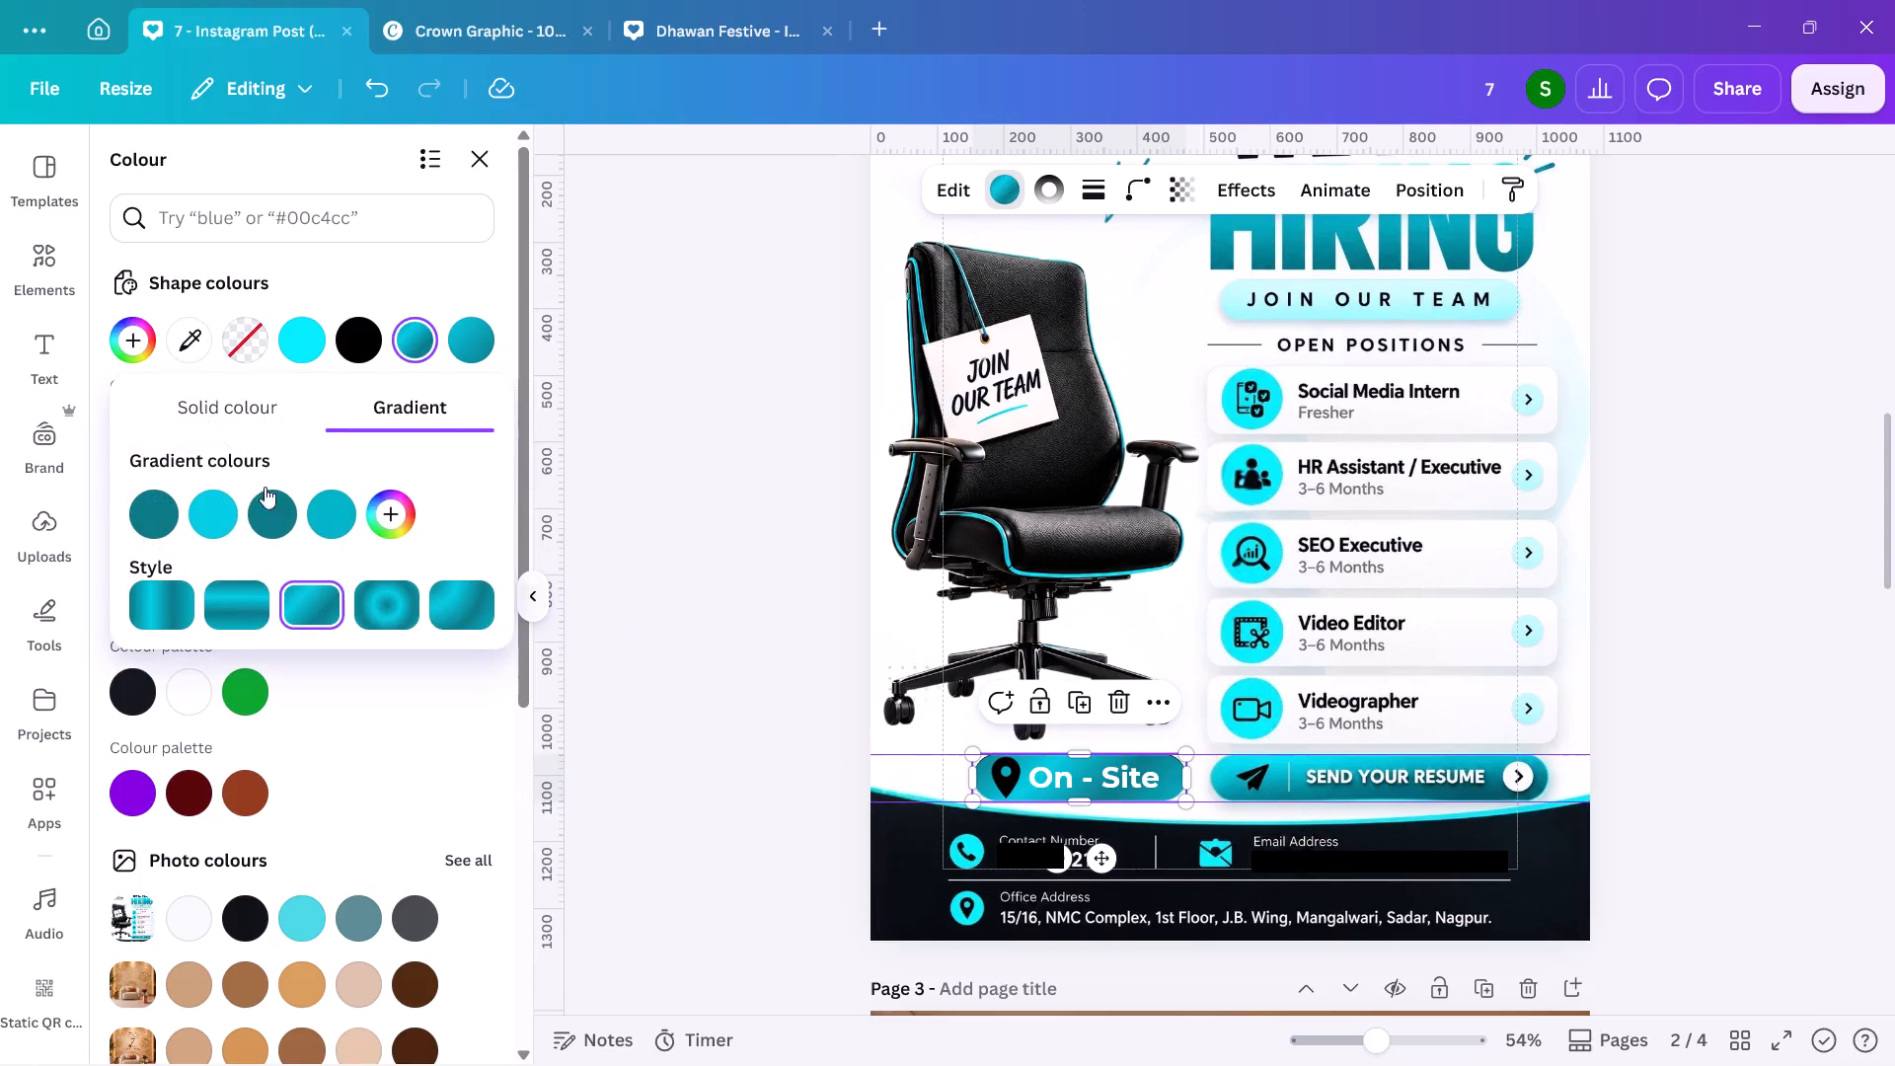
Move the fourth colour of the pill's gradient into third position, ahead of the last dark teal.
left_click_drag(331, 511, 262, 512)
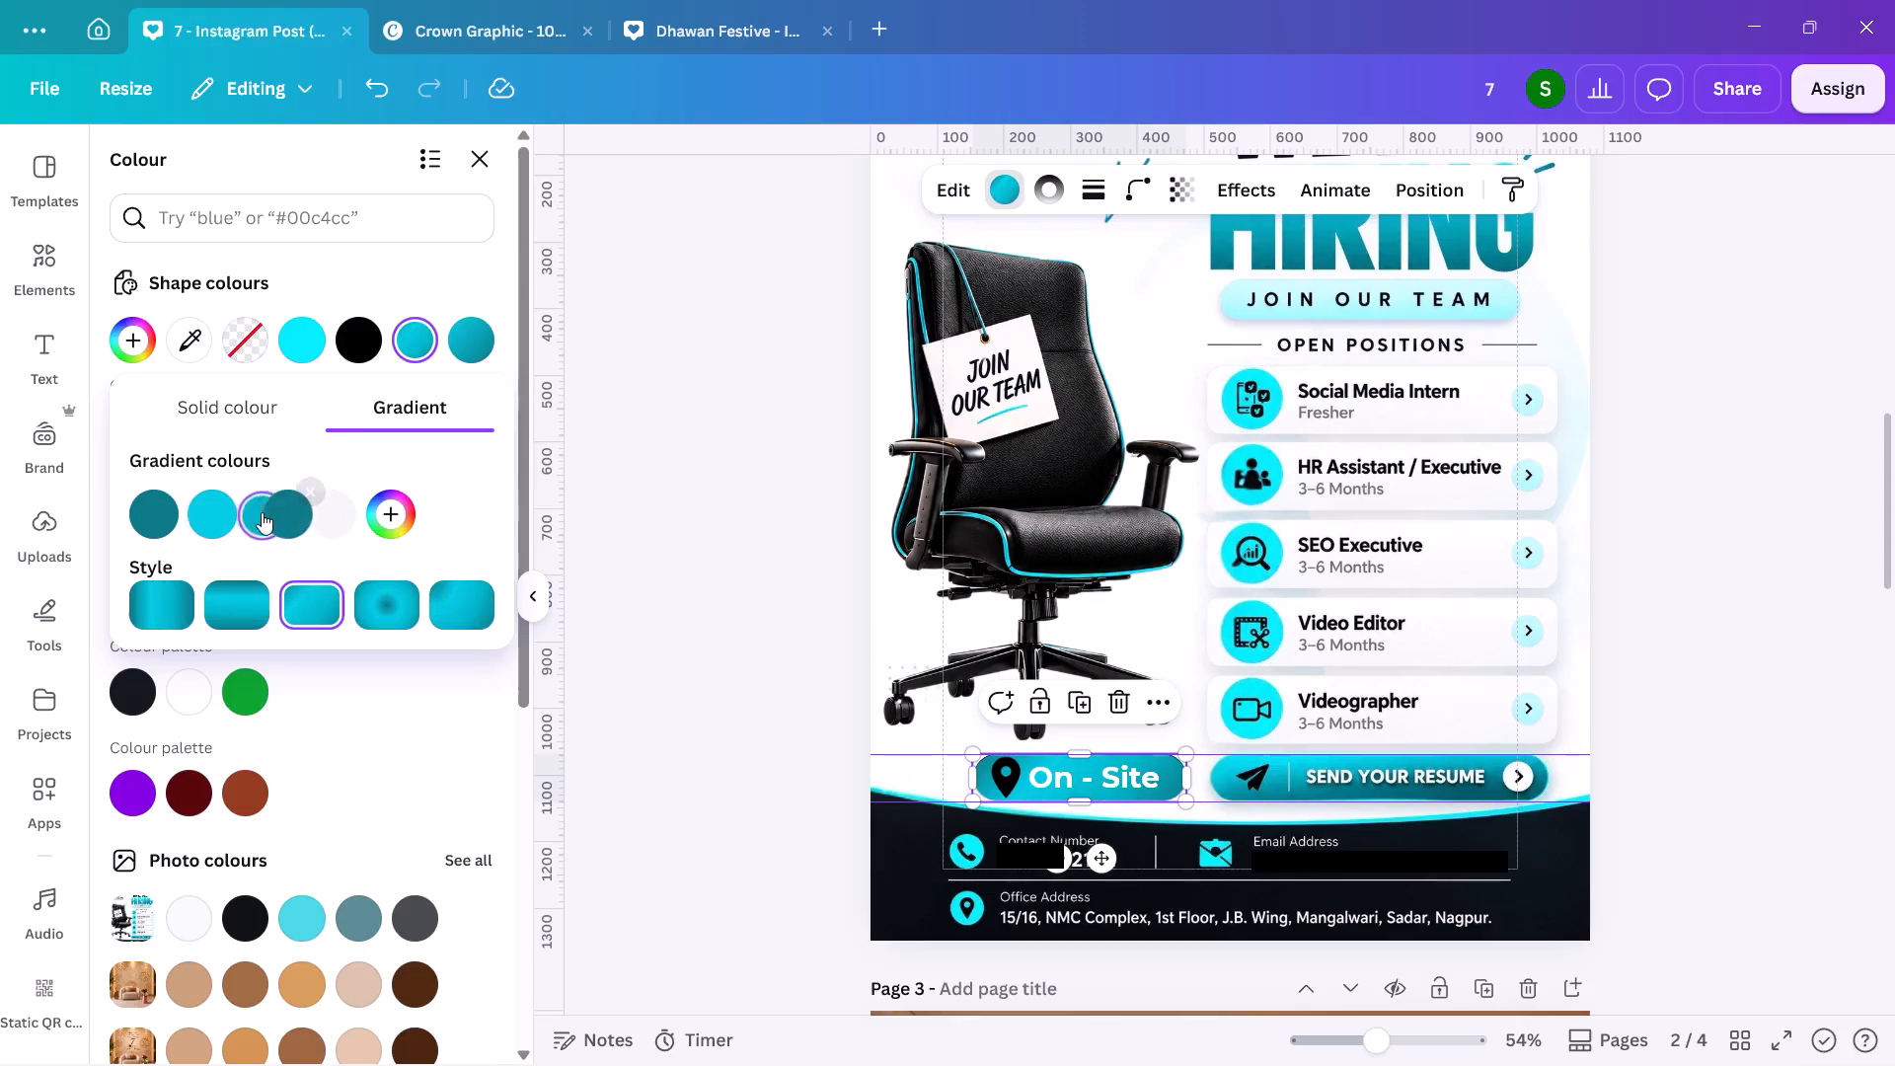
double_click(637, 573)
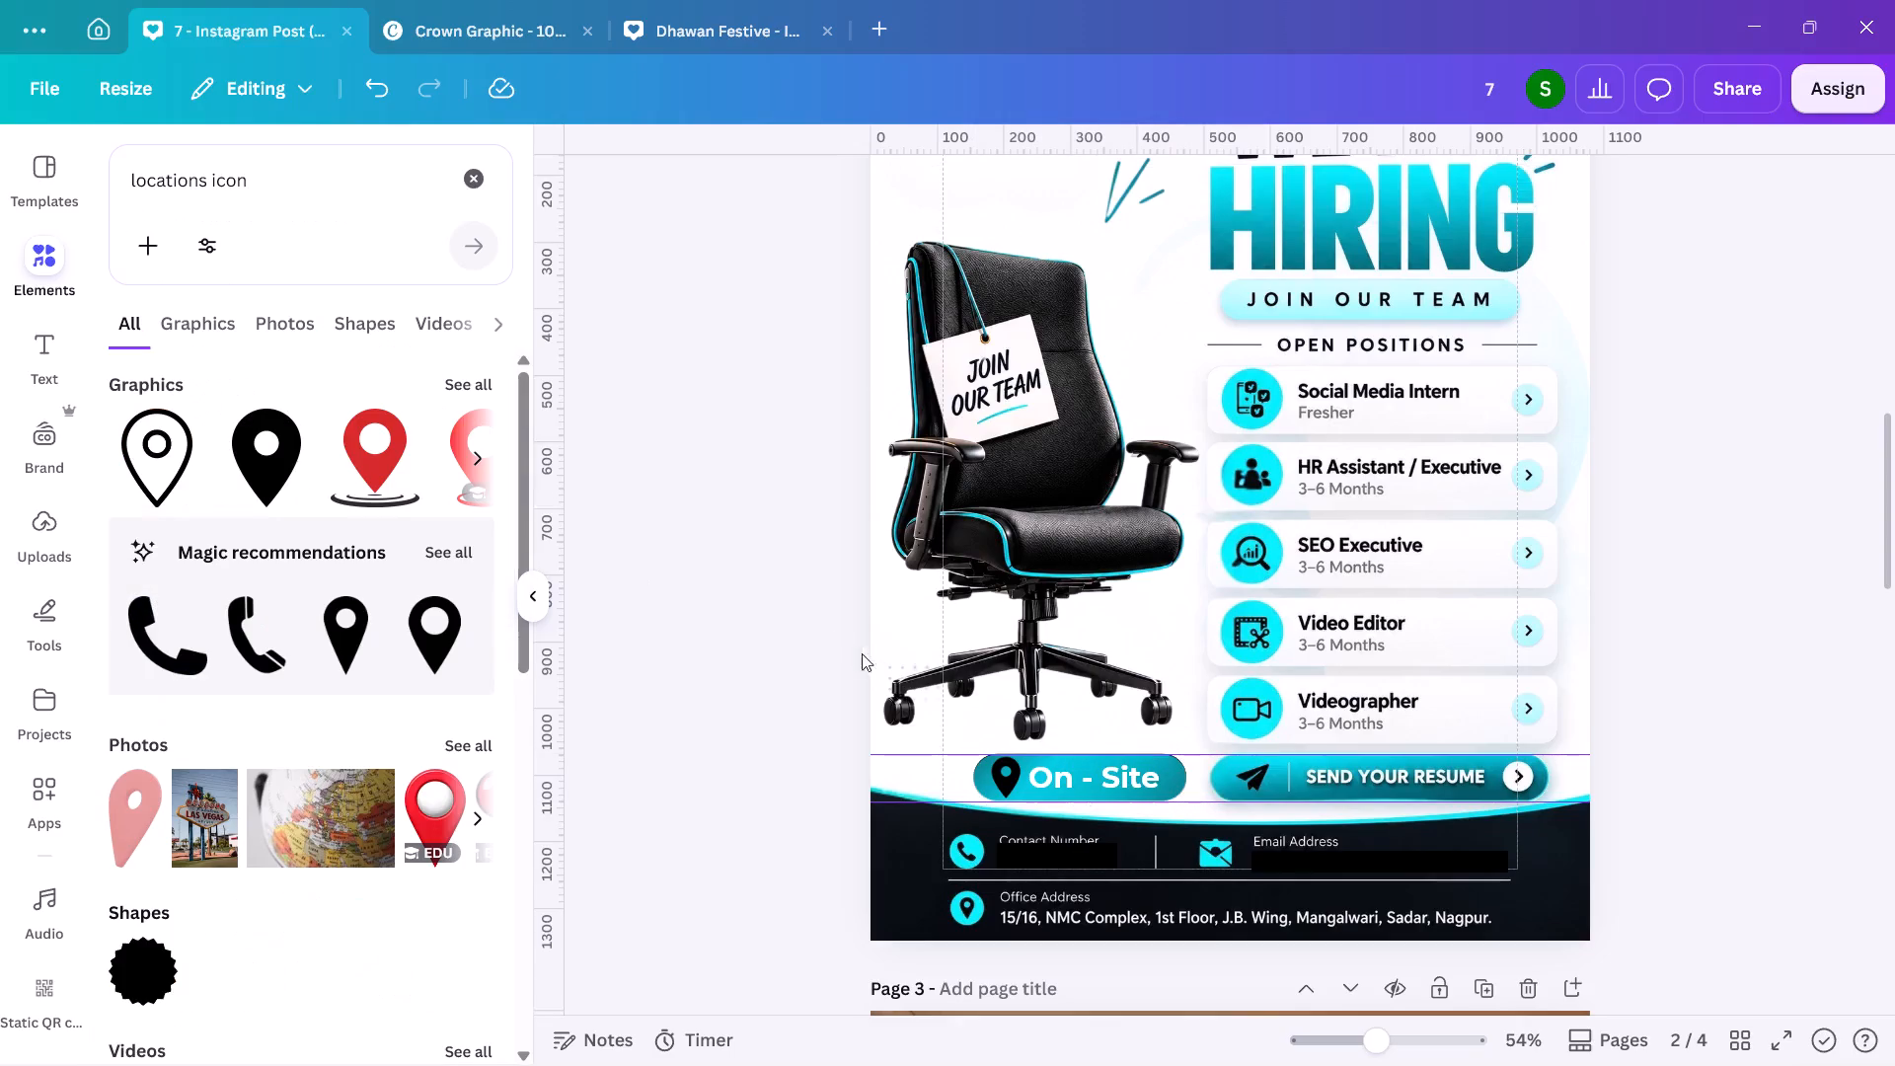
Ungroup the location pin and "On - Site" text, and change the text's font to Open Sauce.
left_click(1094, 788)
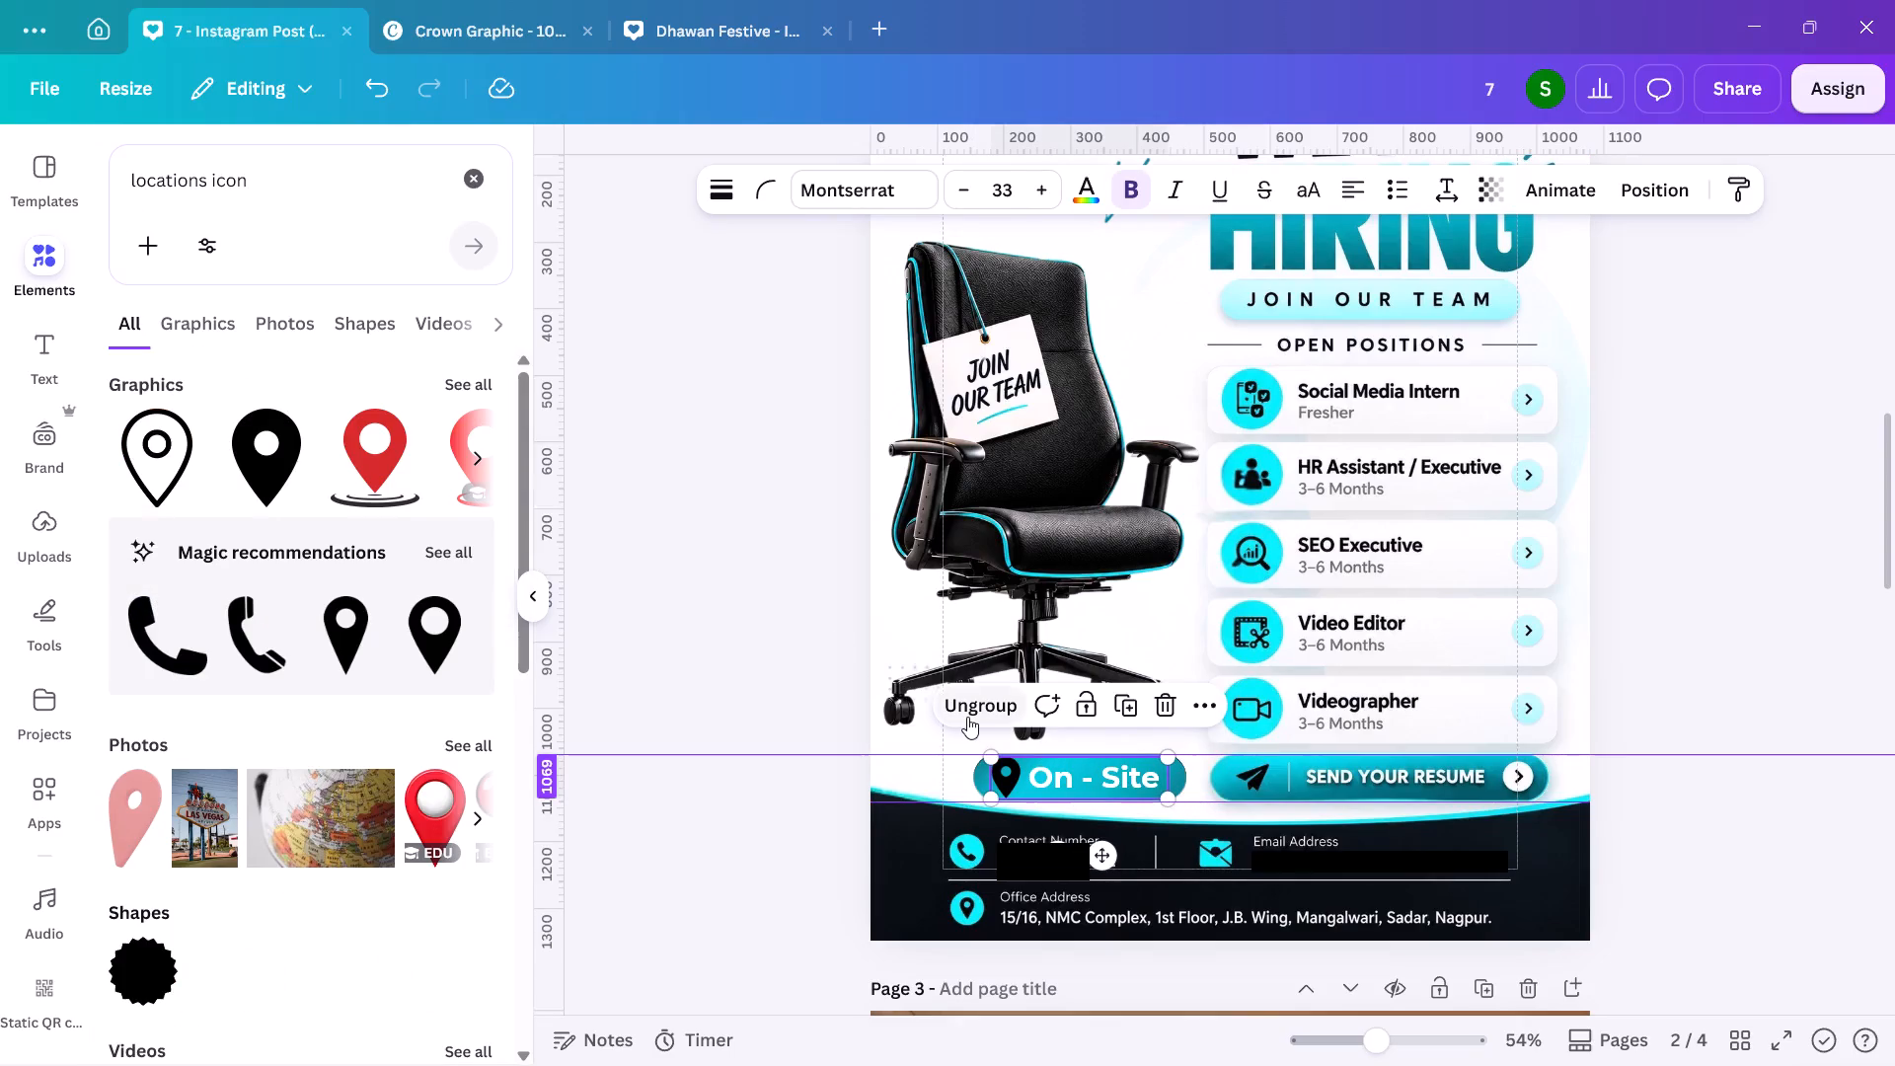
left_click(967, 717)
left_click(740, 729)
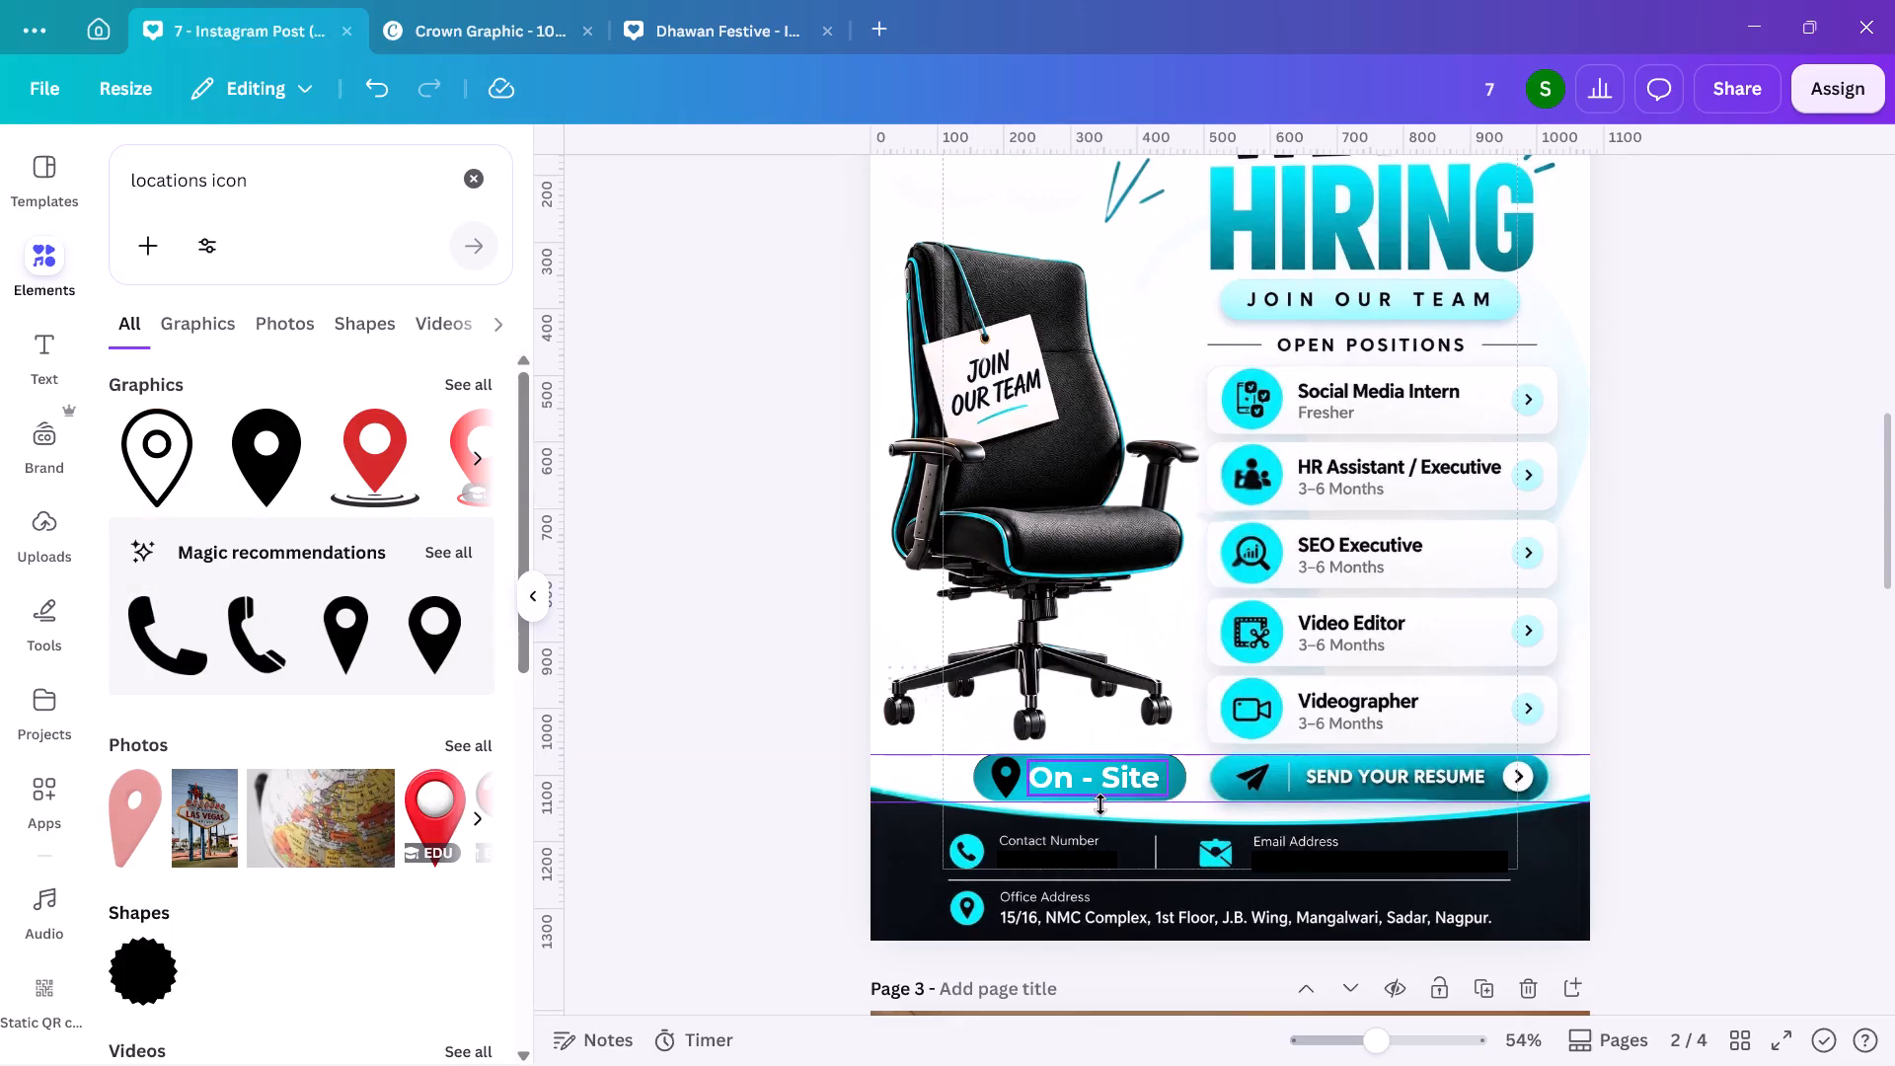
left_click(1113, 786)
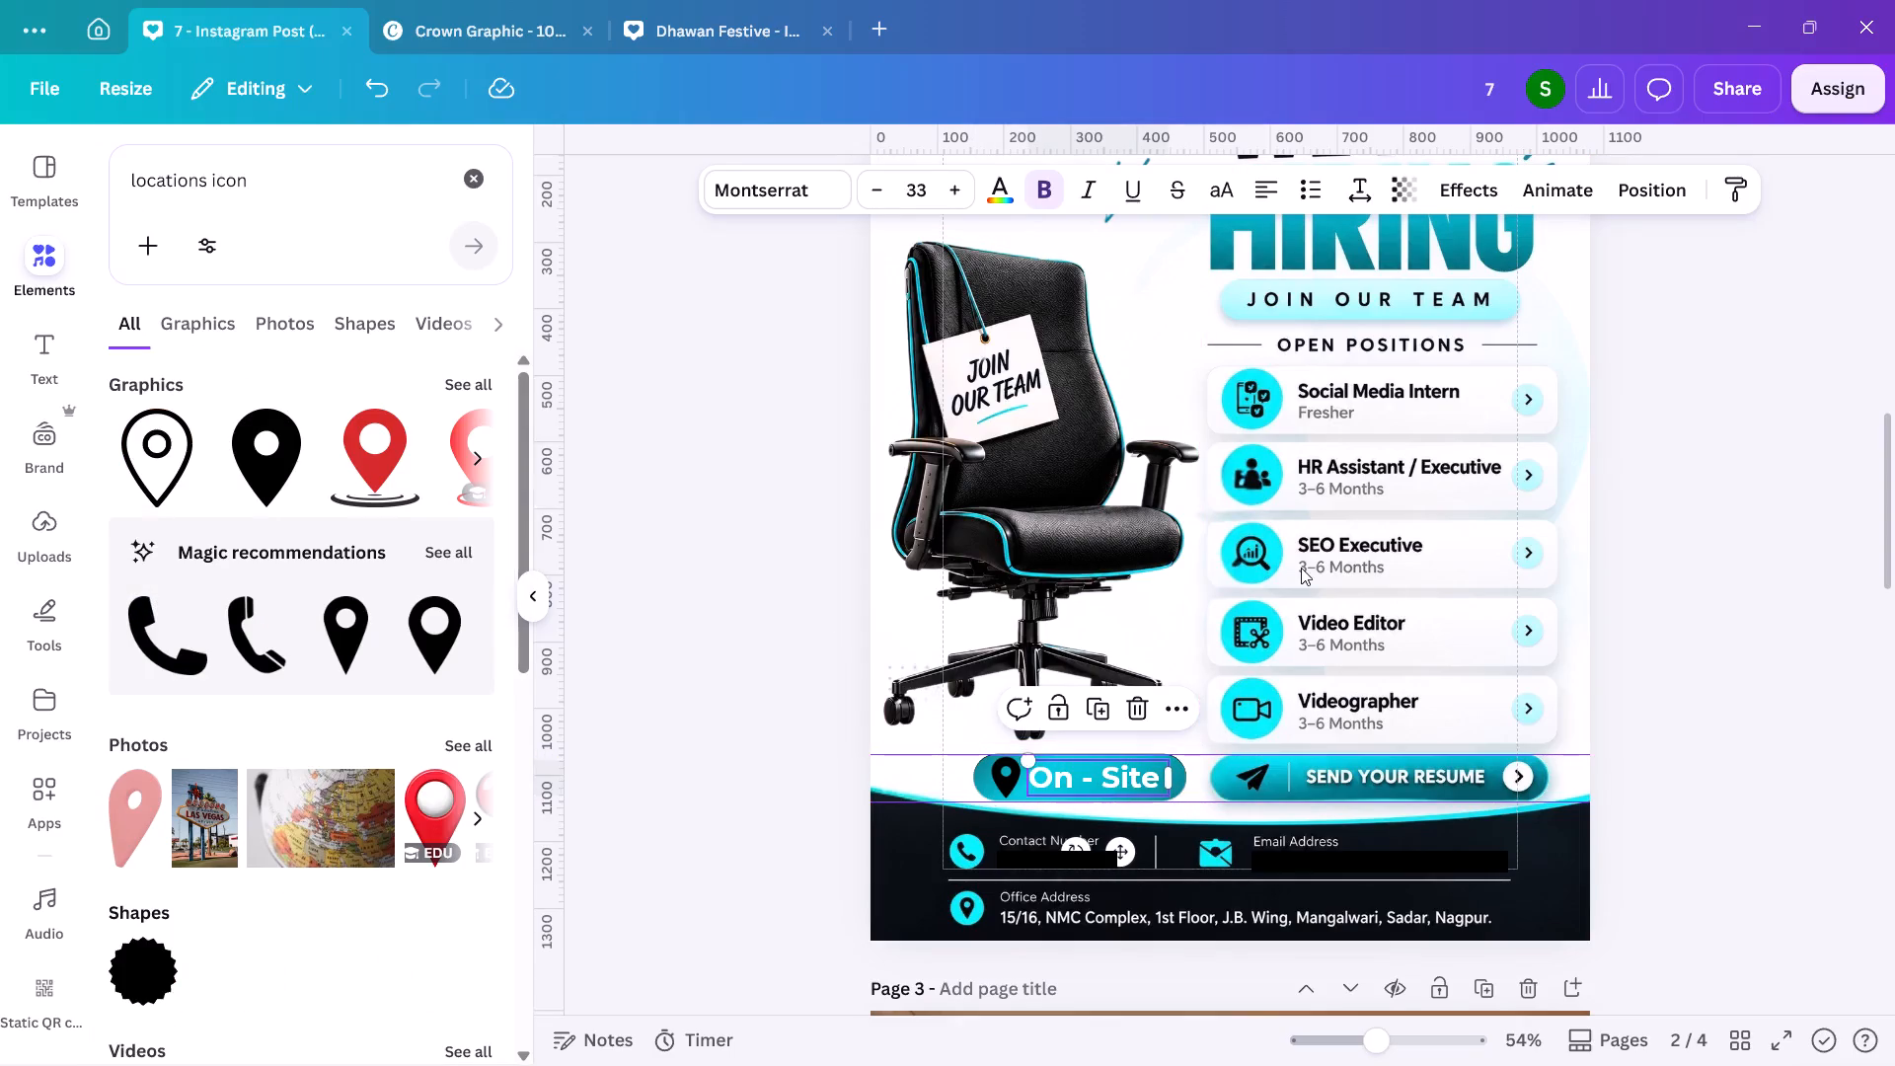
left_click(799, 196)
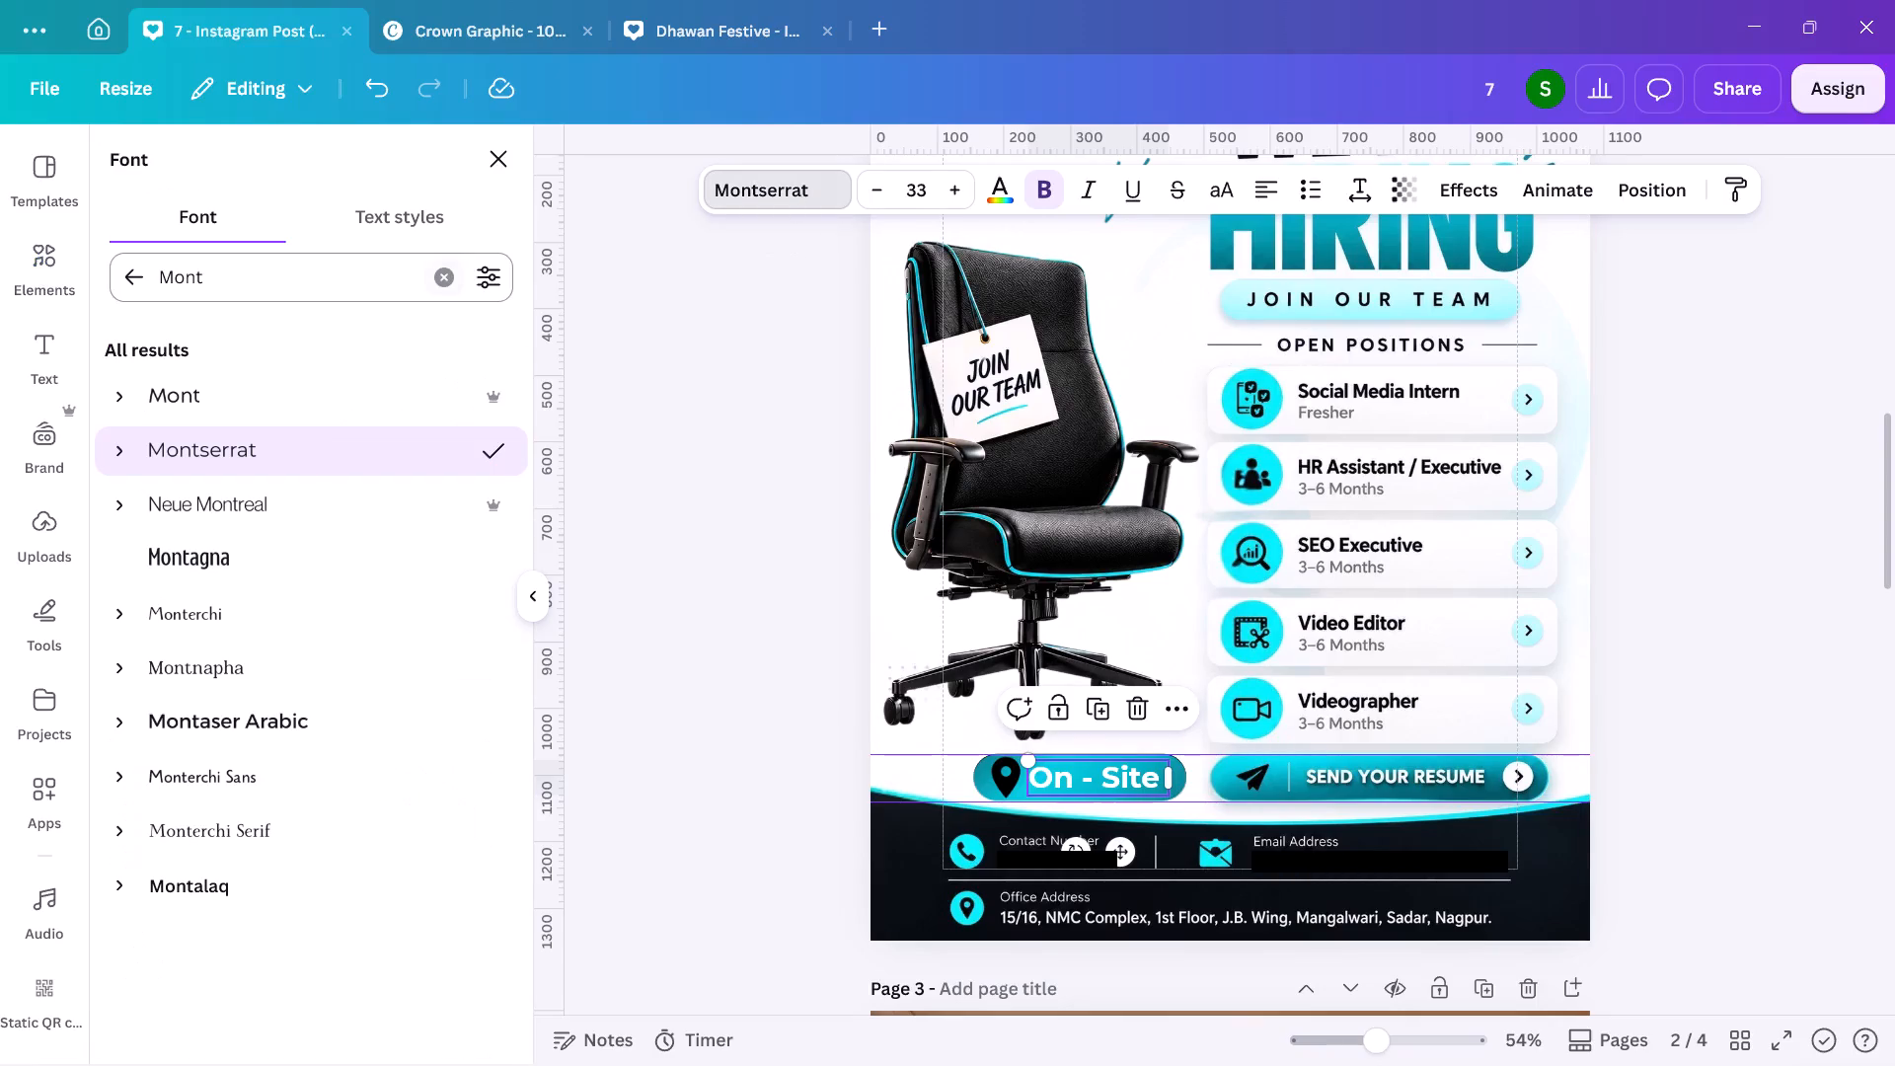
left_click(444, 267)
type("open")
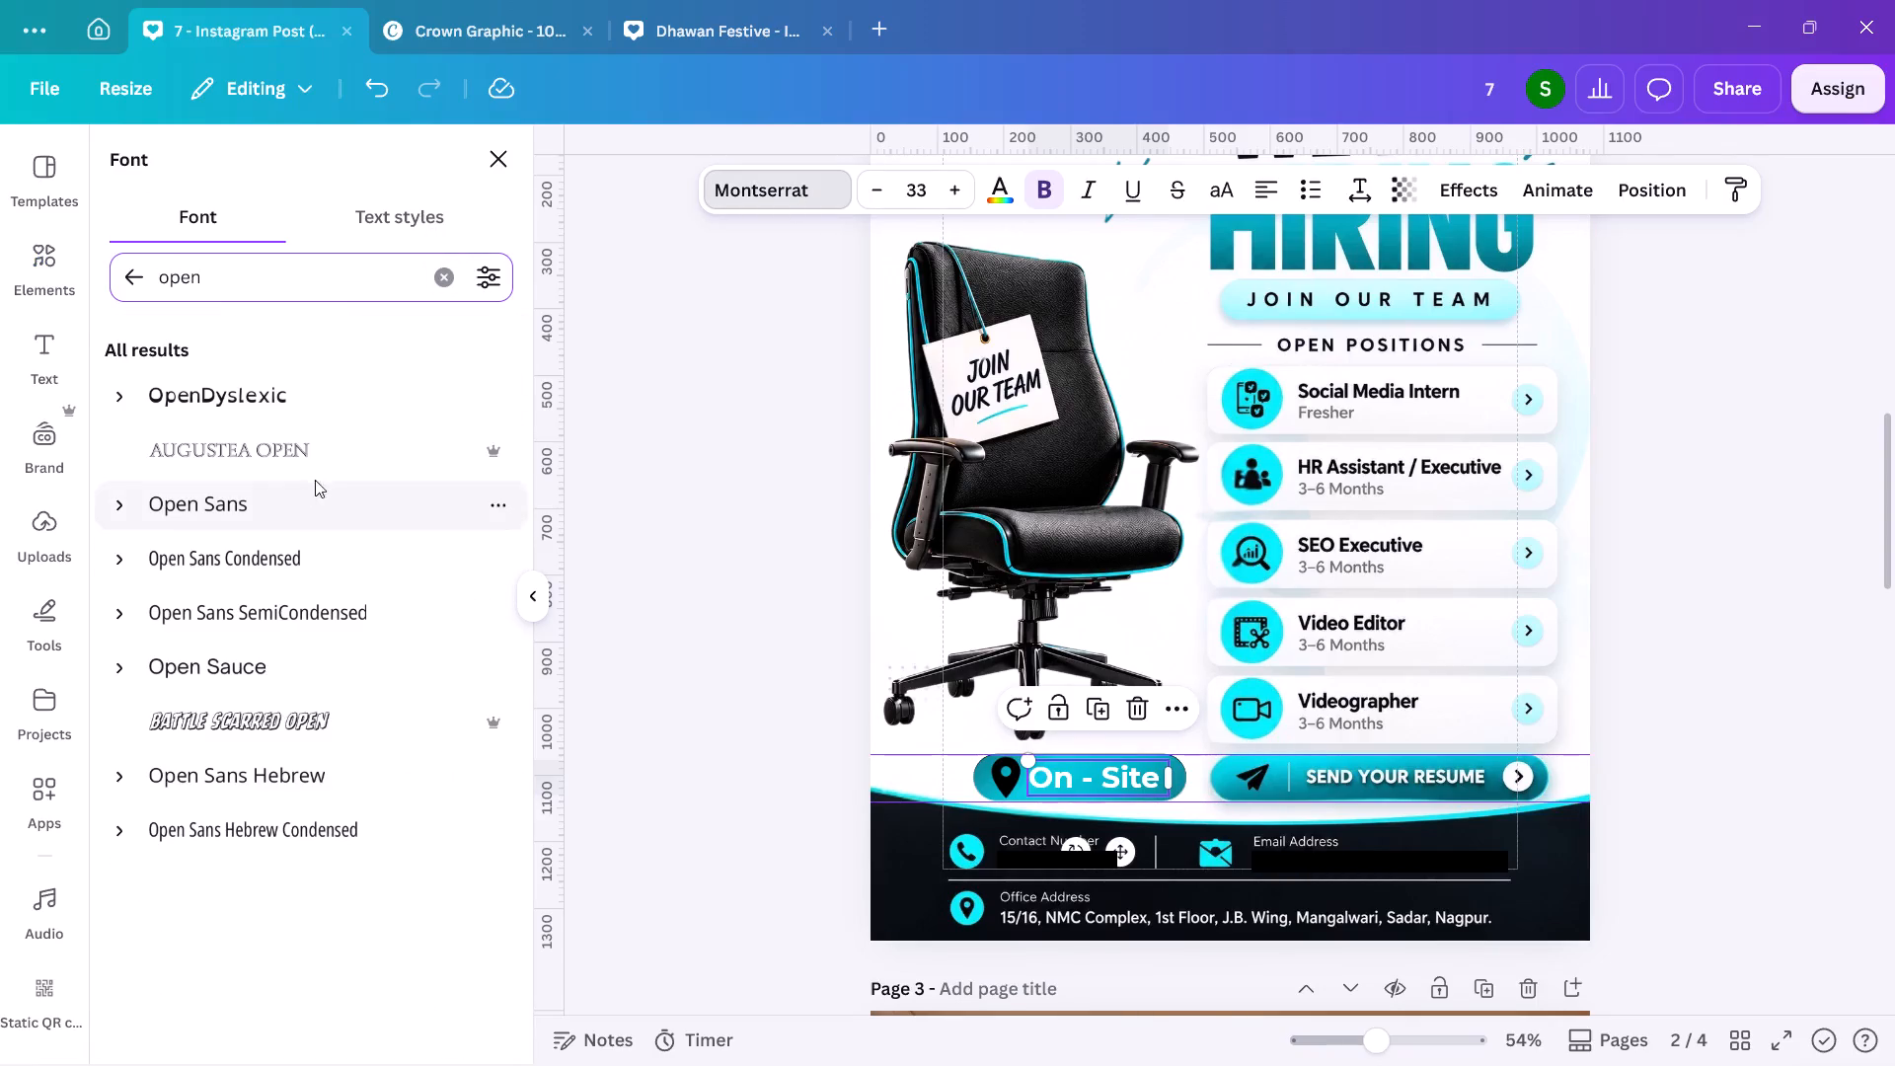
left_click(333, 621)
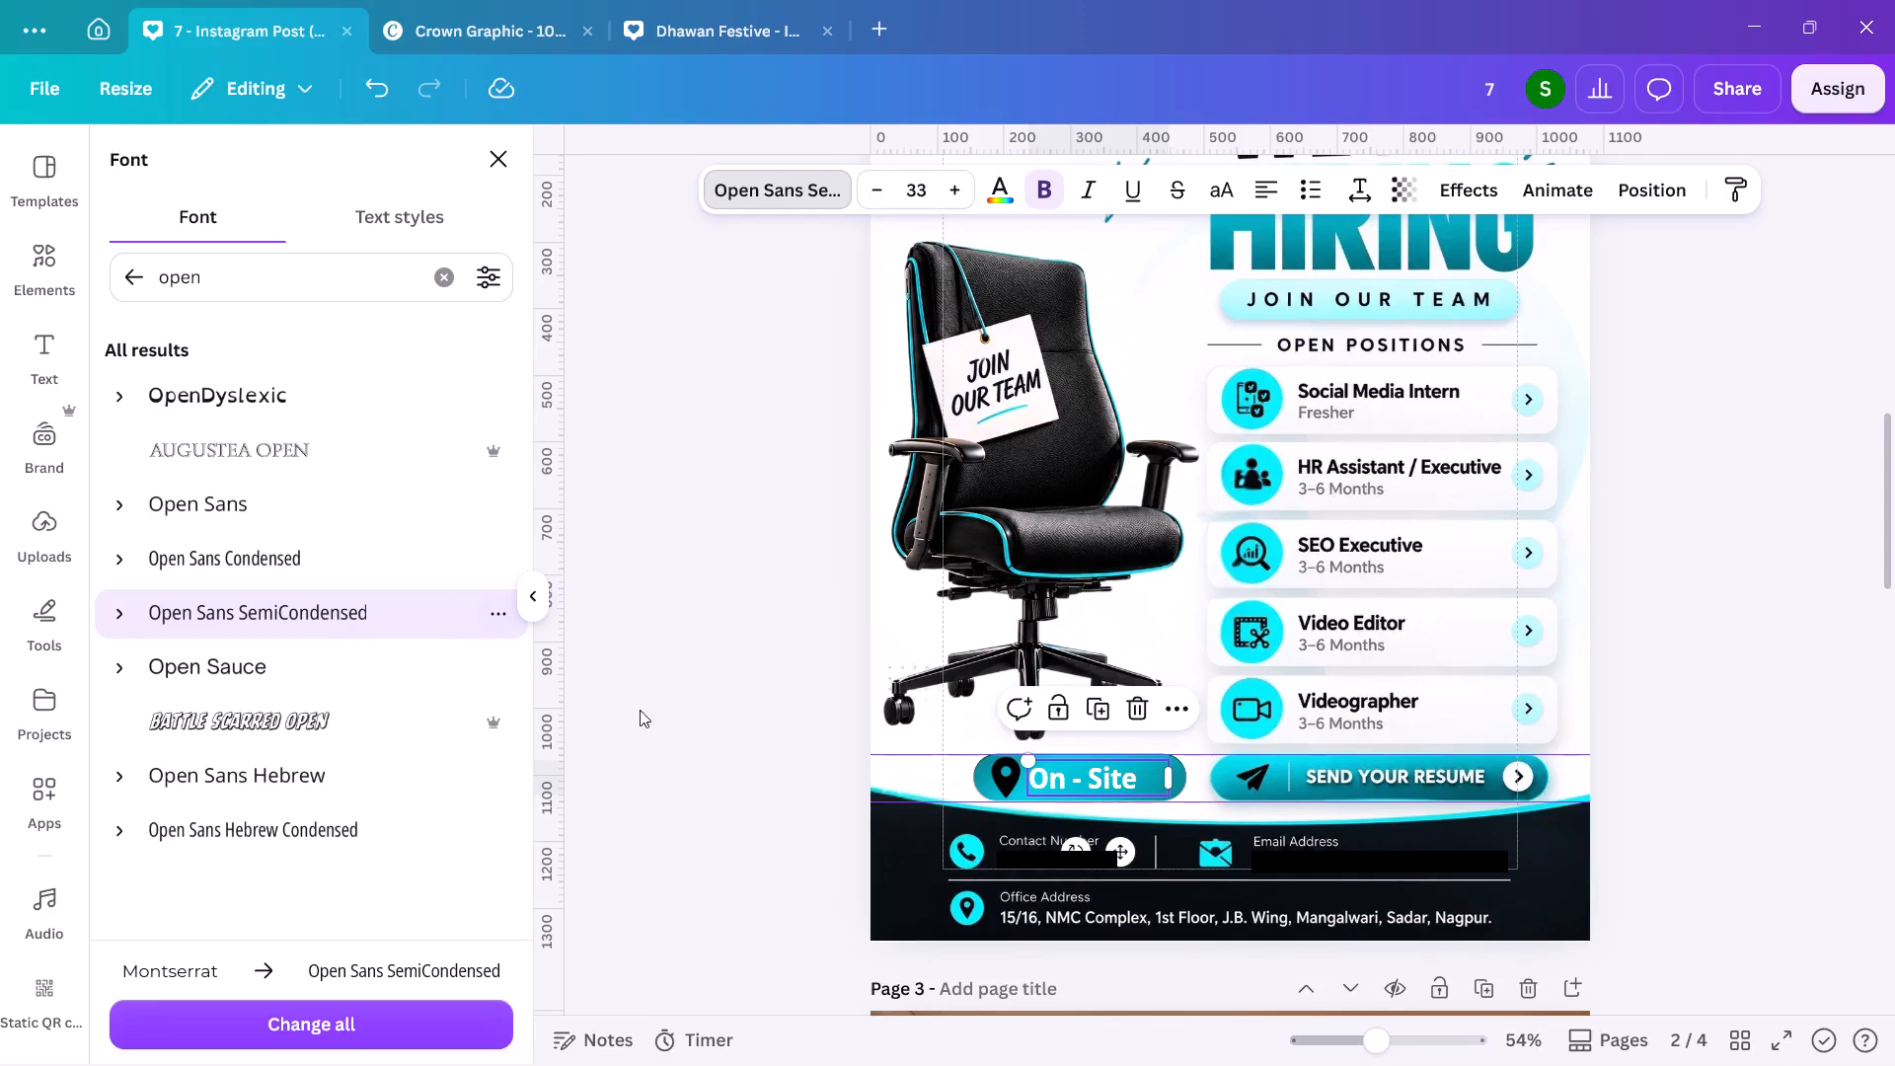
left_click(394, 667)
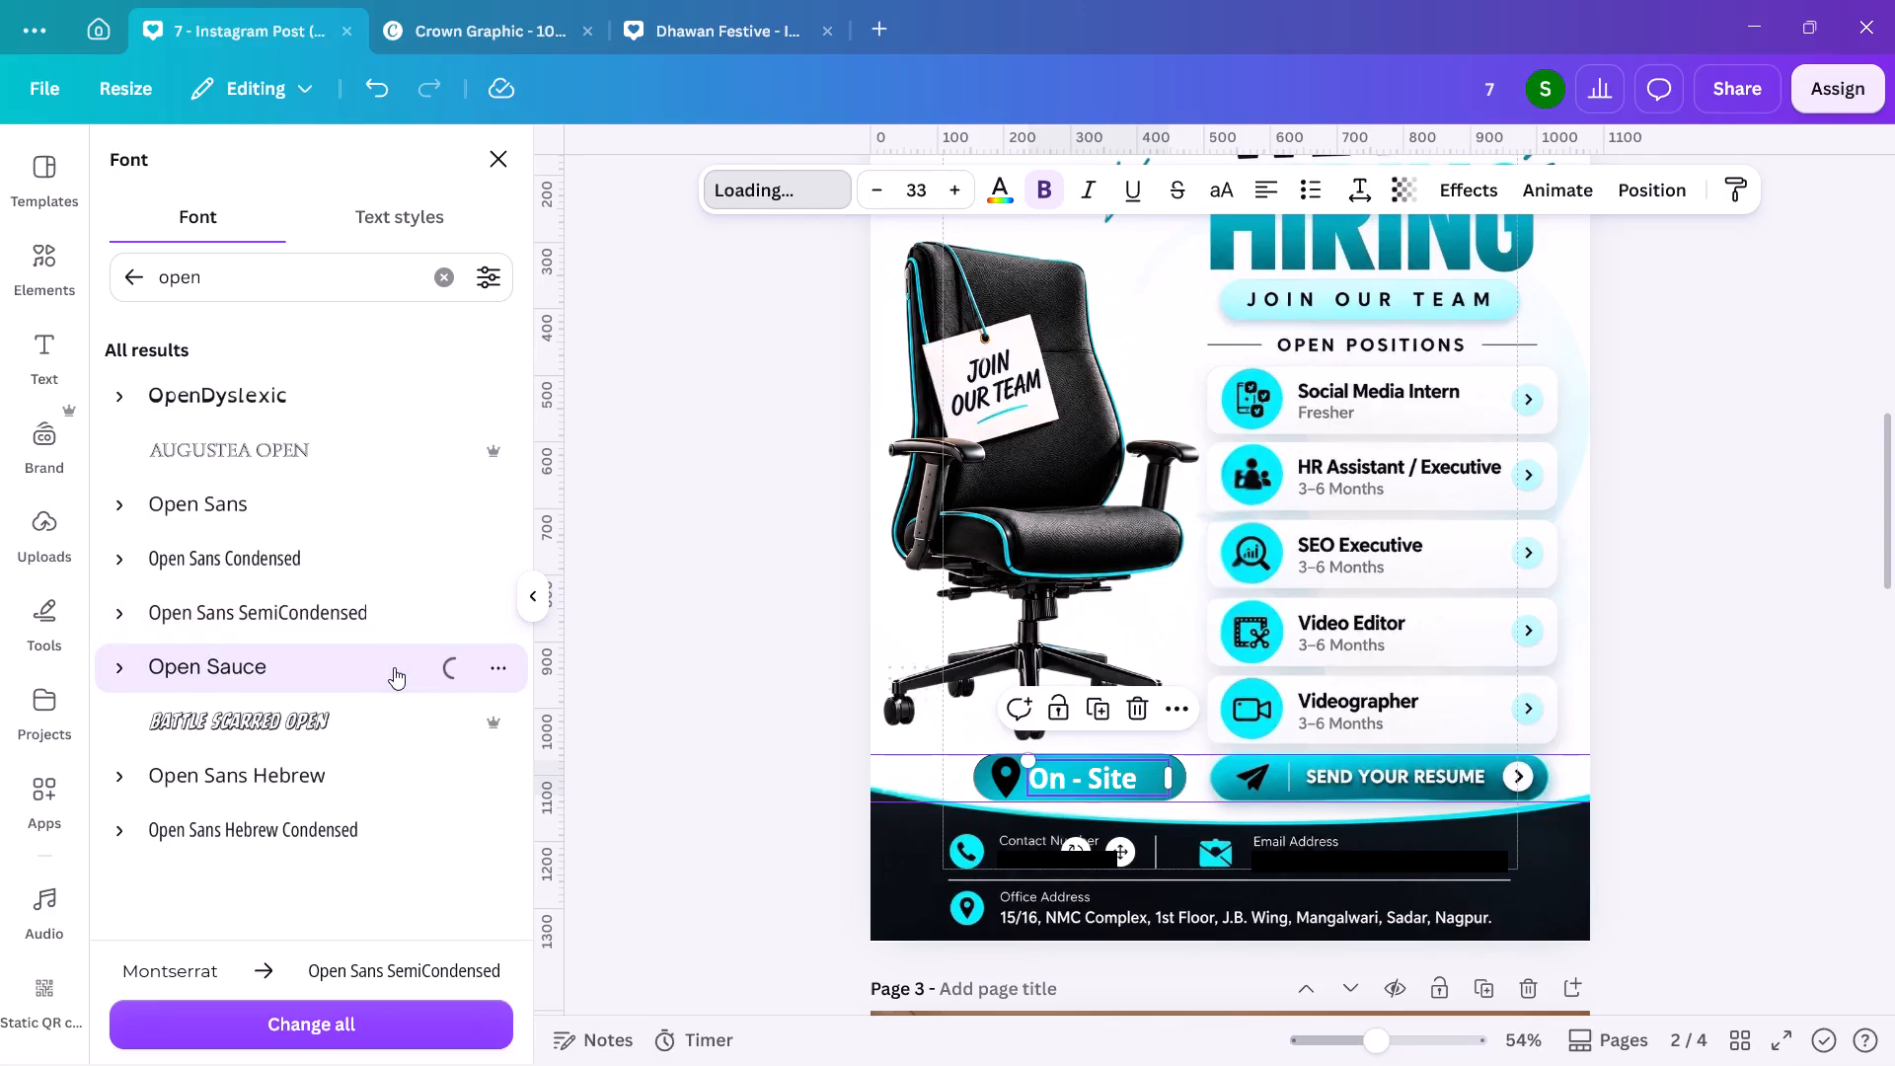
double_click(682, 700)
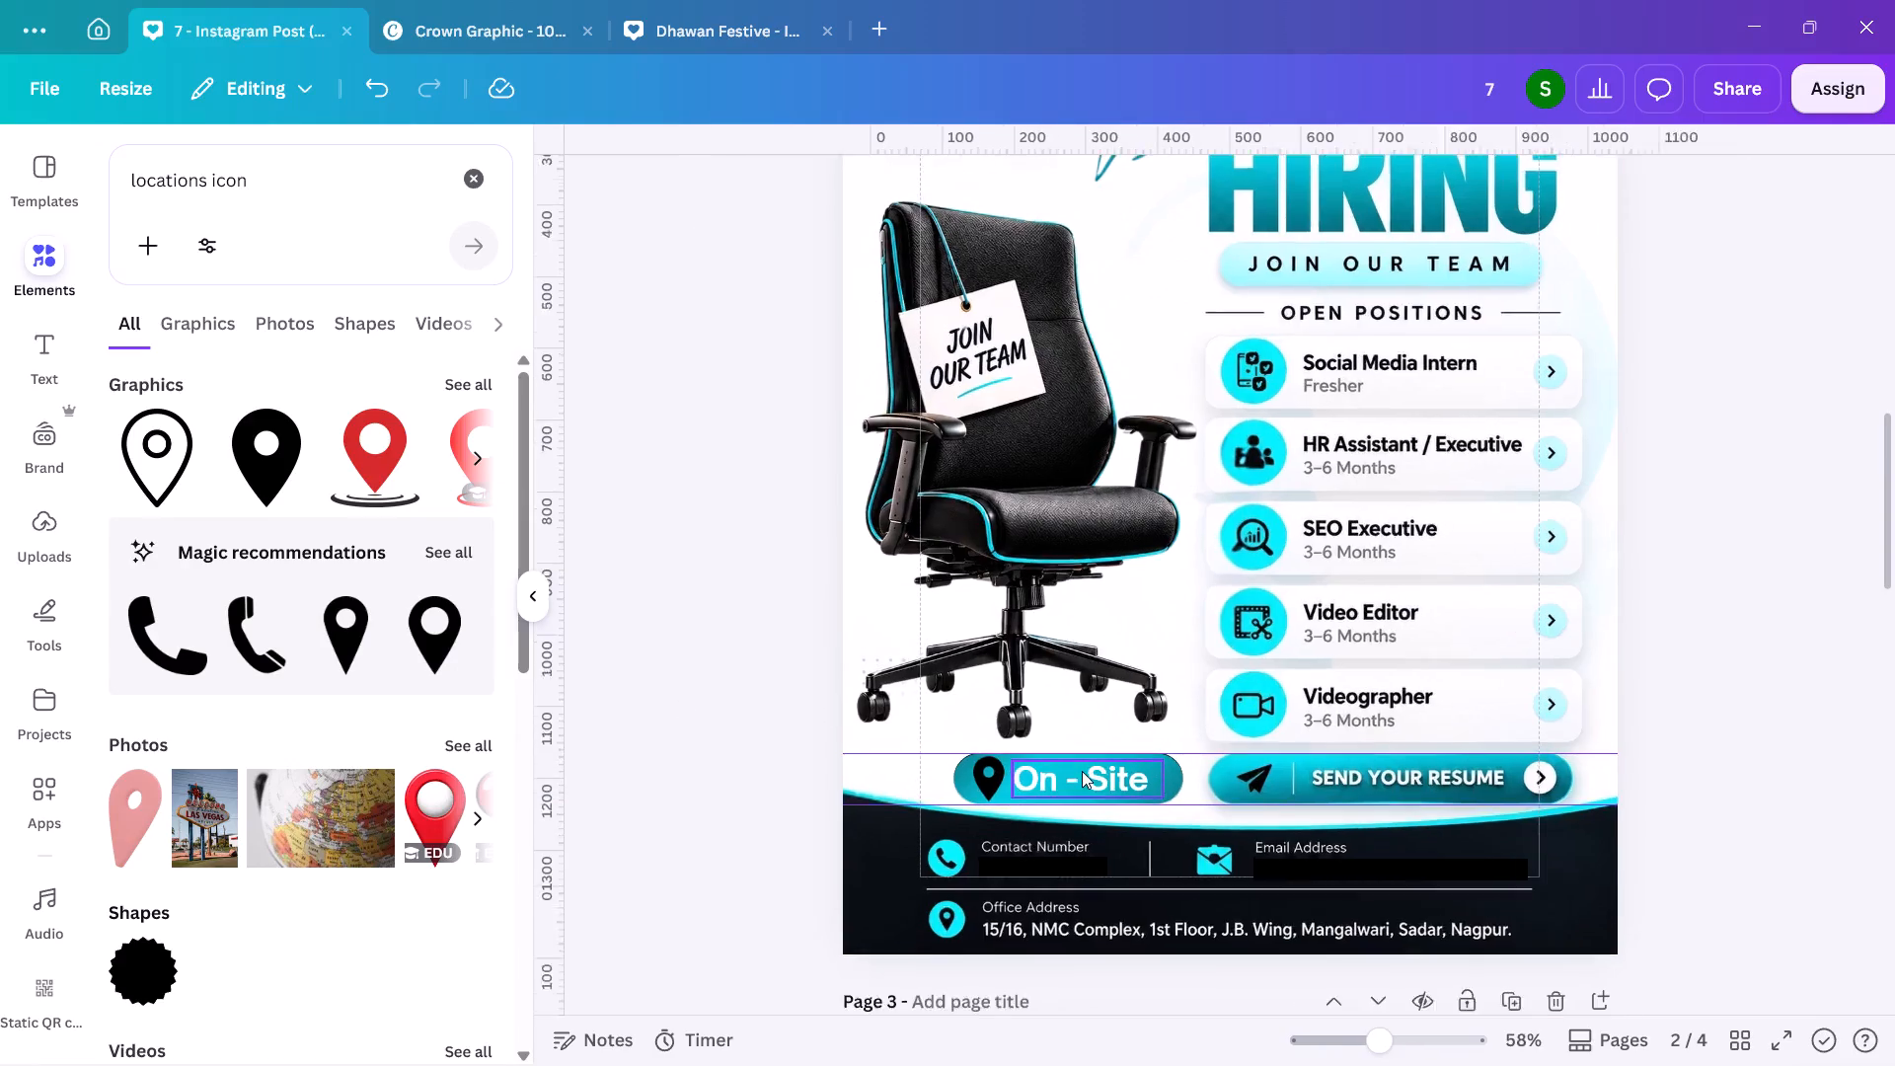
Narrow the "On - Site" text box to fit the words.
left_click(1050, 776)
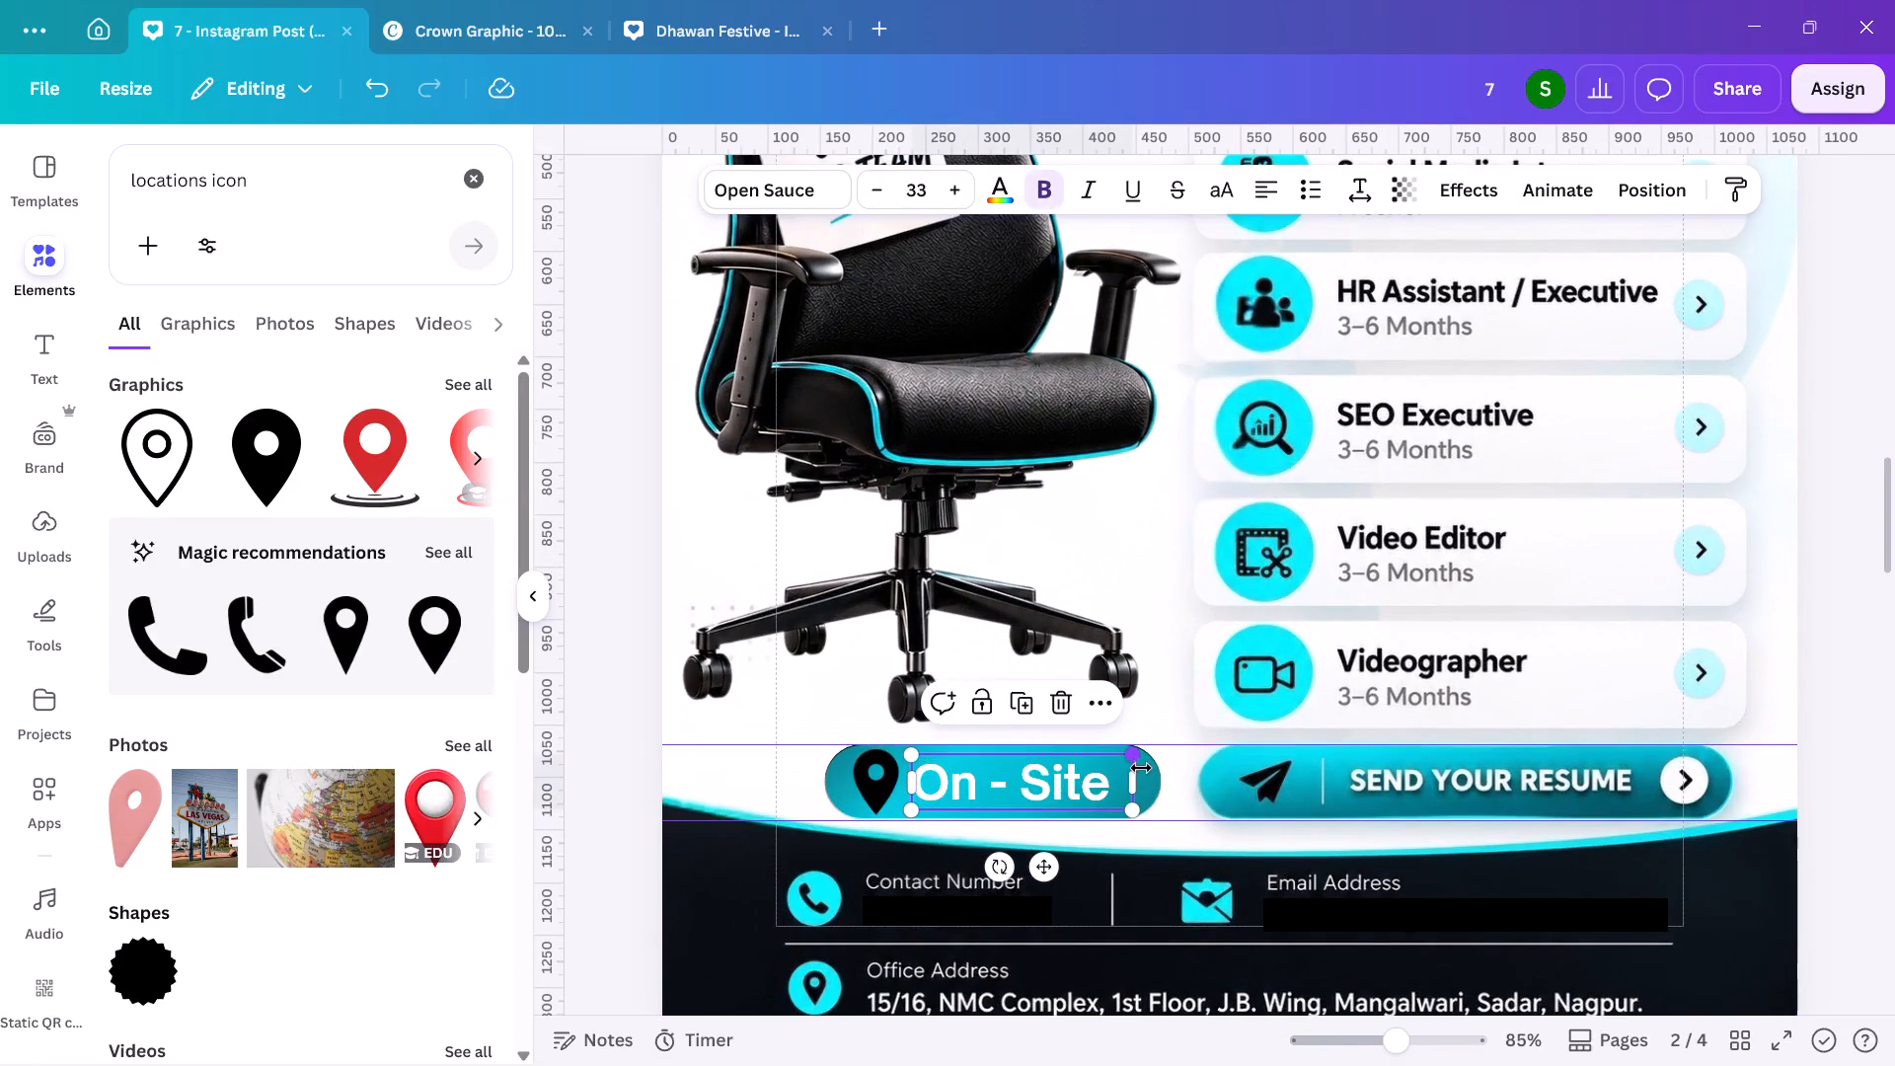
left_click_drag(1139, 776, 1124, 773)
Group the location pin with the "On - Site" text again and centre the group horizontally on the pill.
left_click(1157, 776, "shift")
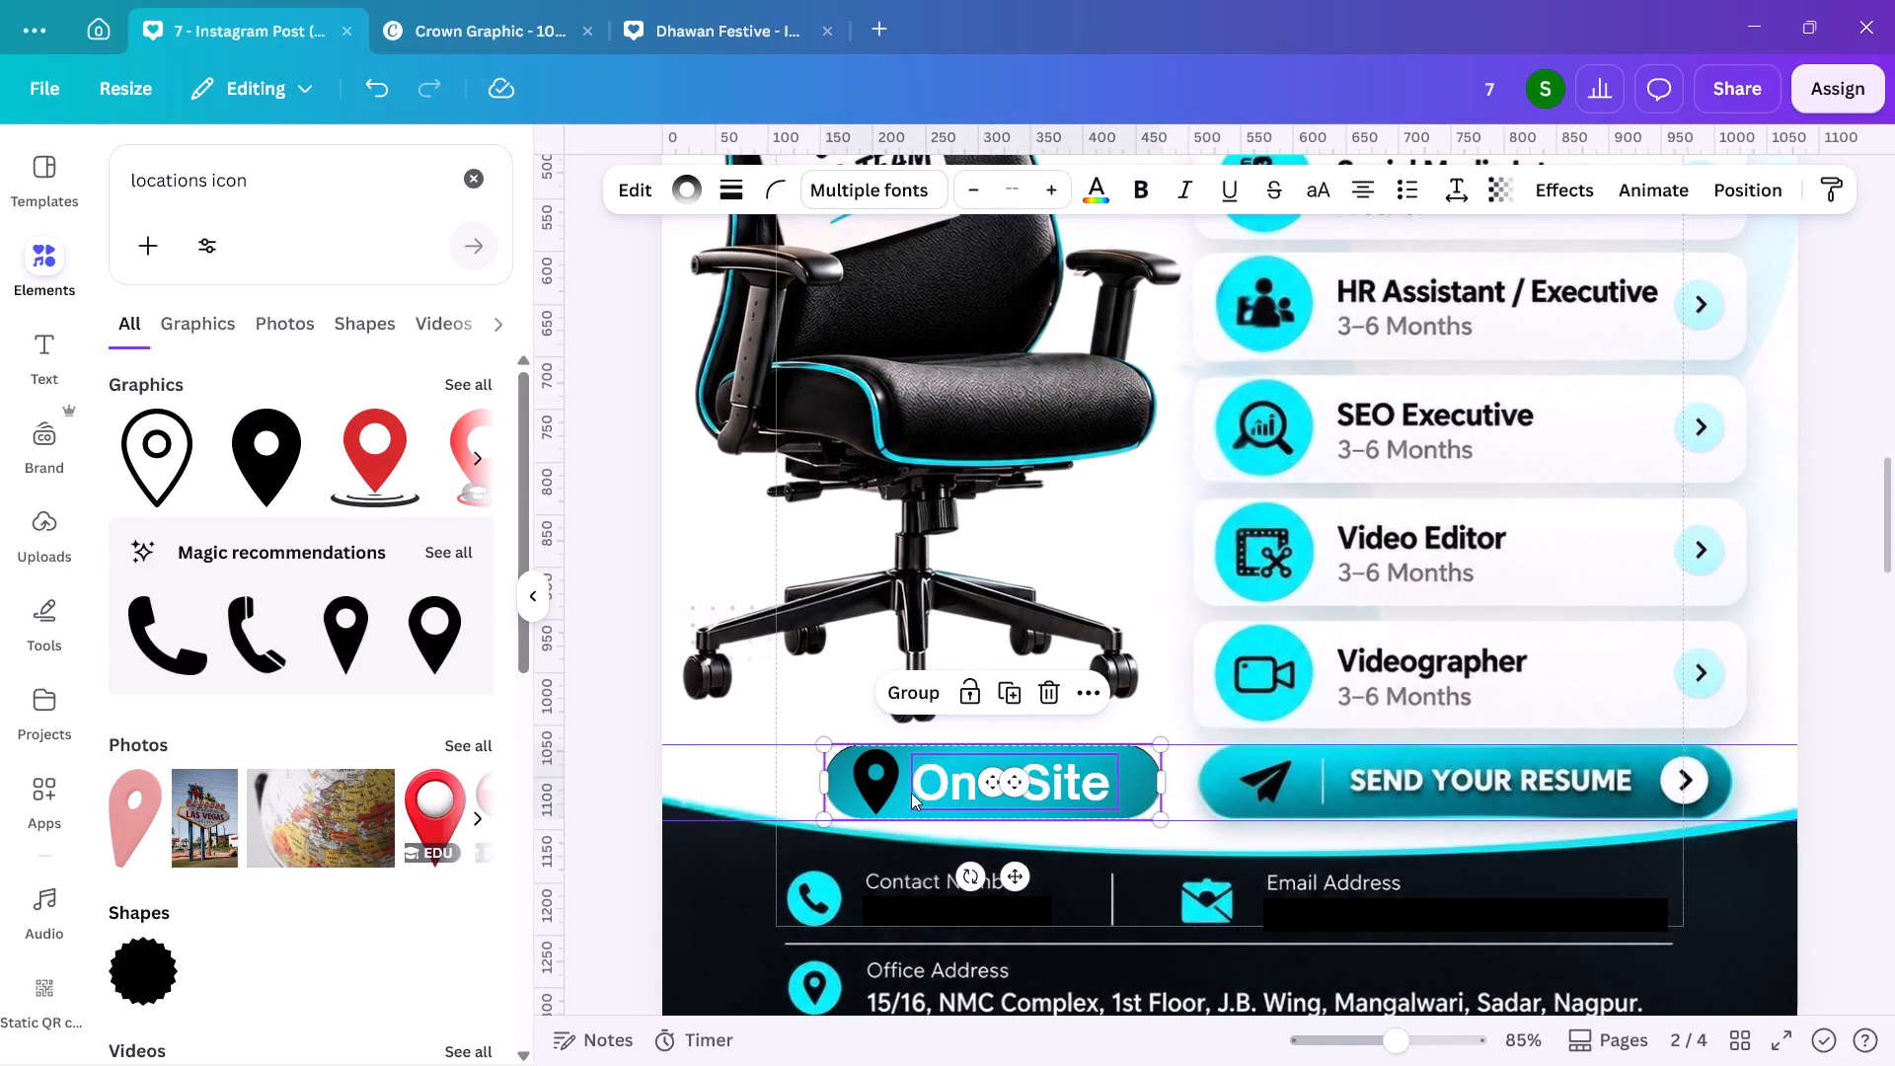
left_click(871, 785, "shift")
left_click(1700, 180)
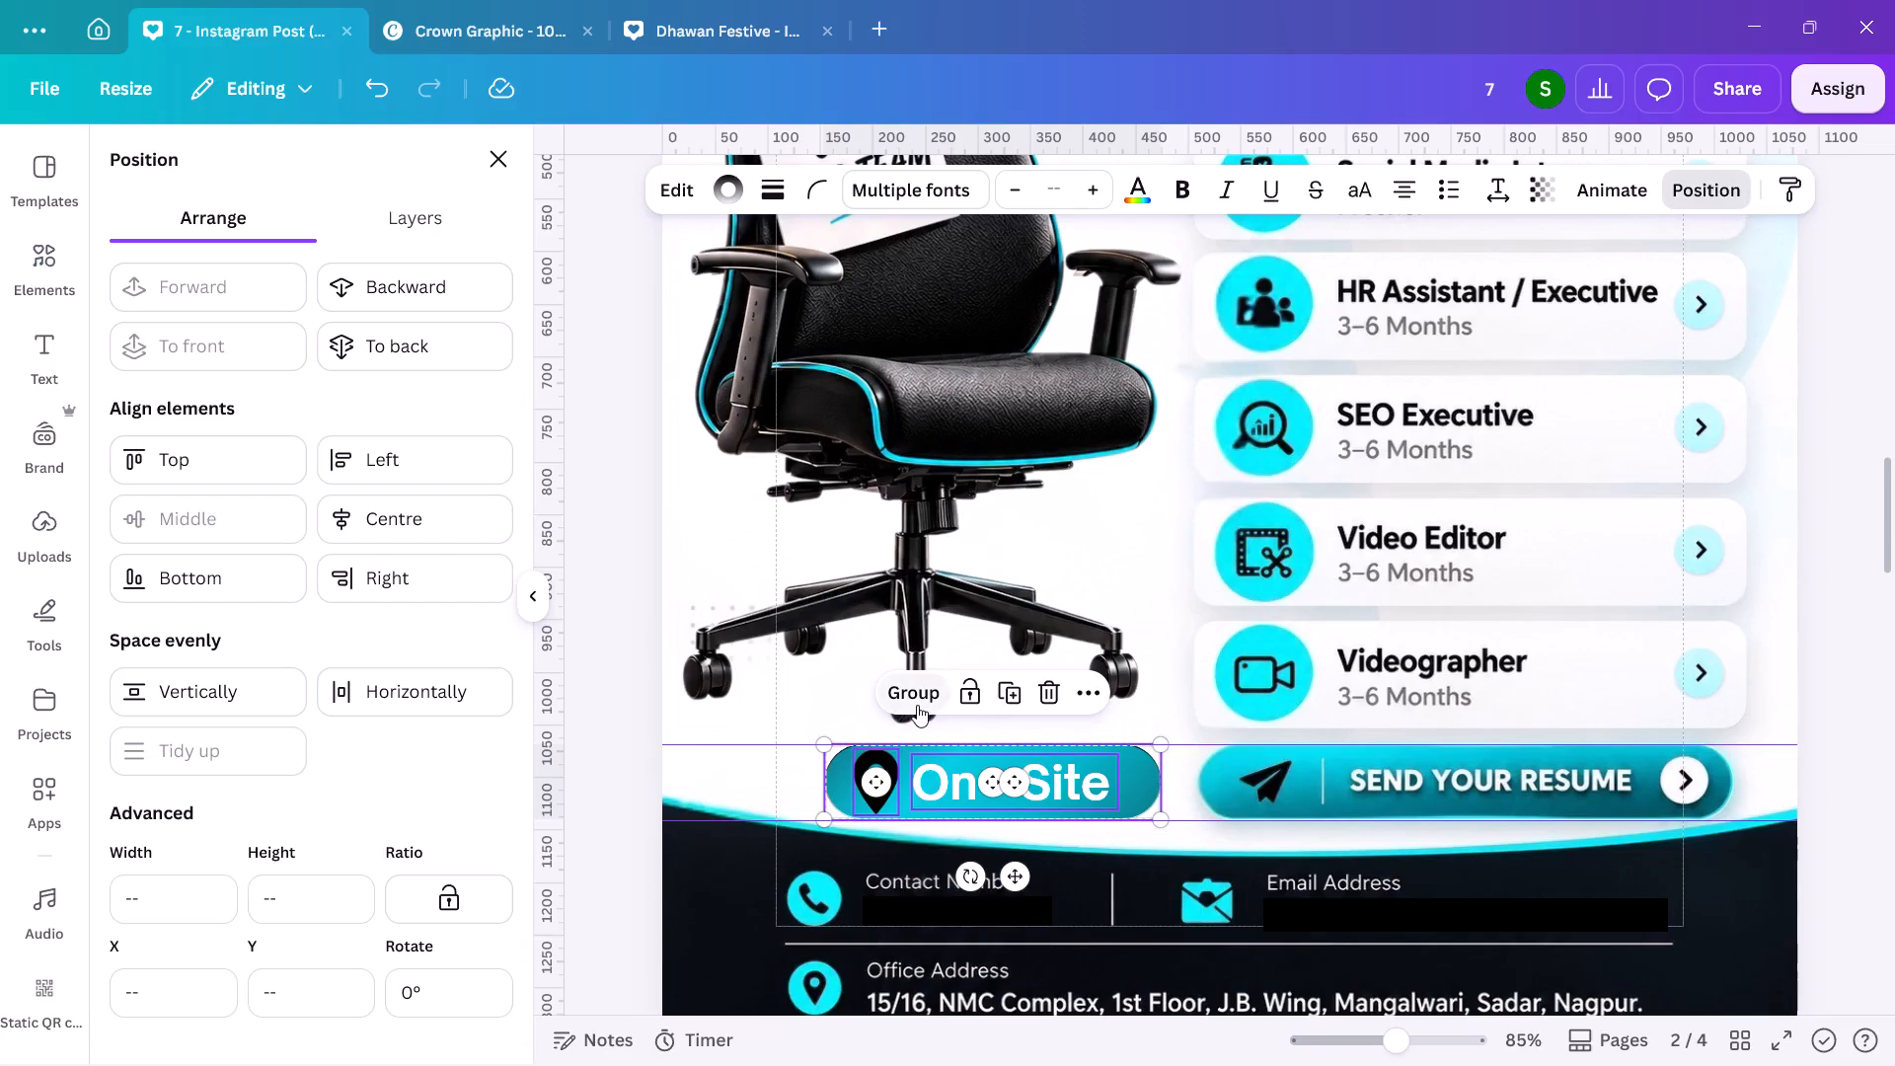
left_click(846, 806, "shift")
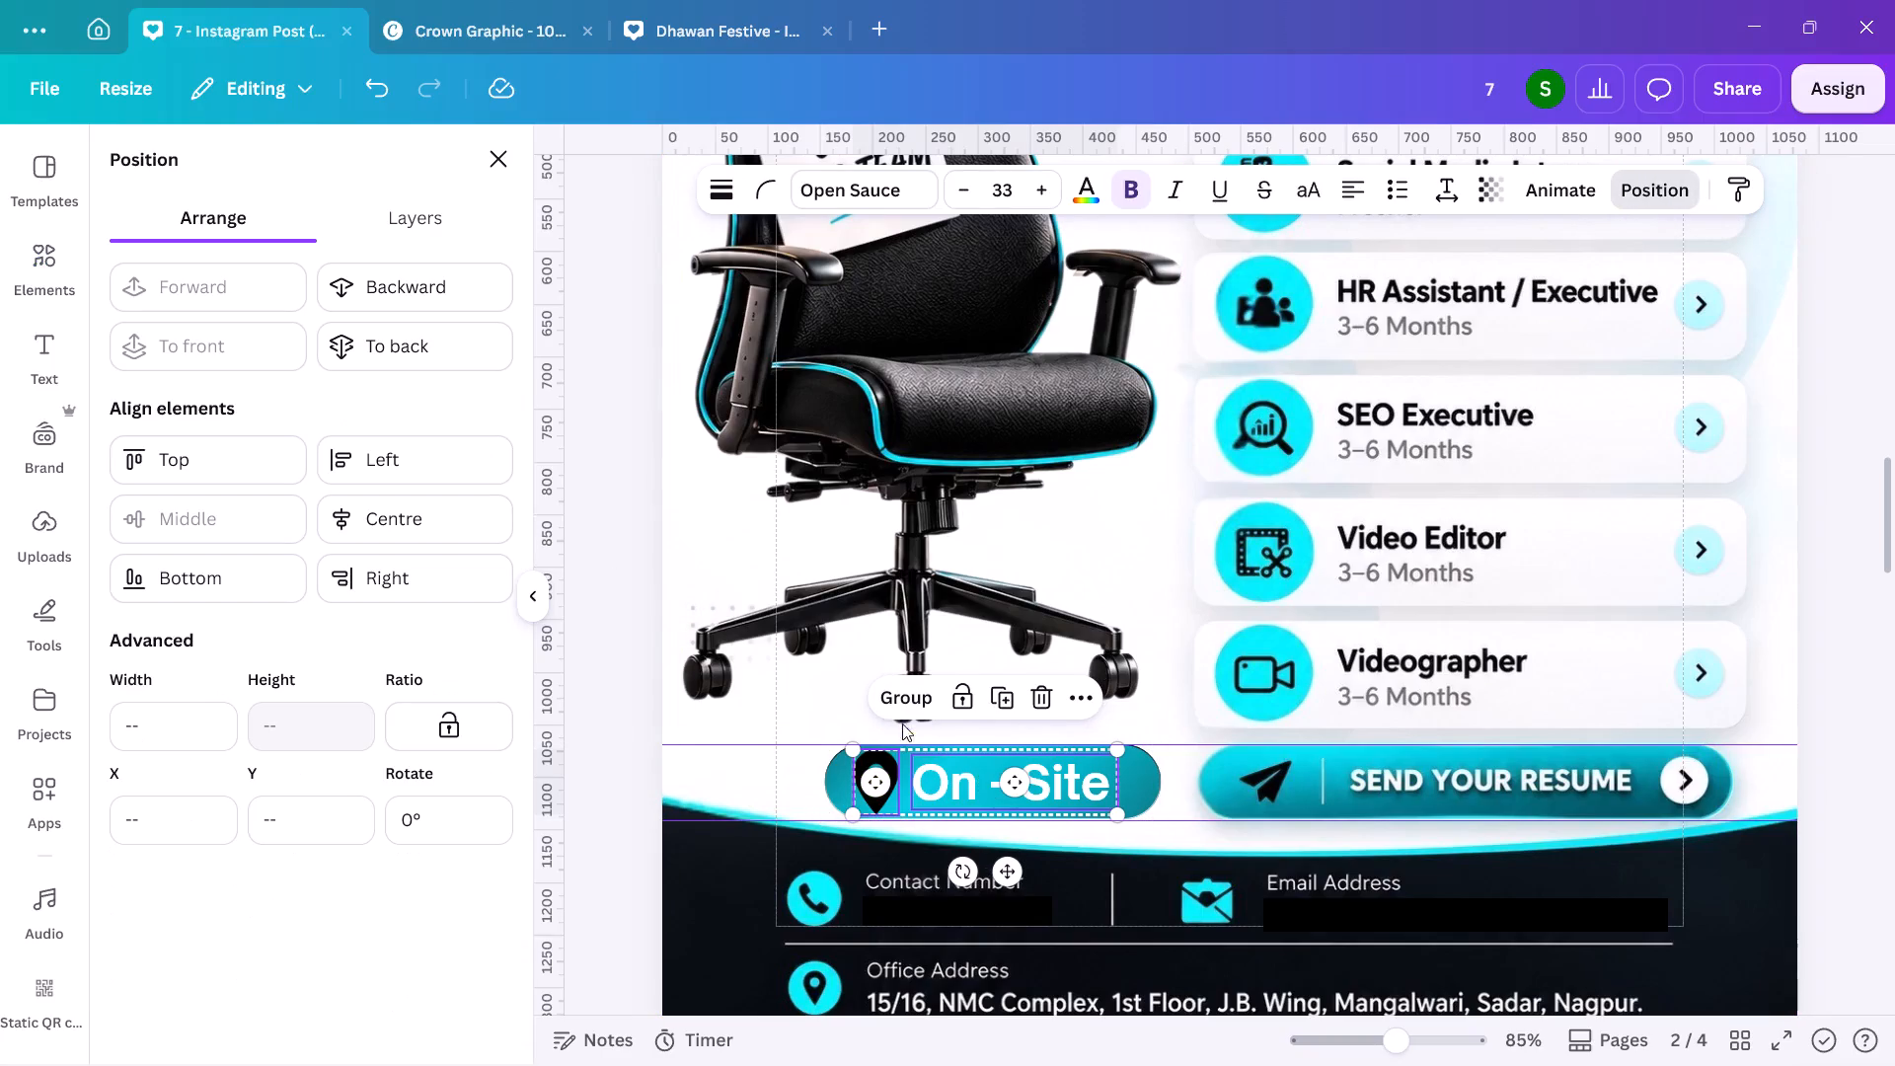
left_click(902, 692)
left_click(1131, 780, "shift")
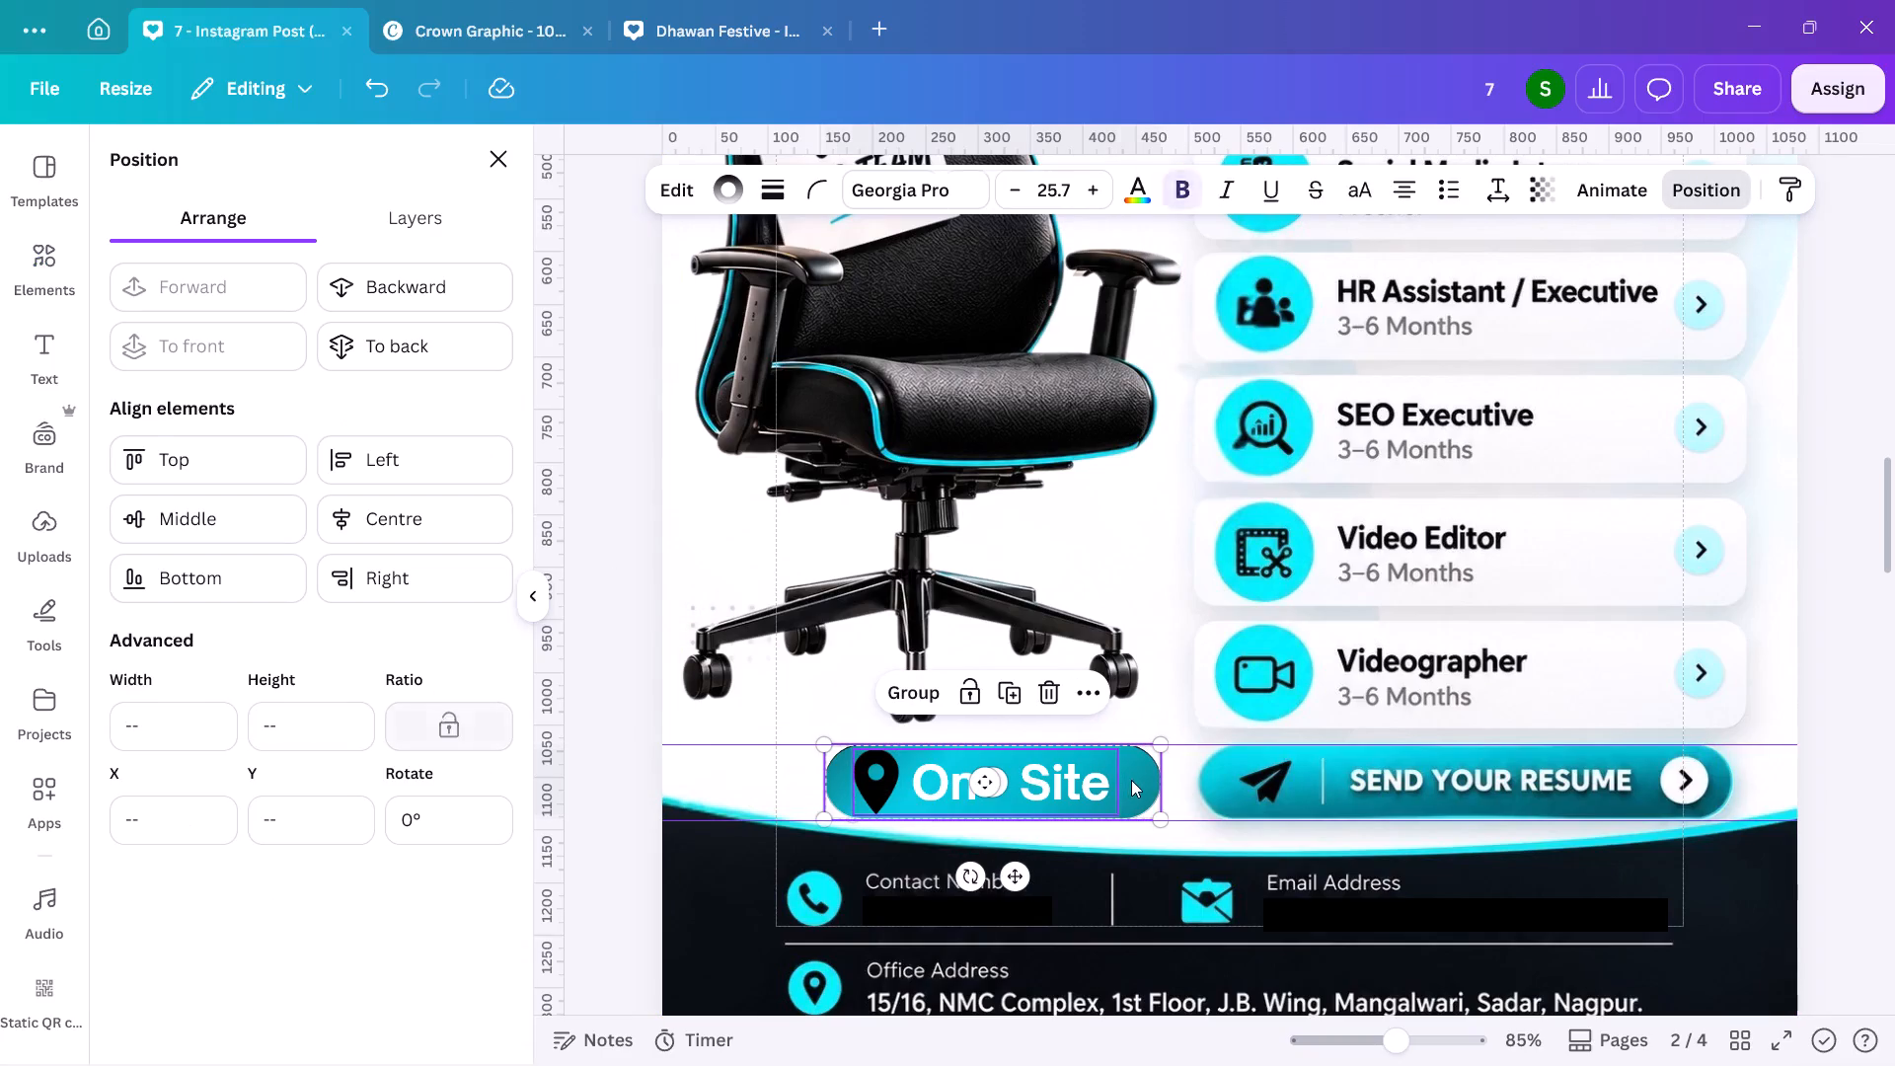
left_click(364, 525)
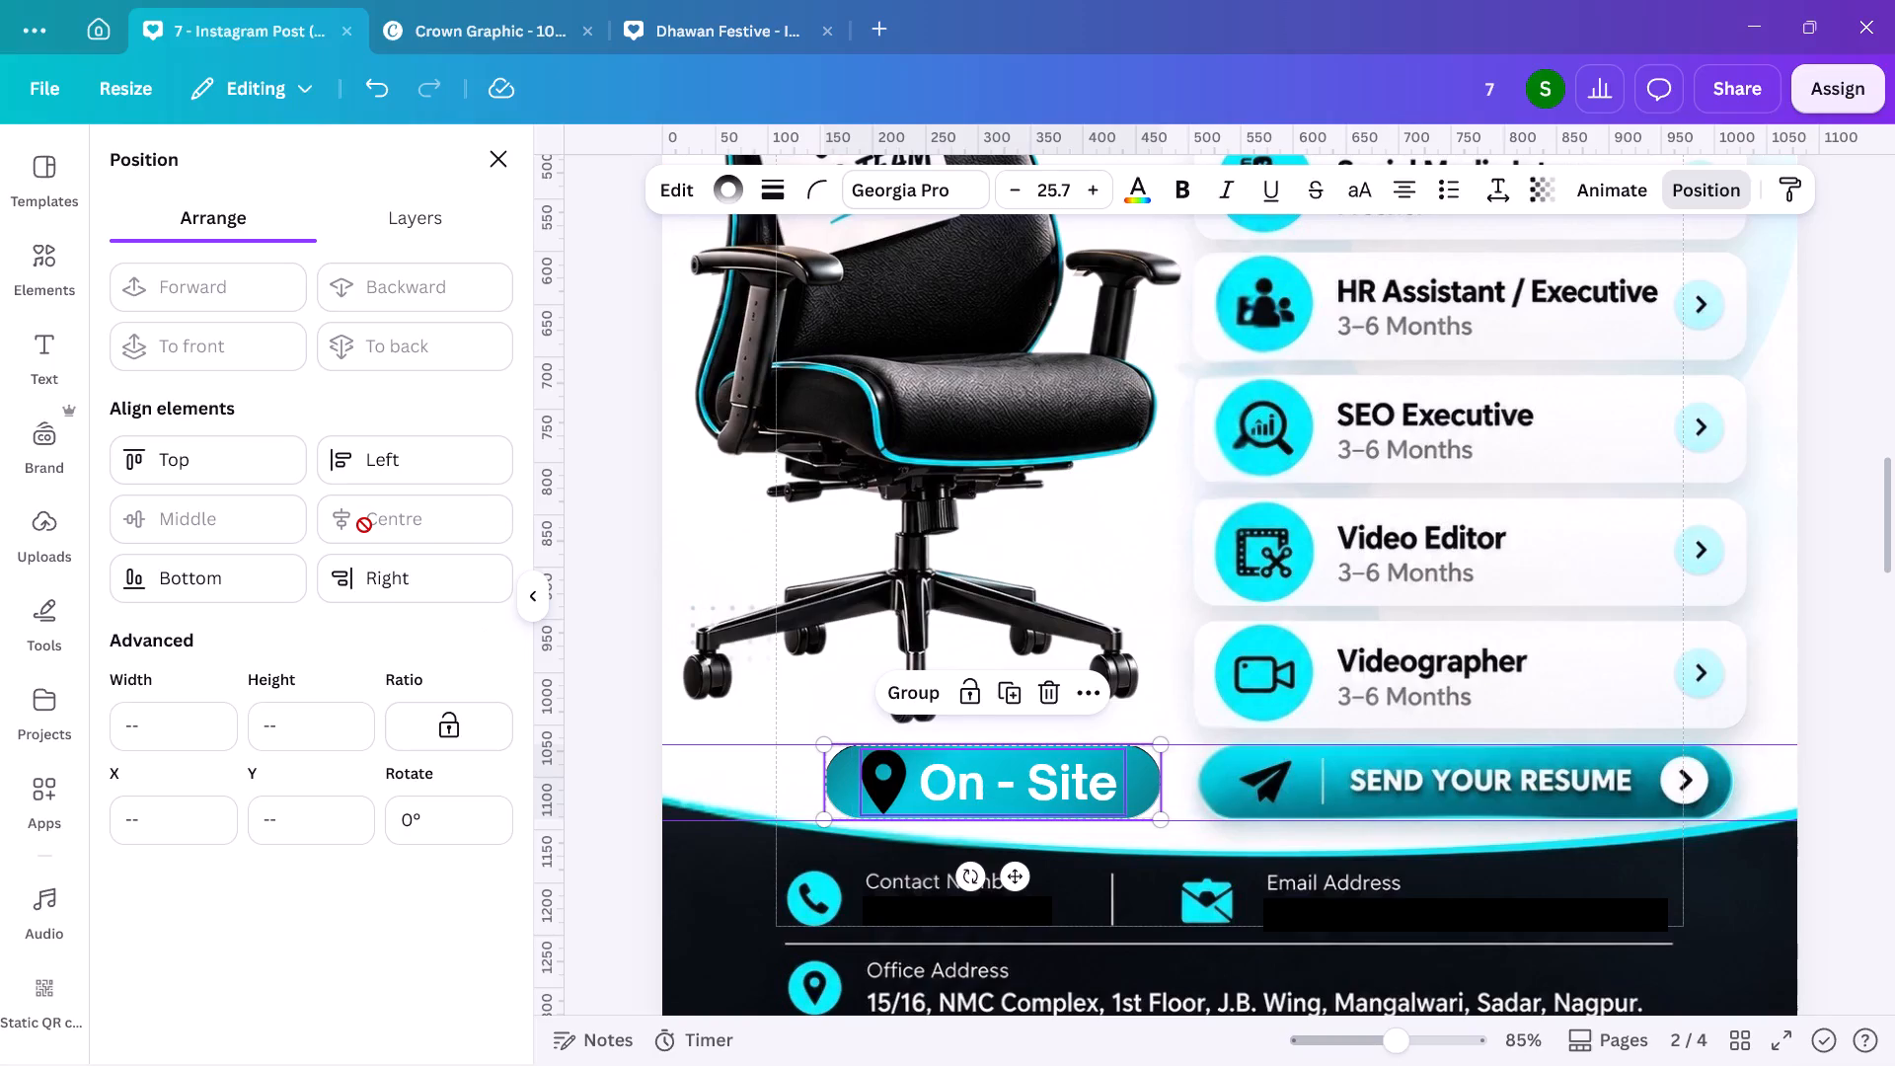
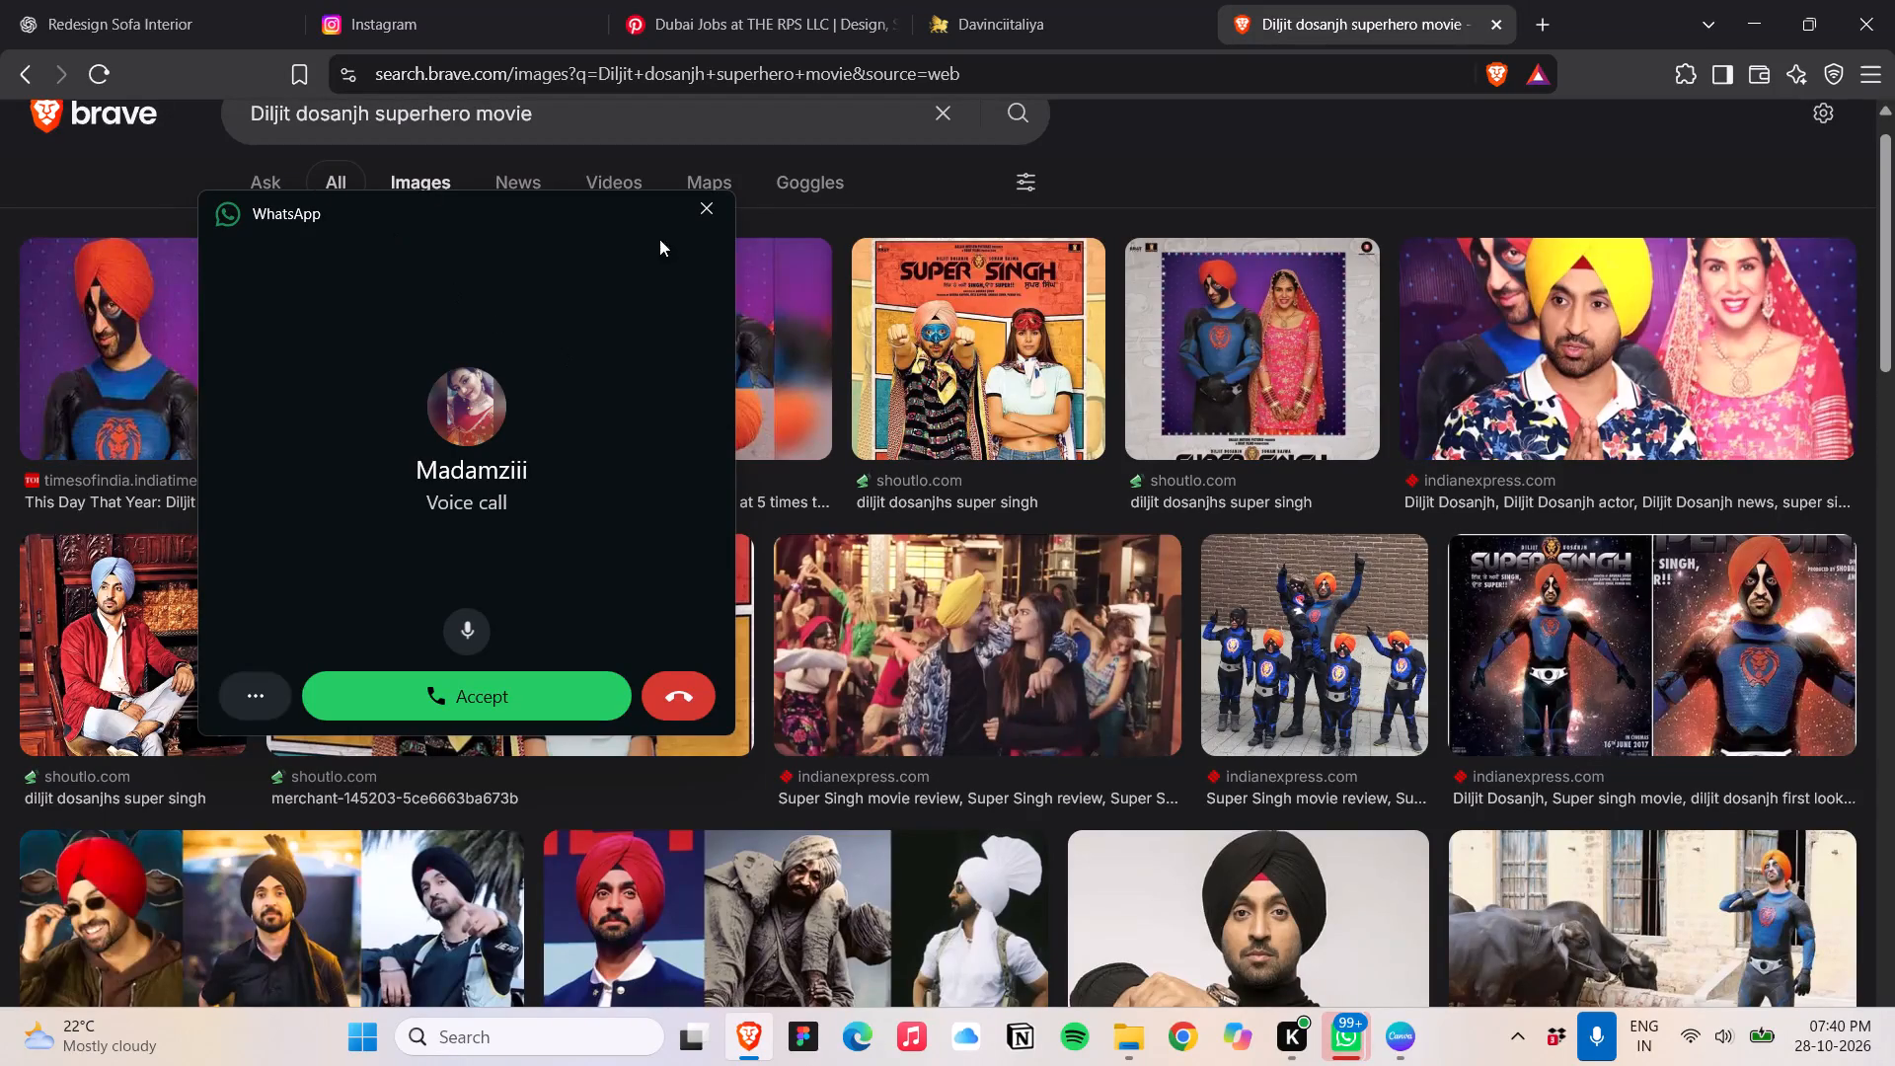
Dismiss the incoming voice call pop-up and switch back to the hiring poster in Canva.
left_click(703, 222)
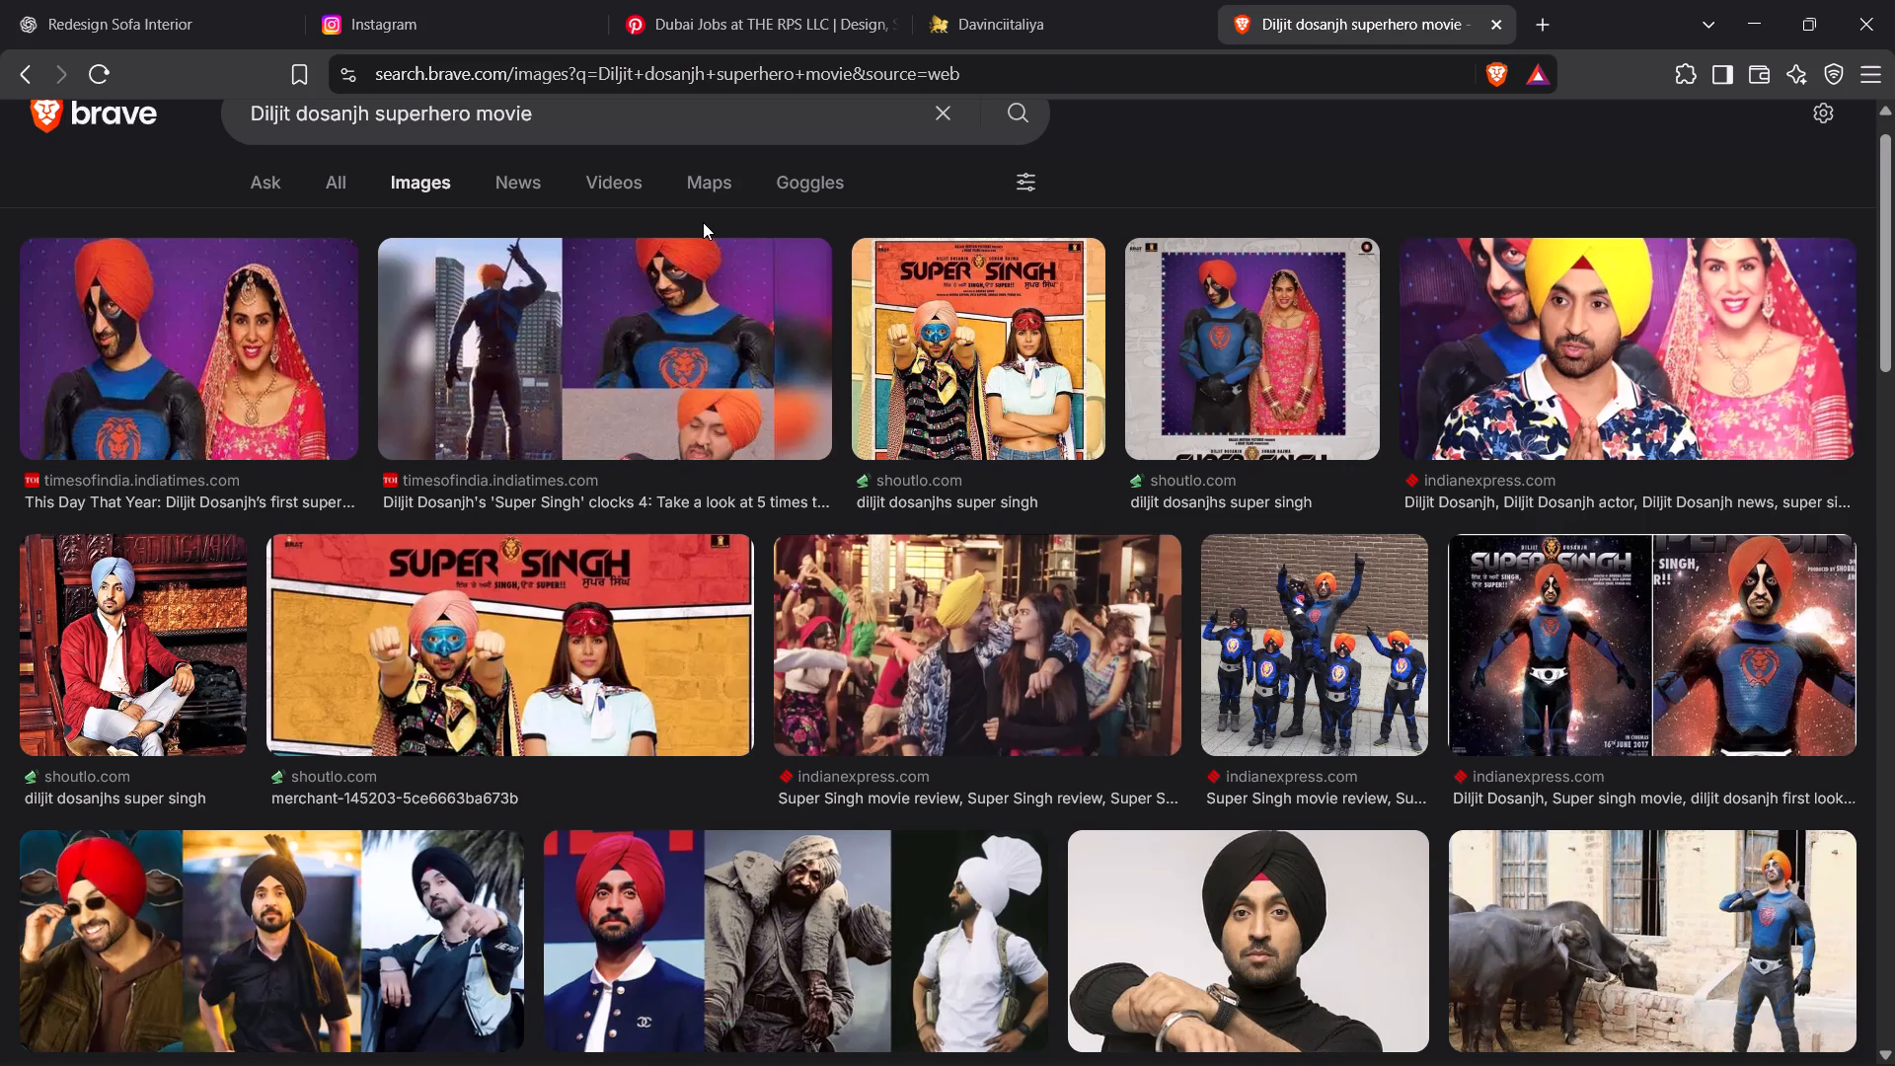
key("alt+Tab")
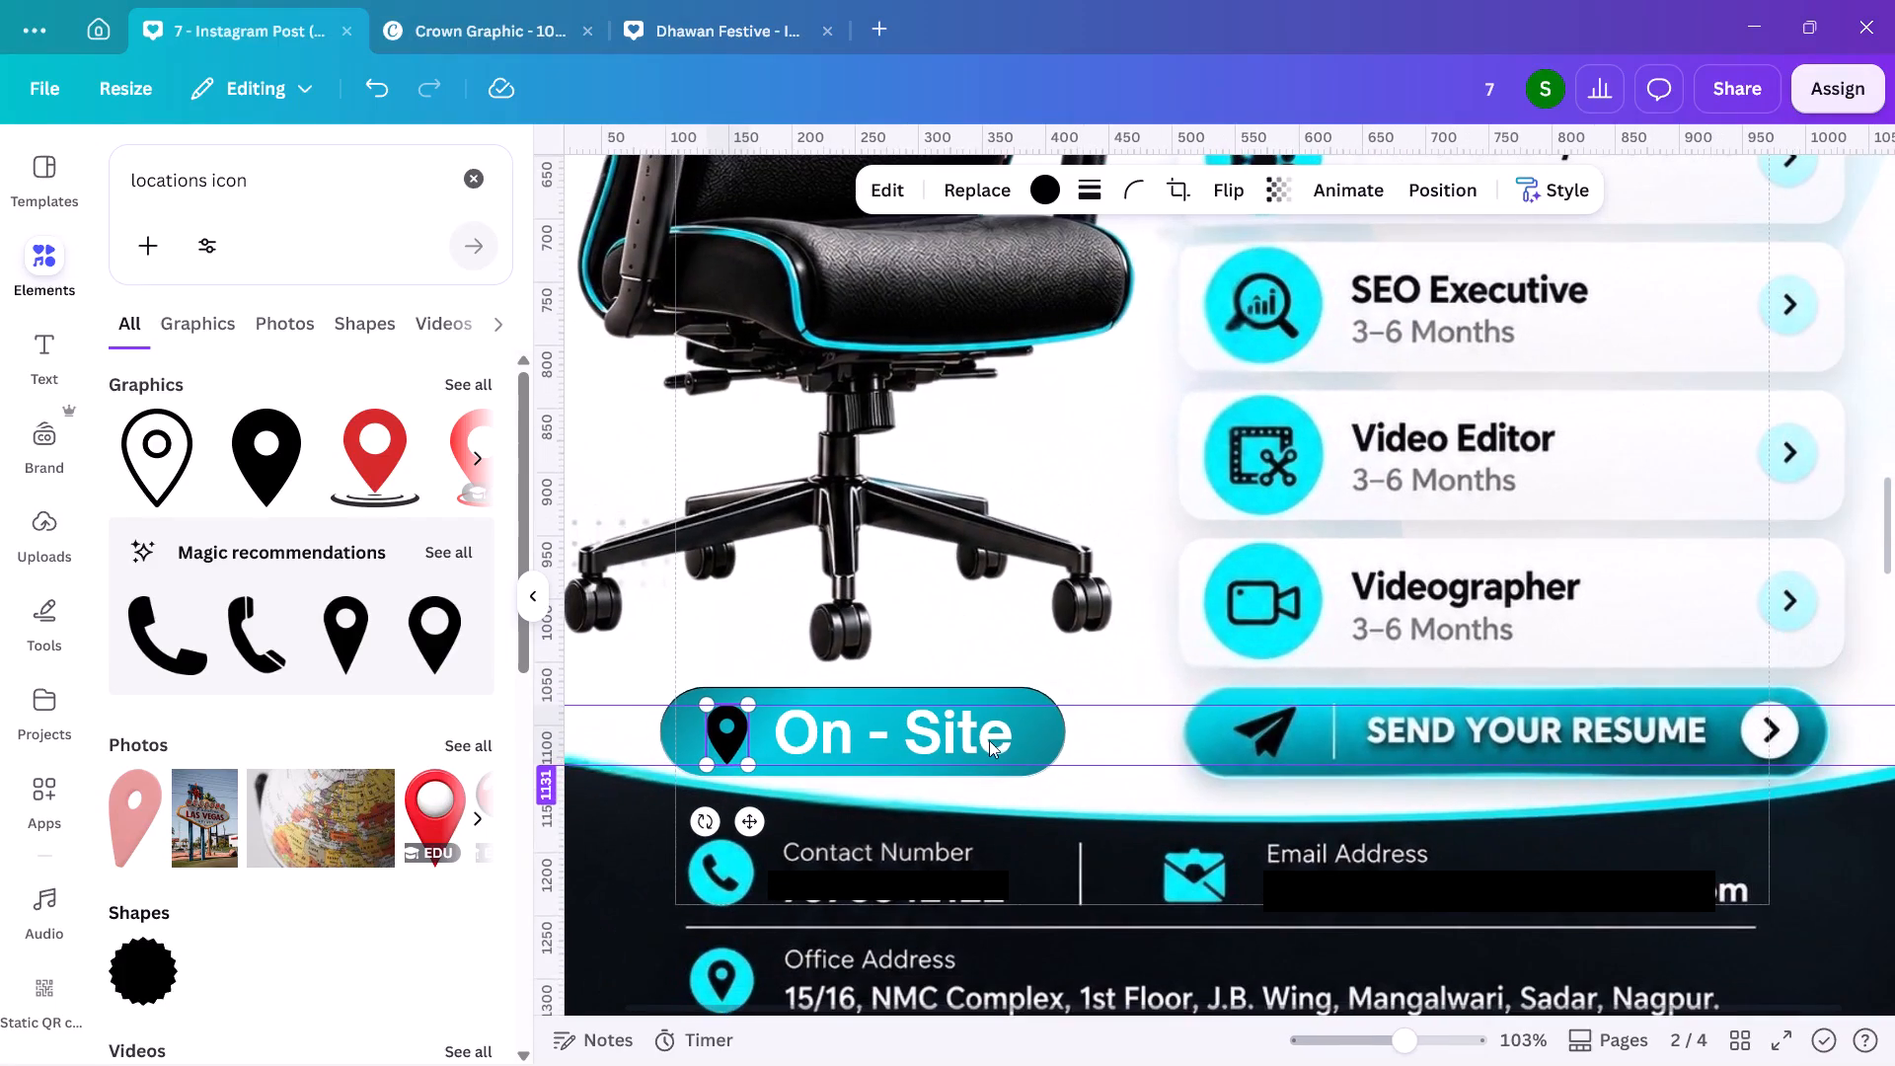
Remove the two horizontal ruler guides that run along the "On - Site" pill on page 2.
left_click(1053, 724)
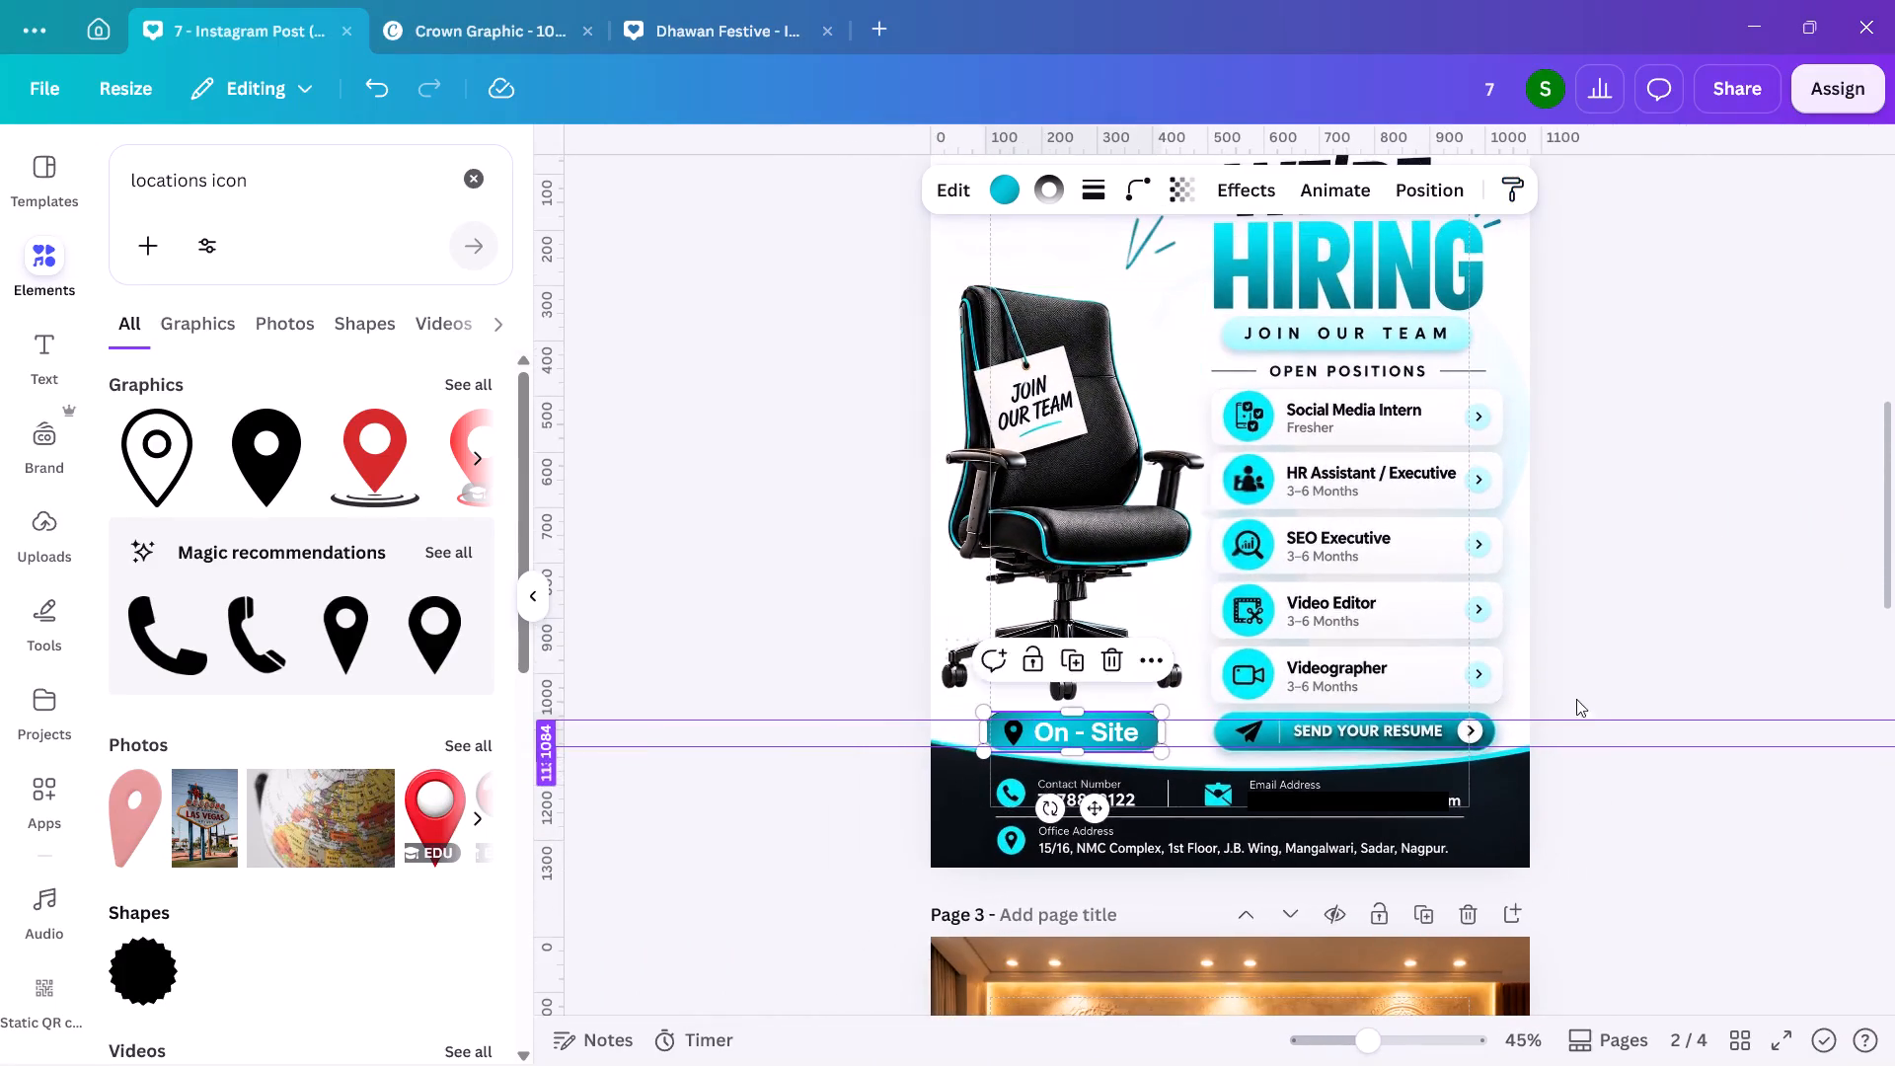
double_click(1690, 737)
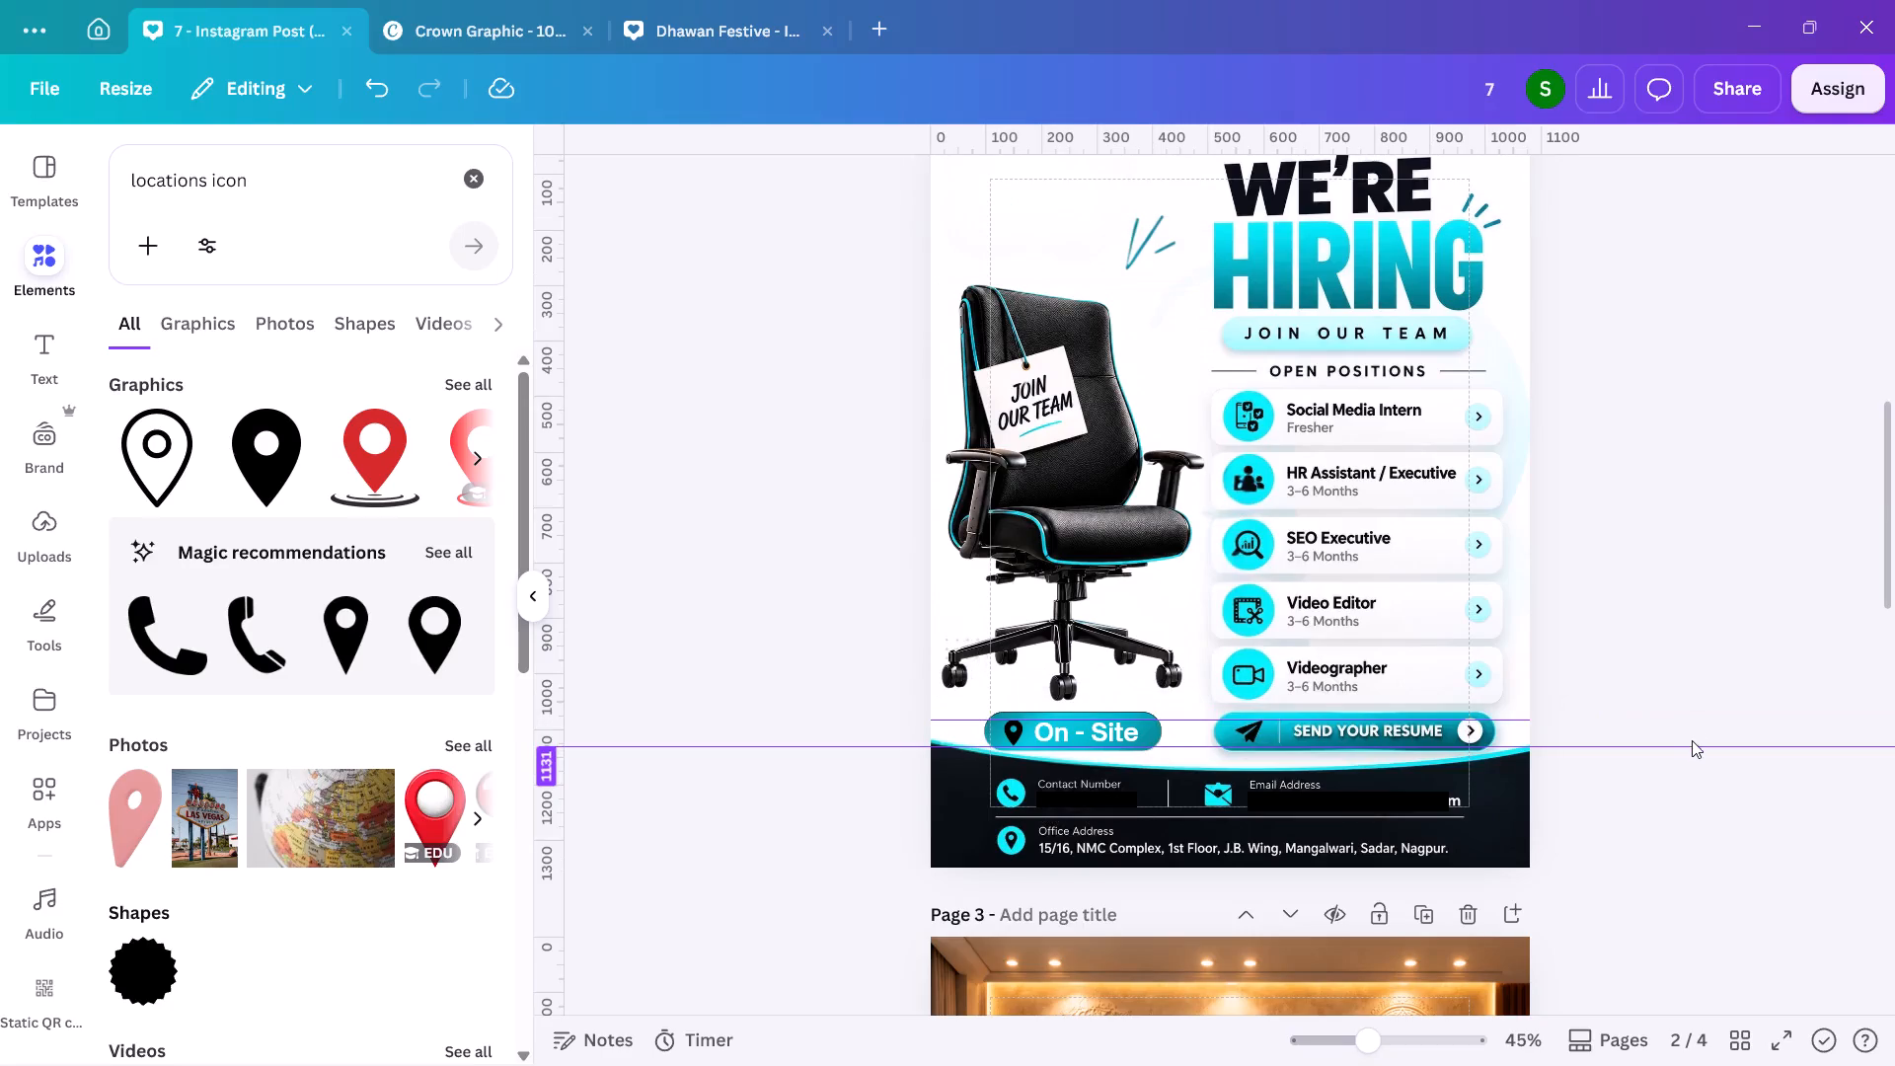
left_click_drag(1696, 747, 1730, 929)
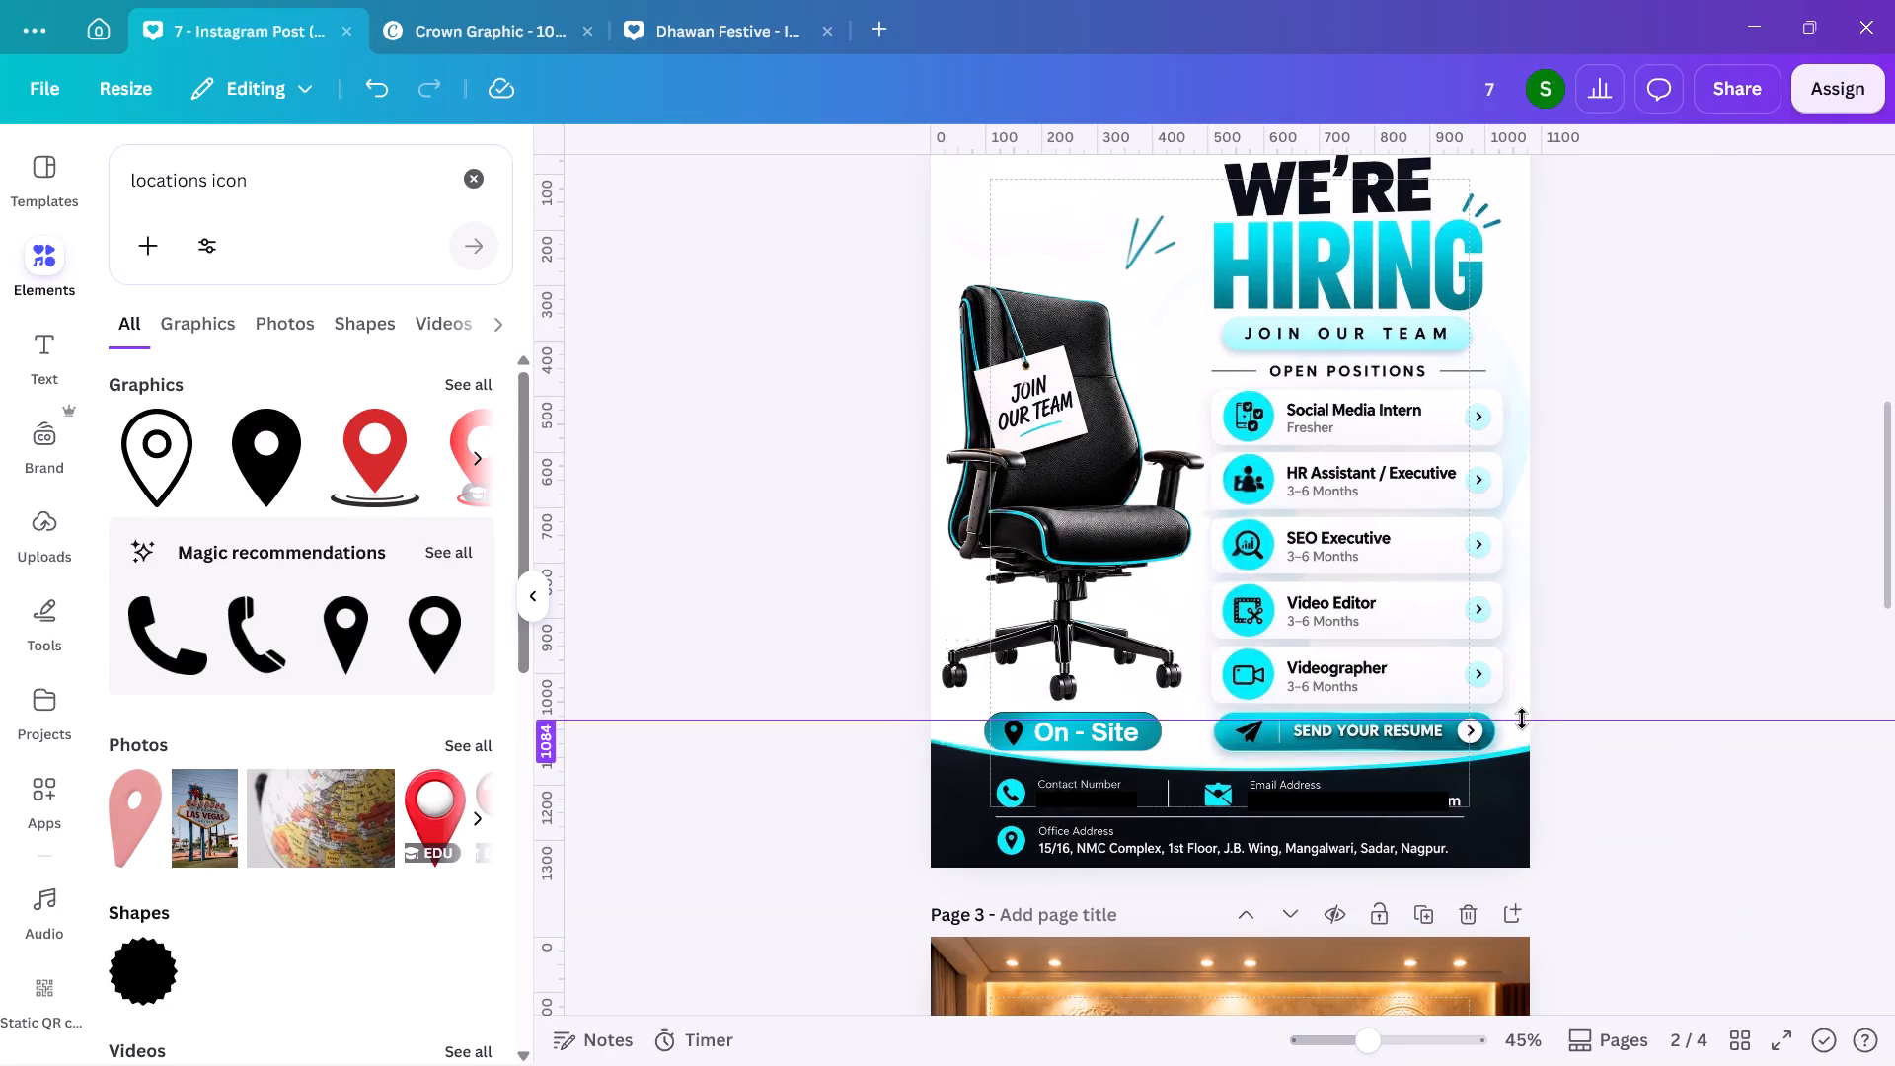
left_click_drag(1517, 718, 1561, 962)
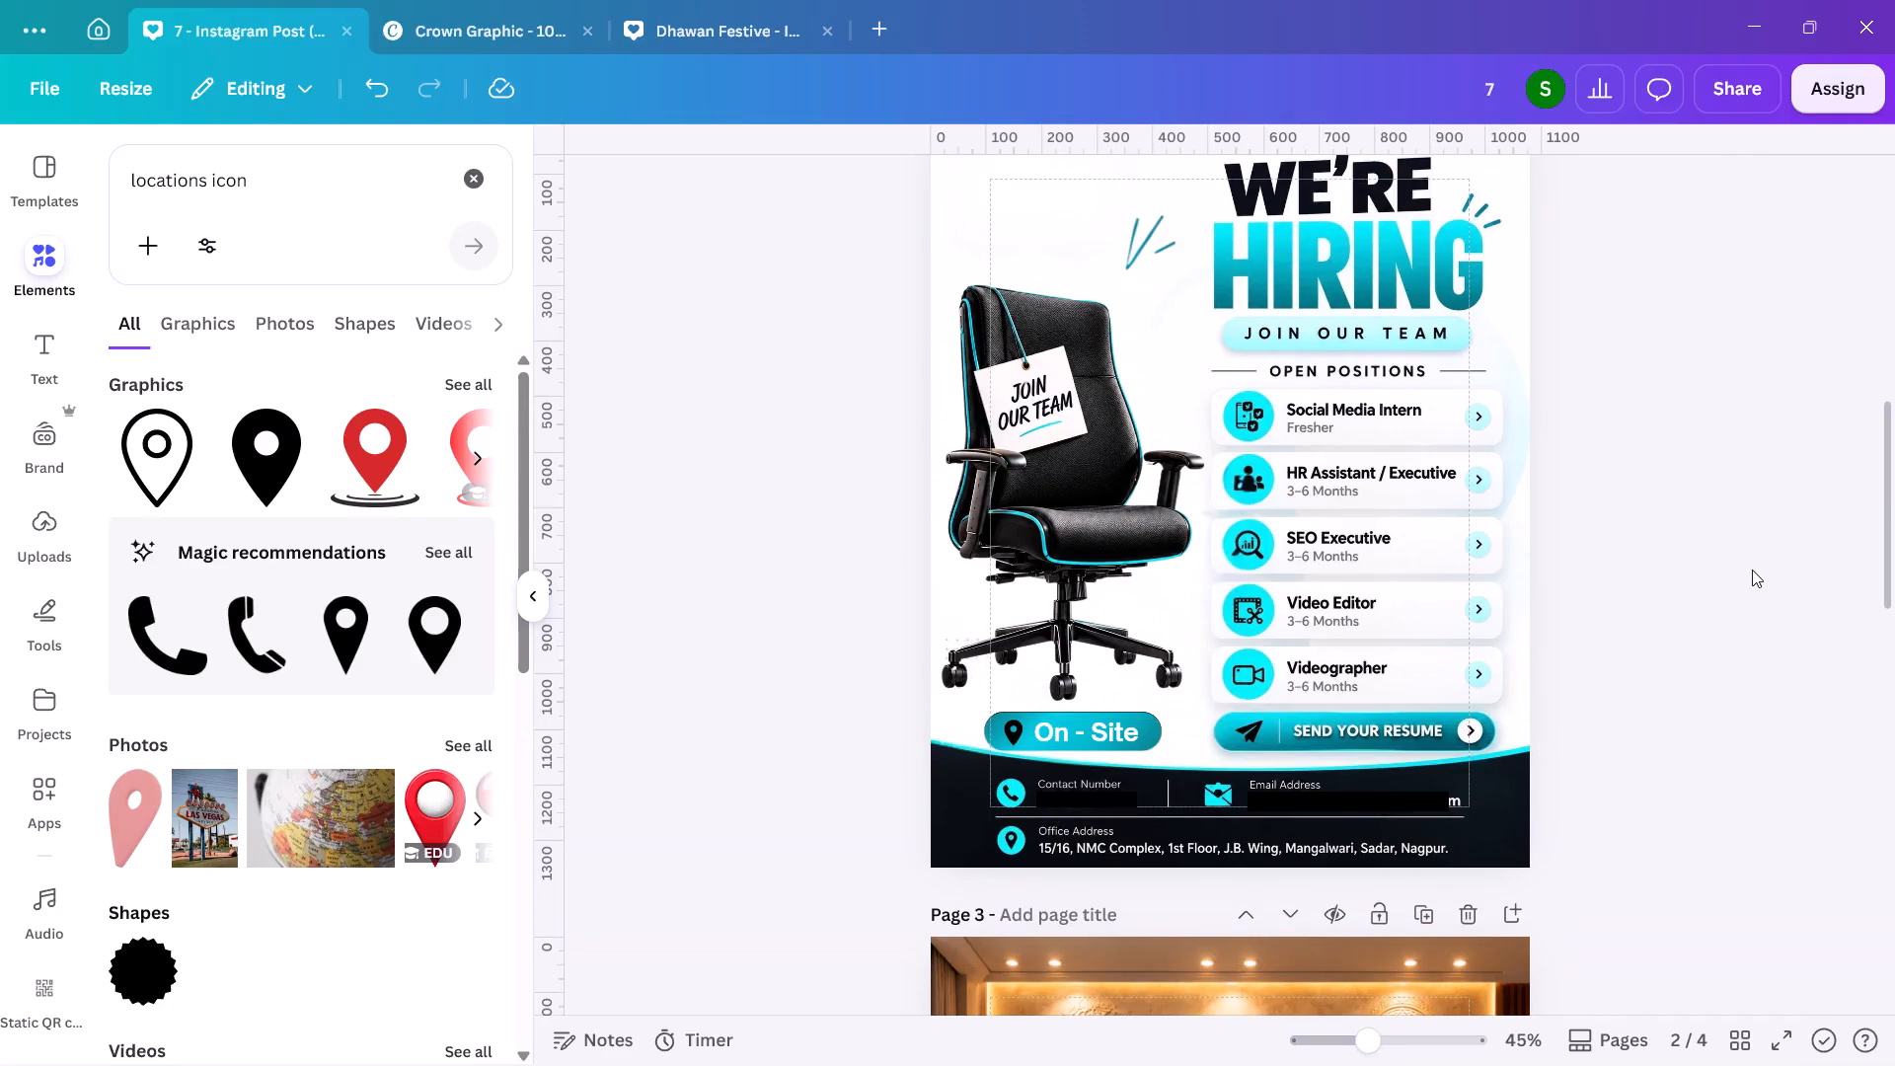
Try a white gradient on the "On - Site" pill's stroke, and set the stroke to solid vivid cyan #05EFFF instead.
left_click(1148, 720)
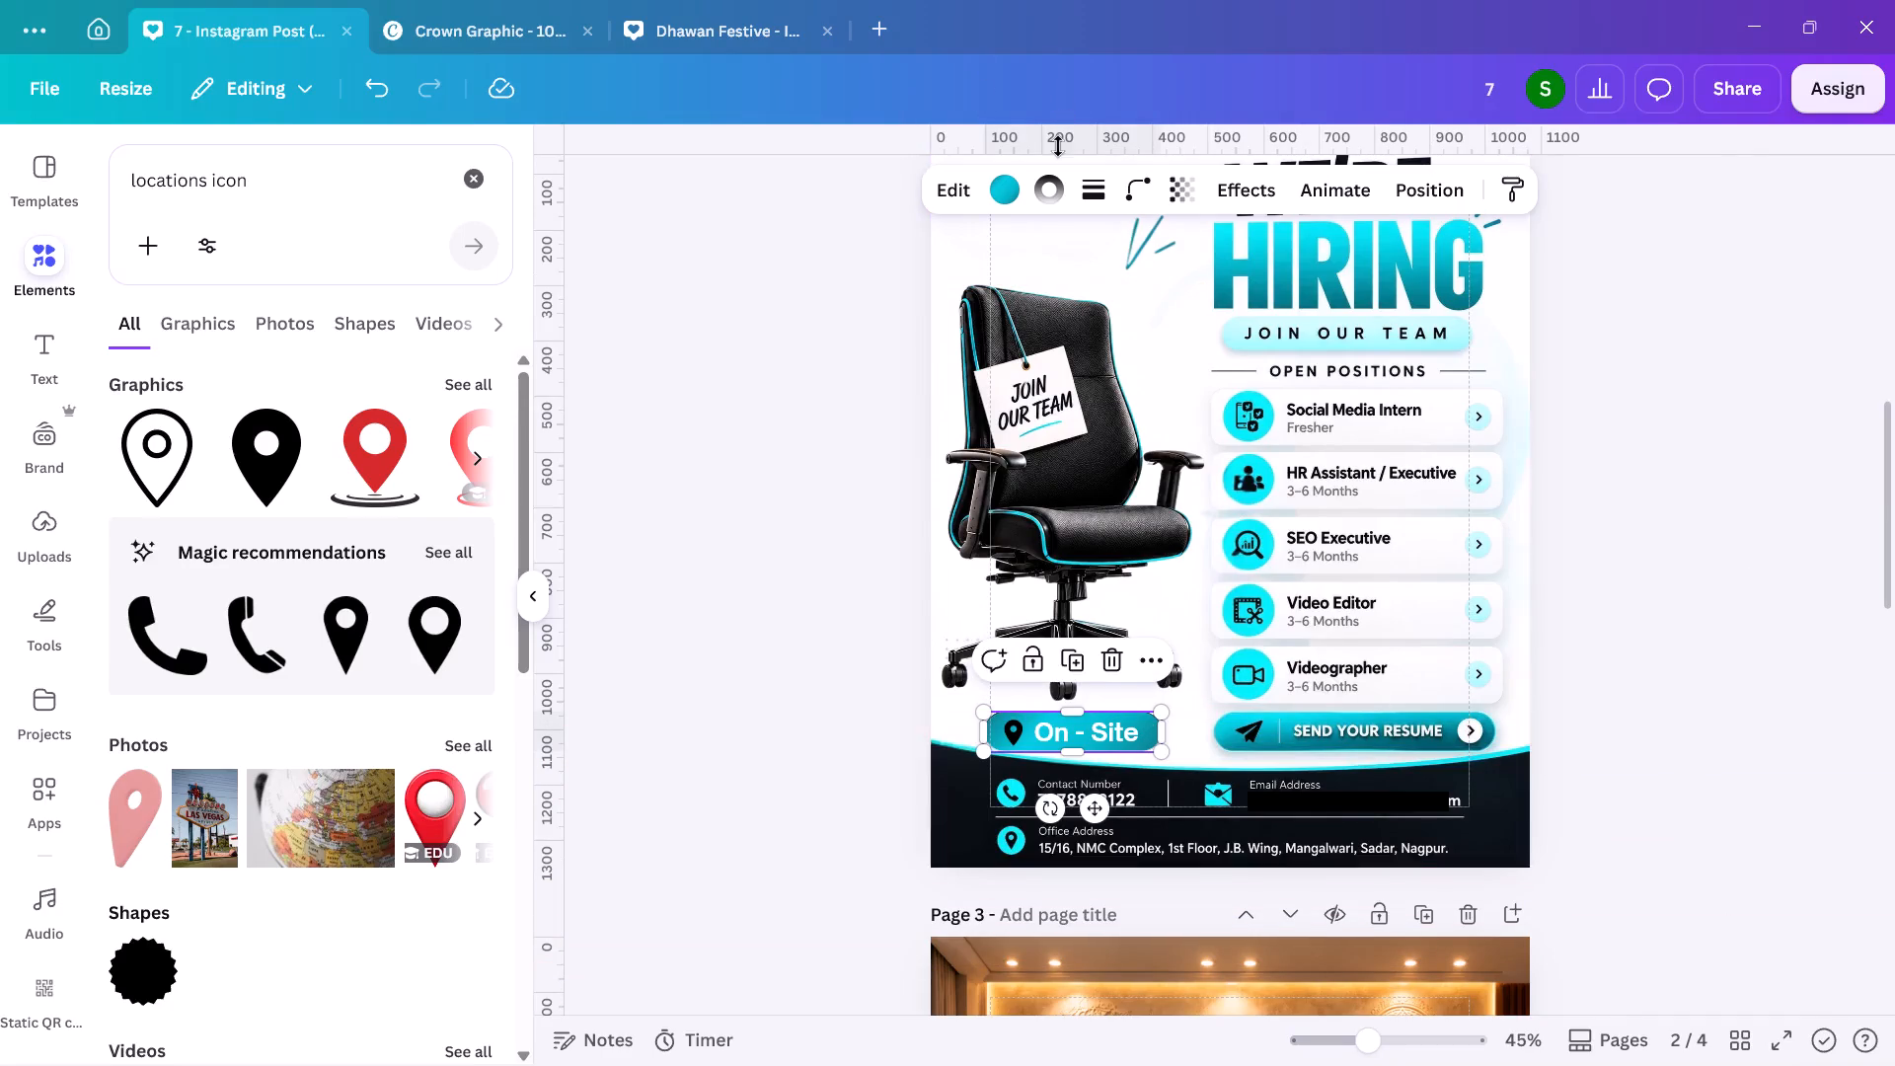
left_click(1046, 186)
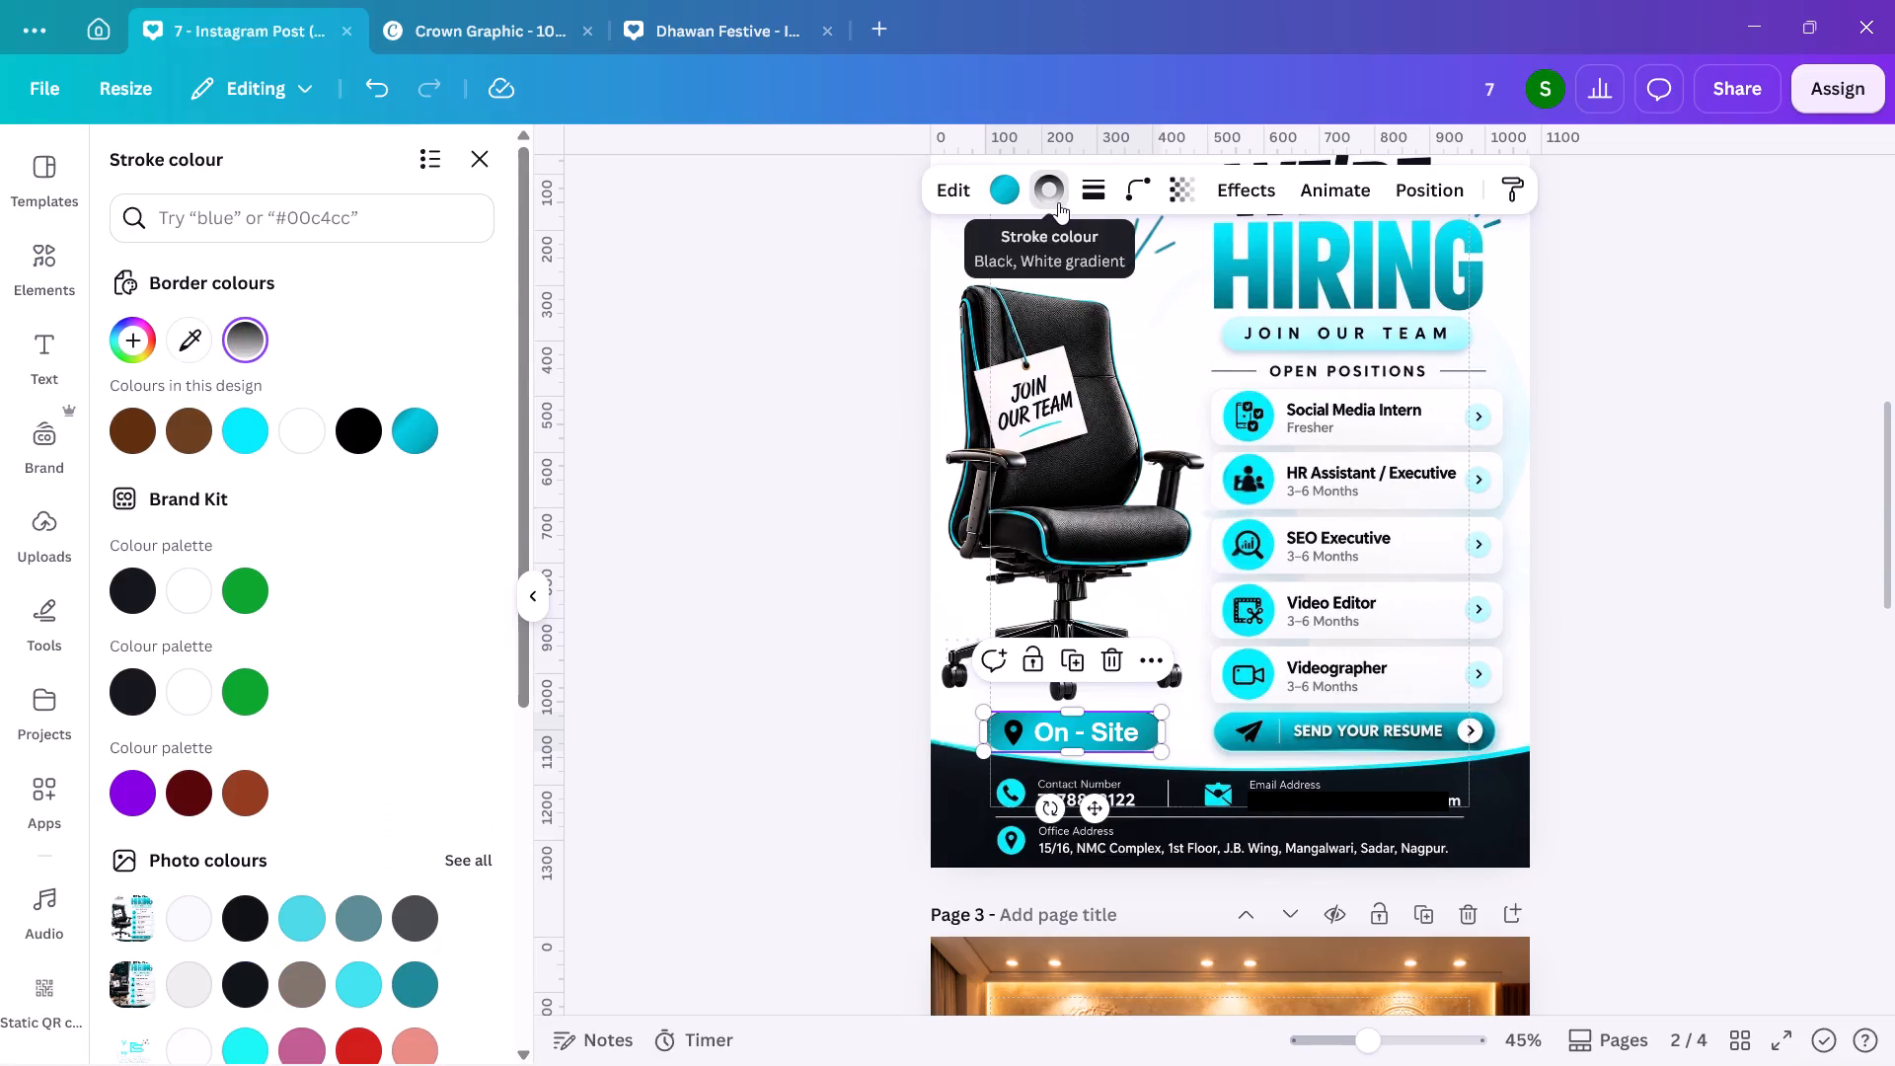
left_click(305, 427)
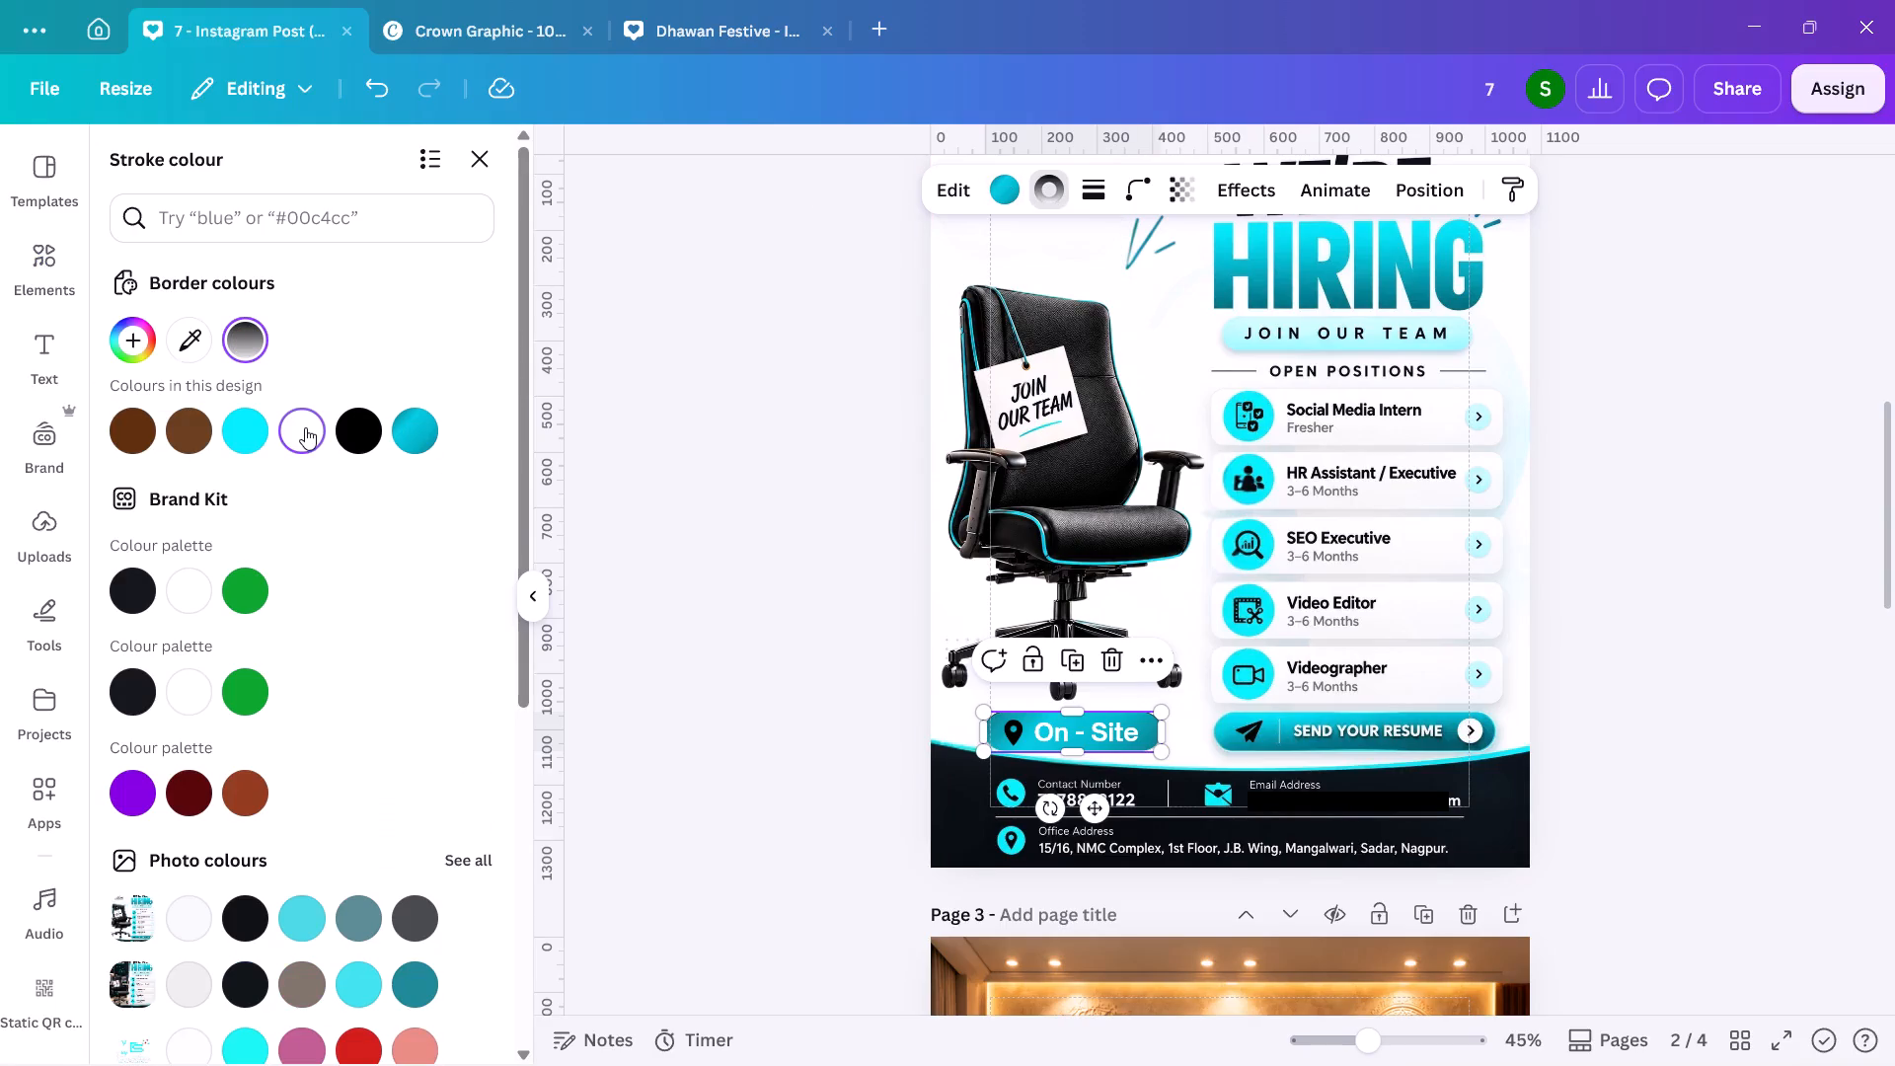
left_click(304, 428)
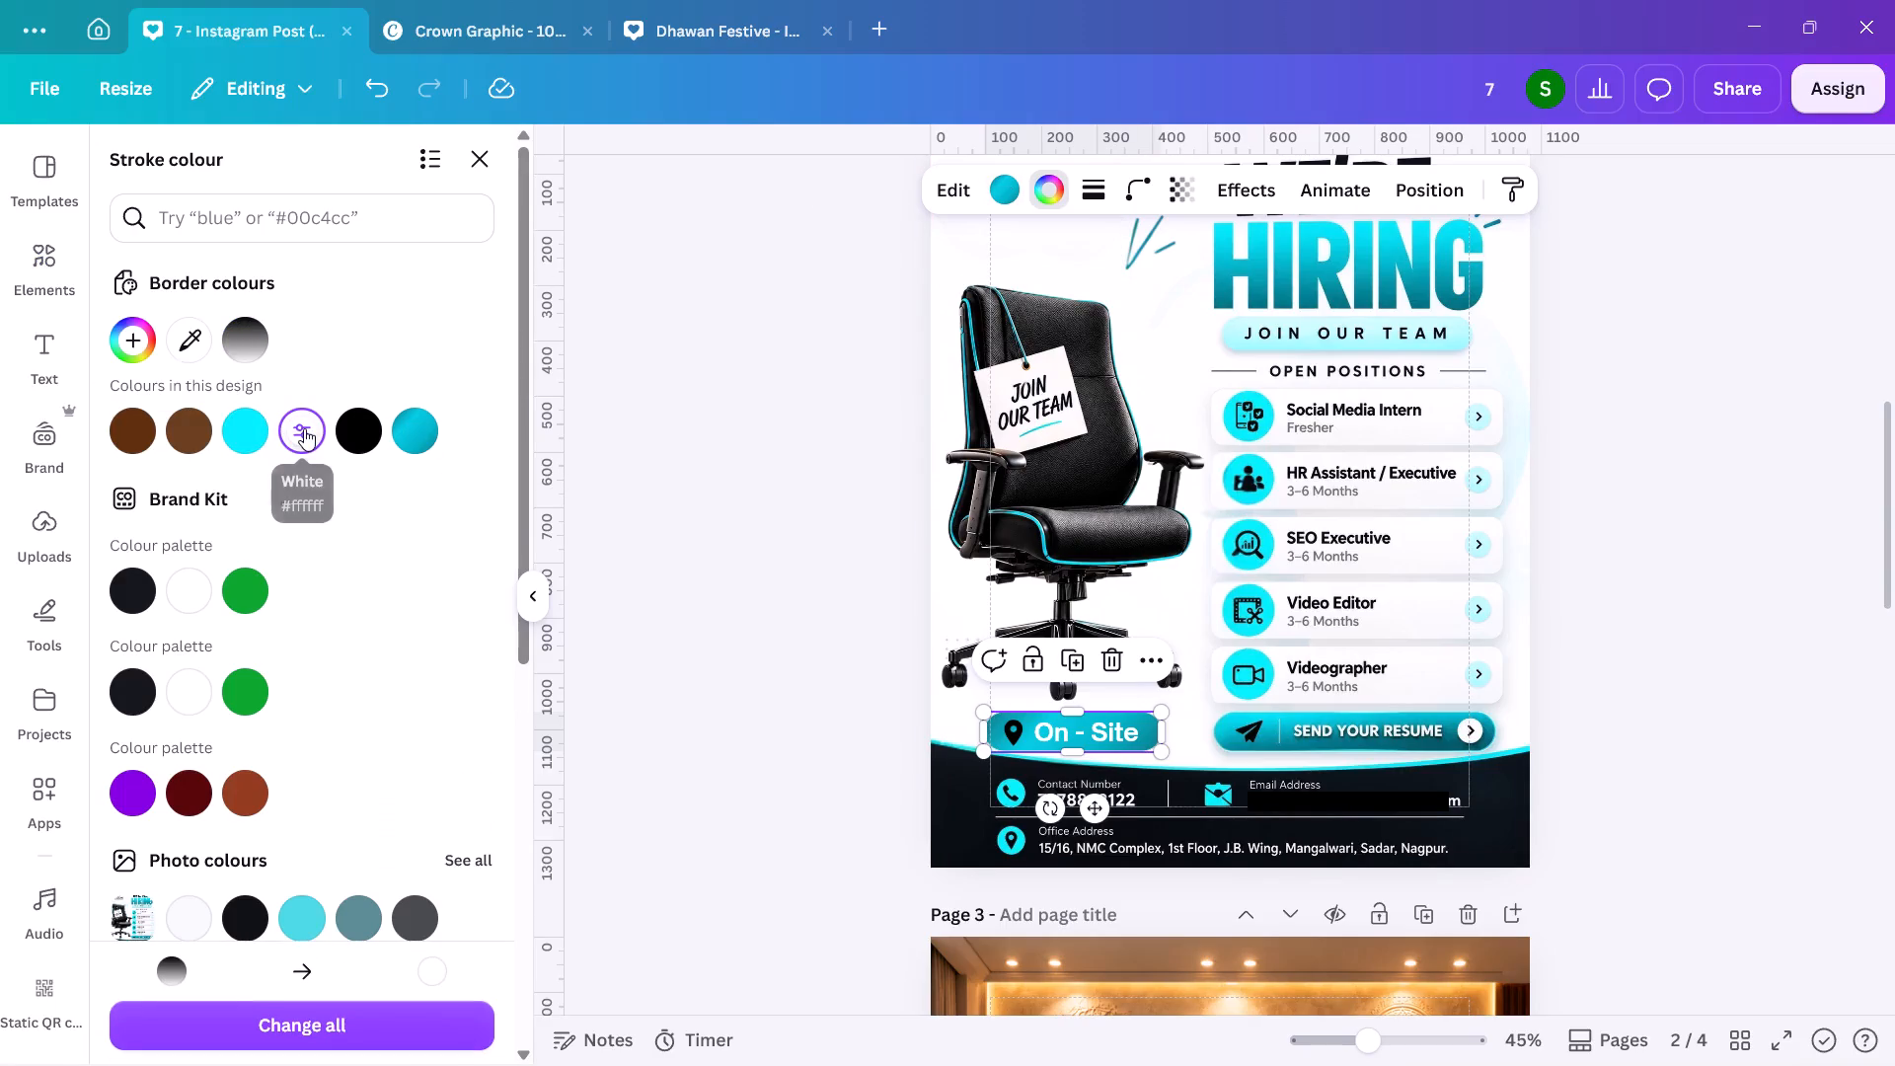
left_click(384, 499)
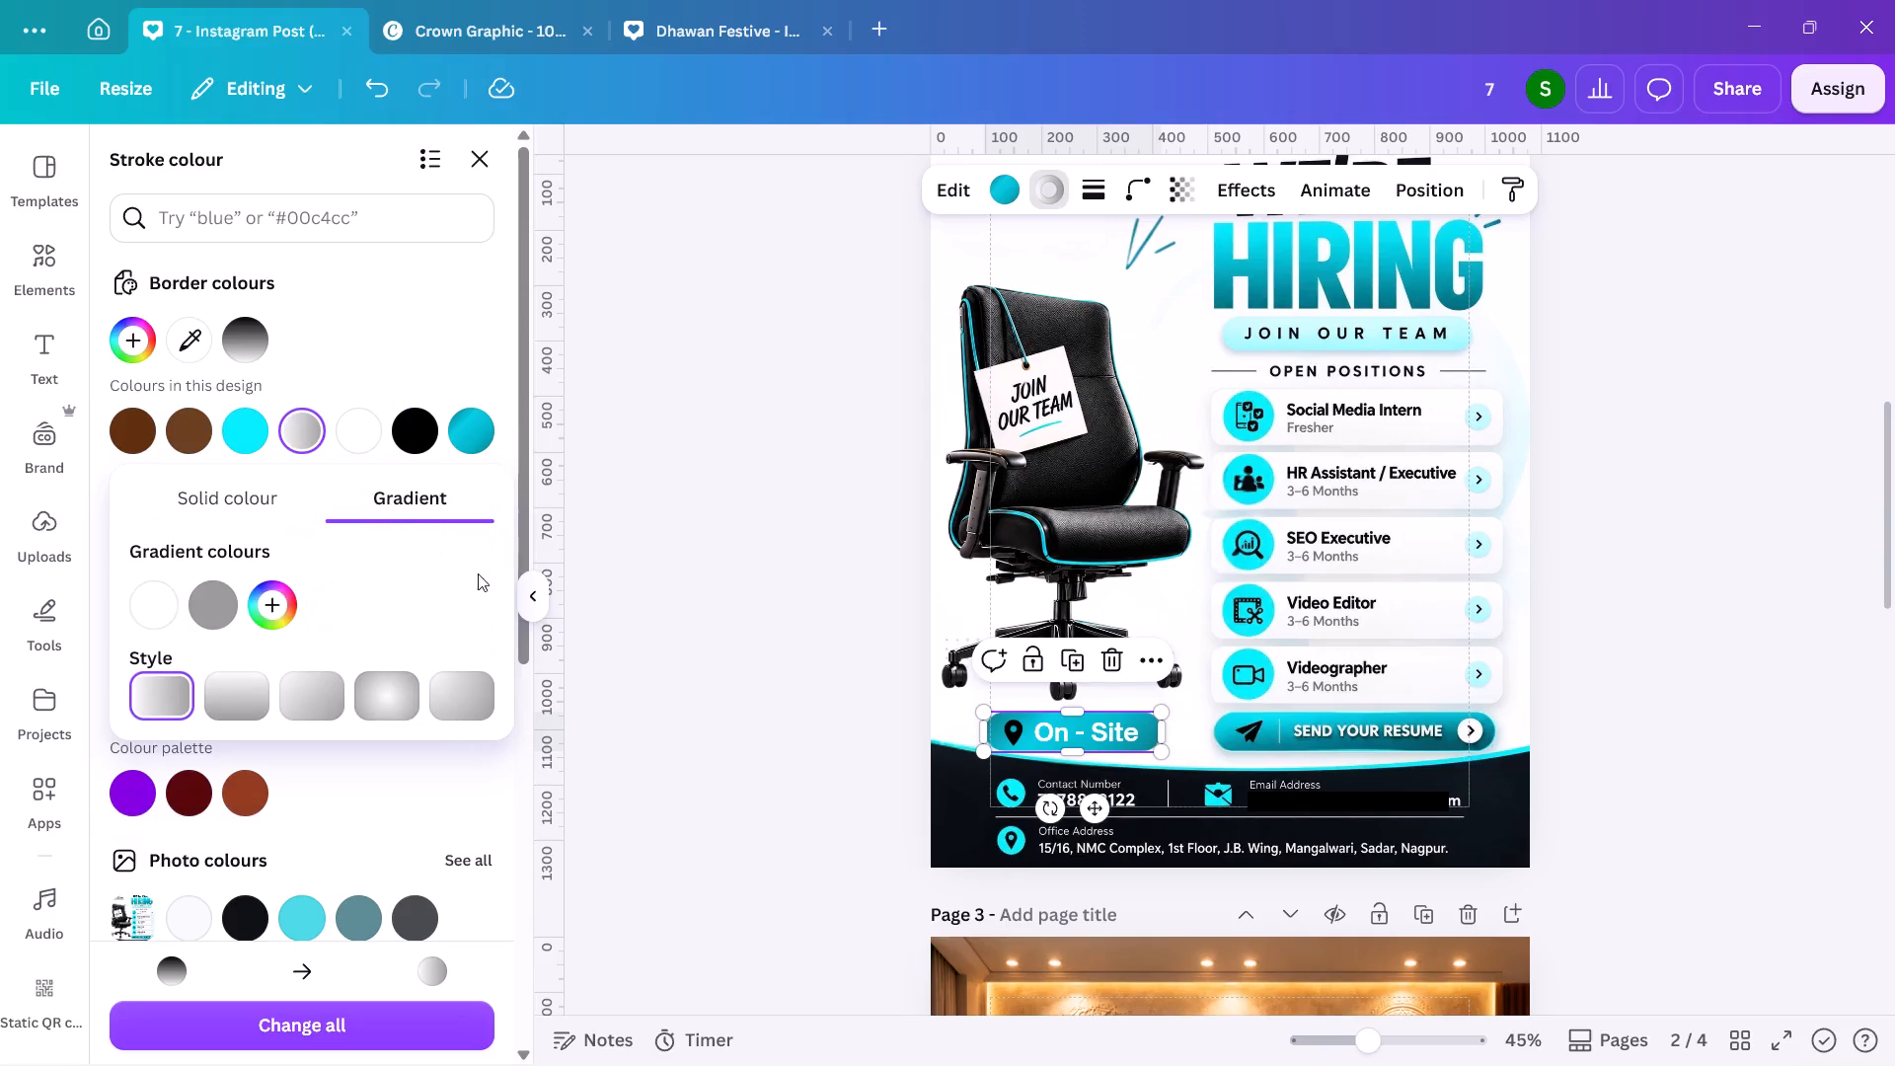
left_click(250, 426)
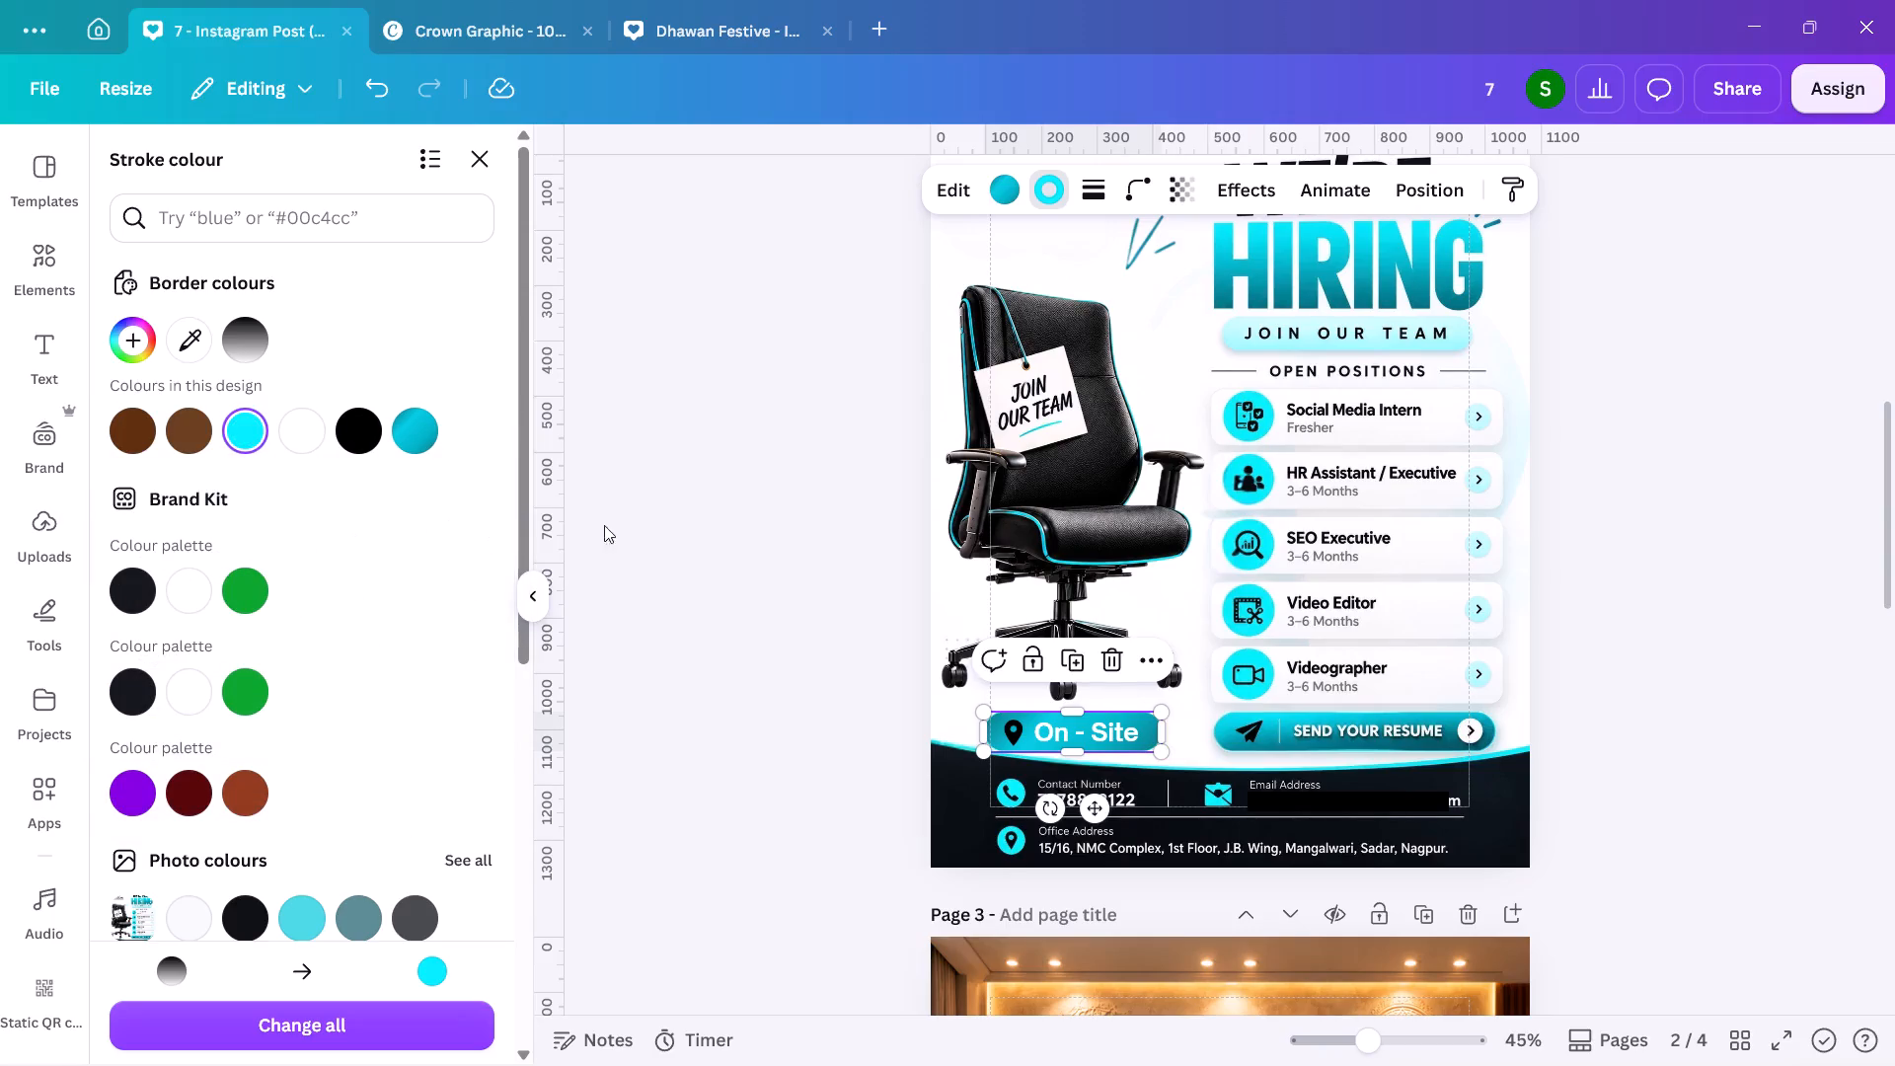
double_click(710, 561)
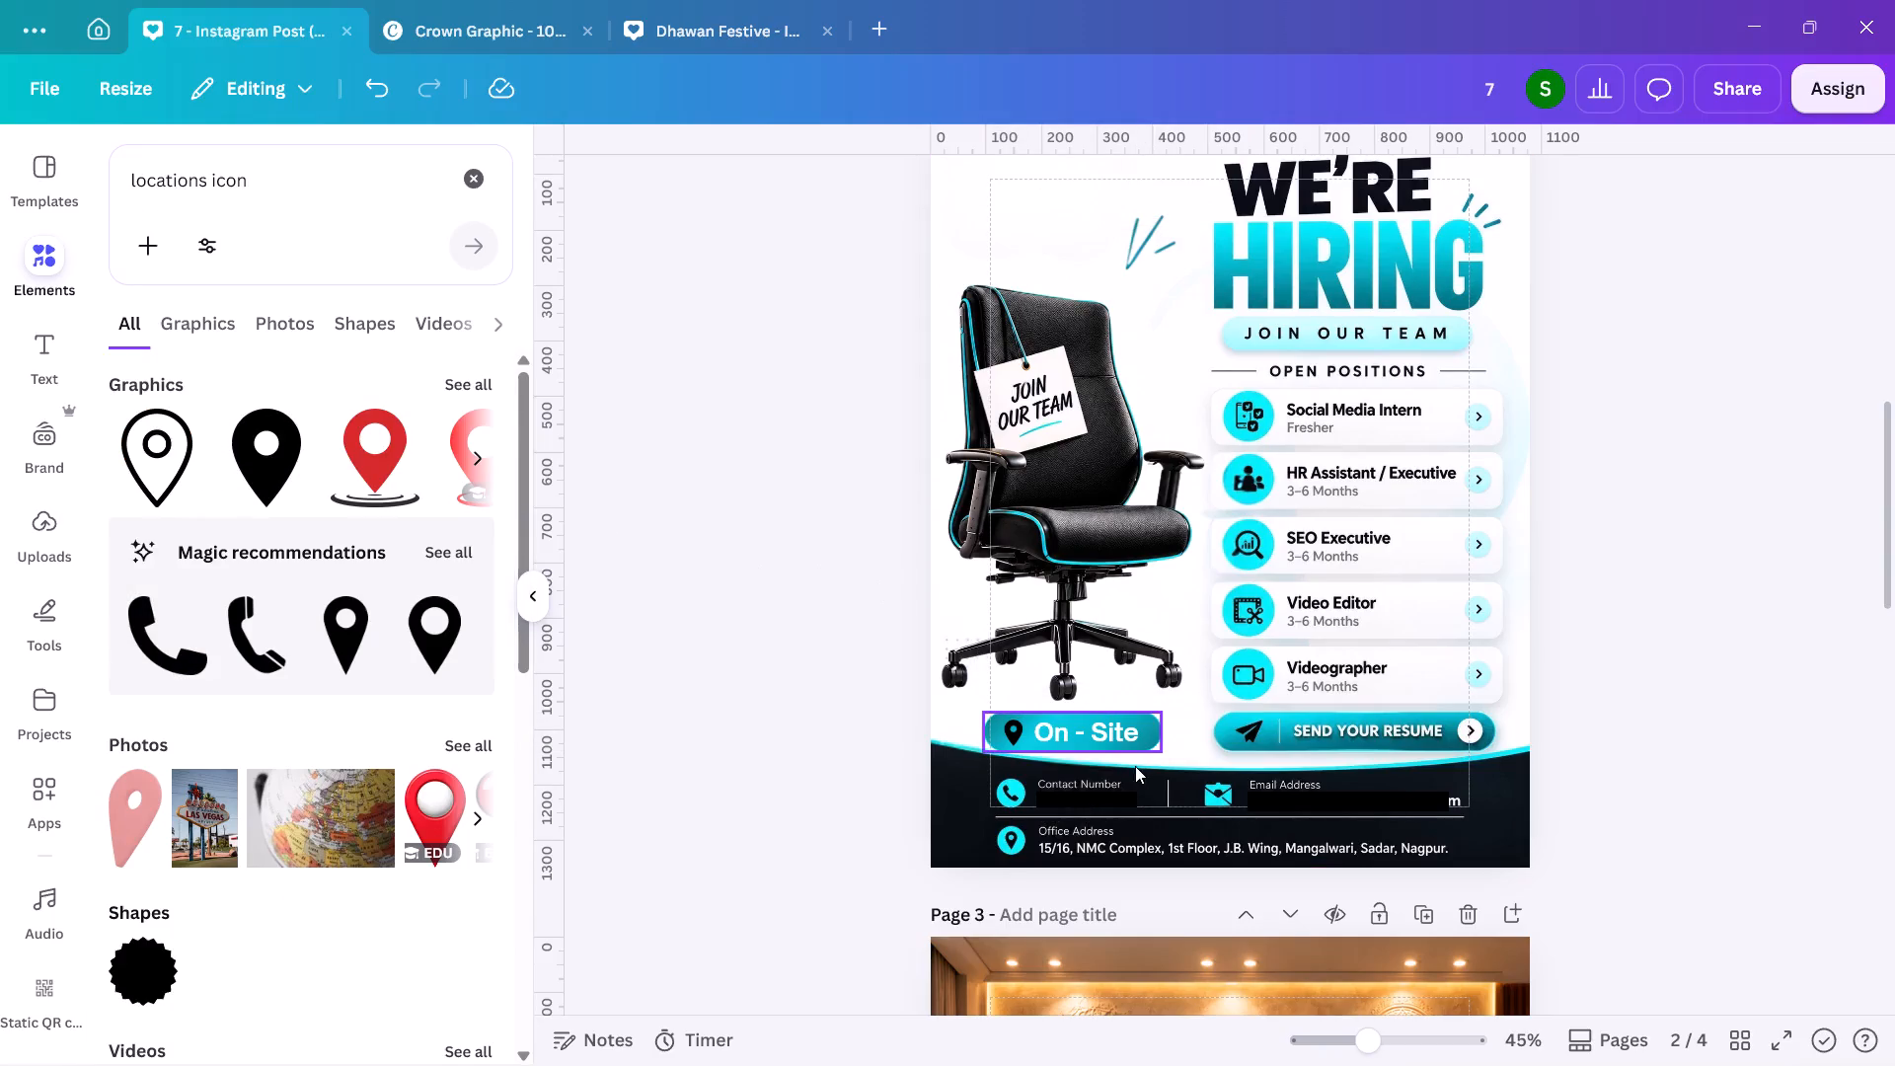
Give the "On - Site" pill's stroke a gradient from white to the cyan #00F4F5 sampled from the position icon circles.
left_click(1142, 739)
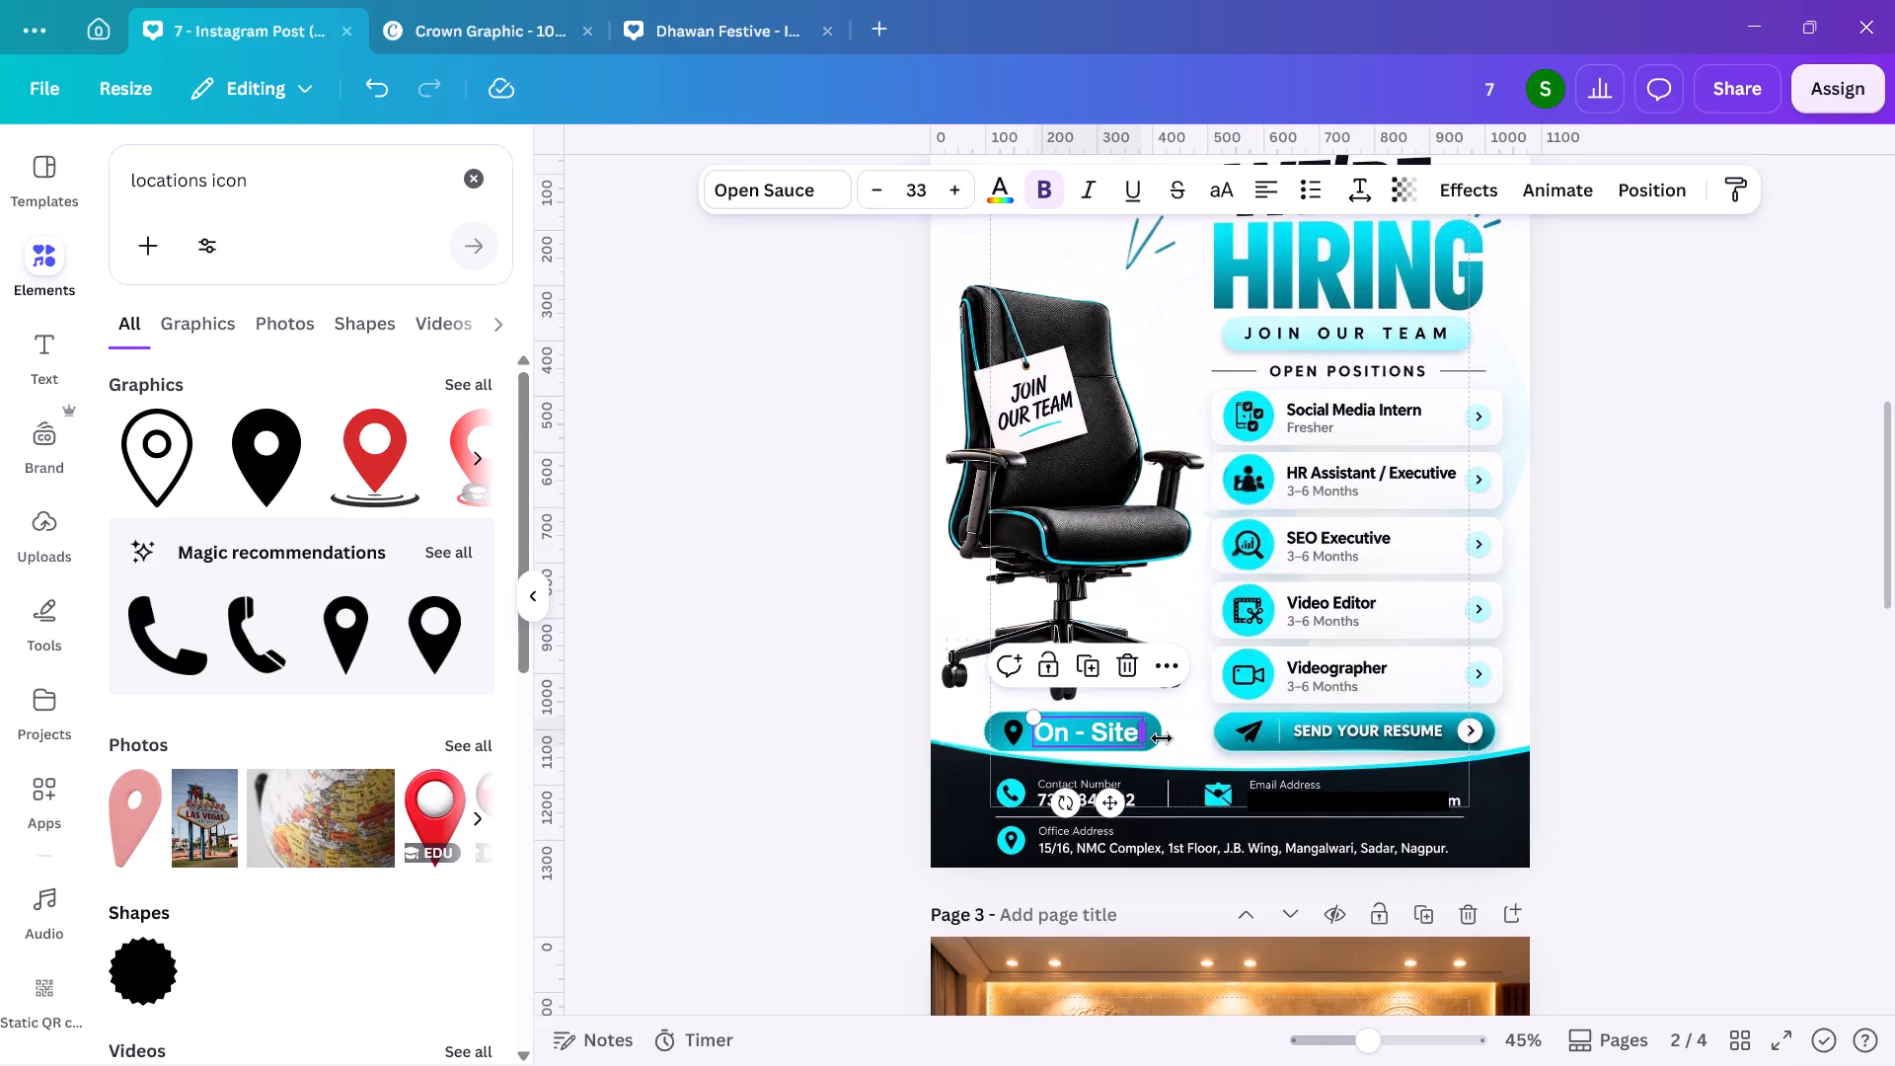
left_click(1161, 729)
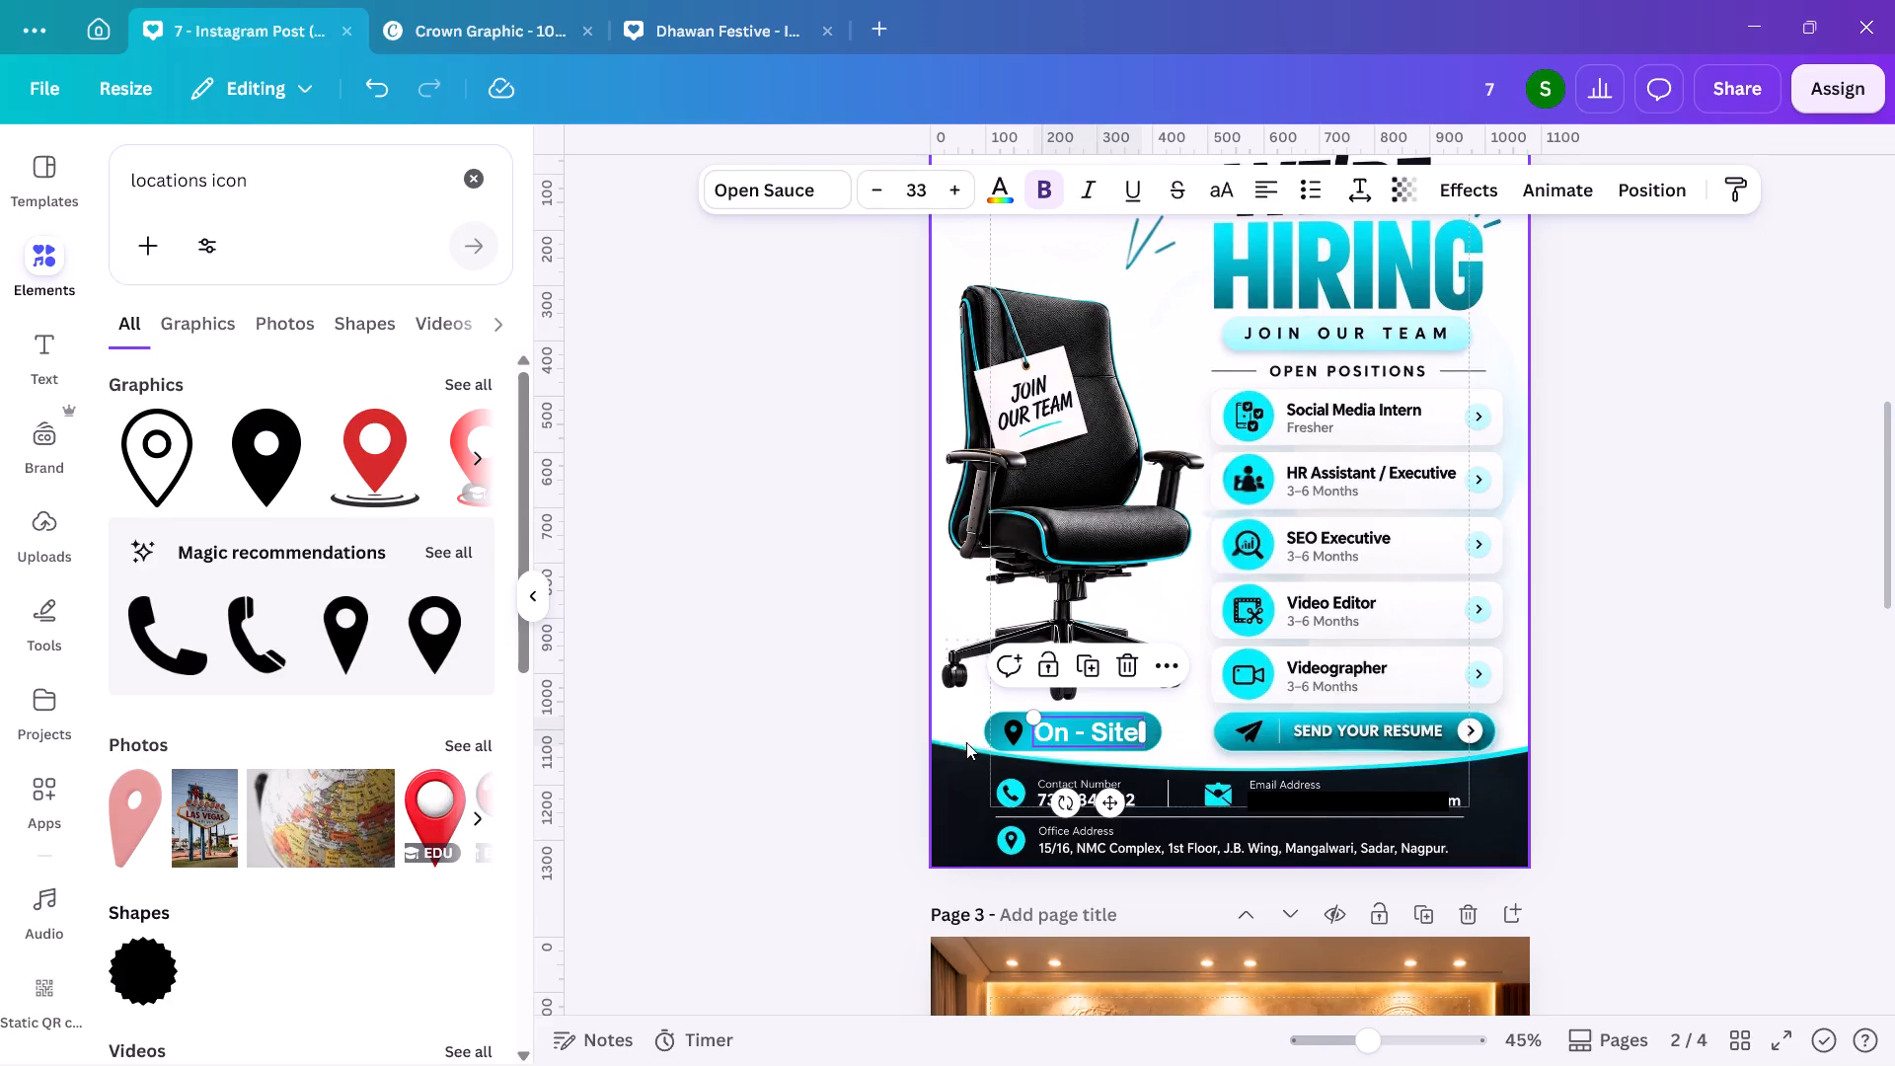
left_click(998, 736)
left_click(1047, 183)
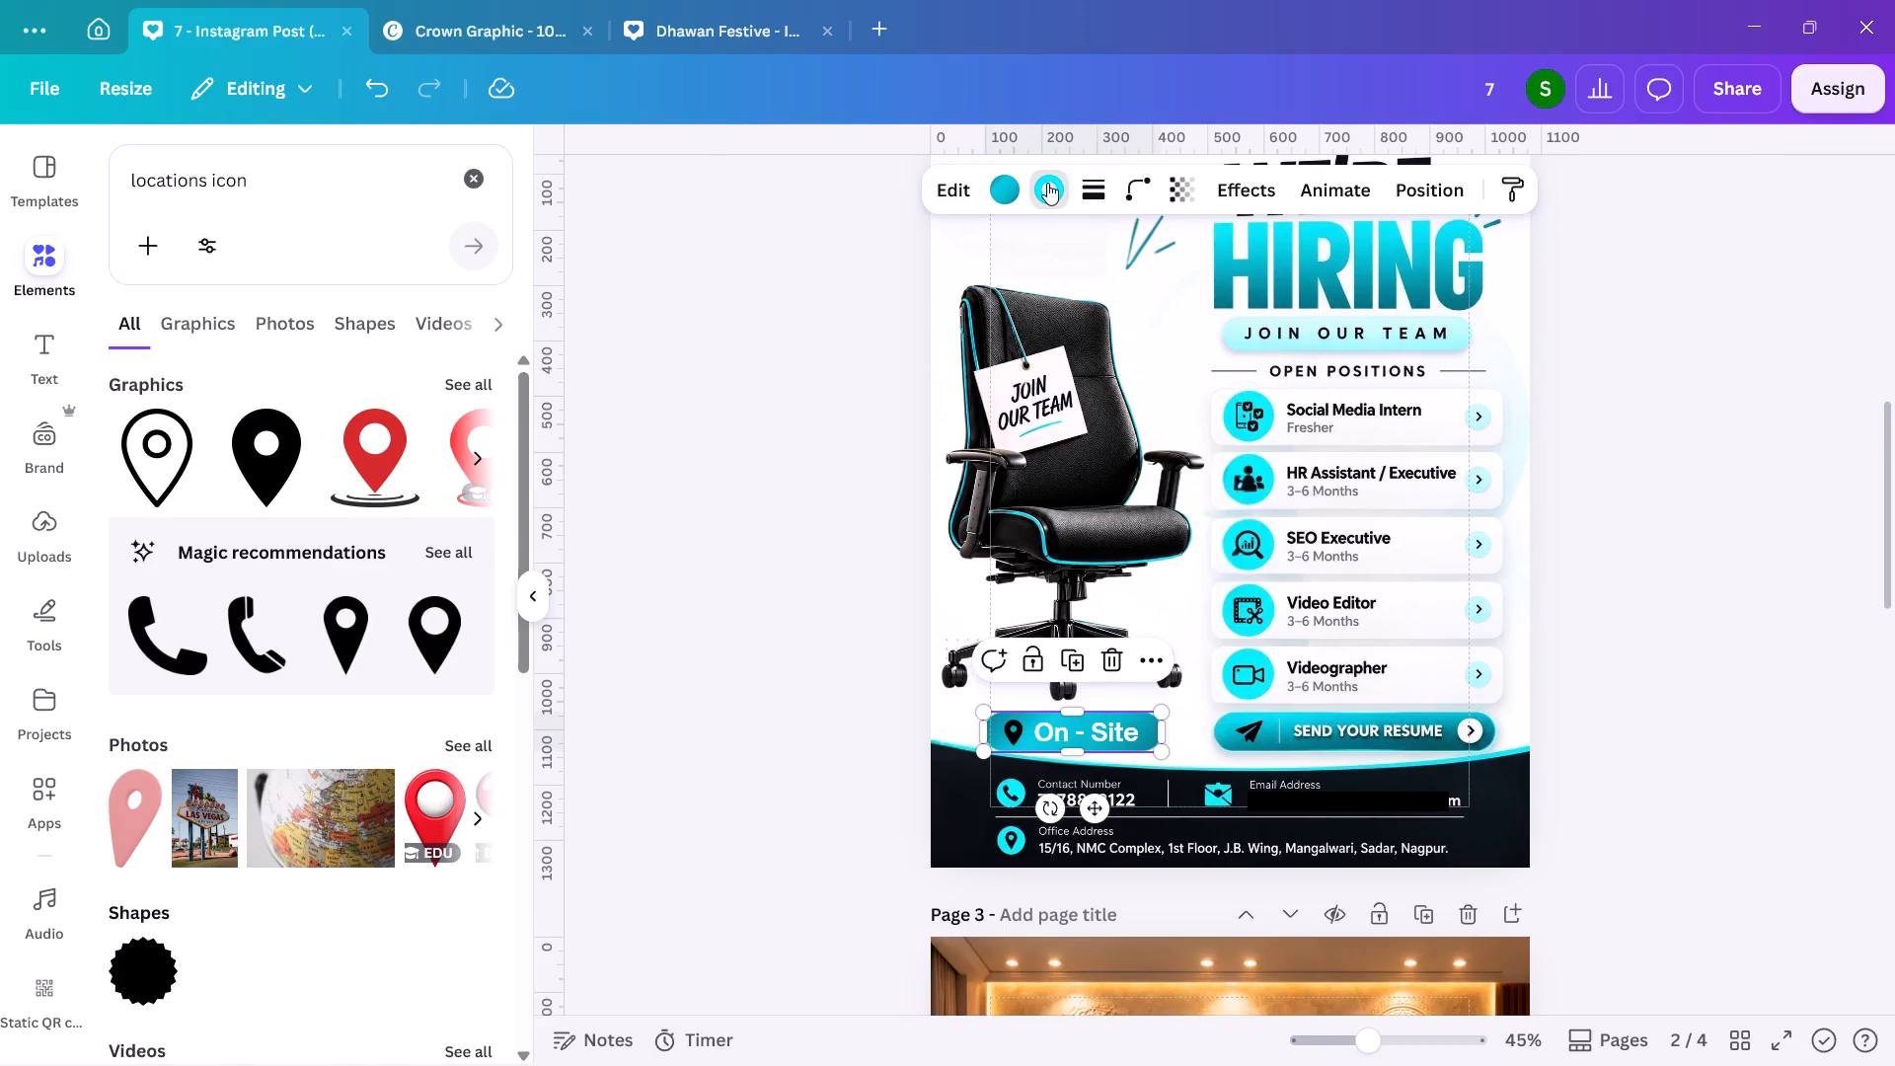
left_click(241, 419)
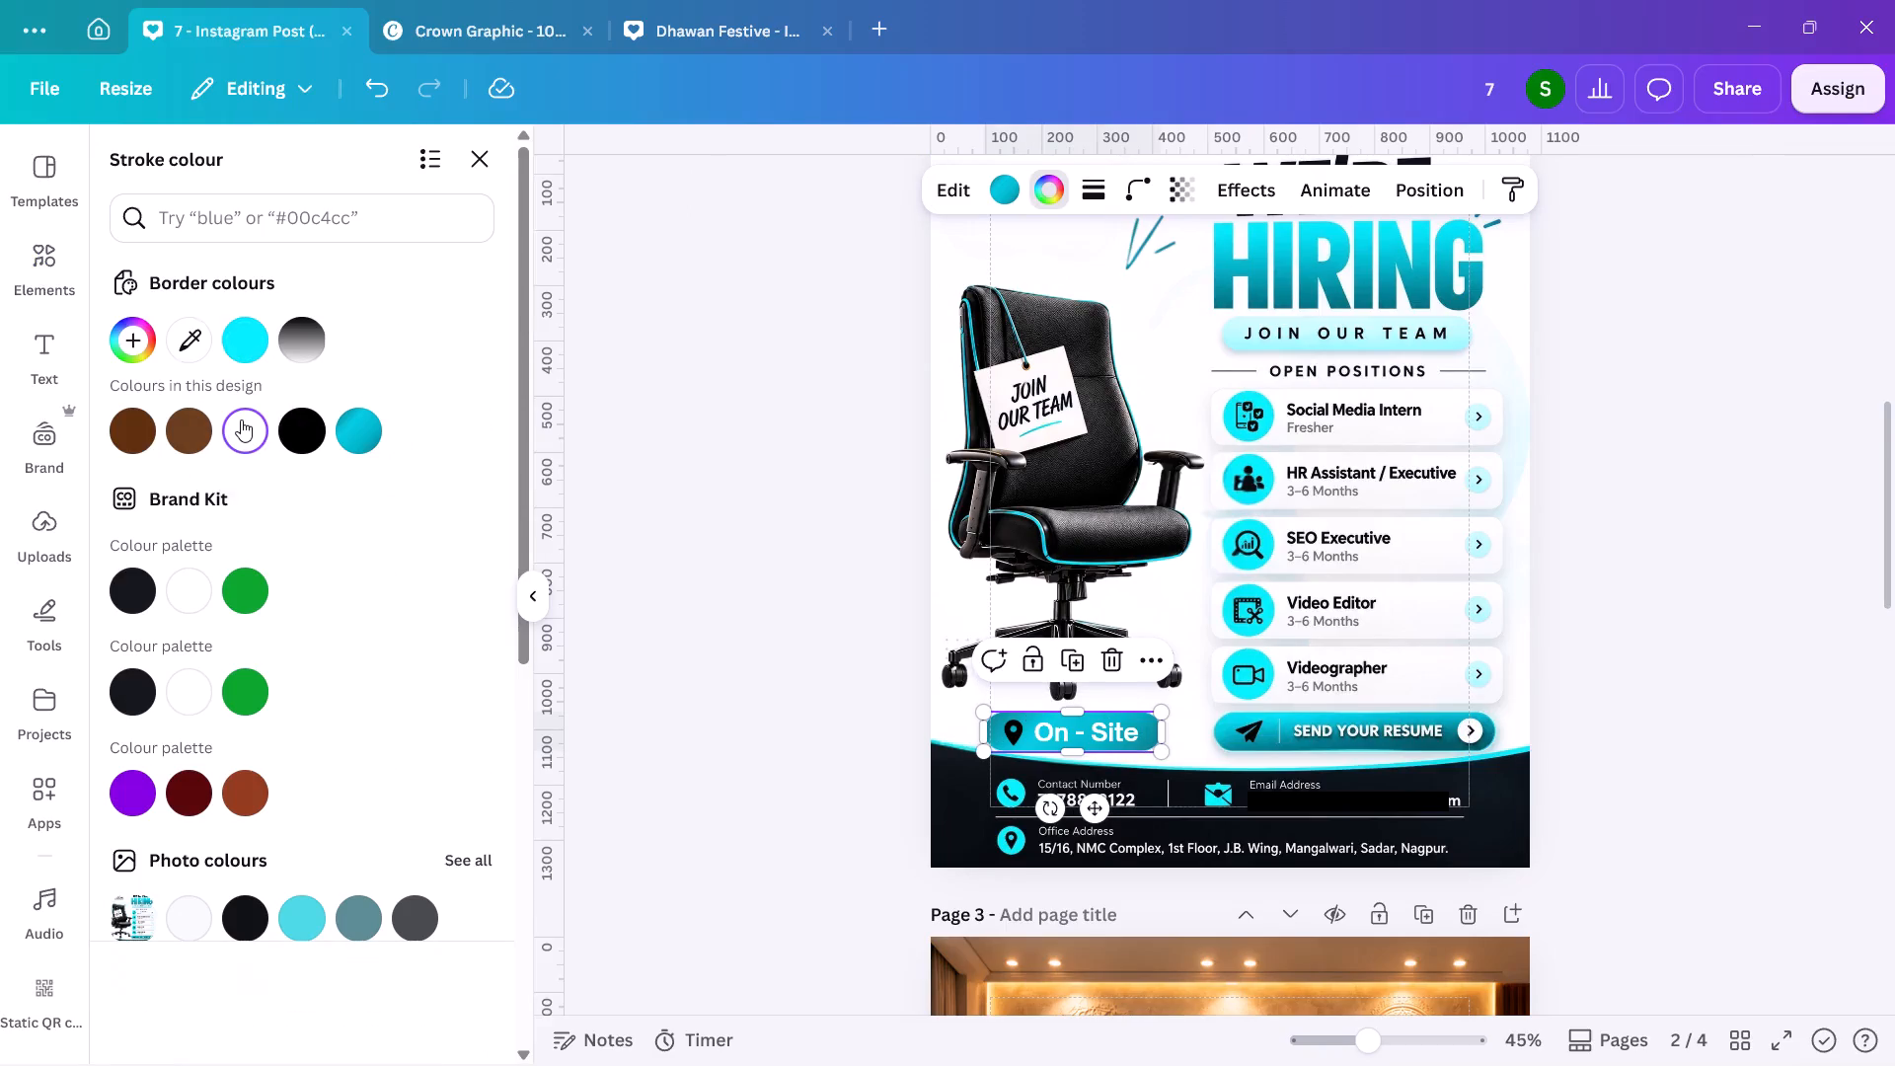
left_click(249, 429)
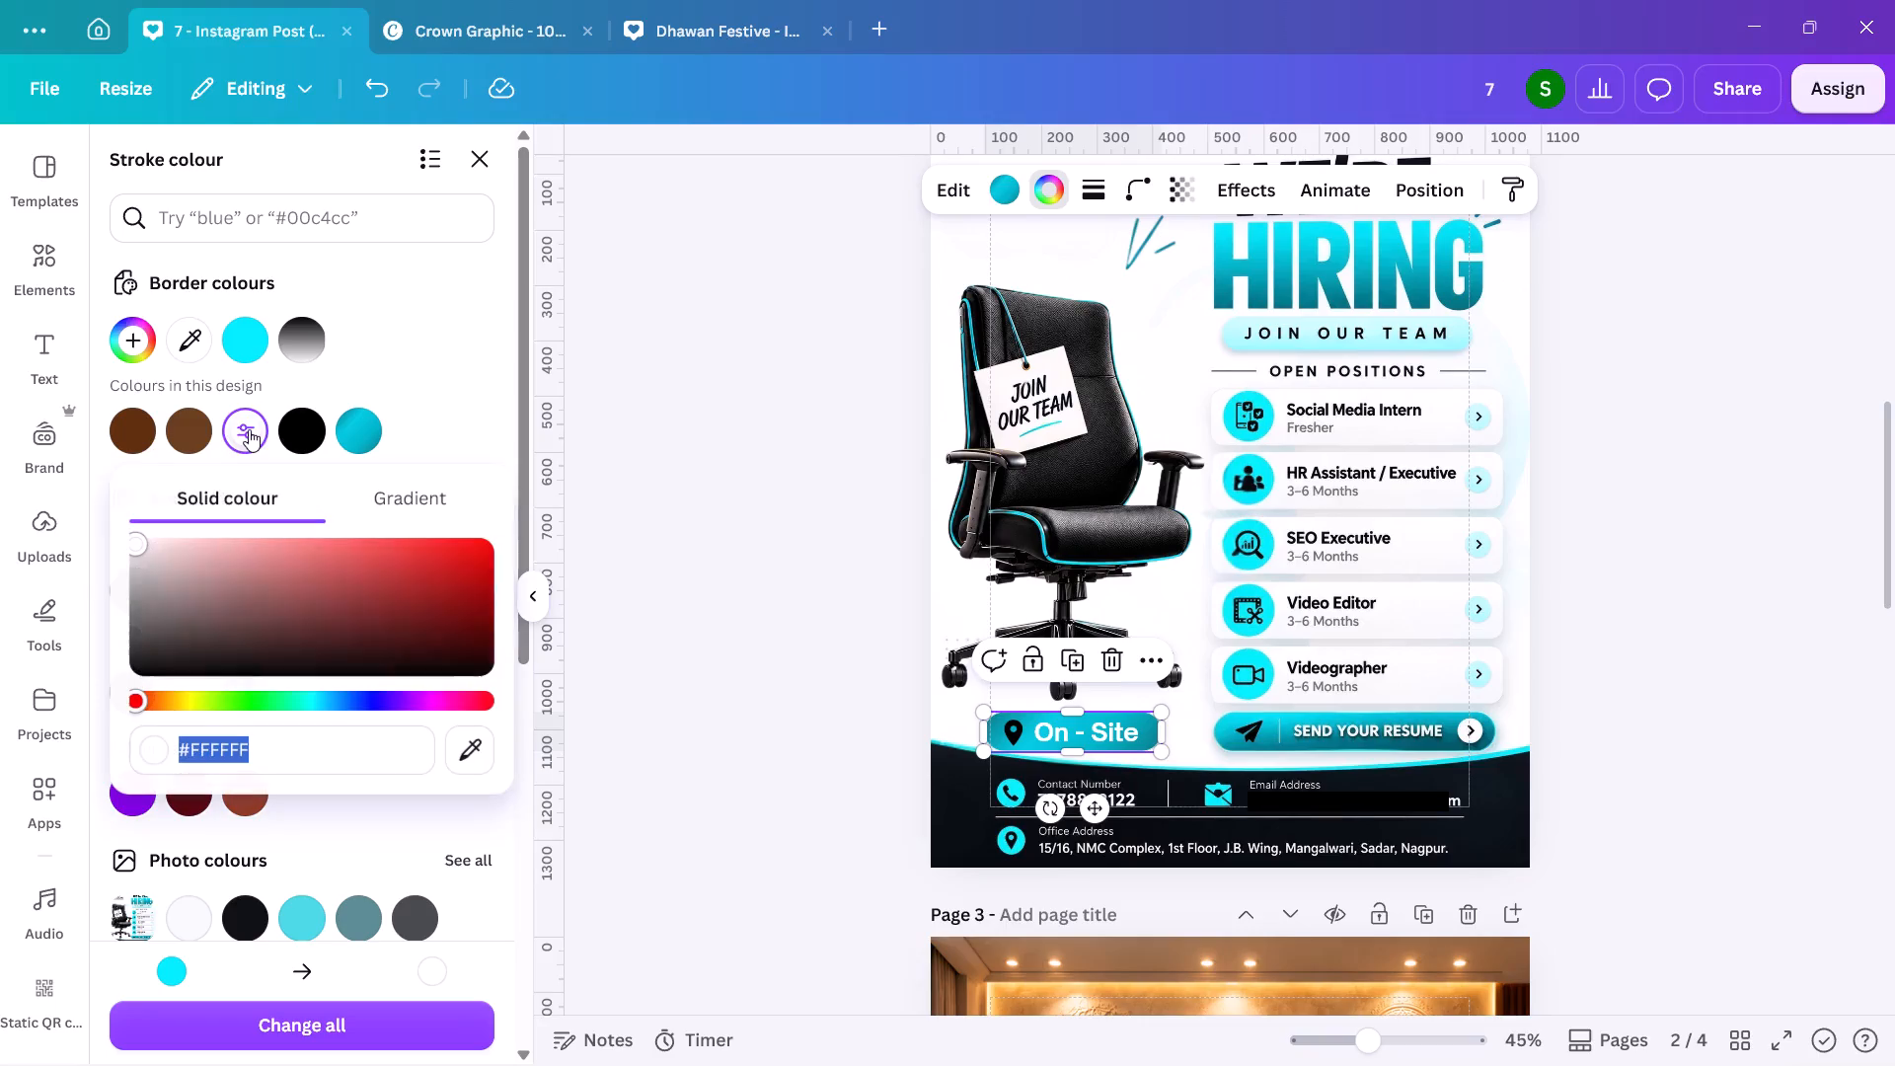
left_click(391, 495)
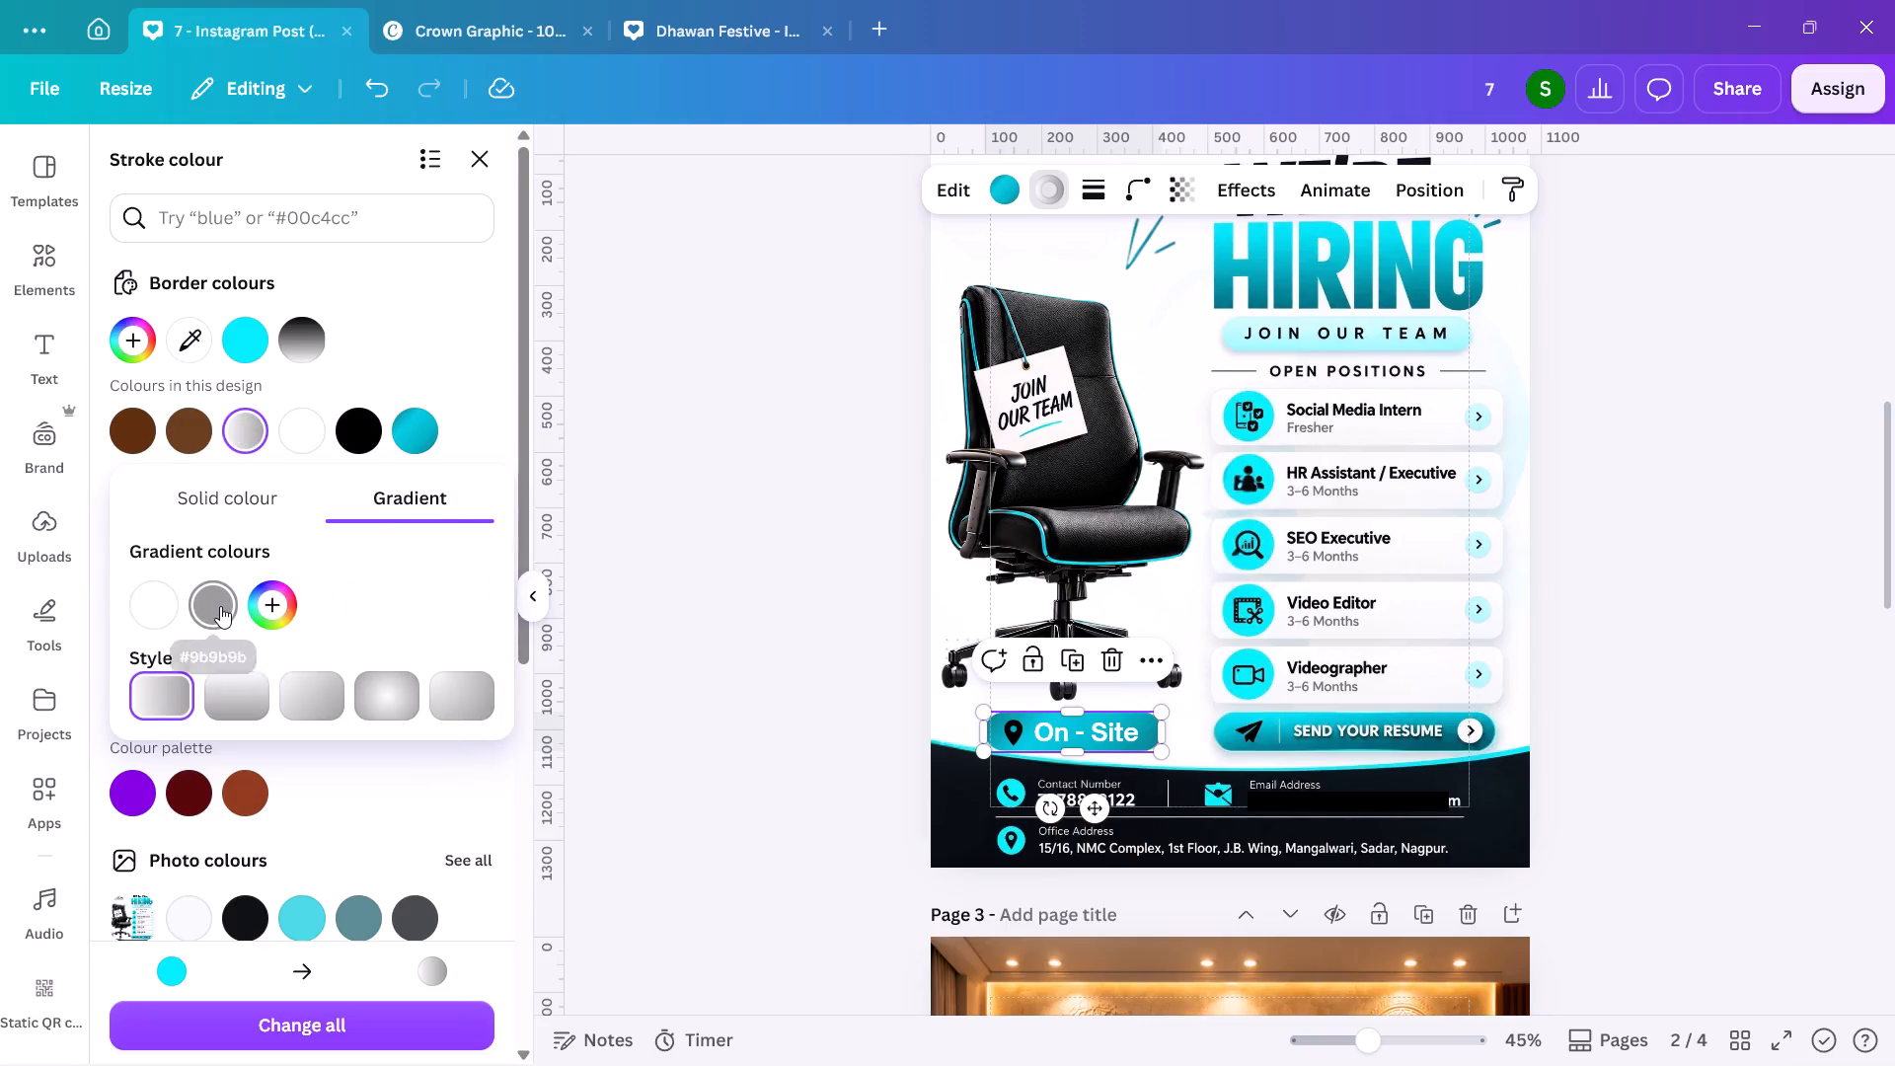
left_click(220, 606)
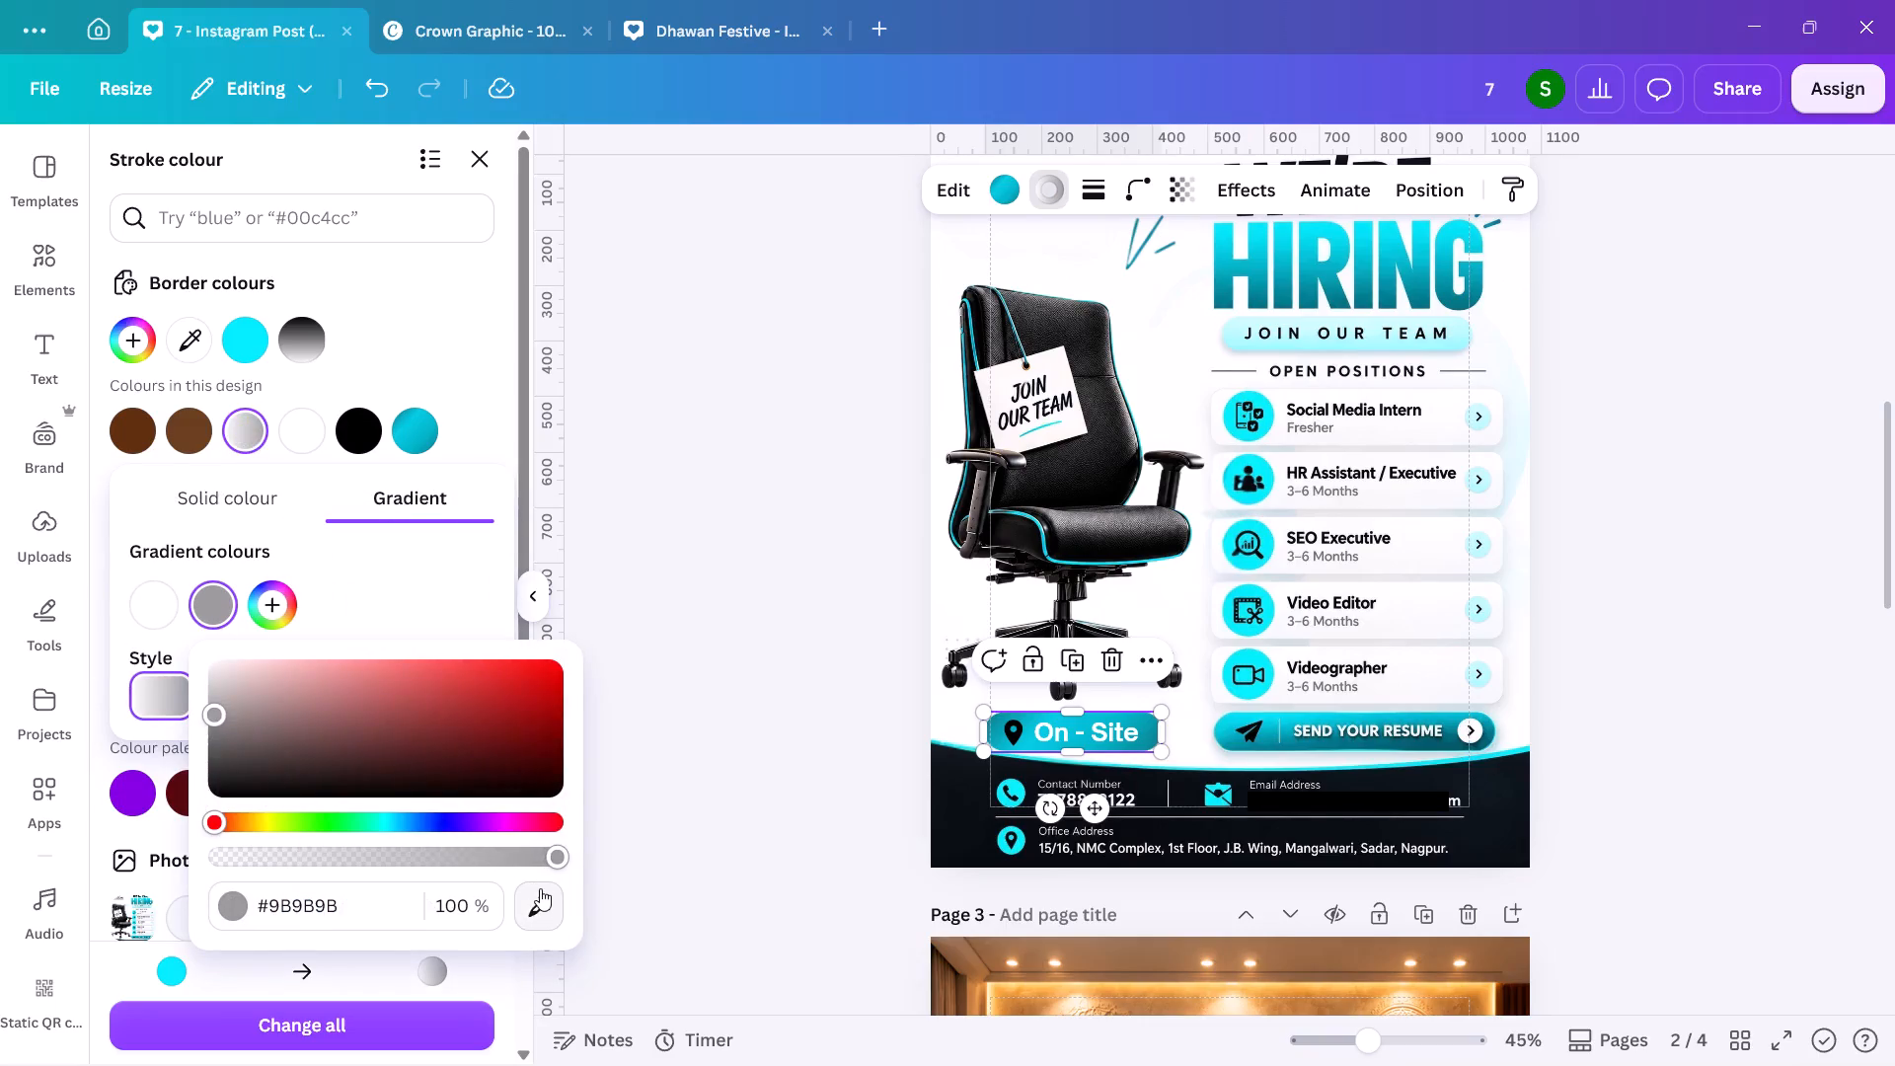
left_click(542, 891)
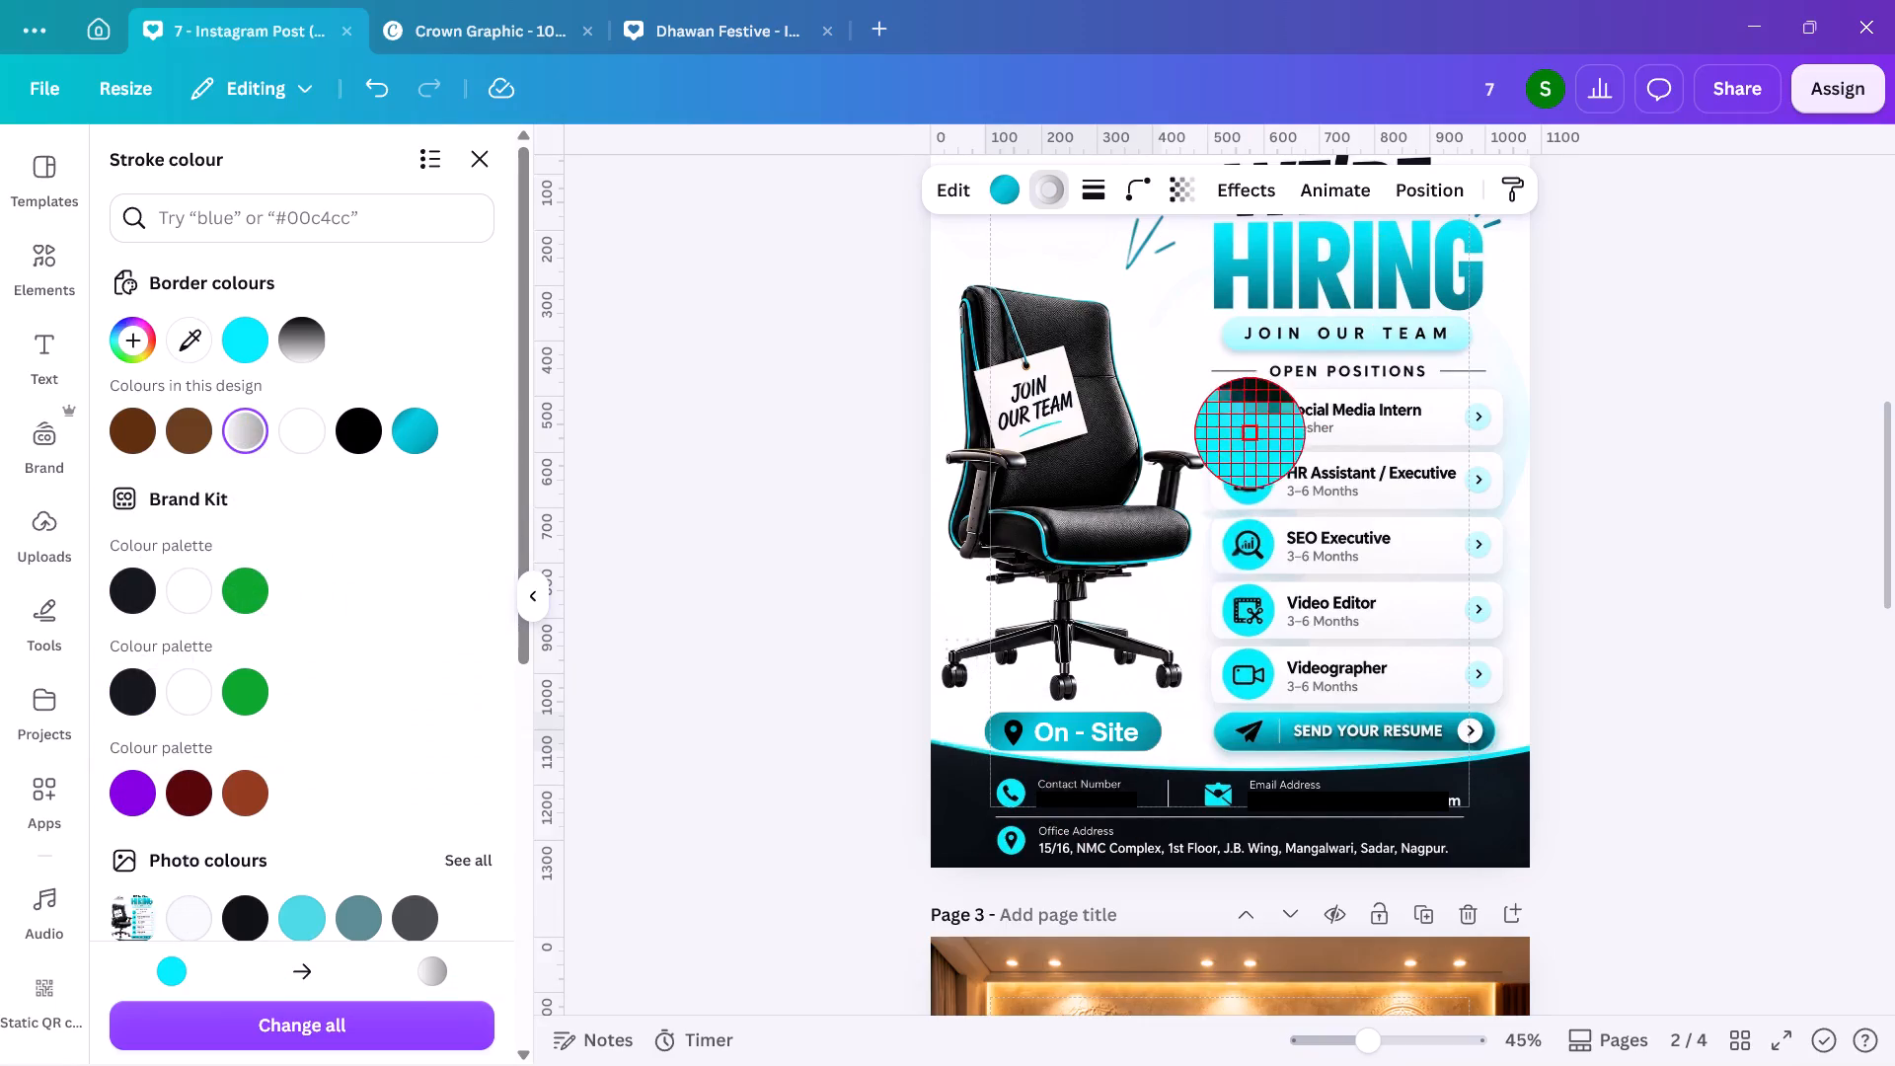
left_click(1254, 460)
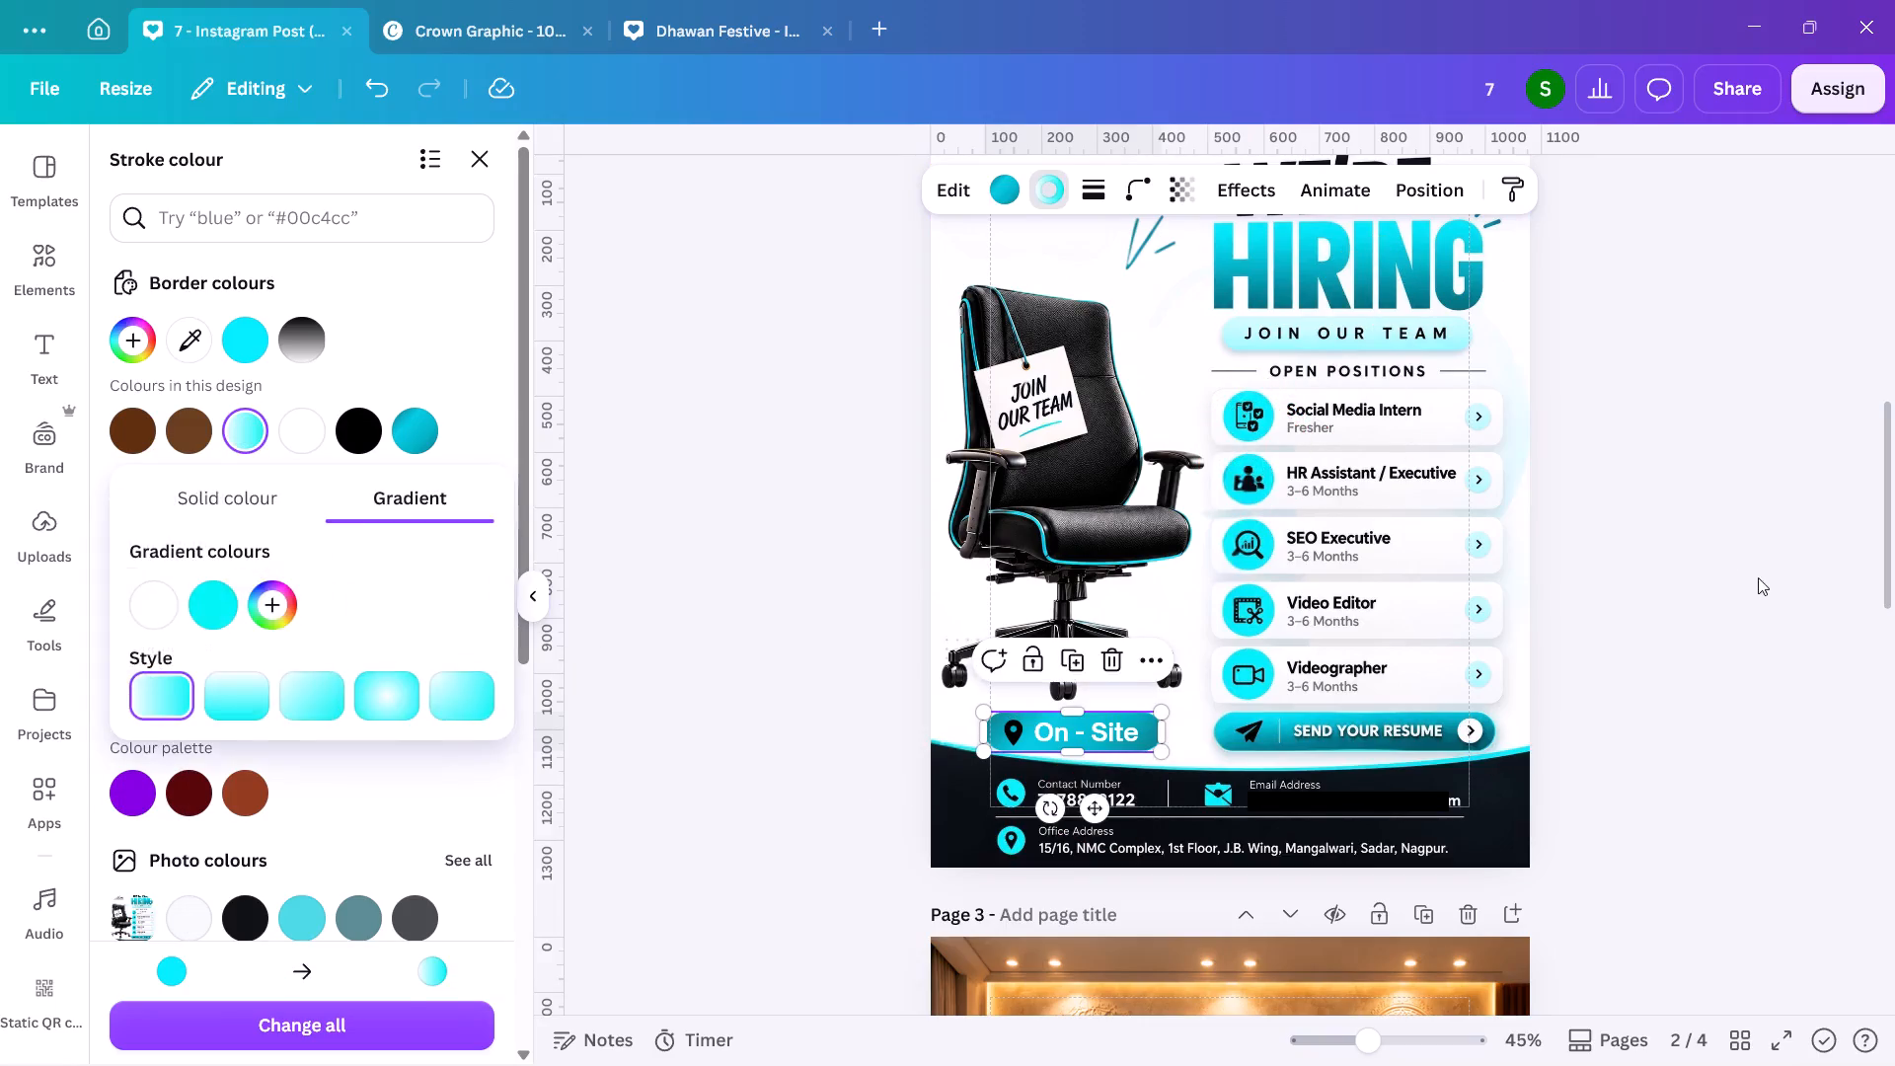
Add a second cyan #00F4F5 and a sampled near-white end colour to the pill's stroke gradient.
left_click(264, 605)
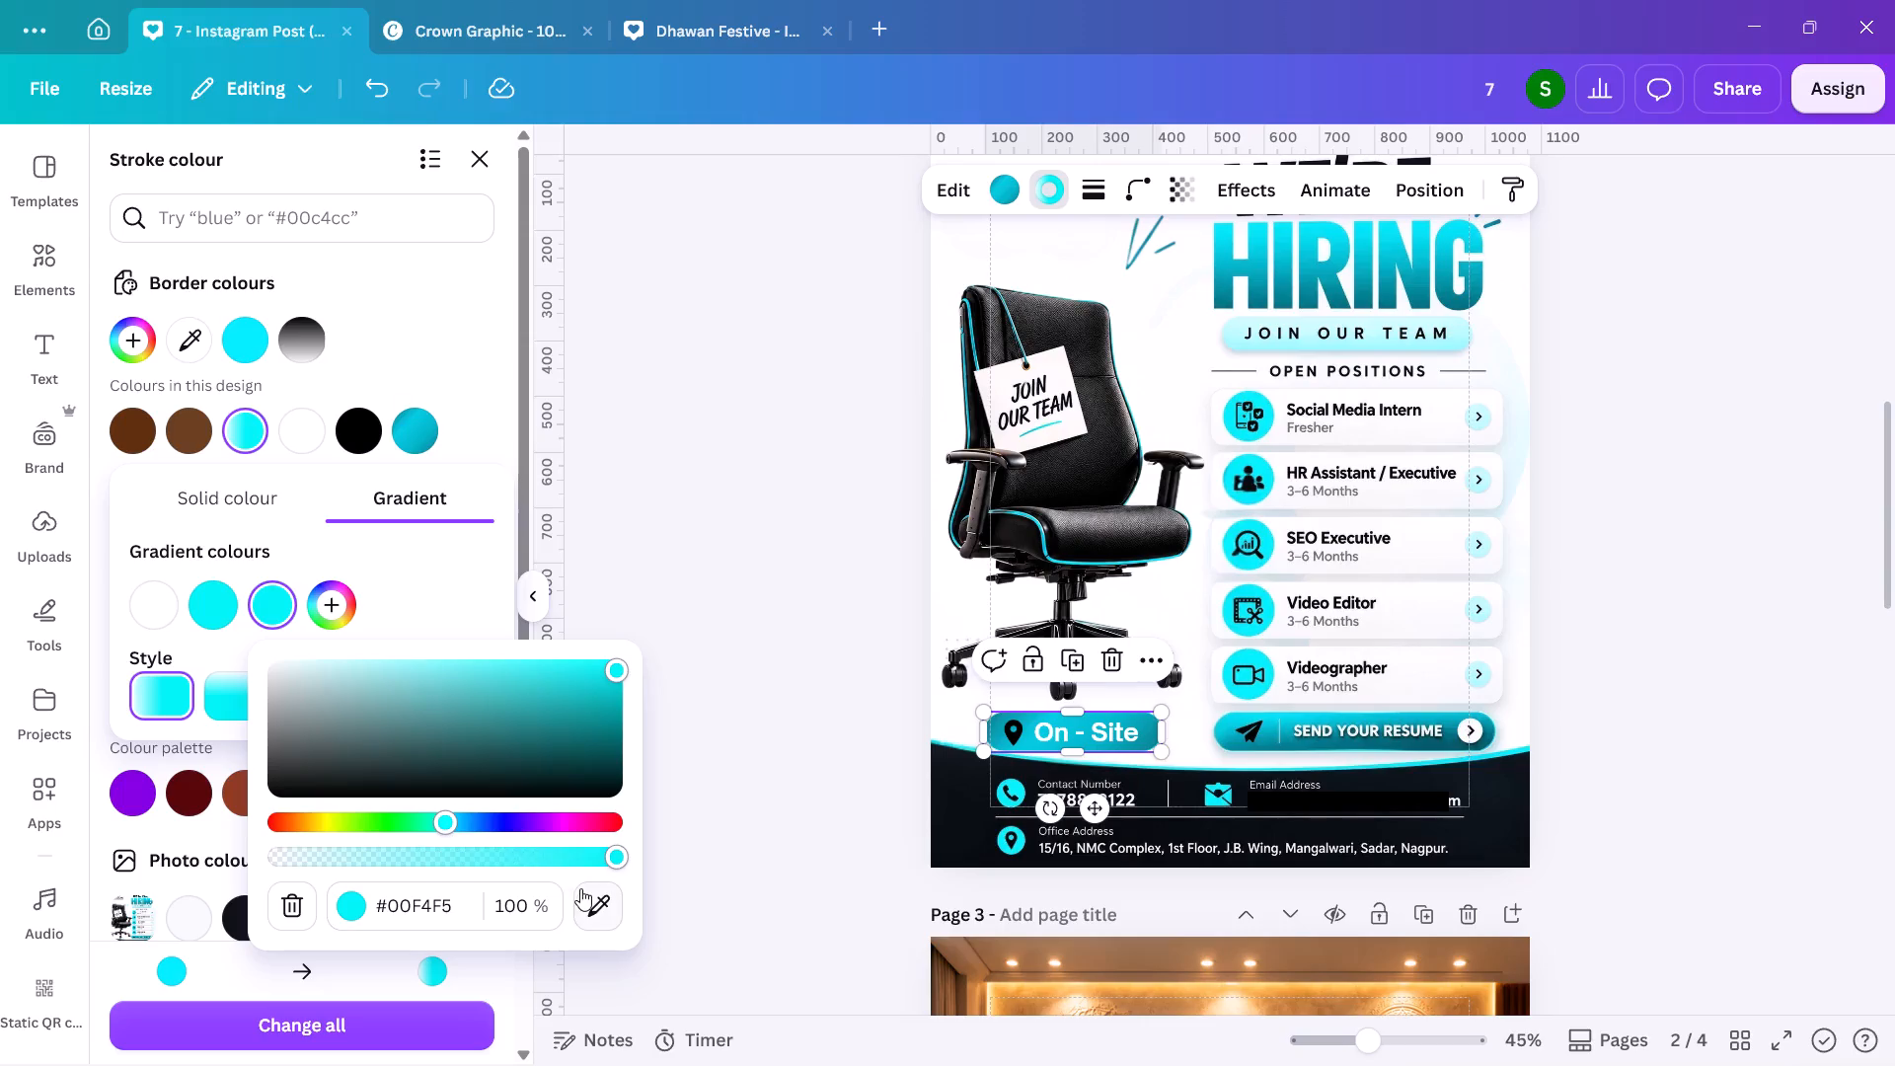
left_click(340, 611)
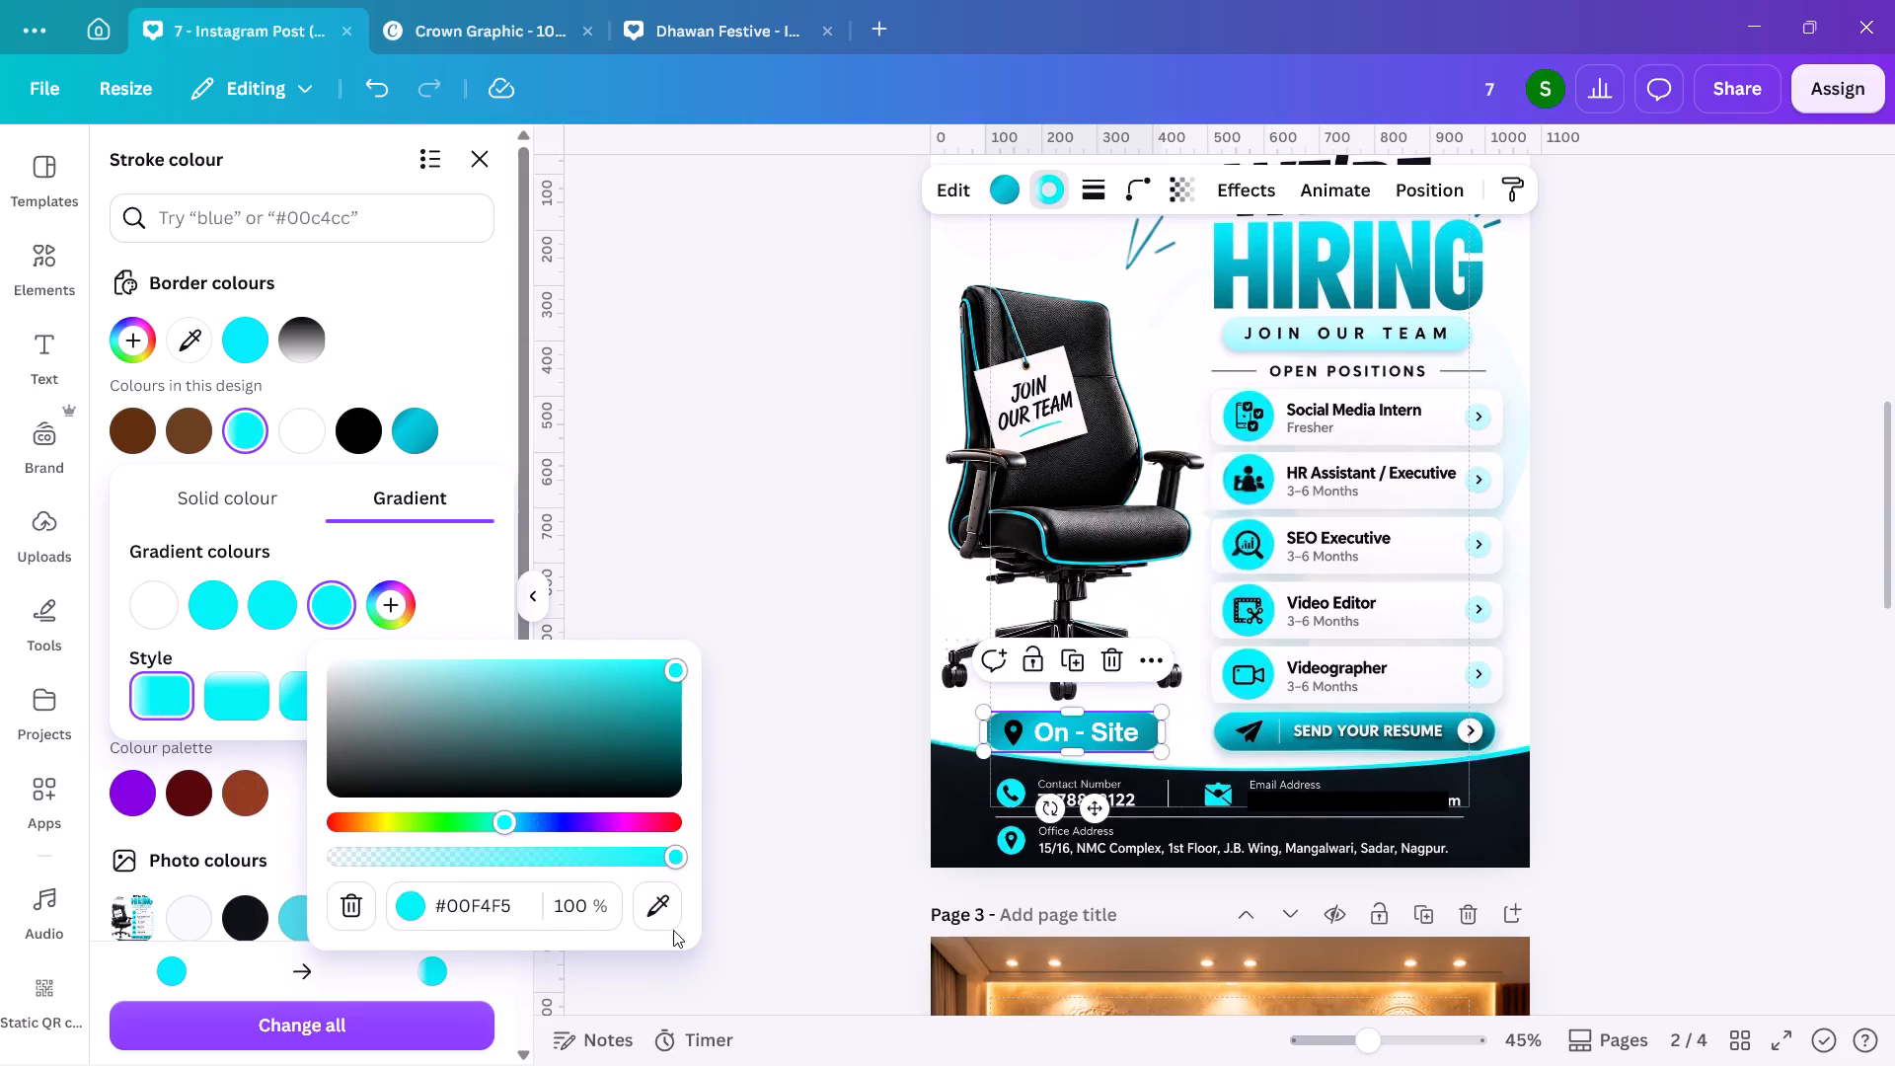
left_click(659, 915)
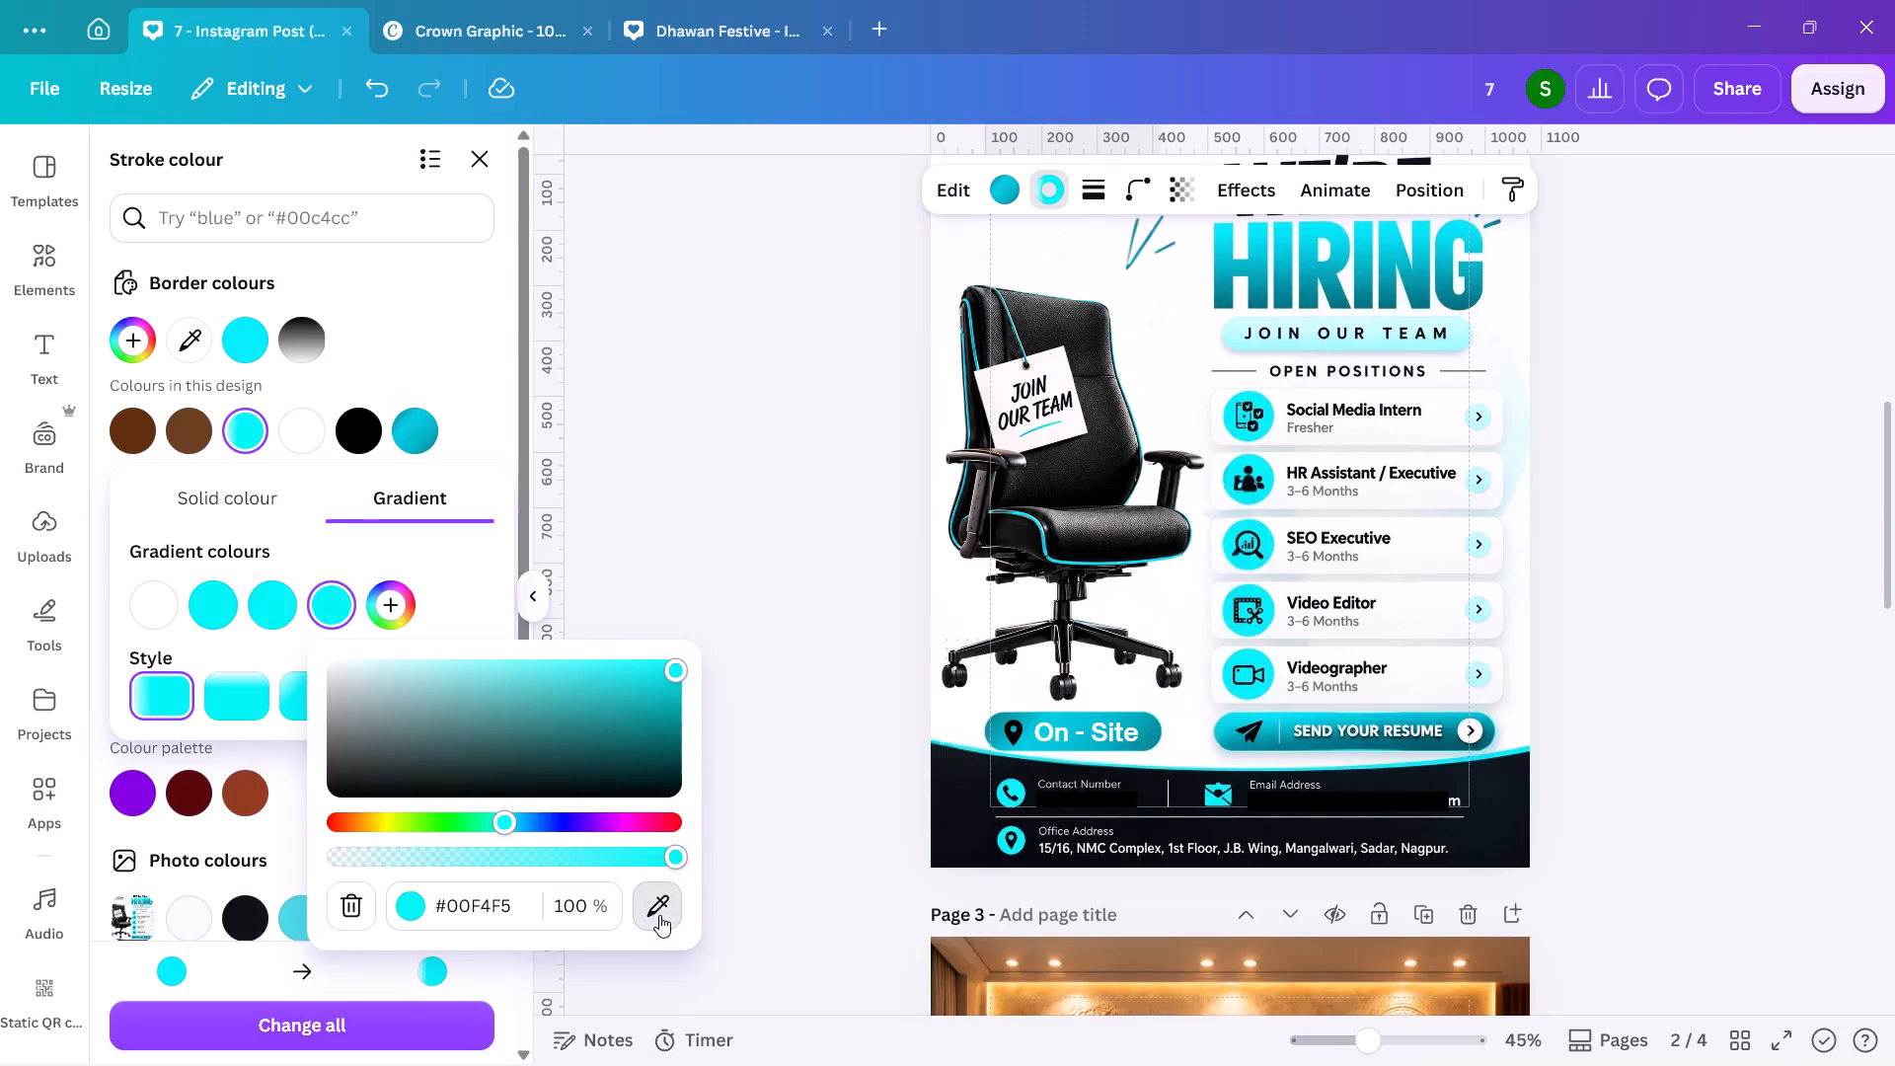
left_click(1019, 182)
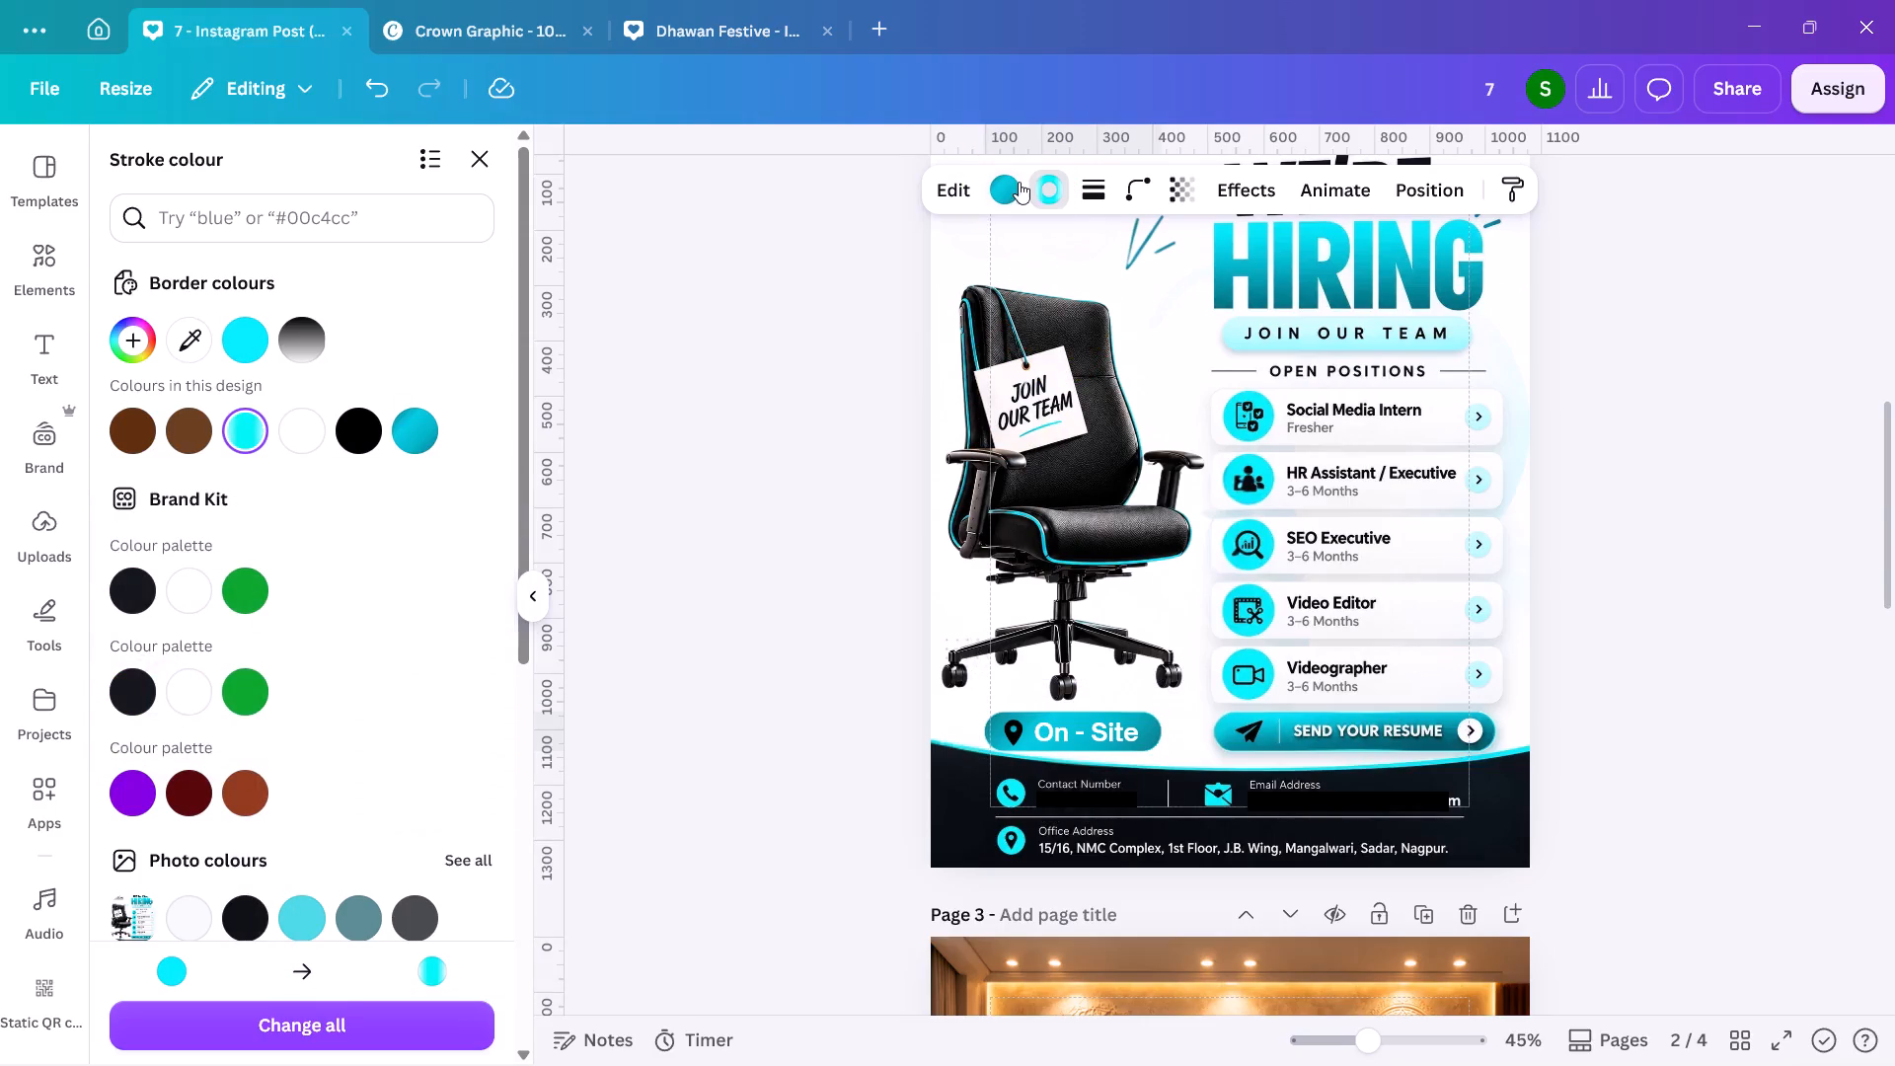
double_click(1635, 651)
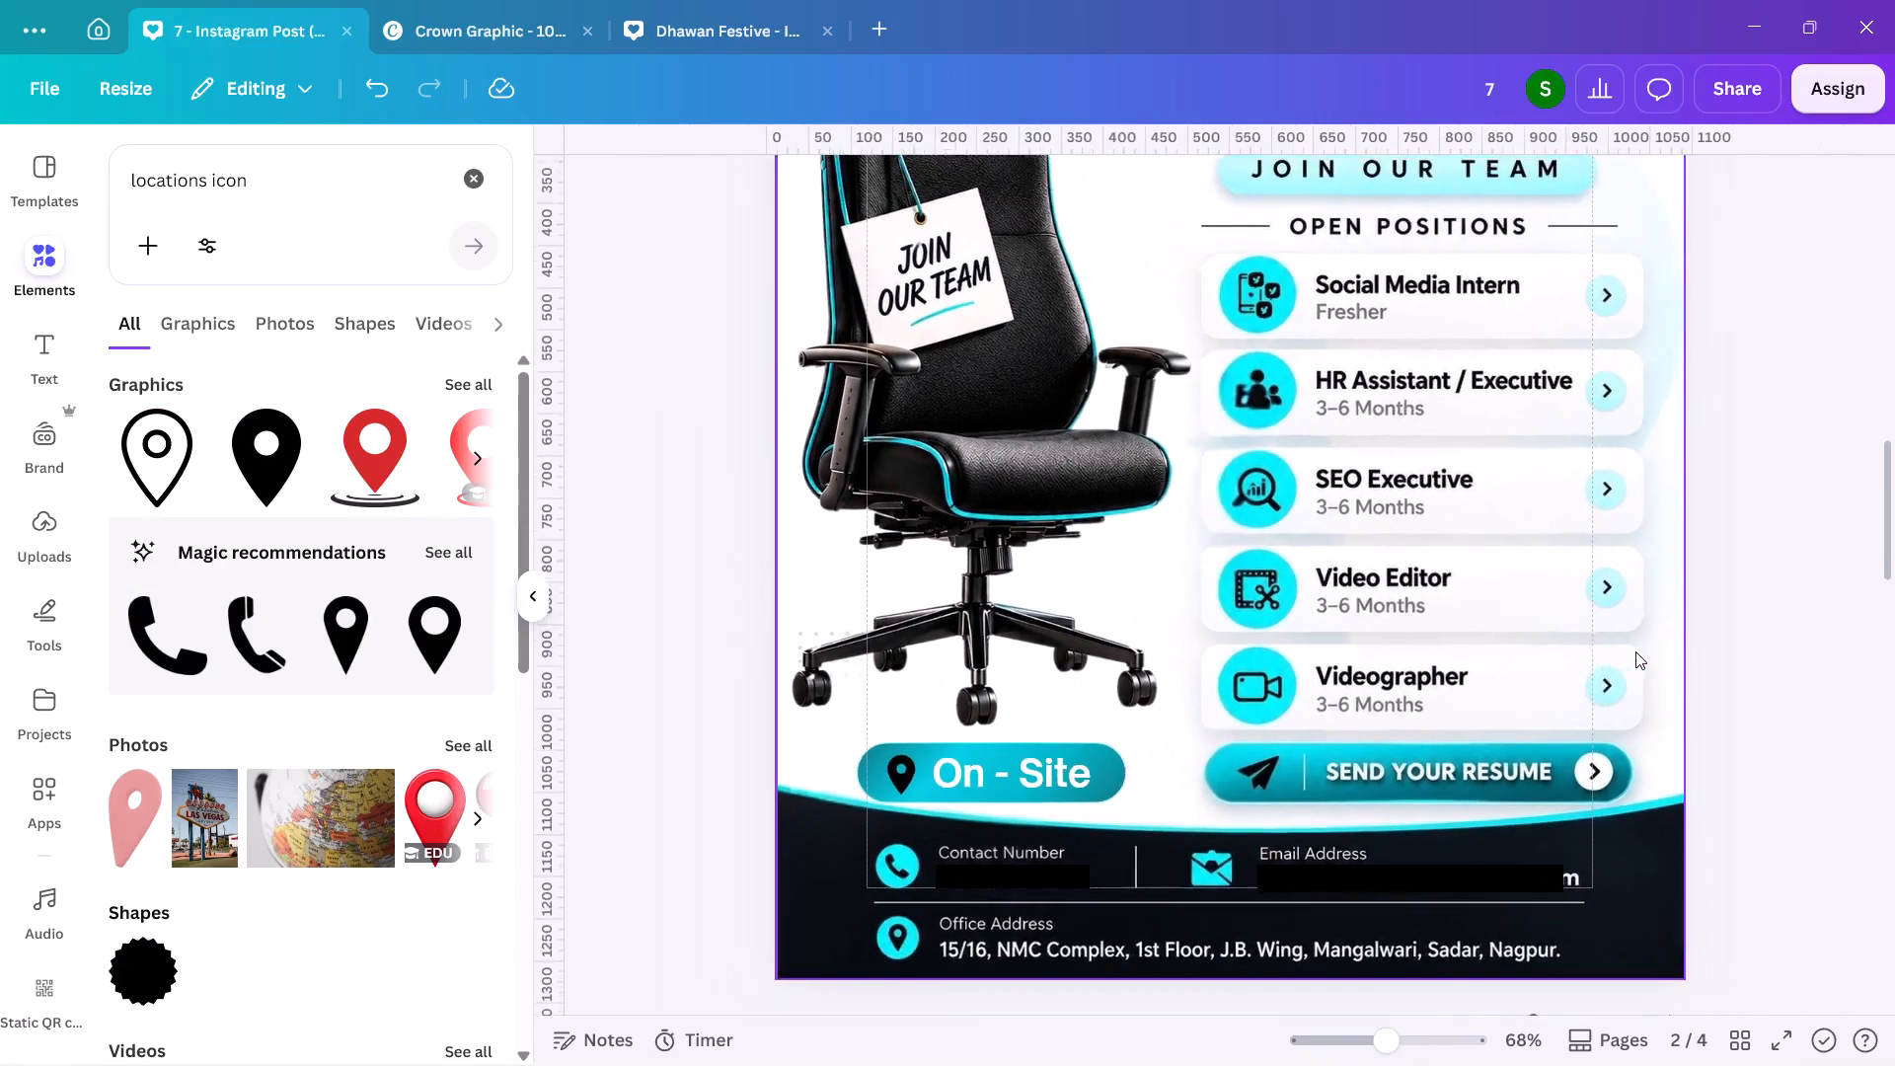
scroll(1635, 651, "up", 1)
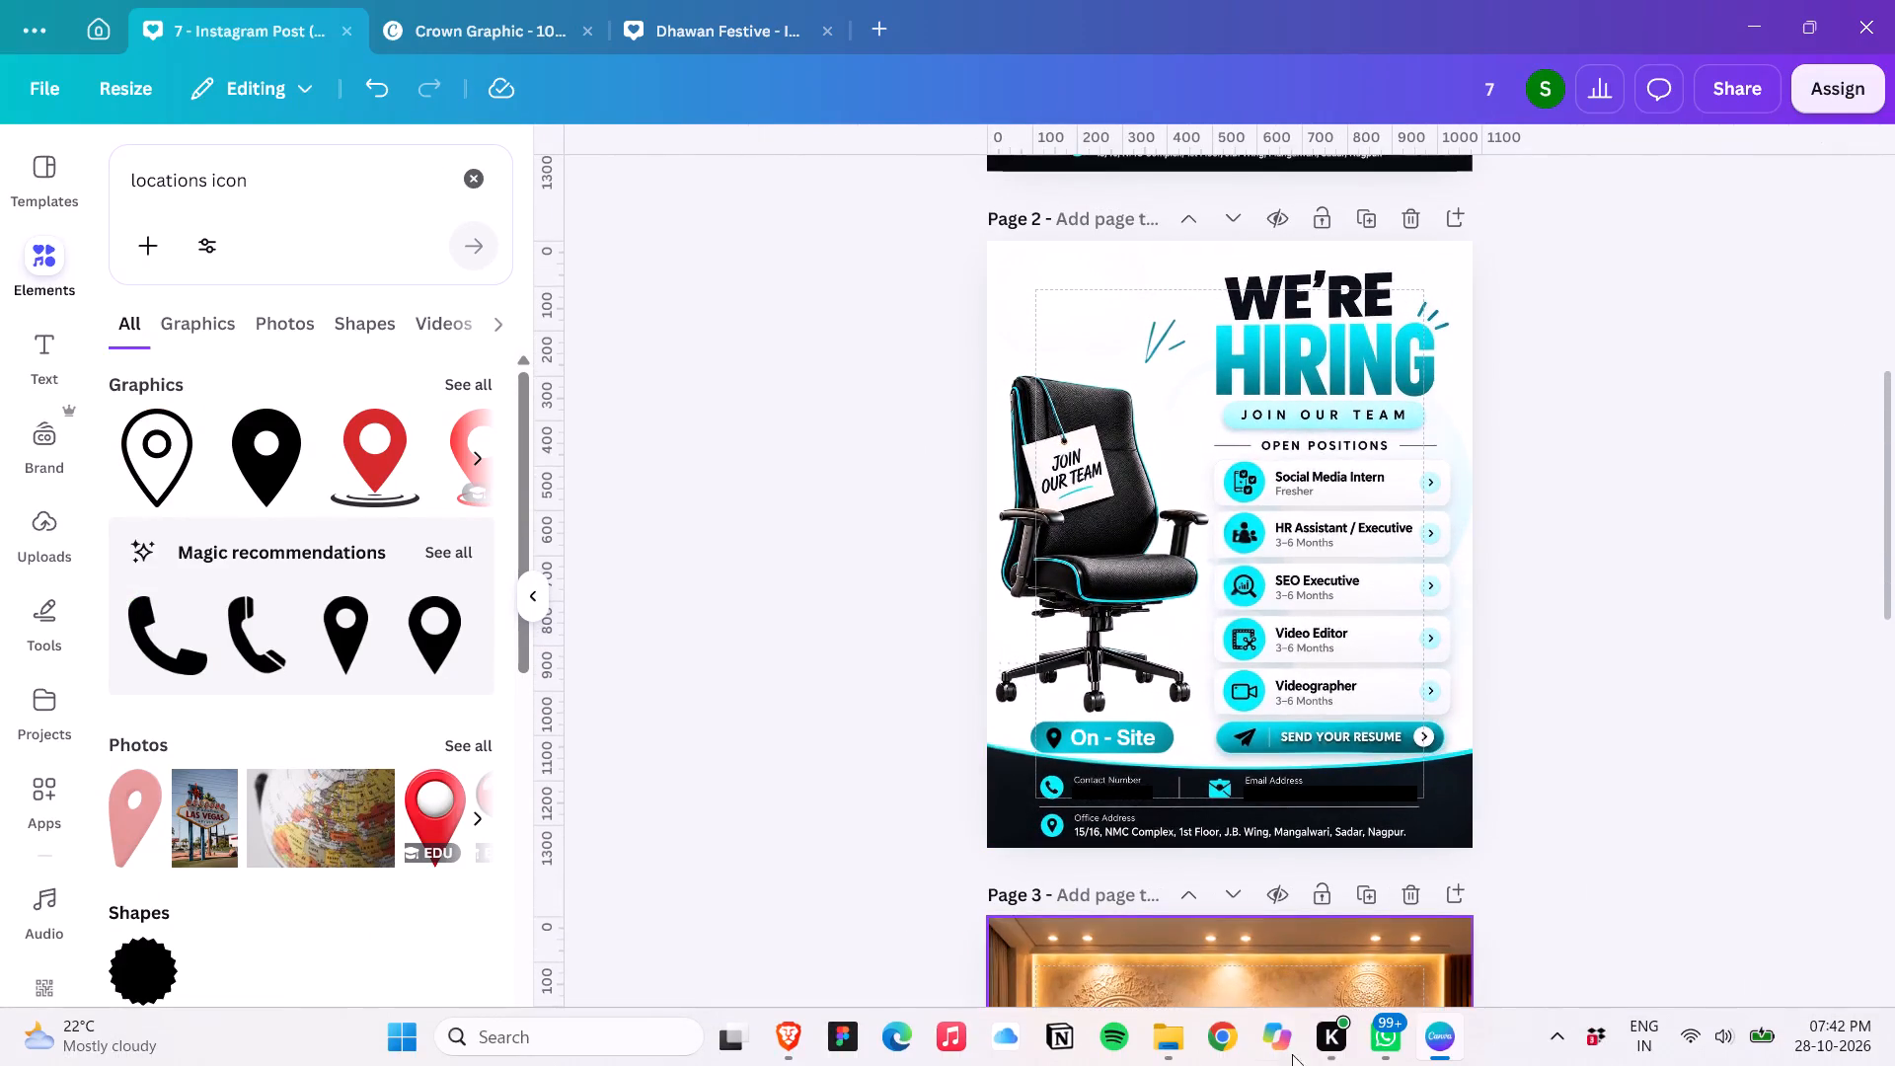
Go to the Canva home page and switch the account to the third team listed, a Free team.
left_click(98, 16)
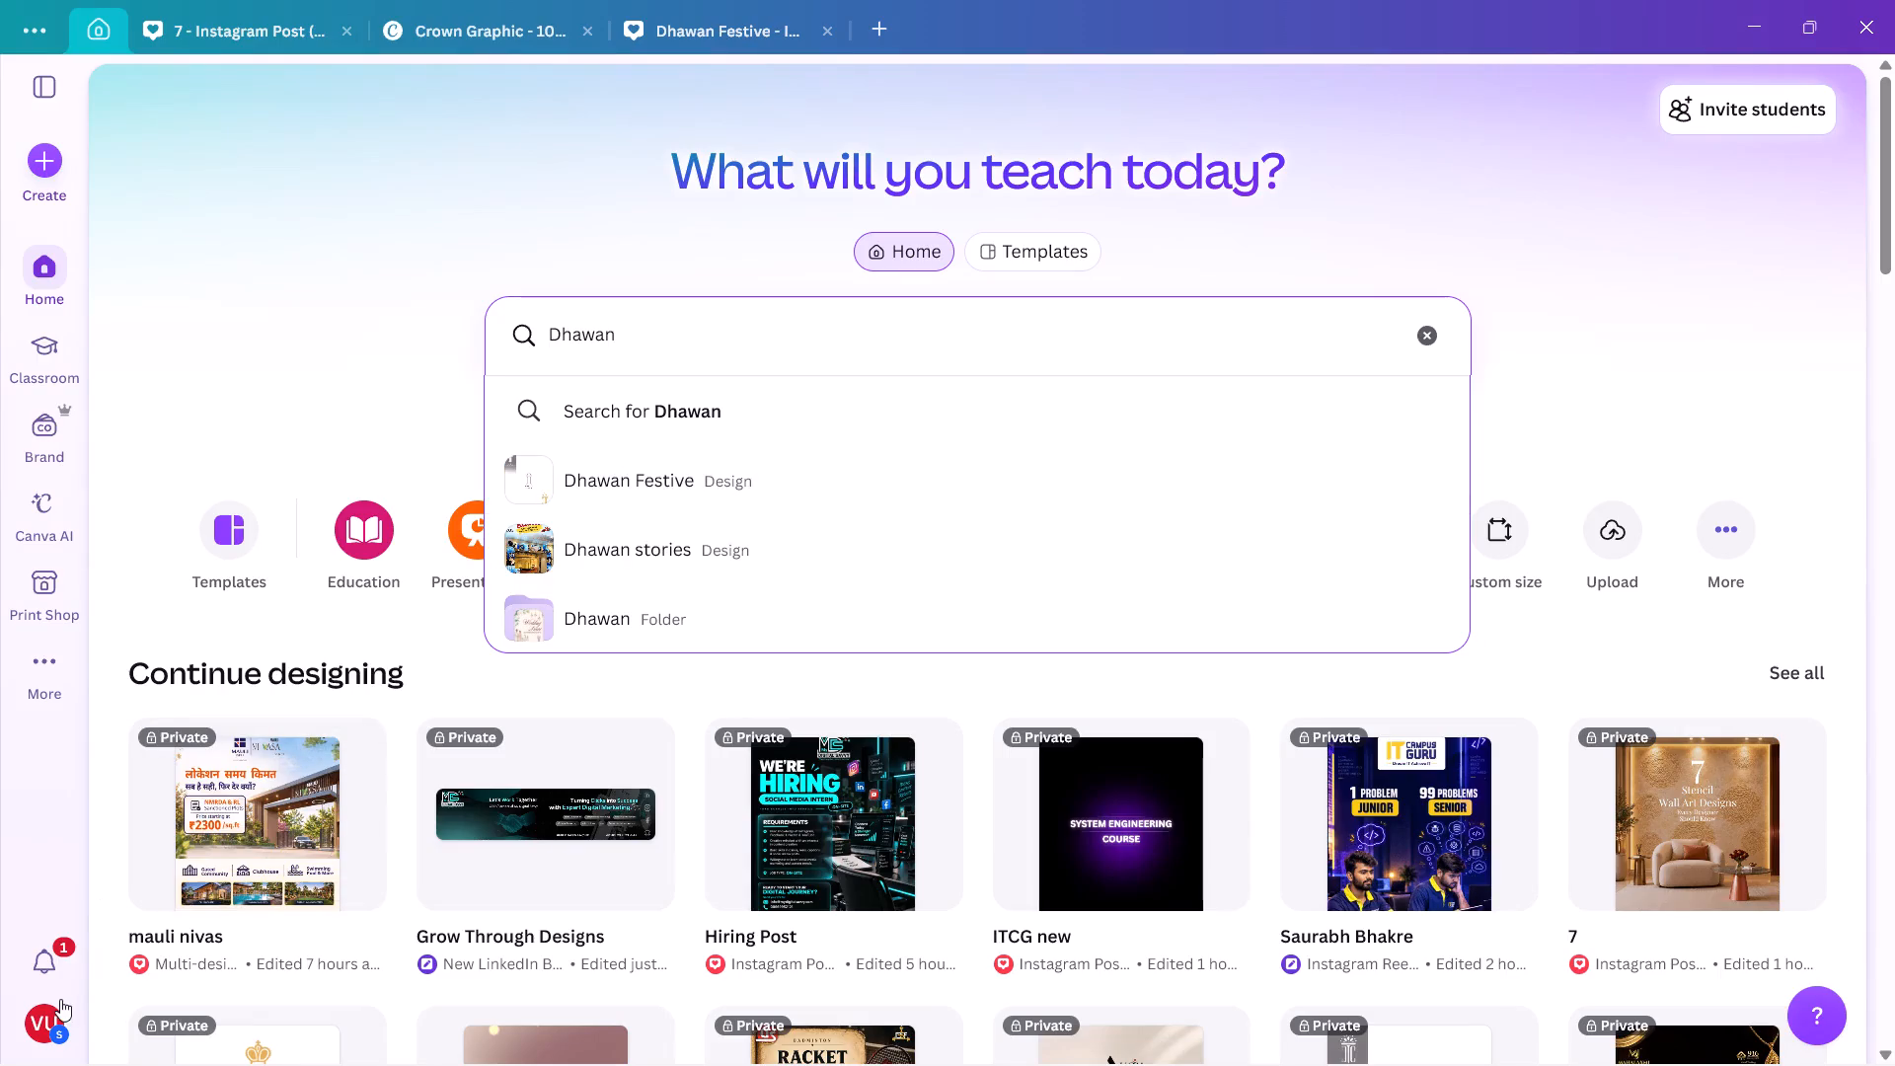
left_click(51, 1013)
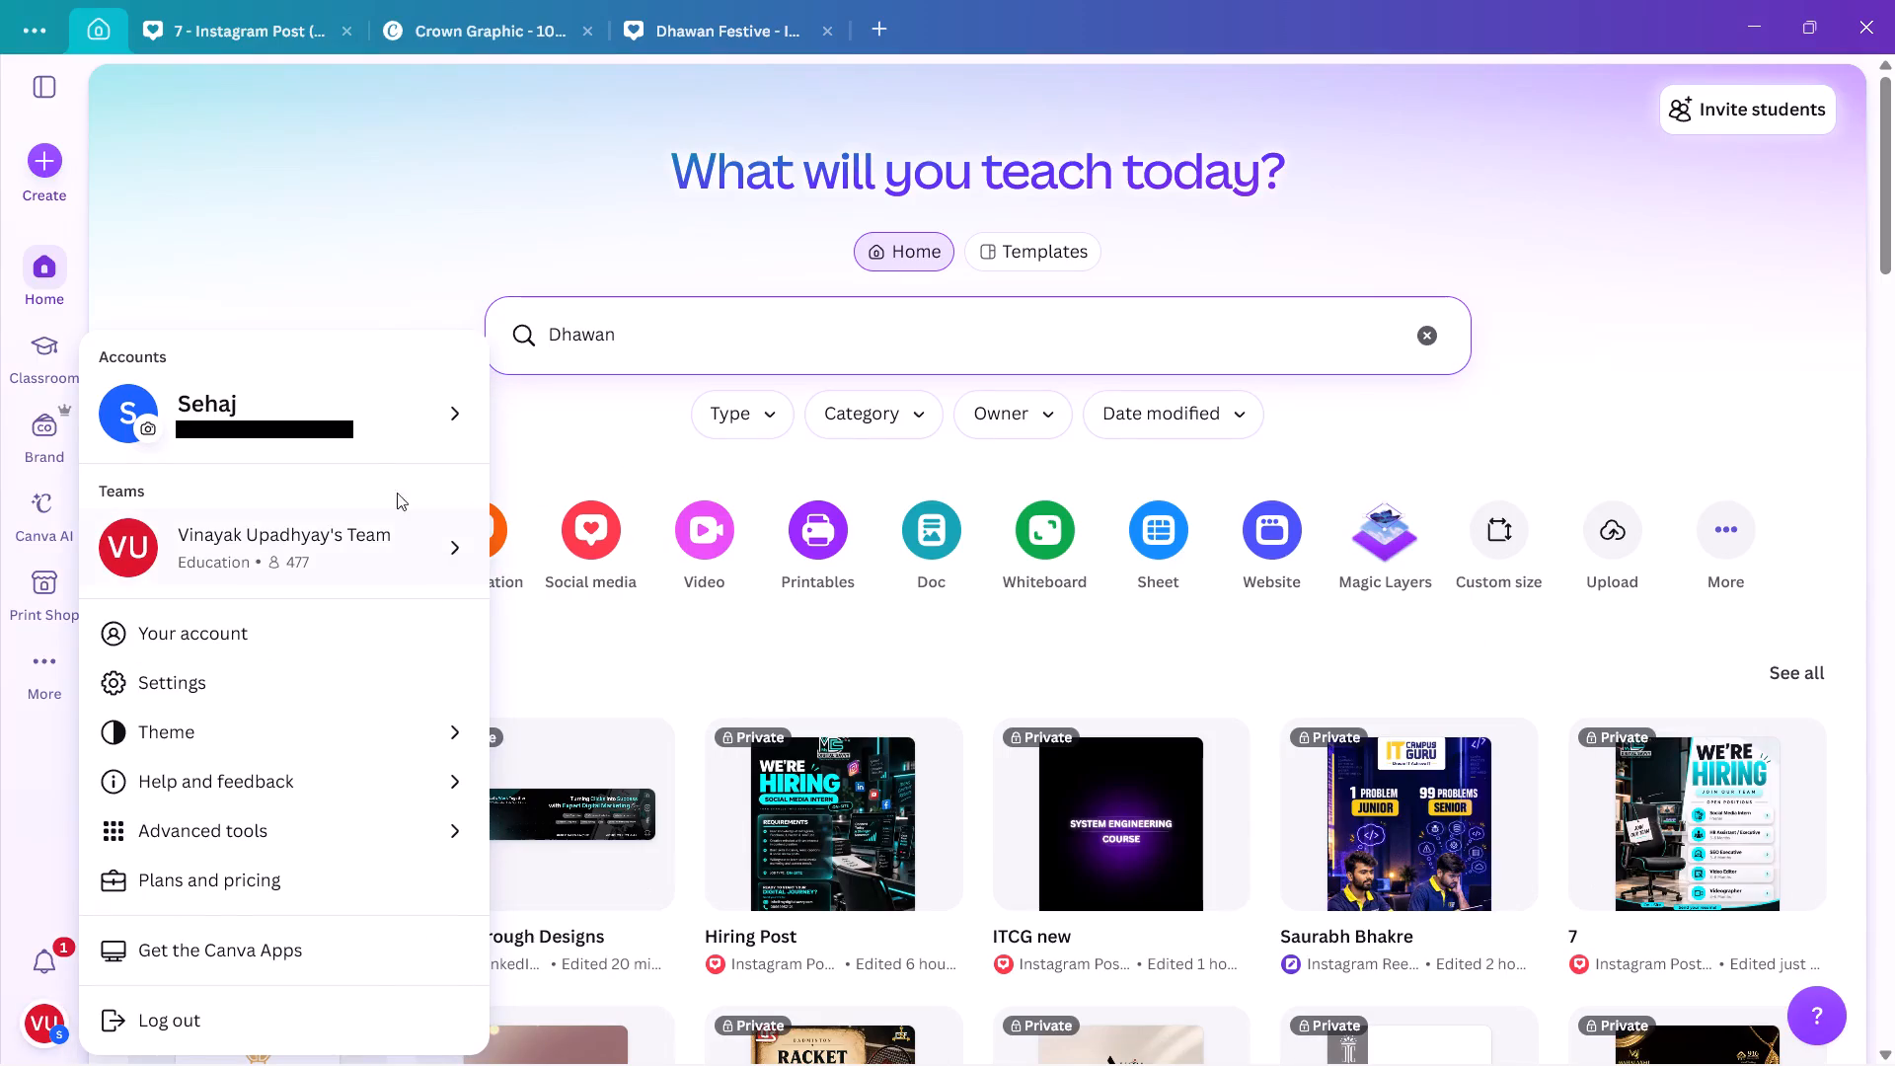
left_click(412, 554)
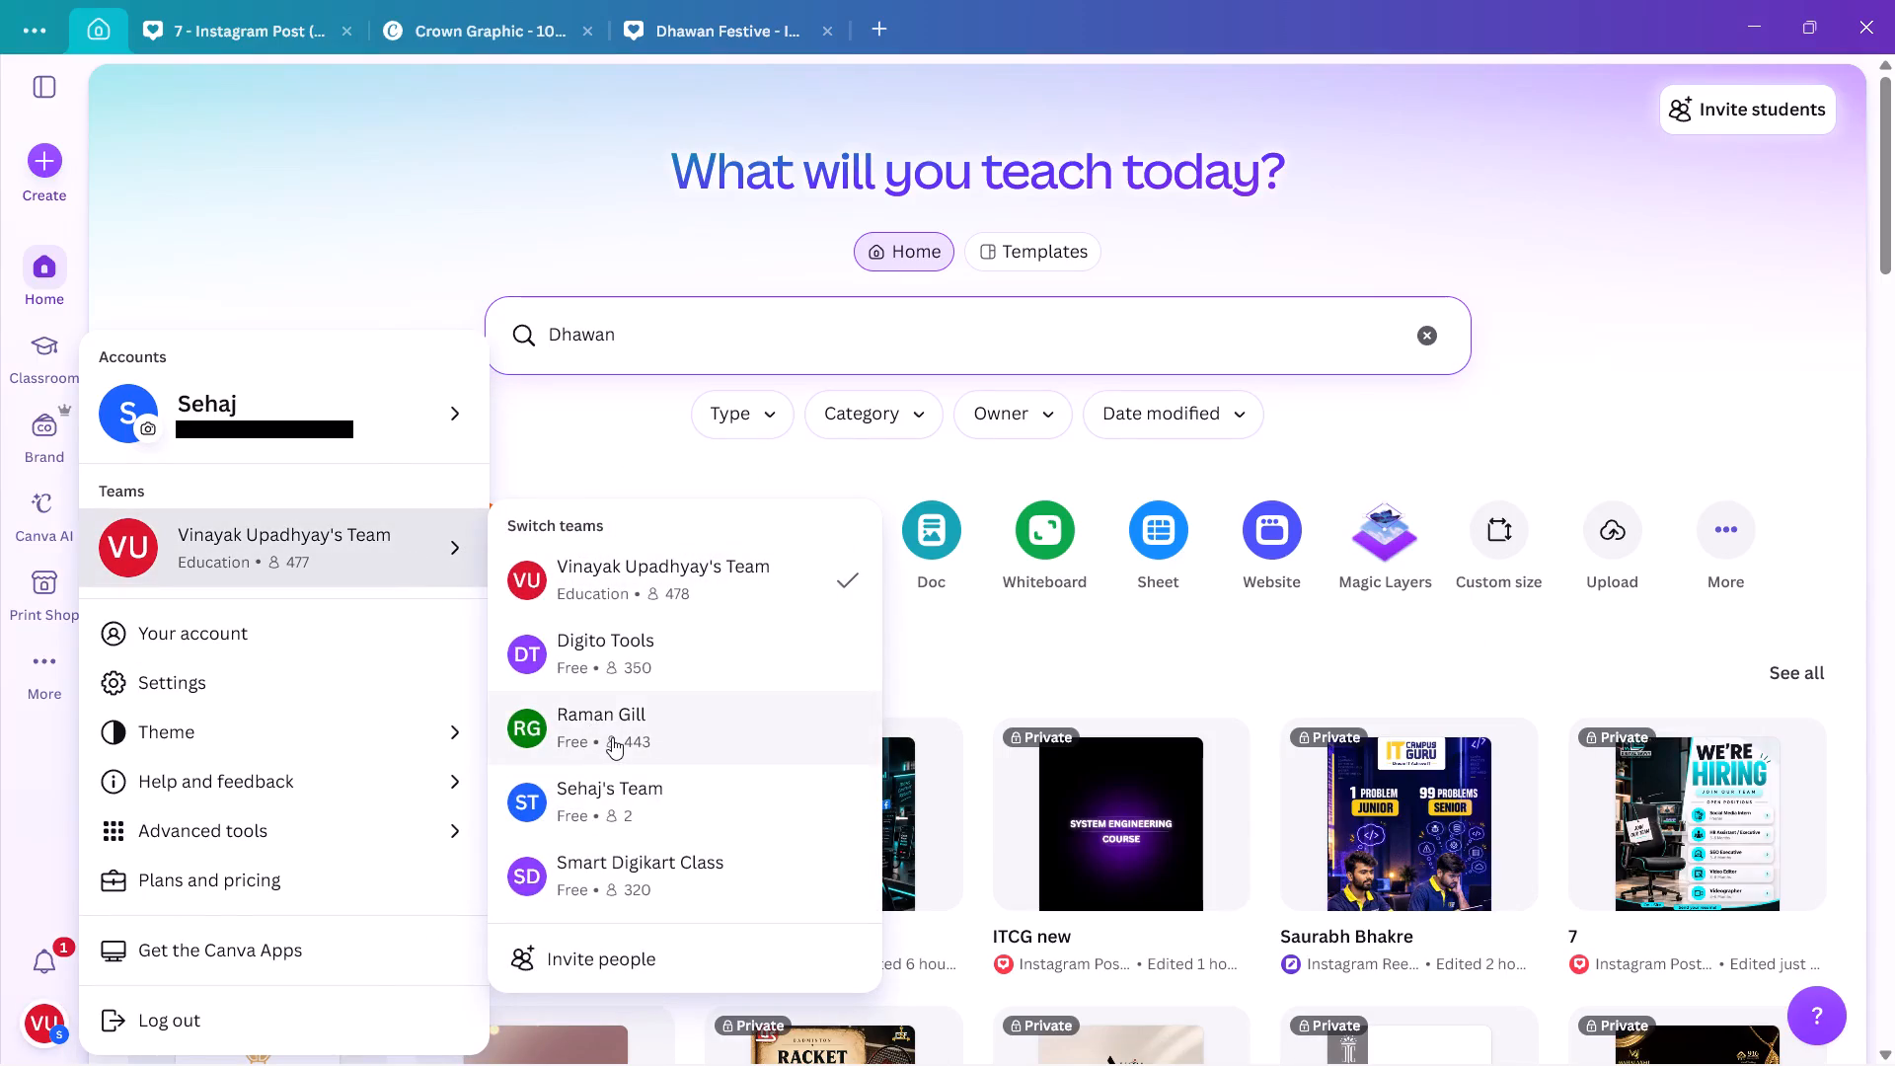
left_click(612, 737)
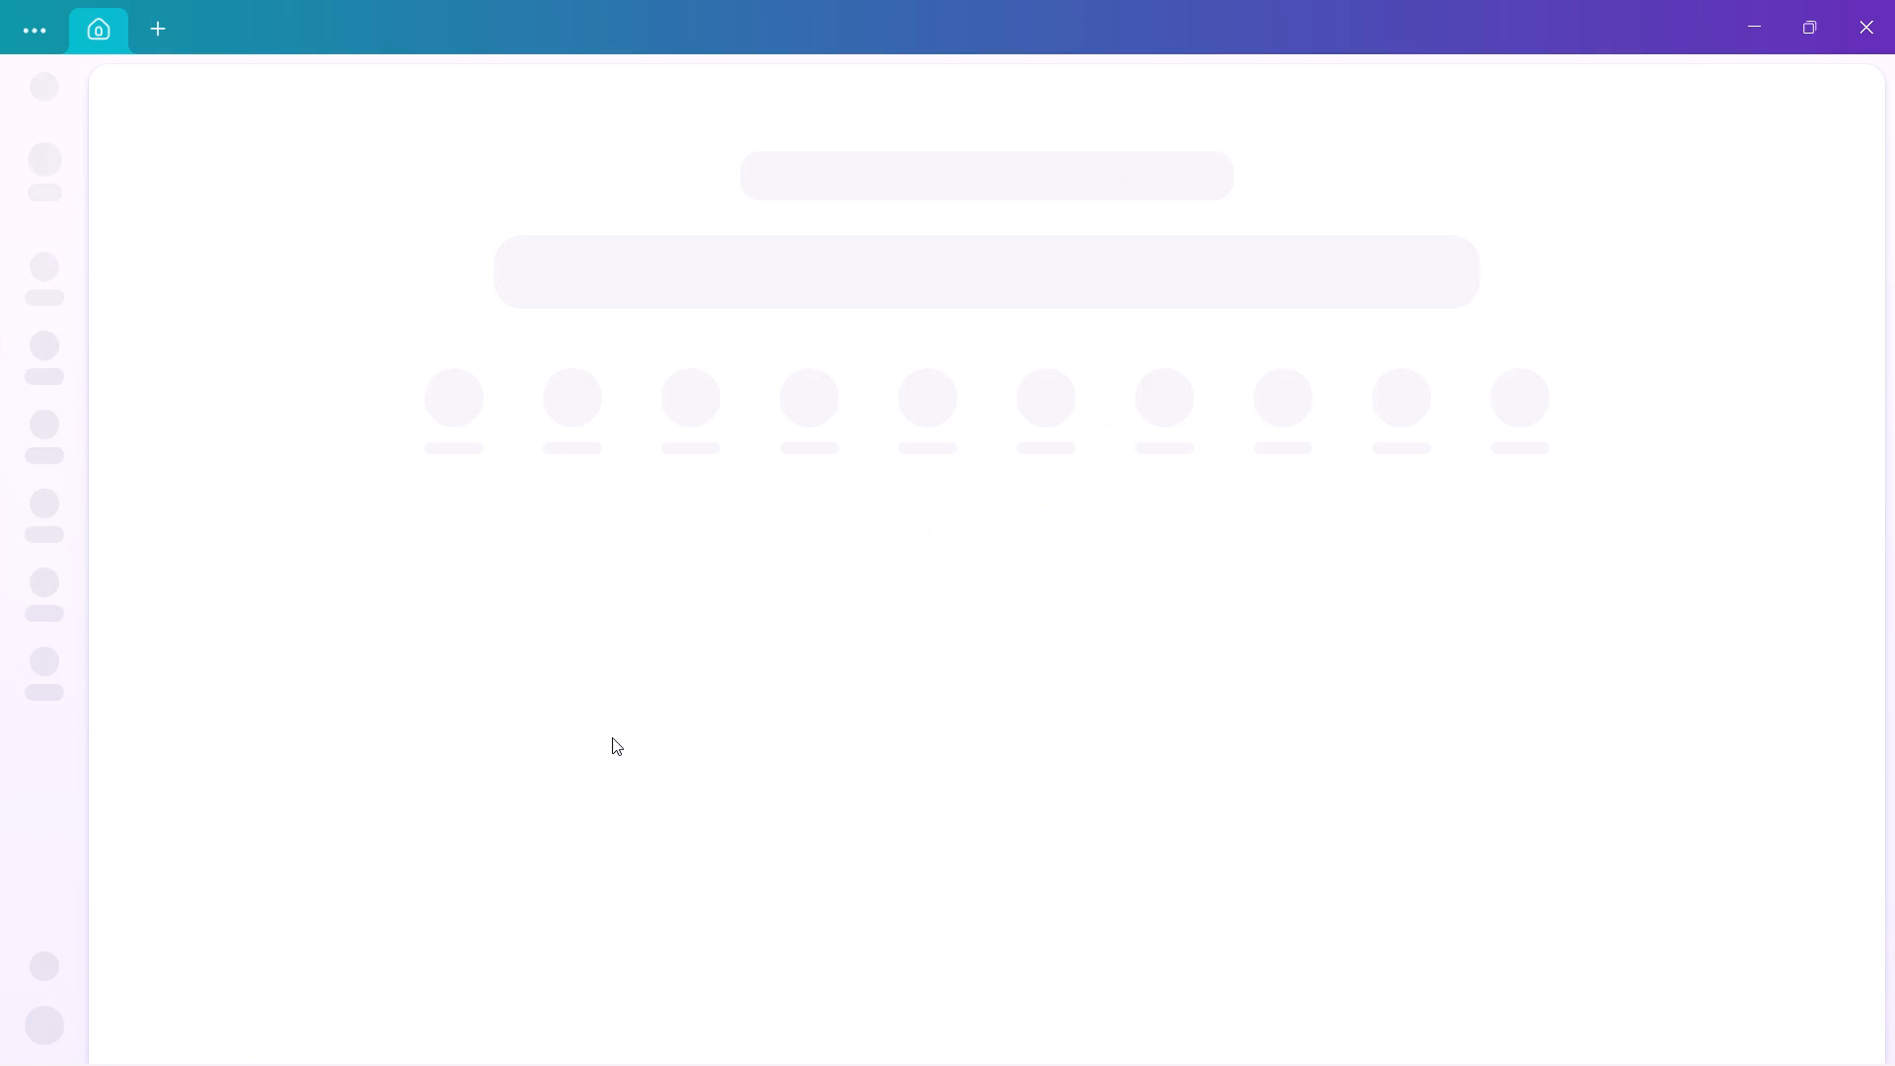
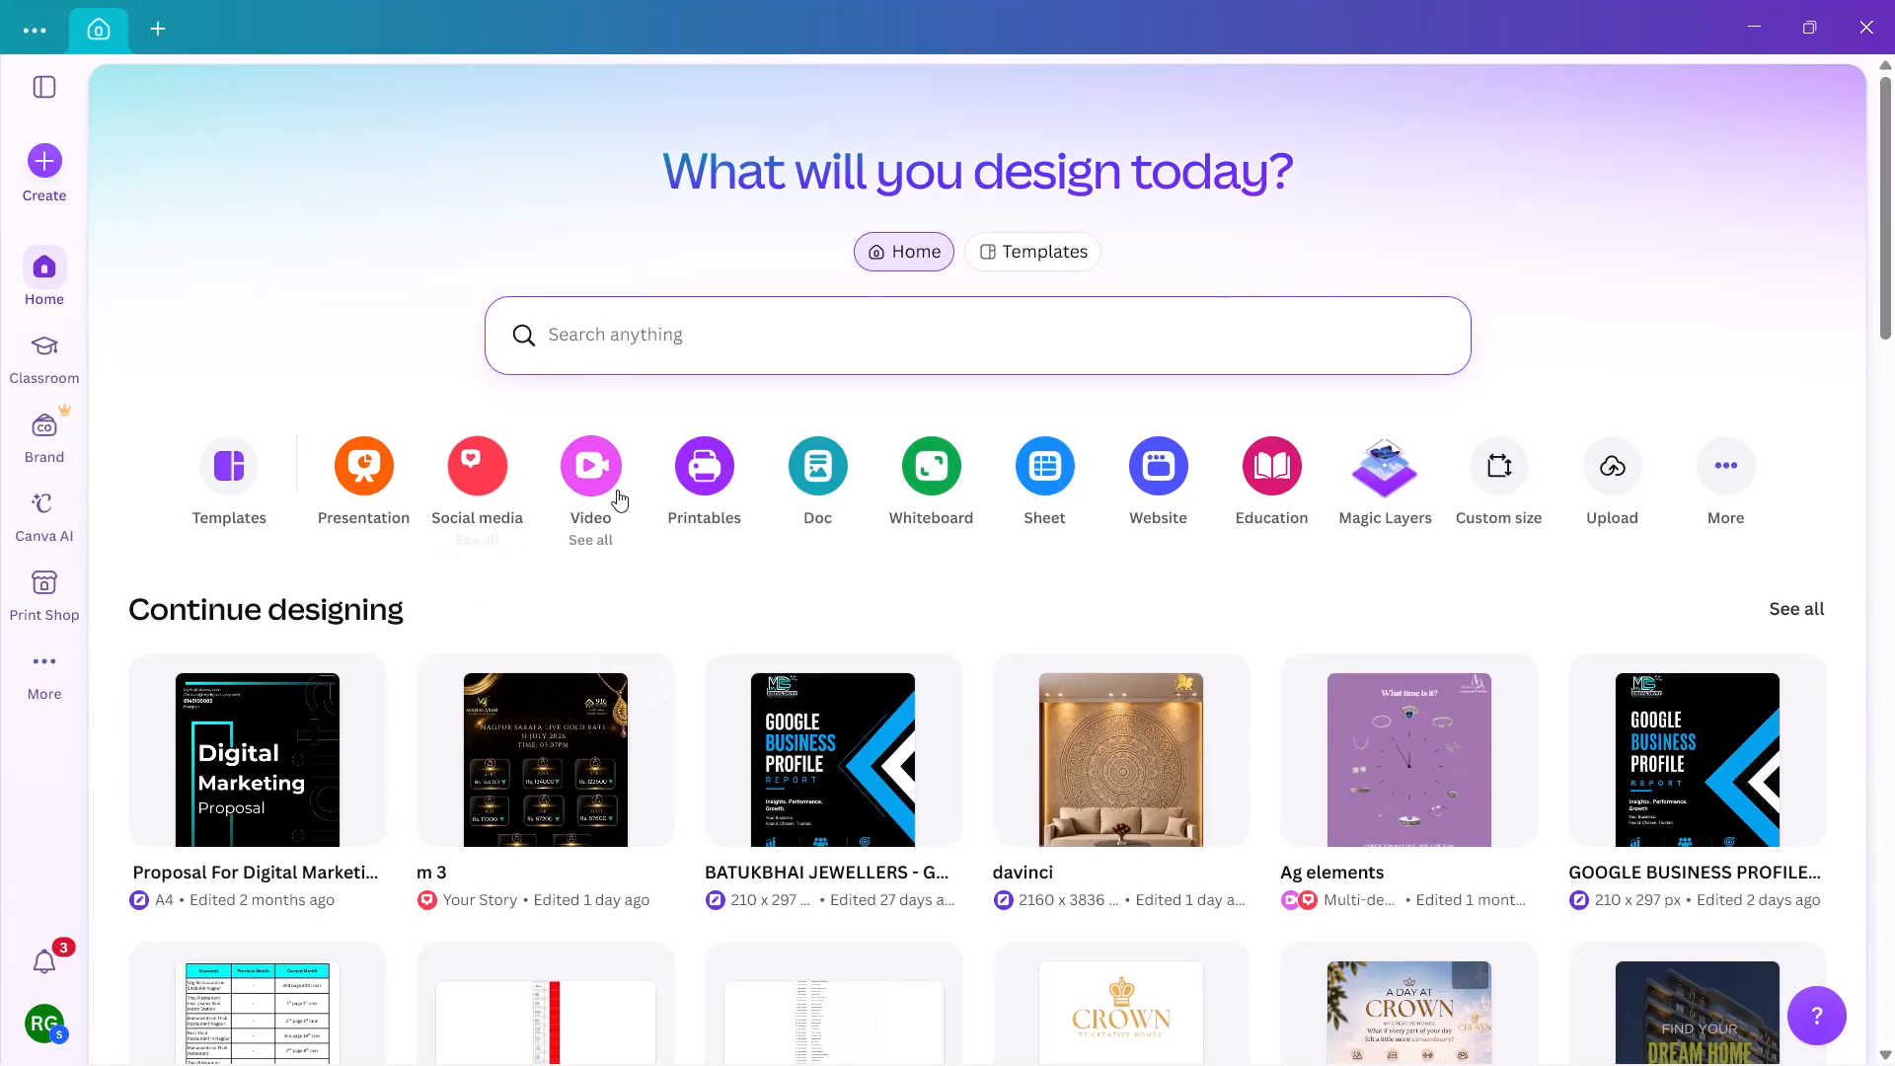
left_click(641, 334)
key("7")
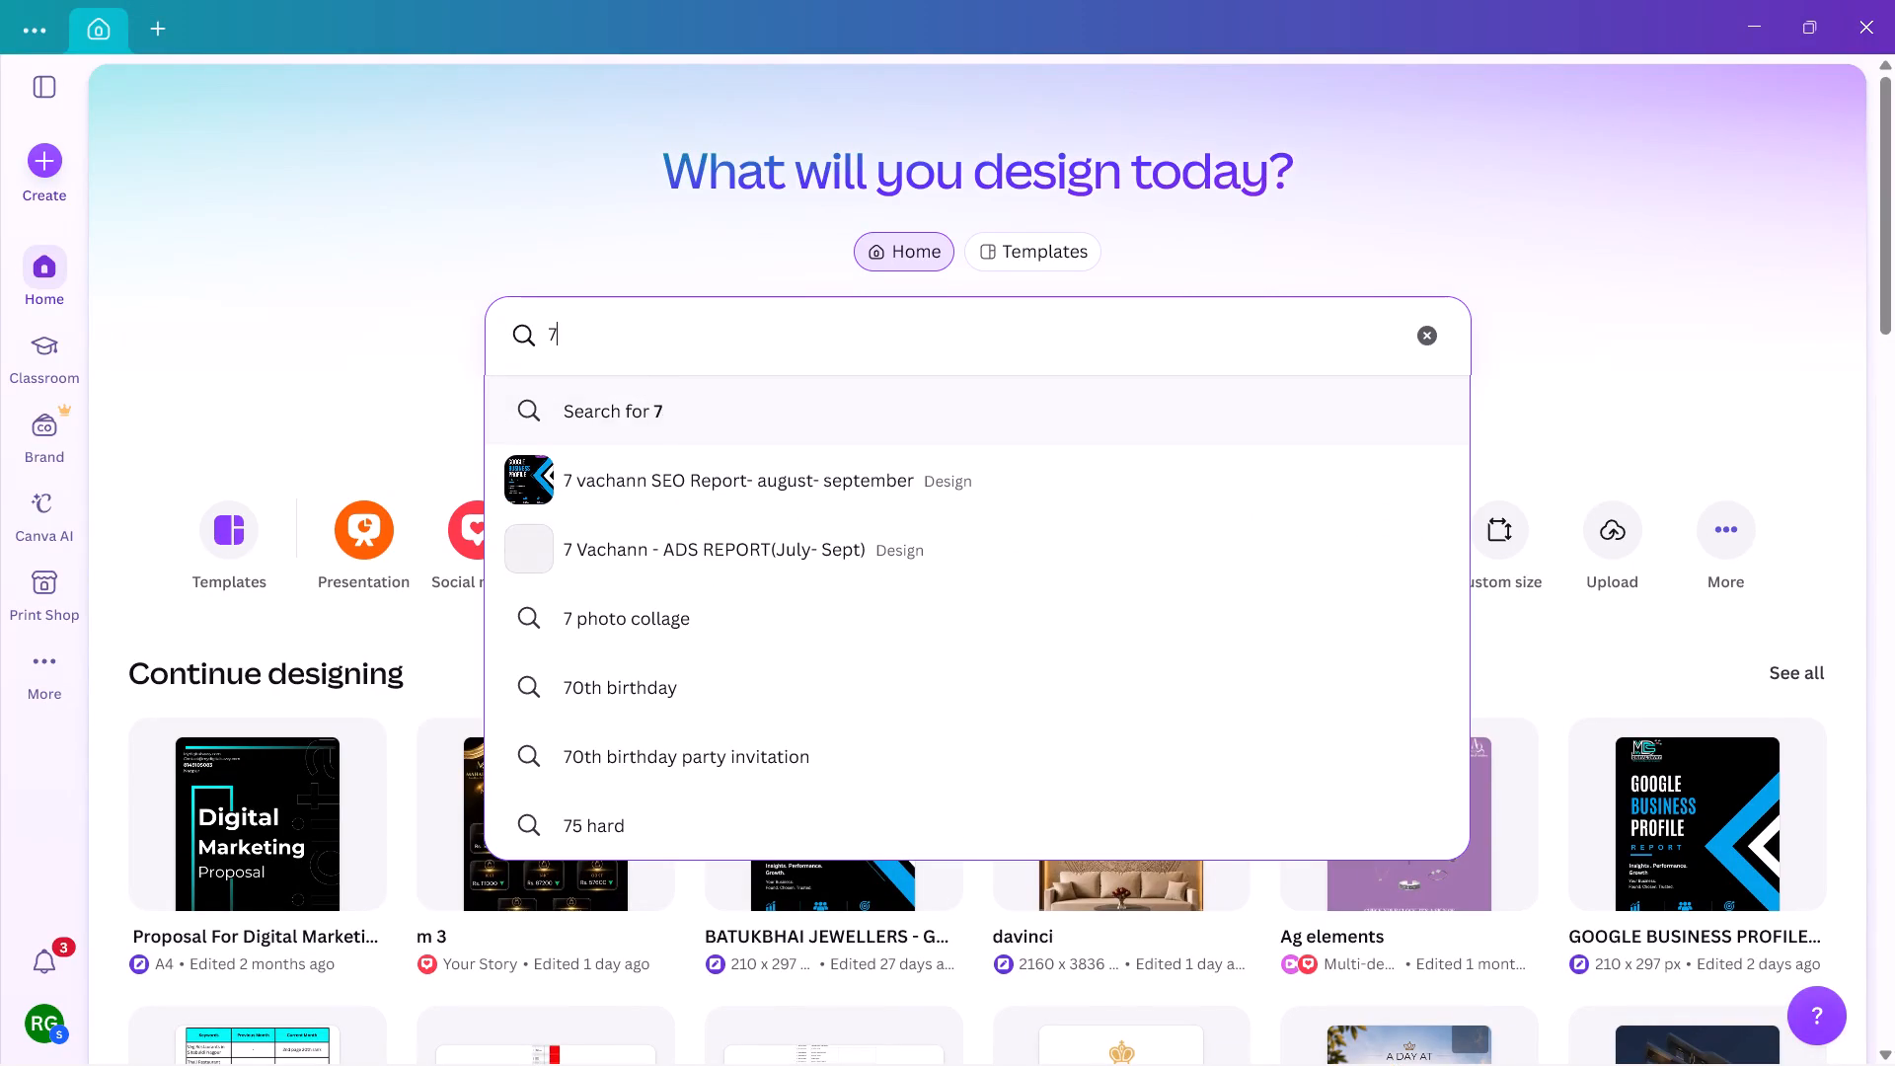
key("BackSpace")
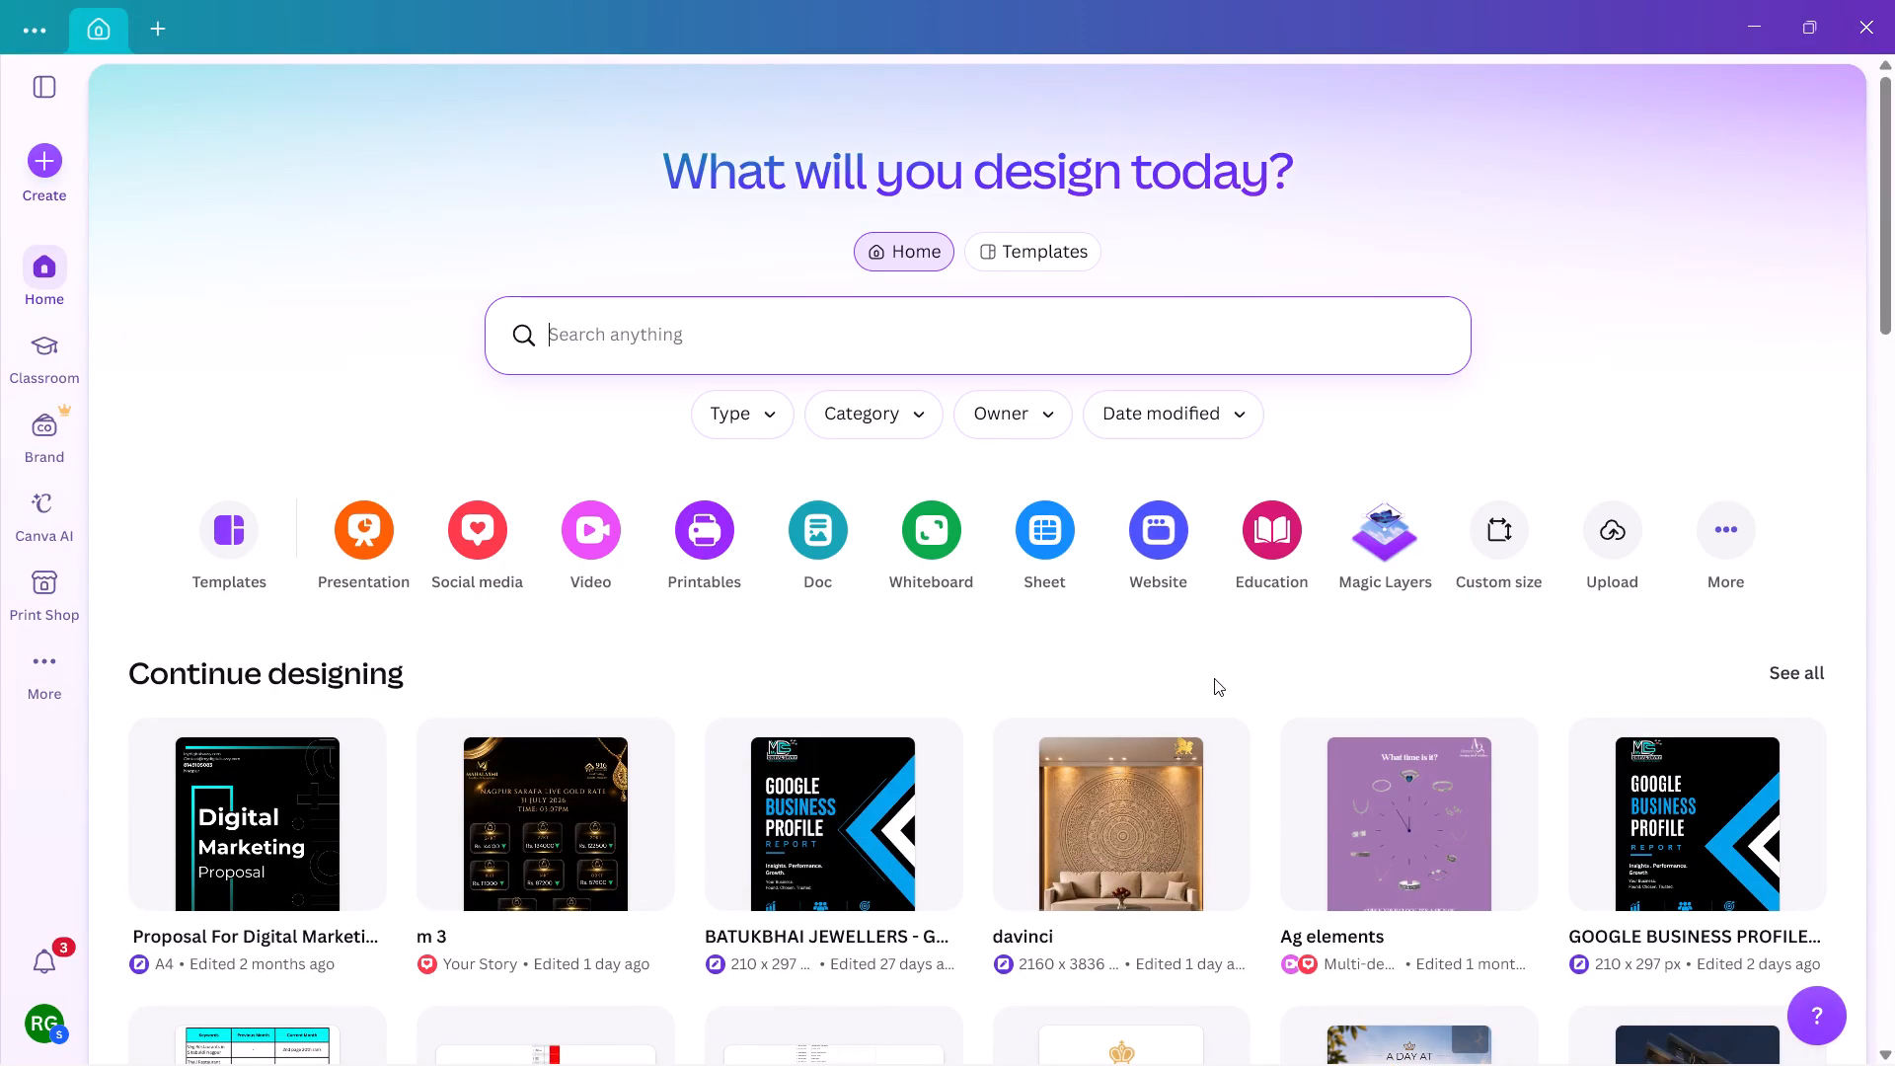
Open the GOOGLE BUSINESS PROFILE REPORT (ECLAT) design, inspect the My Digital Savvy logo on its cover, and close the design.
left_click(1632, 865)
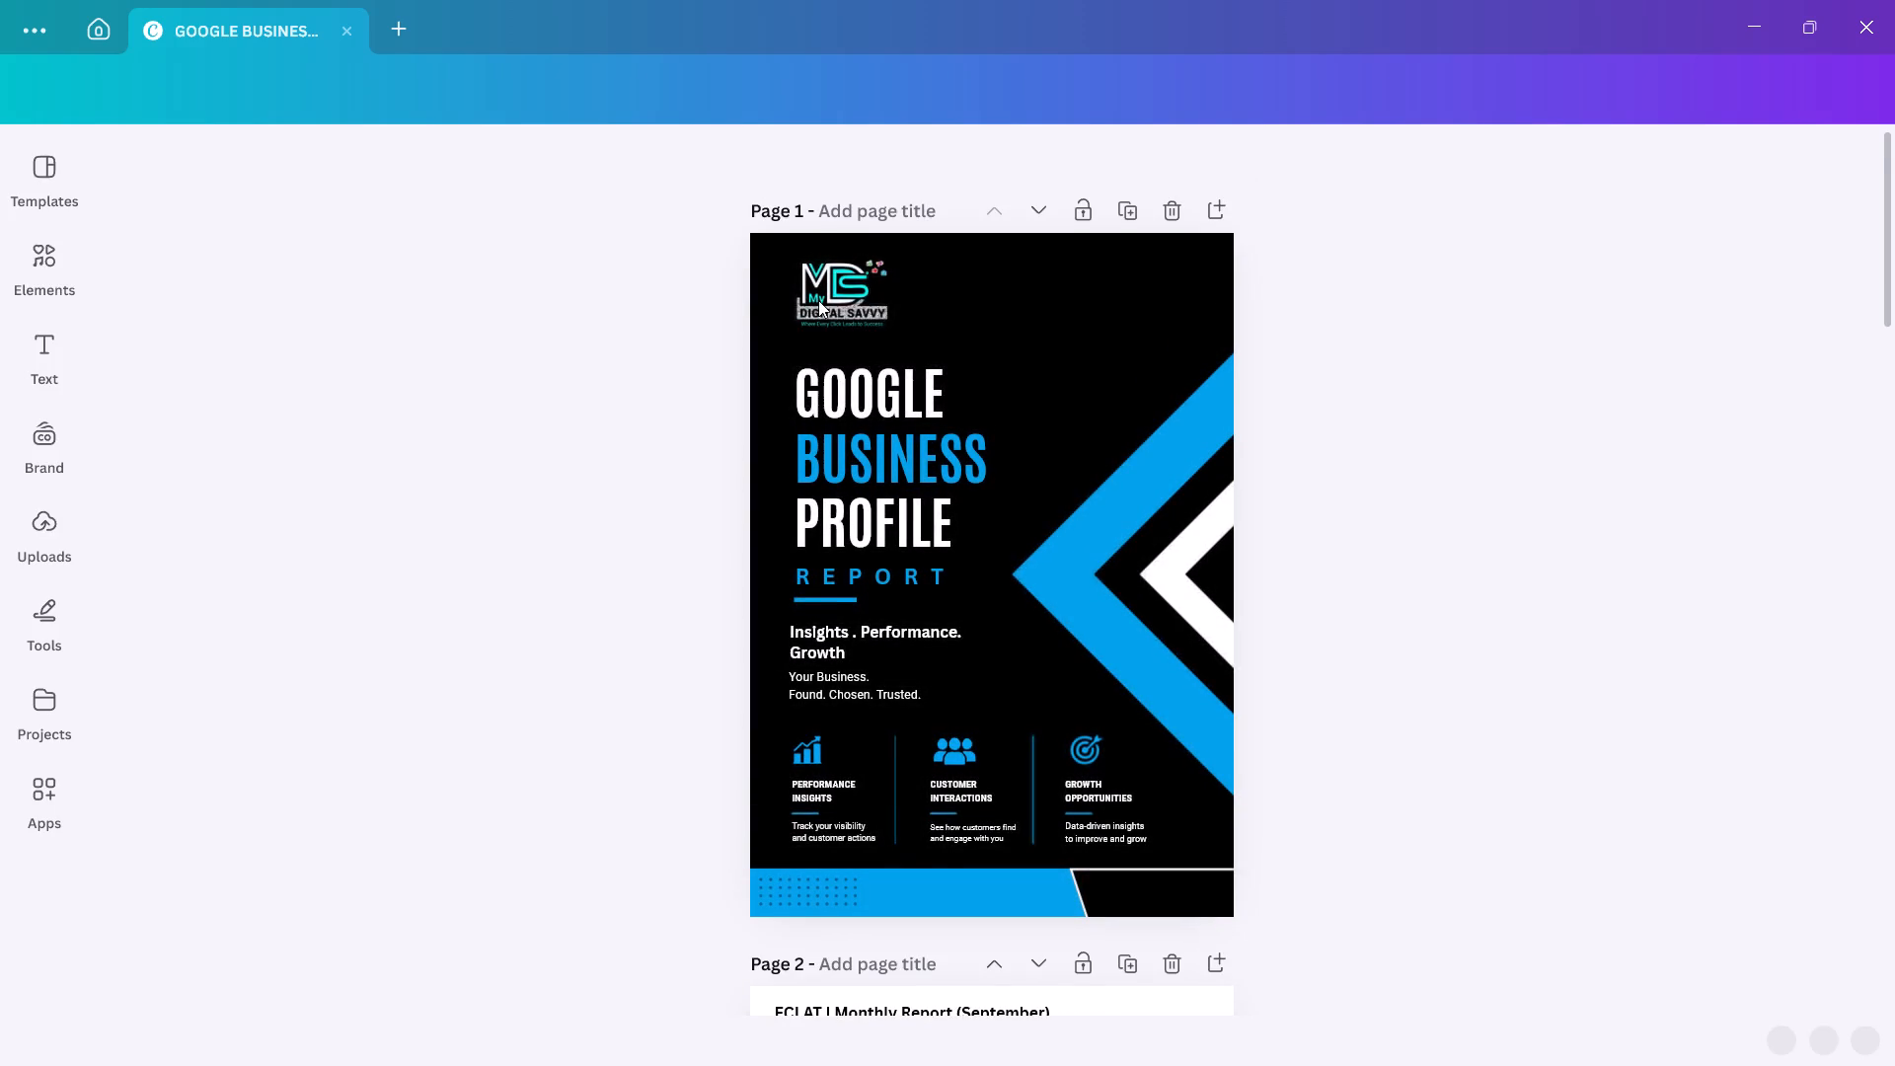
left_click(818, 300)
double_click(818, 300)
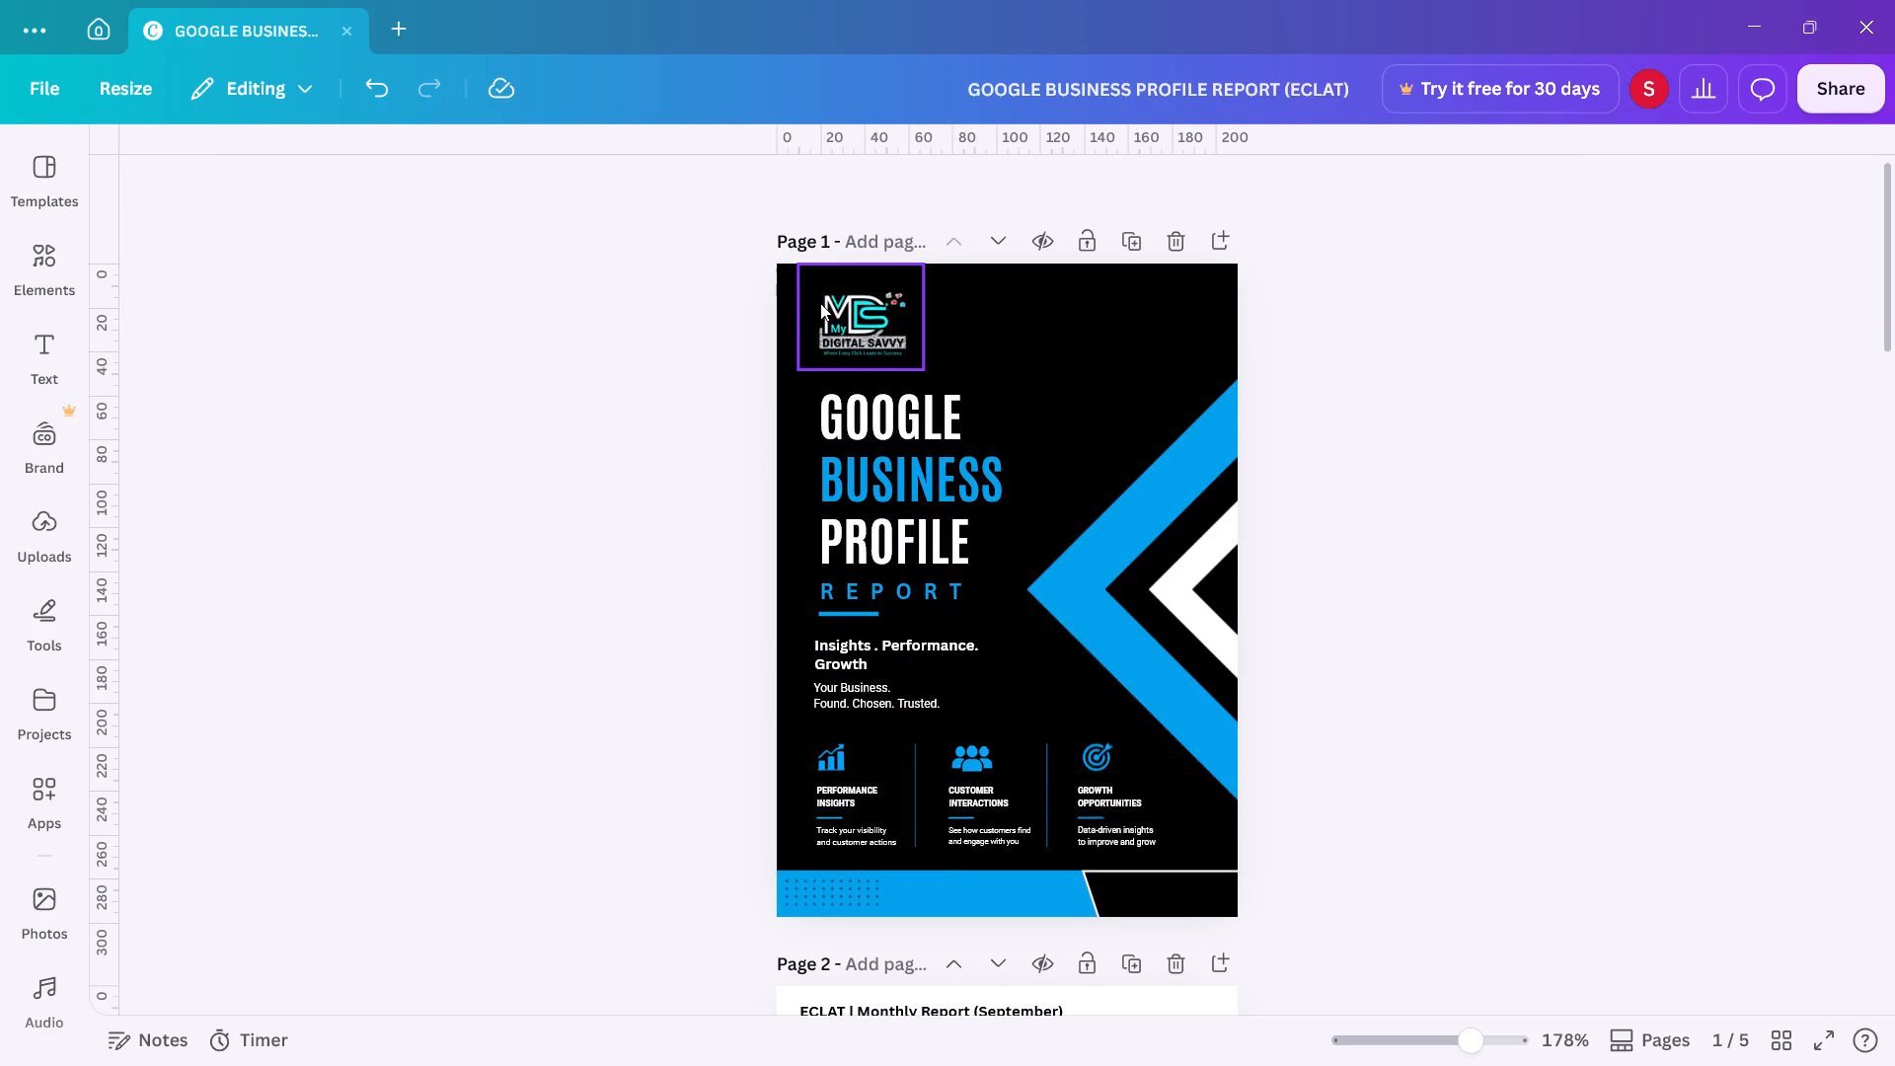
key("ctrl+z")
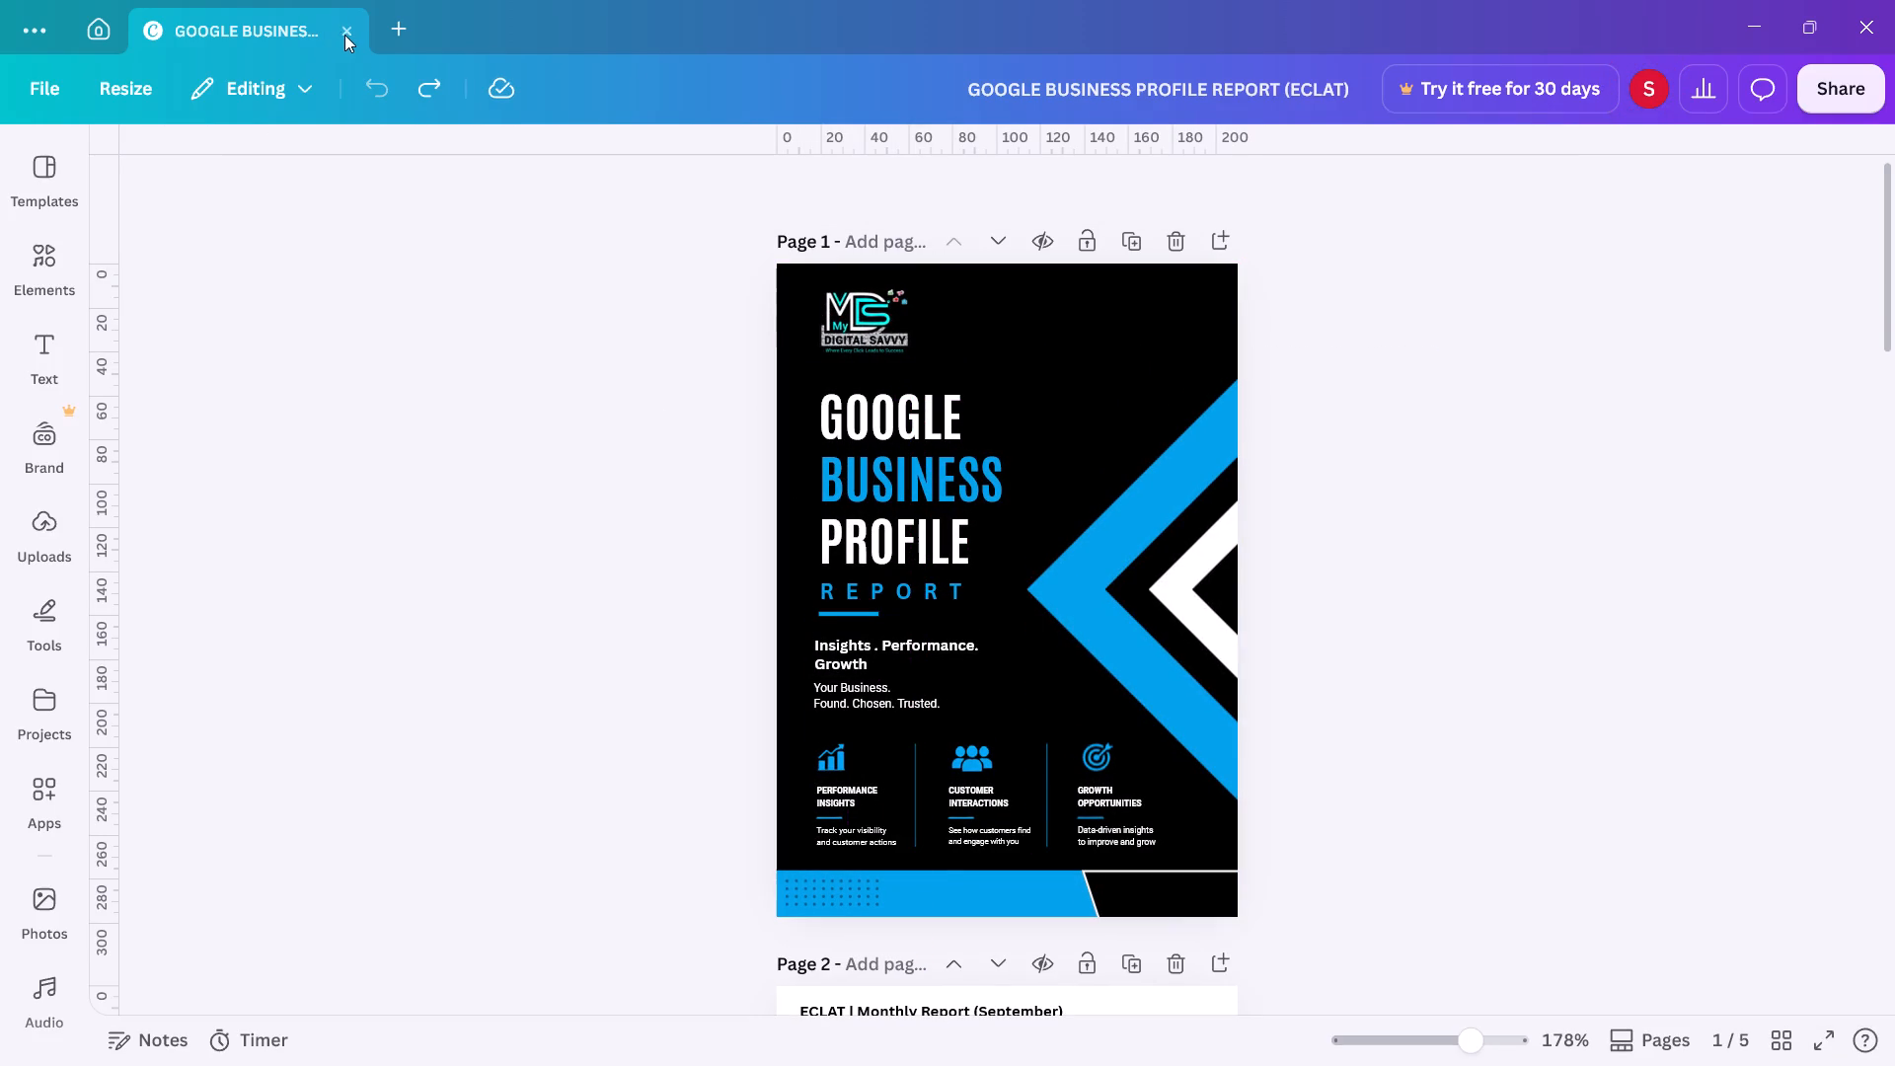
left_click(345, 35)
Look through the recent designs and open the BATUKBHAI JEWELLERS Google Business Profile report.
scroll(755, 601, "down", 2)
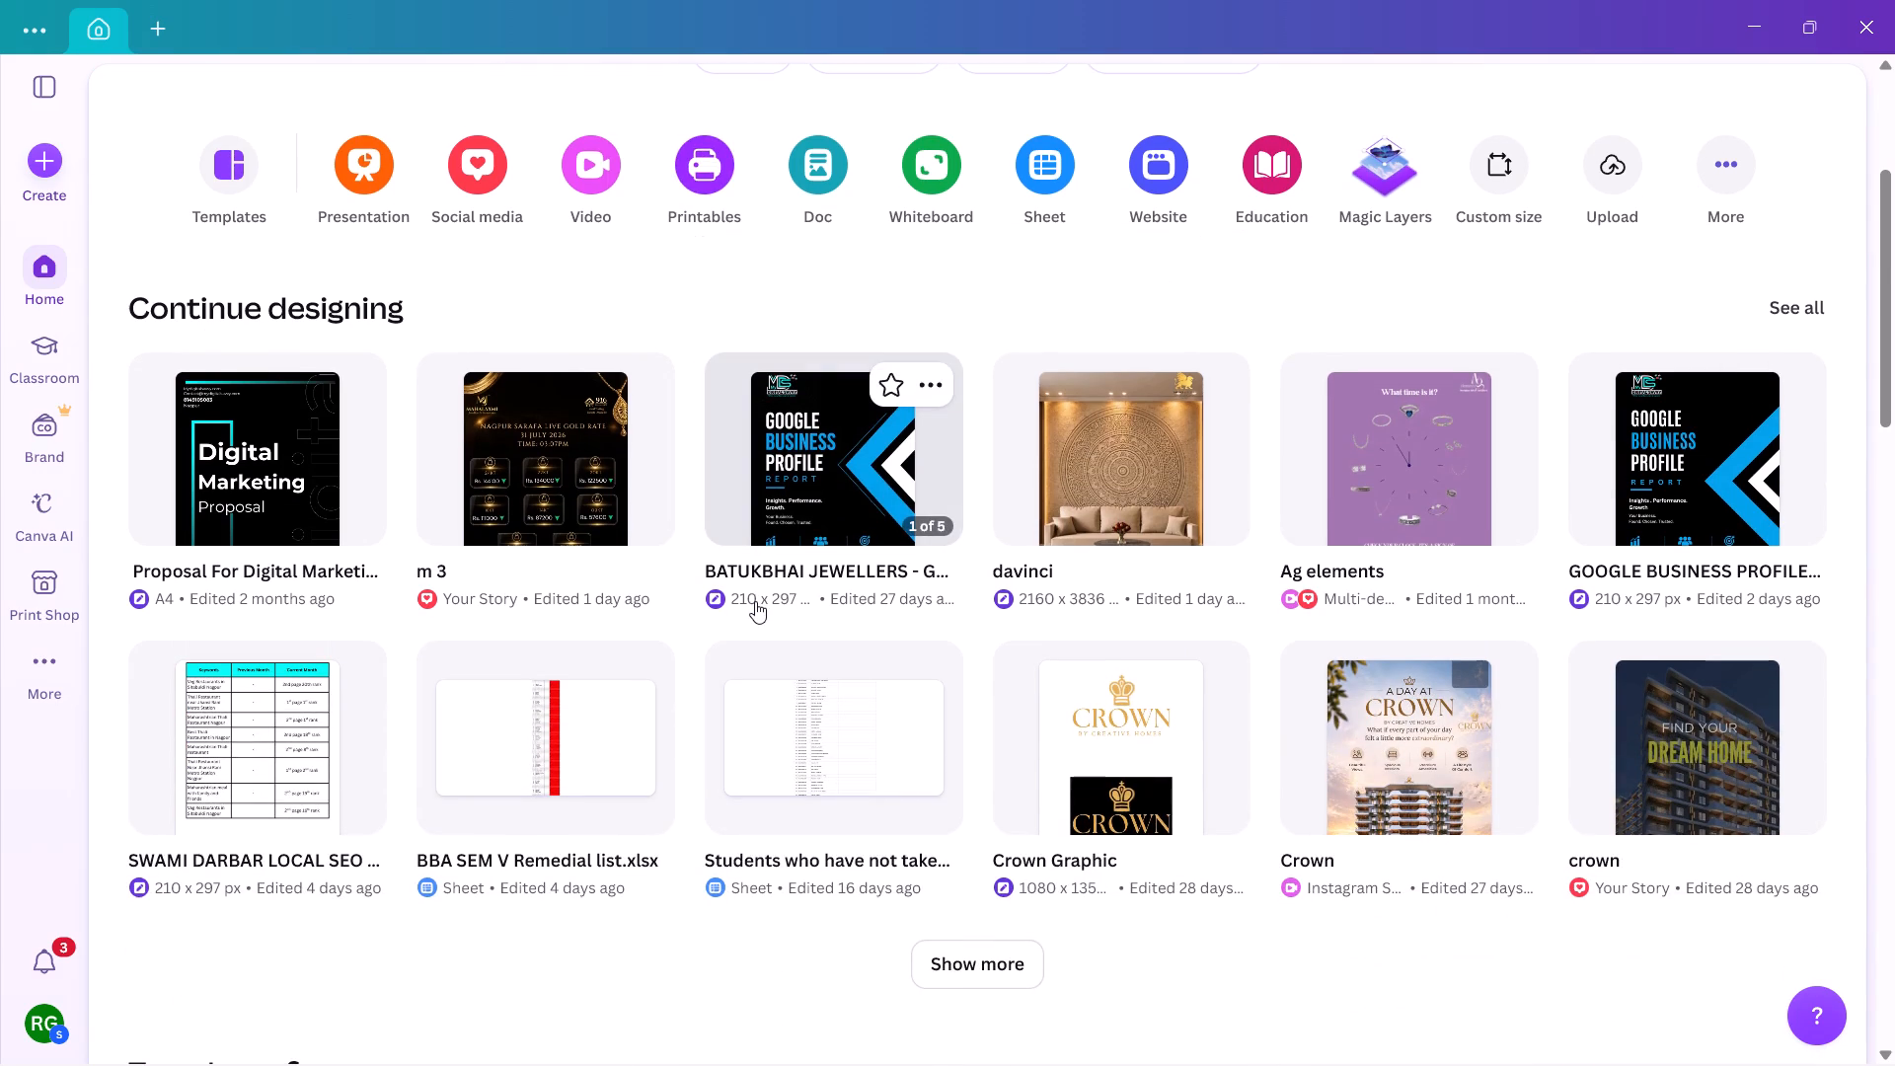
scroll(755, 601, "down", 5)
scroll(755, 601, "up", 4)
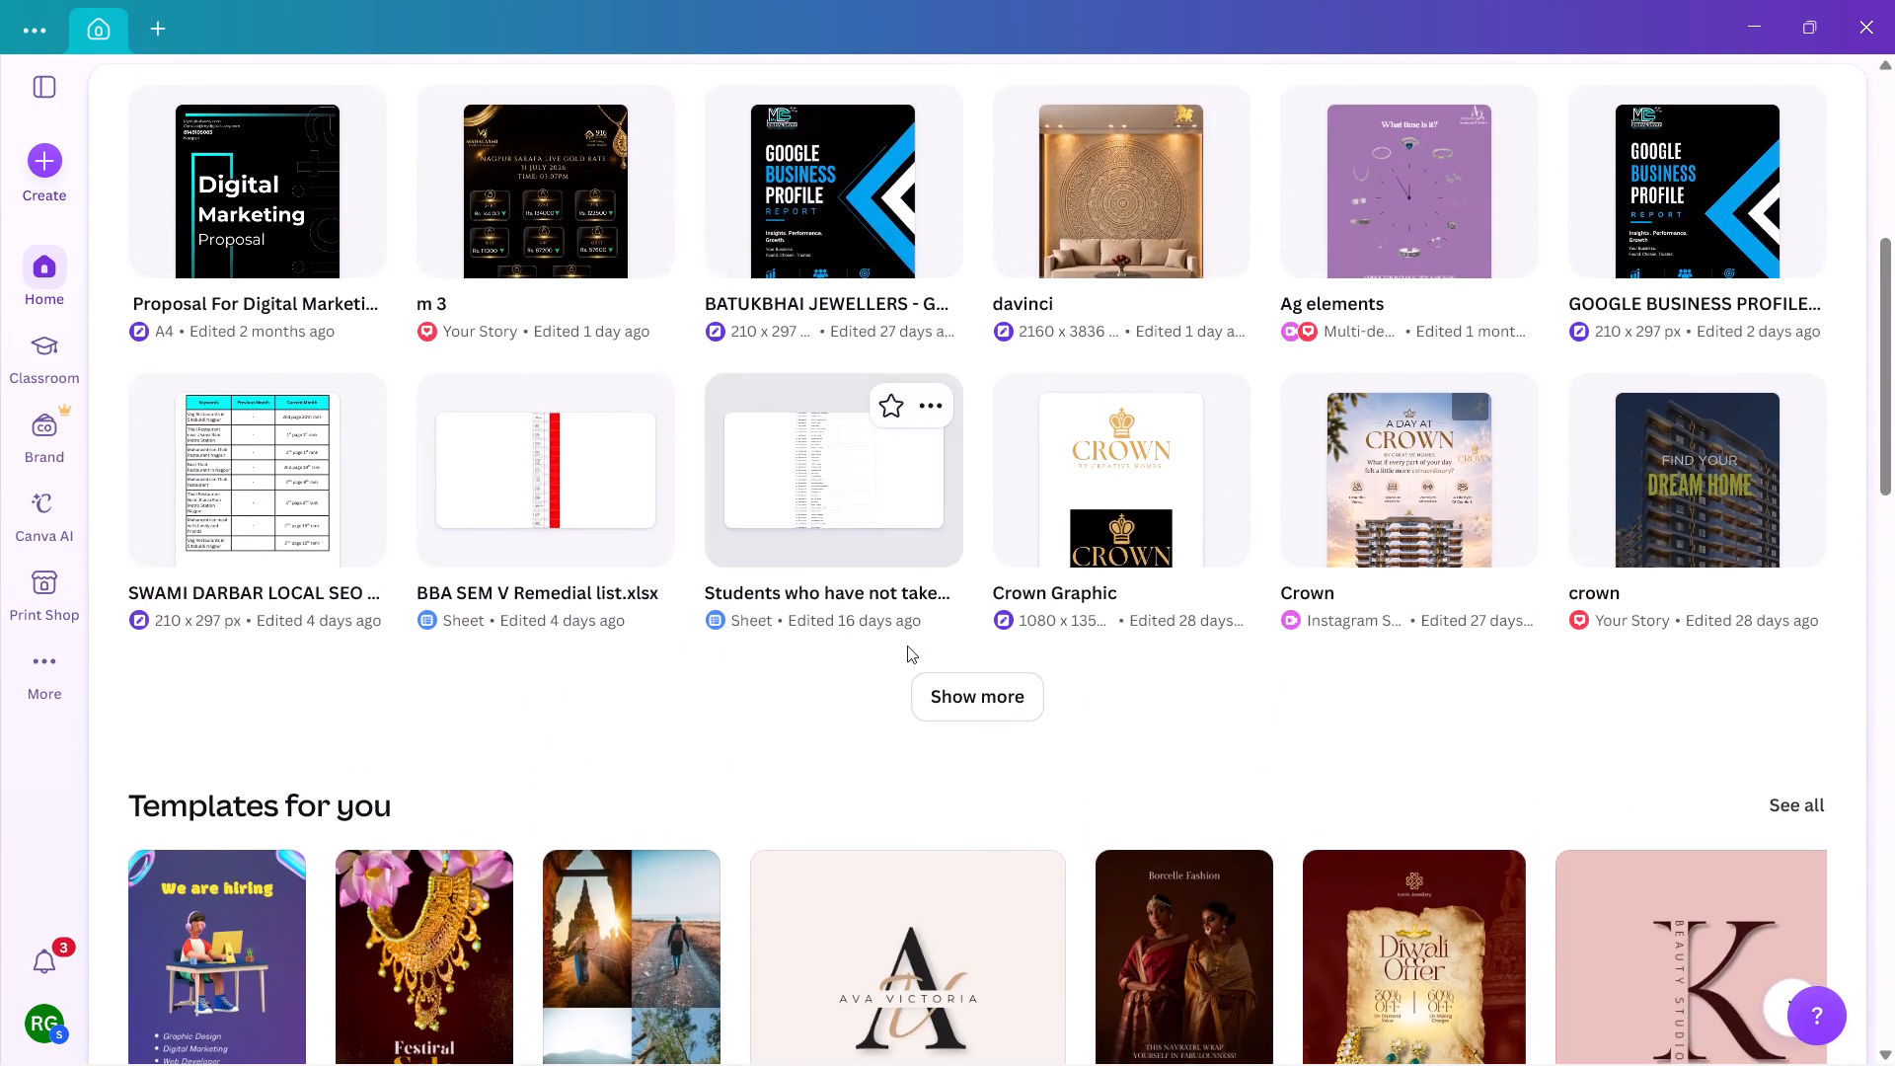
scroll(999, 635, "up", 1)
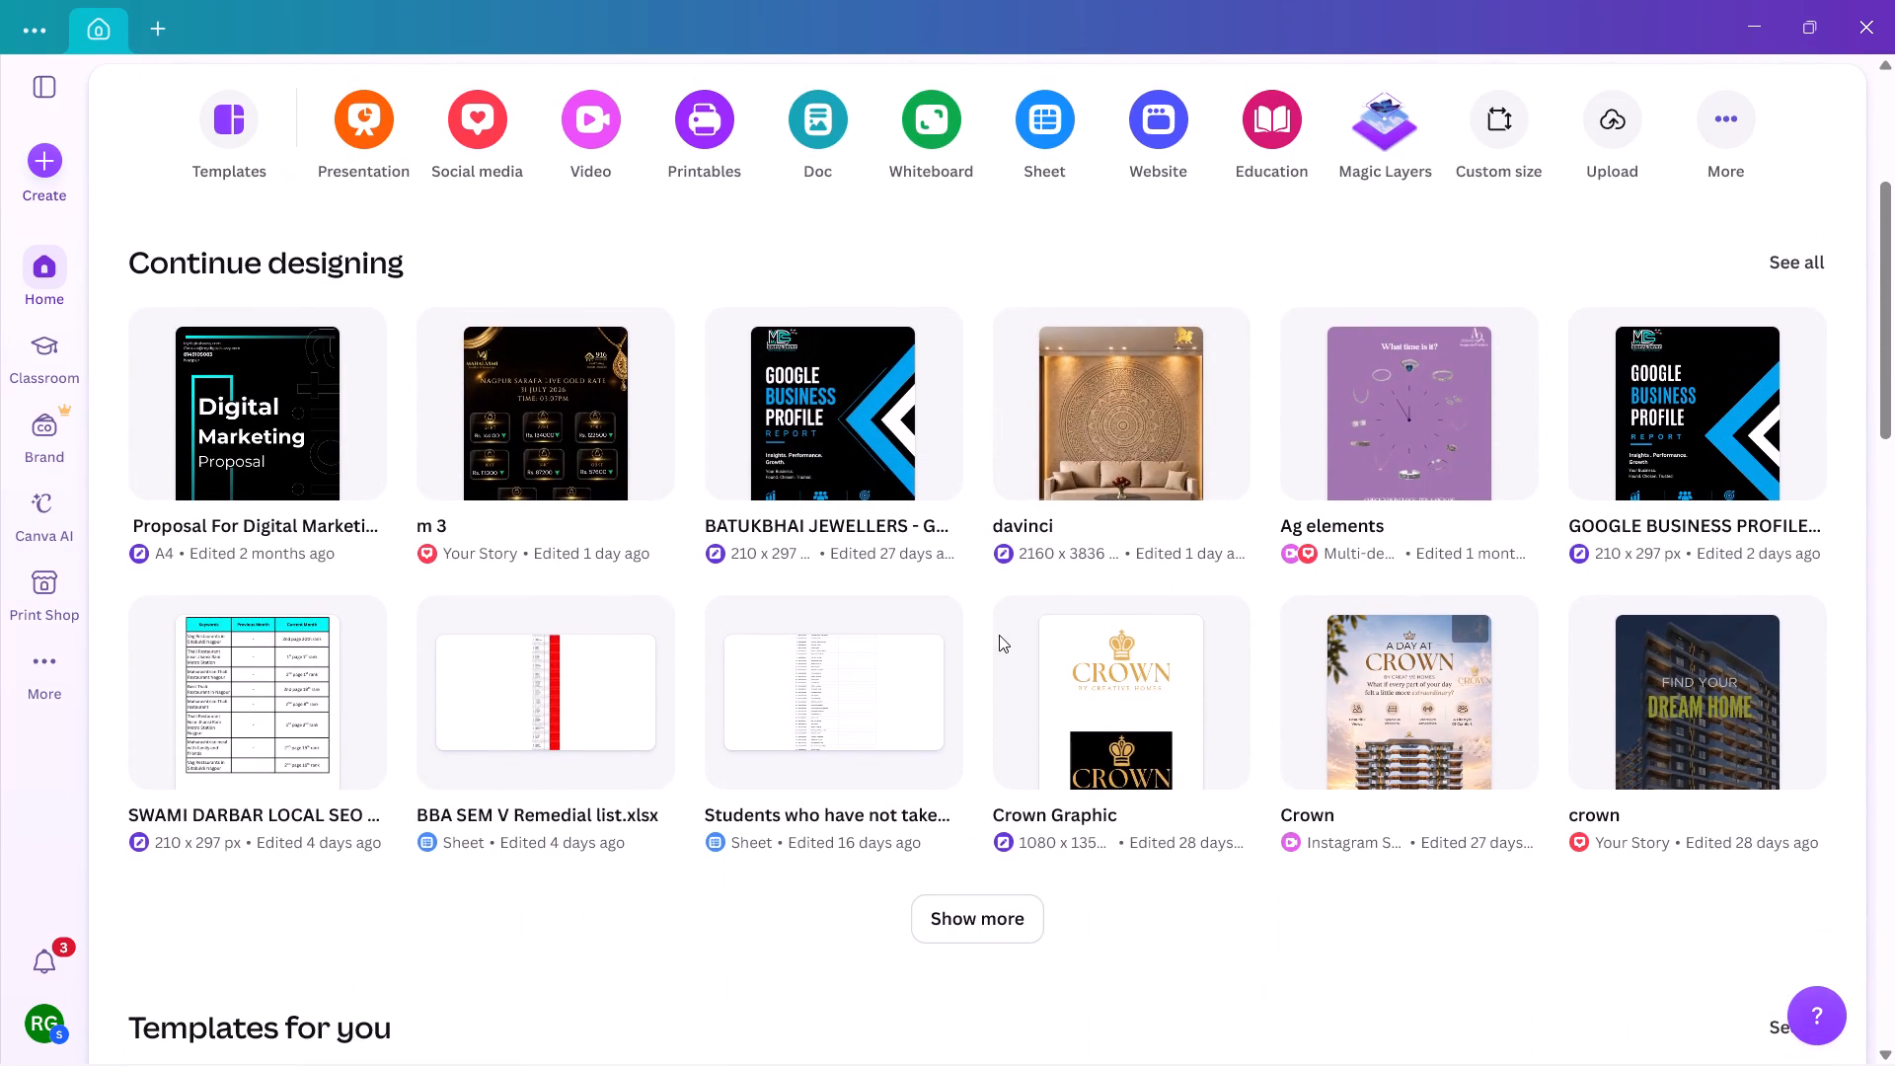
scroll(999, 635, "up", 3)
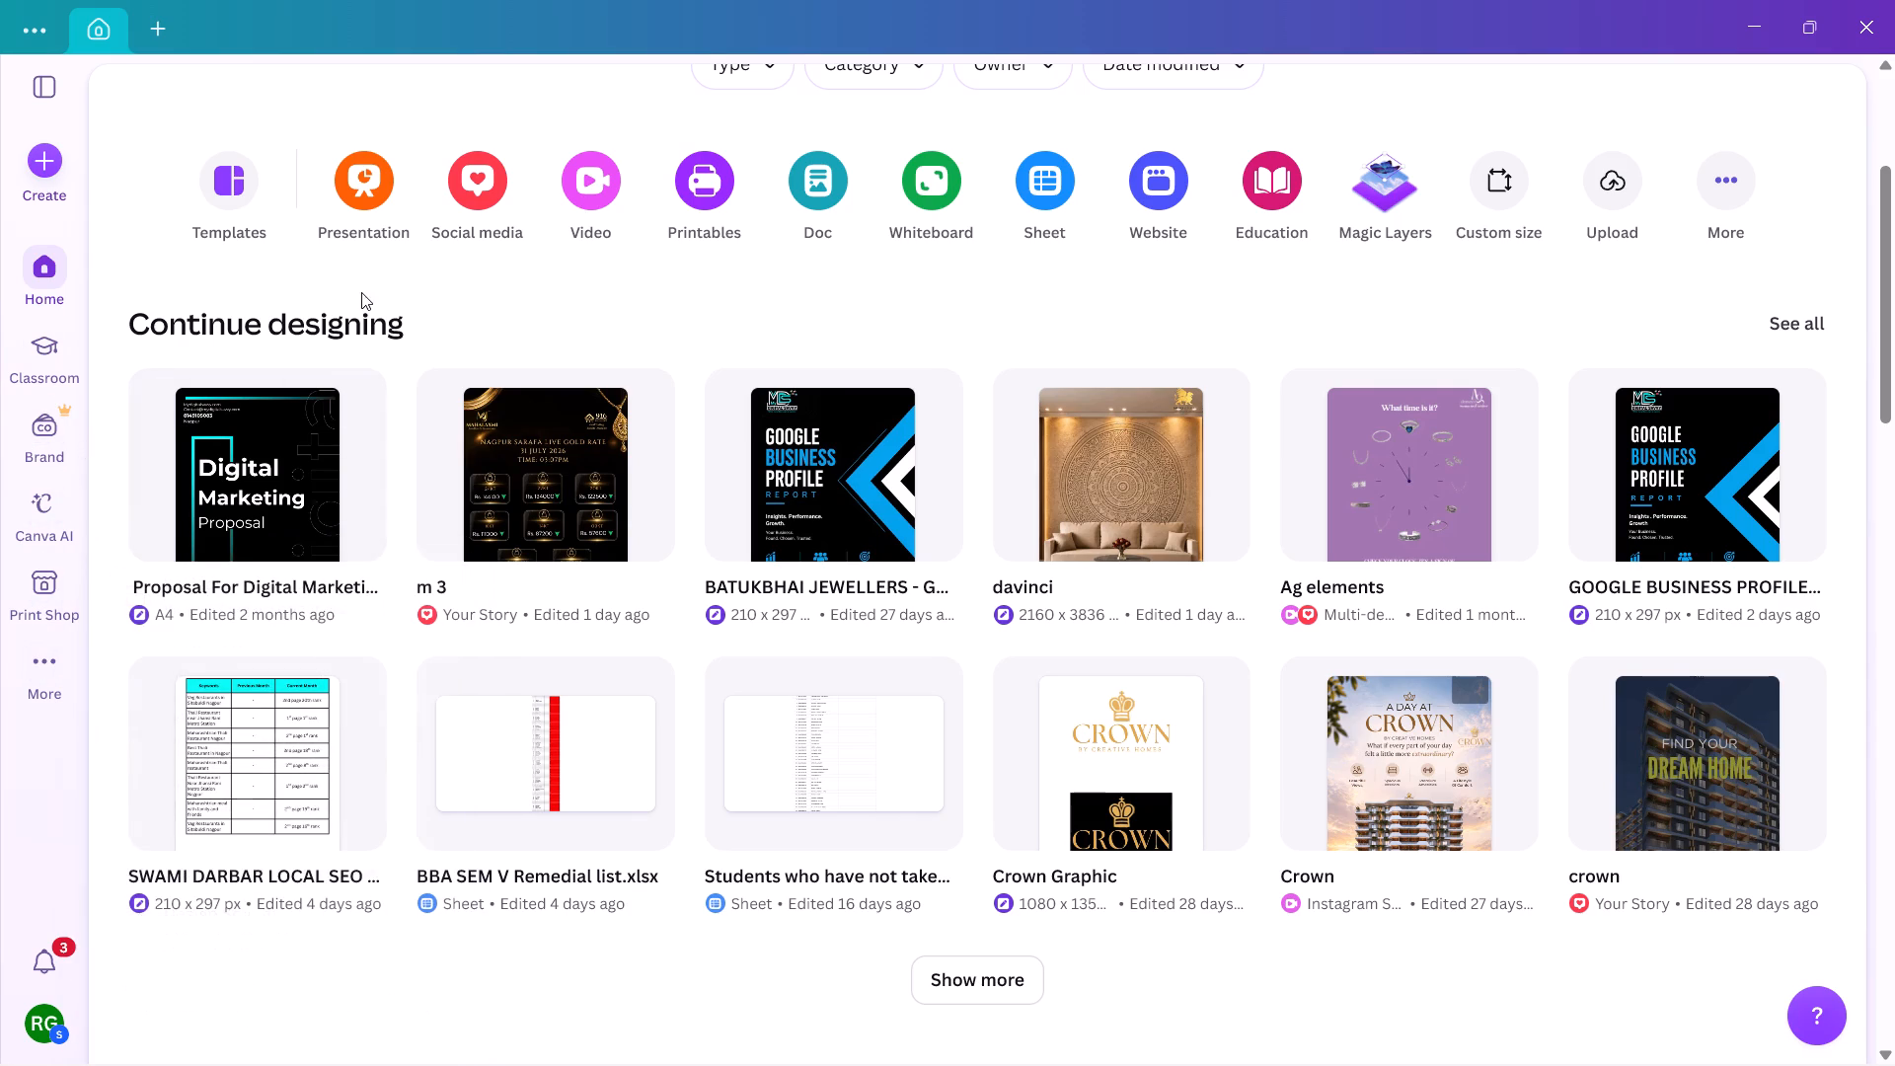
scroll(361, 292, "up", 1)
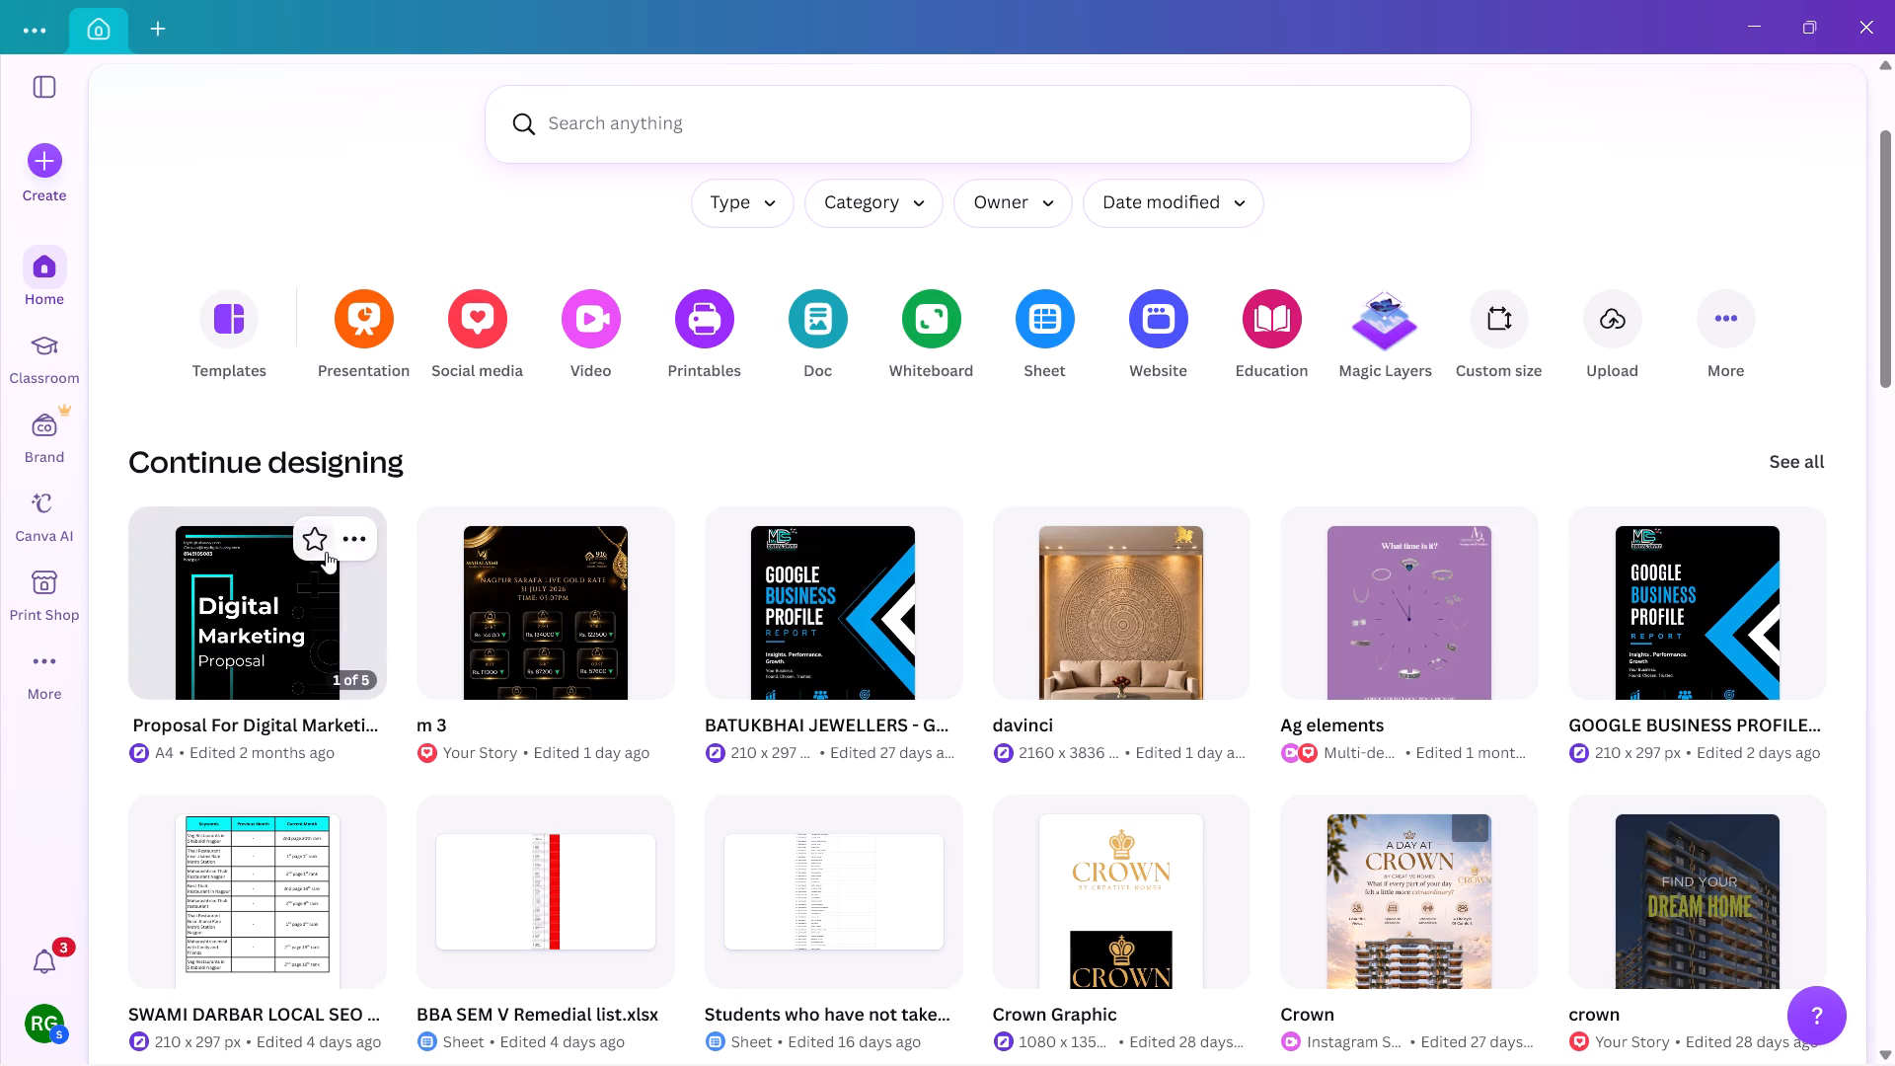
left_click(799, 594)
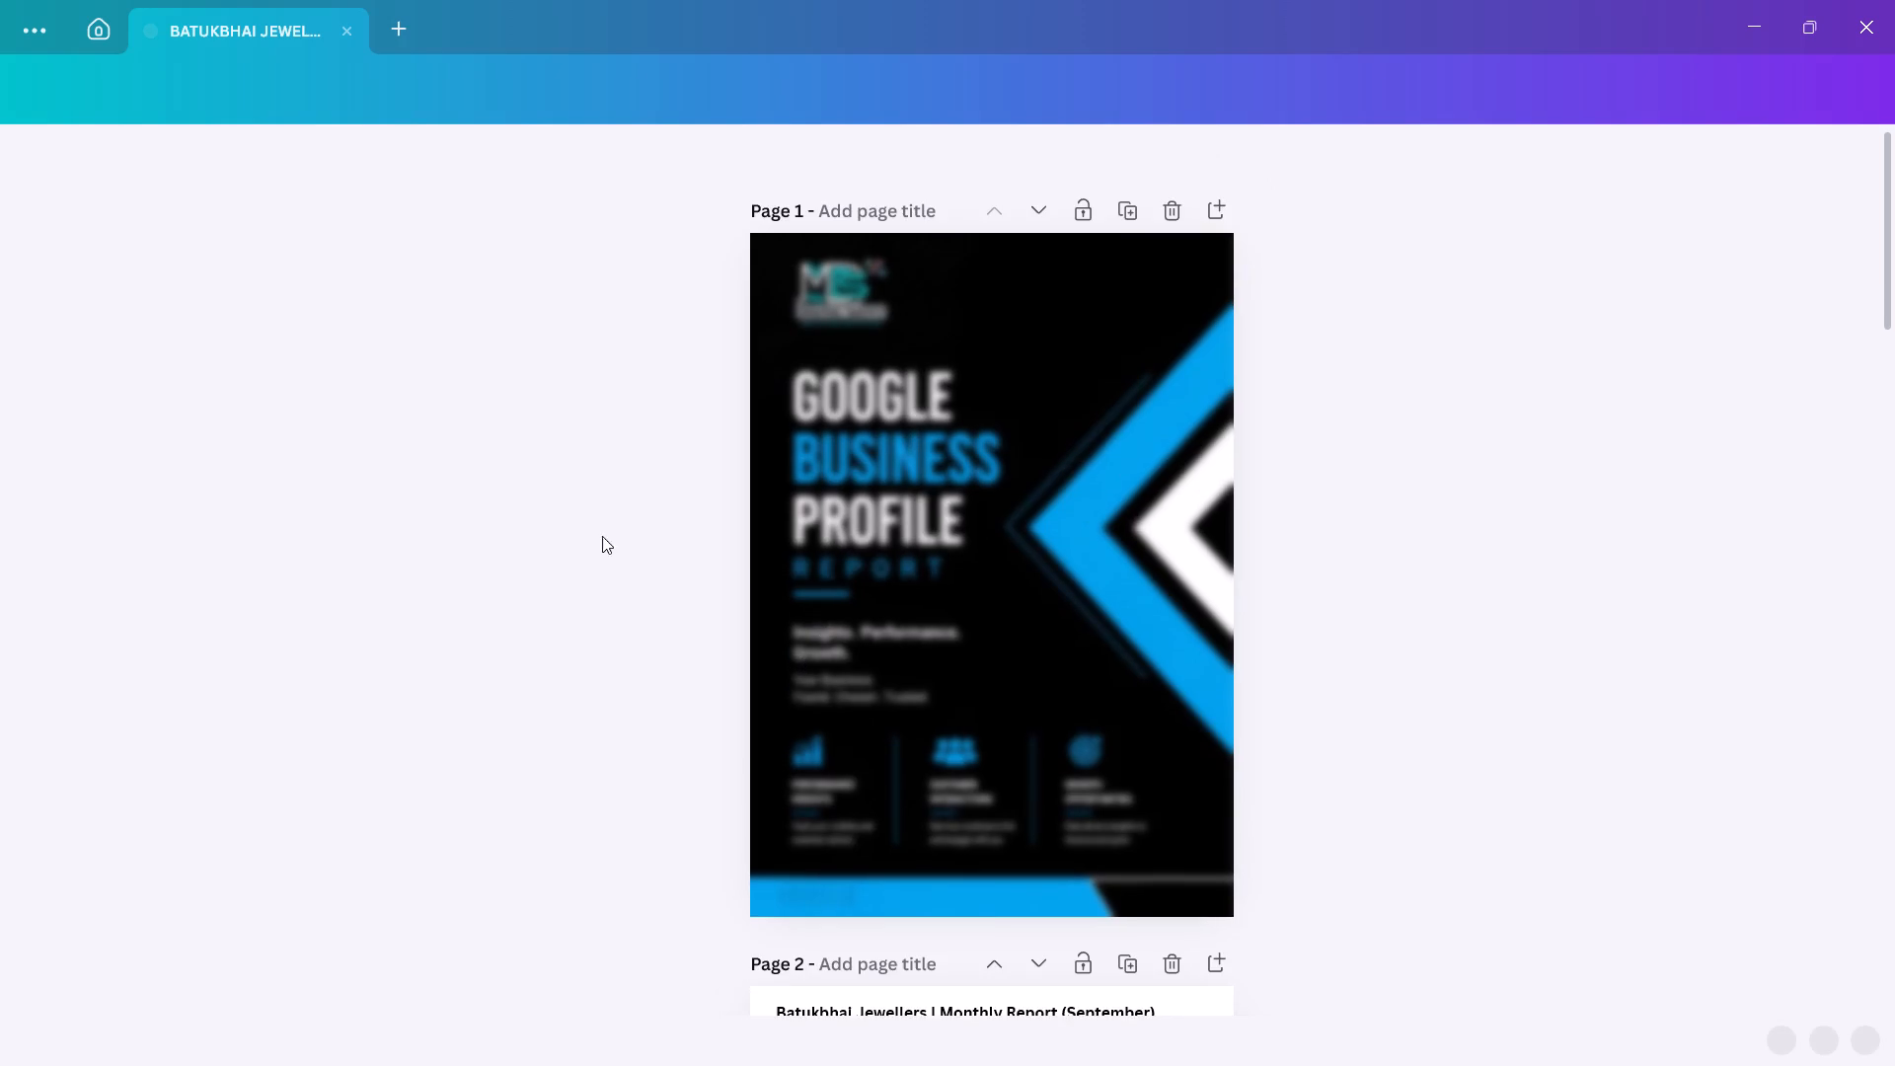
Search the uploaded files for "my digital".
left_click(24, 519)
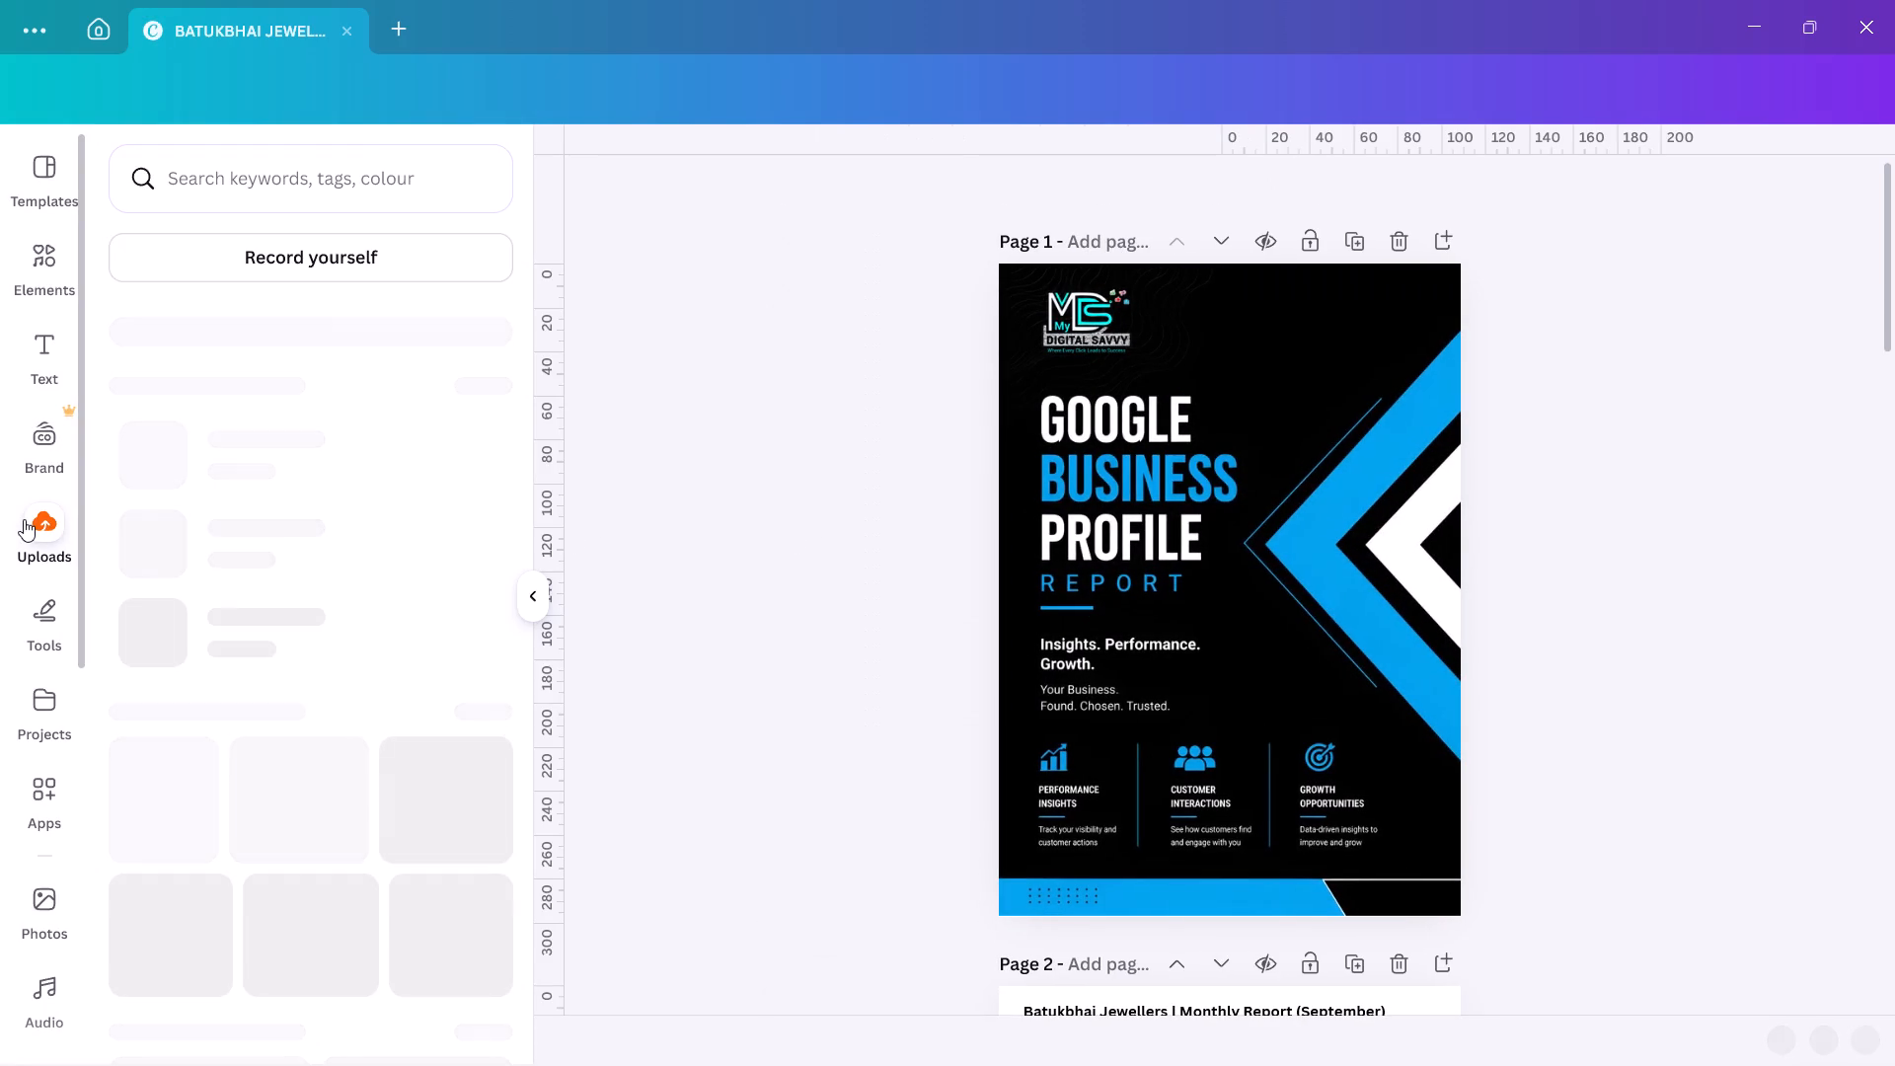
left_click(271, 155)
type("my dii")
key("BackSpace")
type("gital")
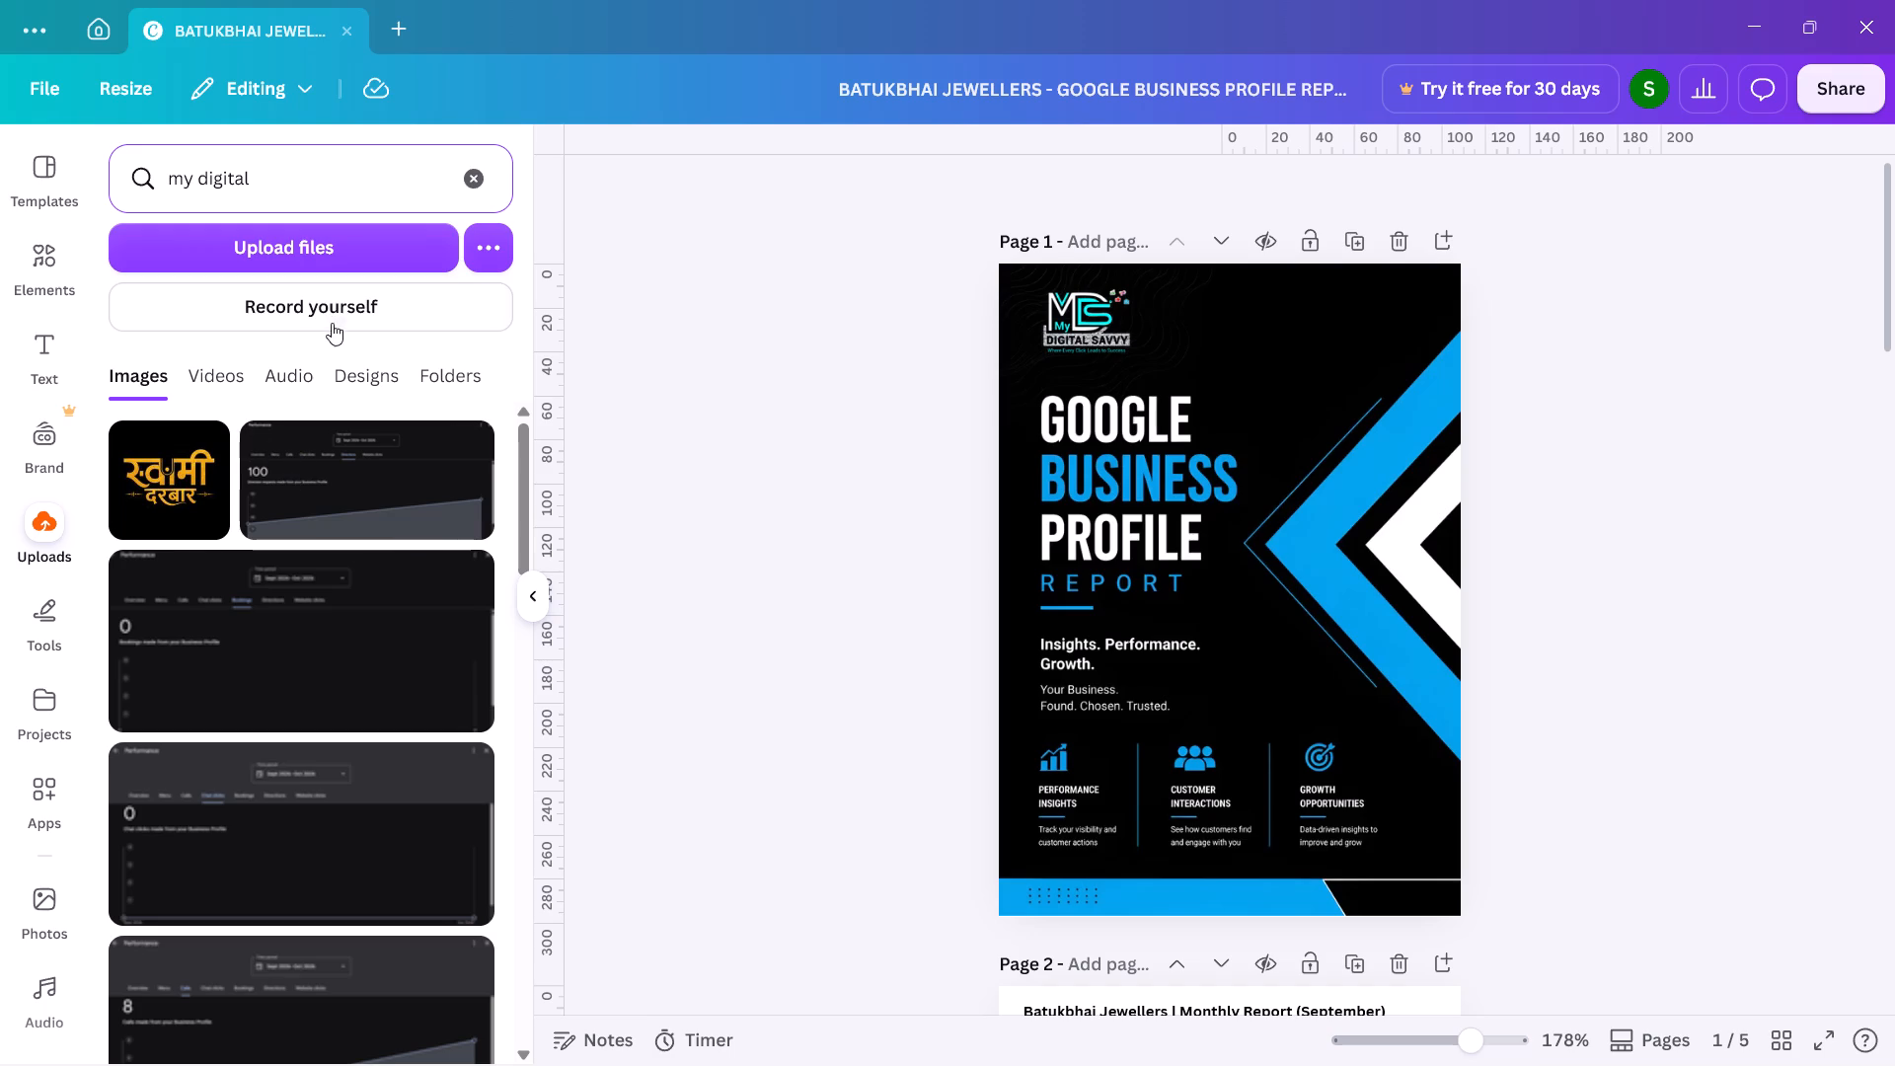
key("Return")
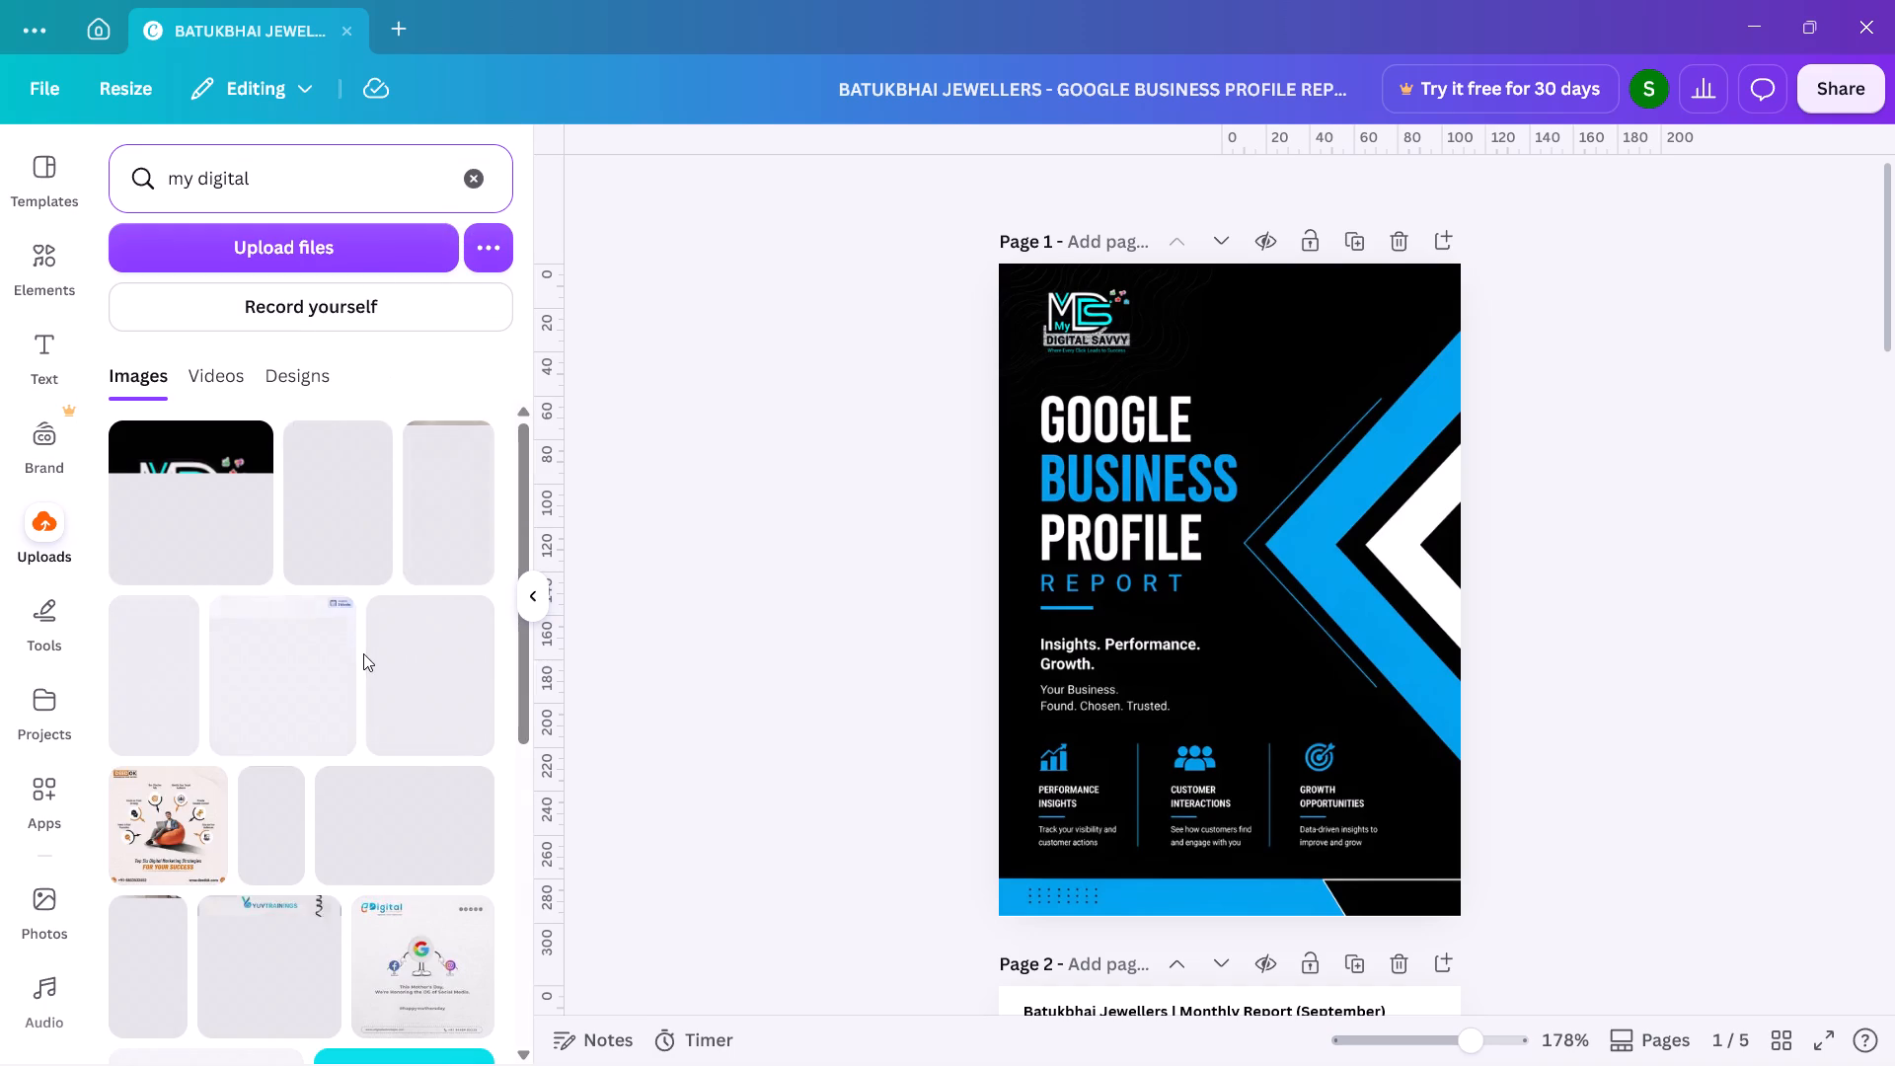
Look through the "my digital" image results for My Digital Savvy logos and branded artwork.
scroll(330, 727, "down", 3)
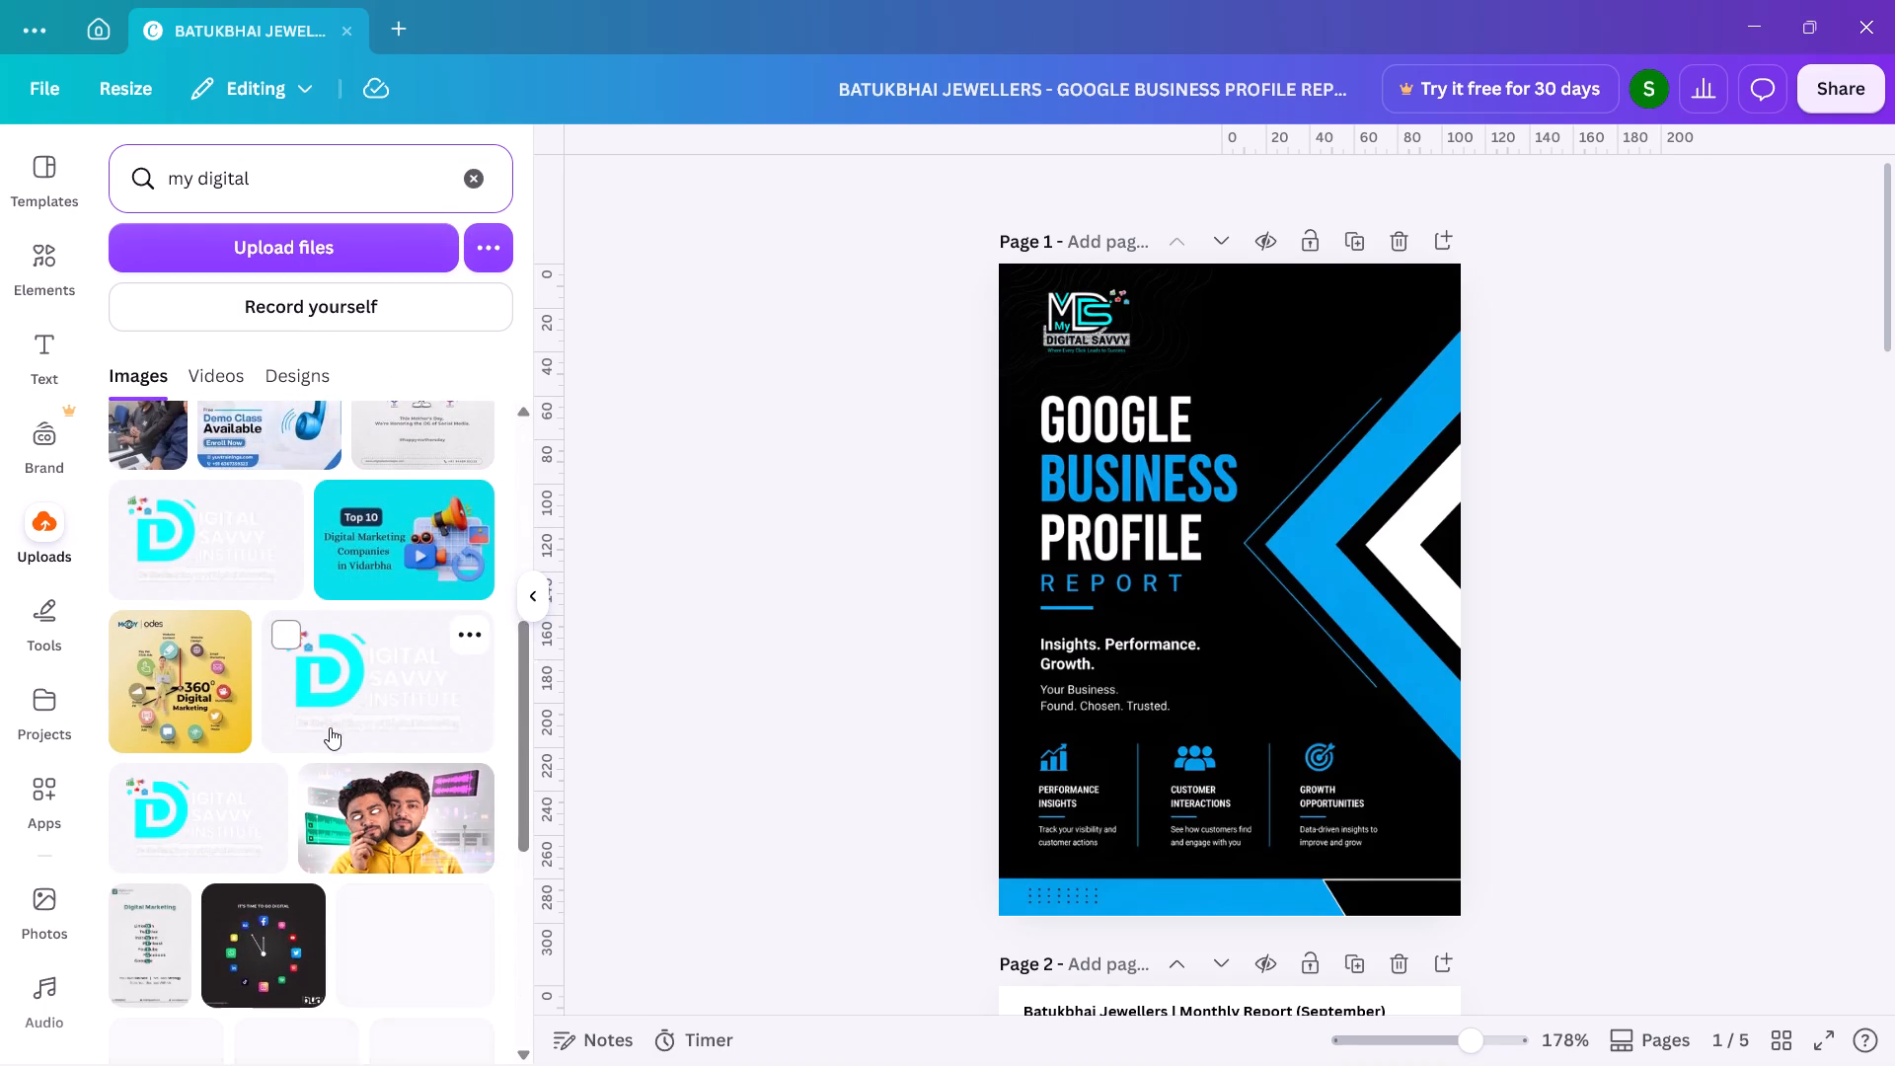
scroll(330, 727, "down", 4)
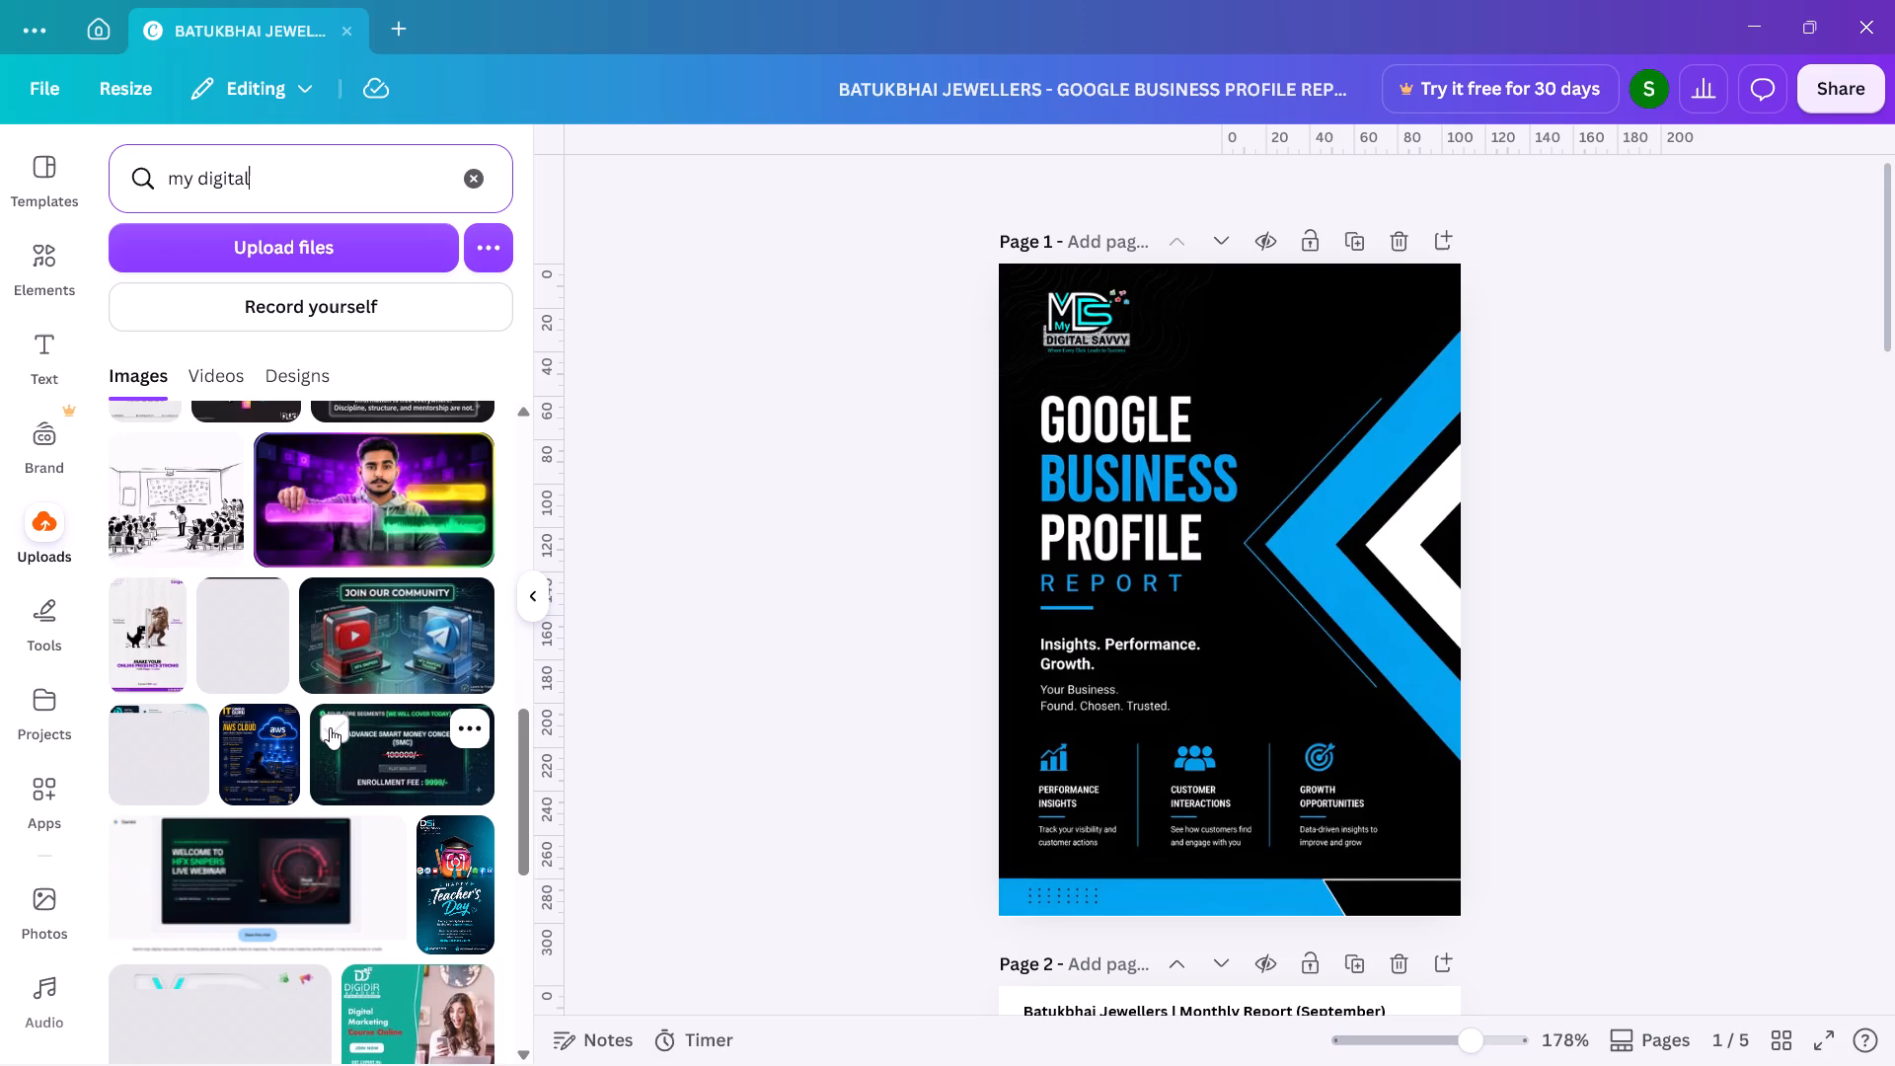
scroll(330, 727, "down", 3)
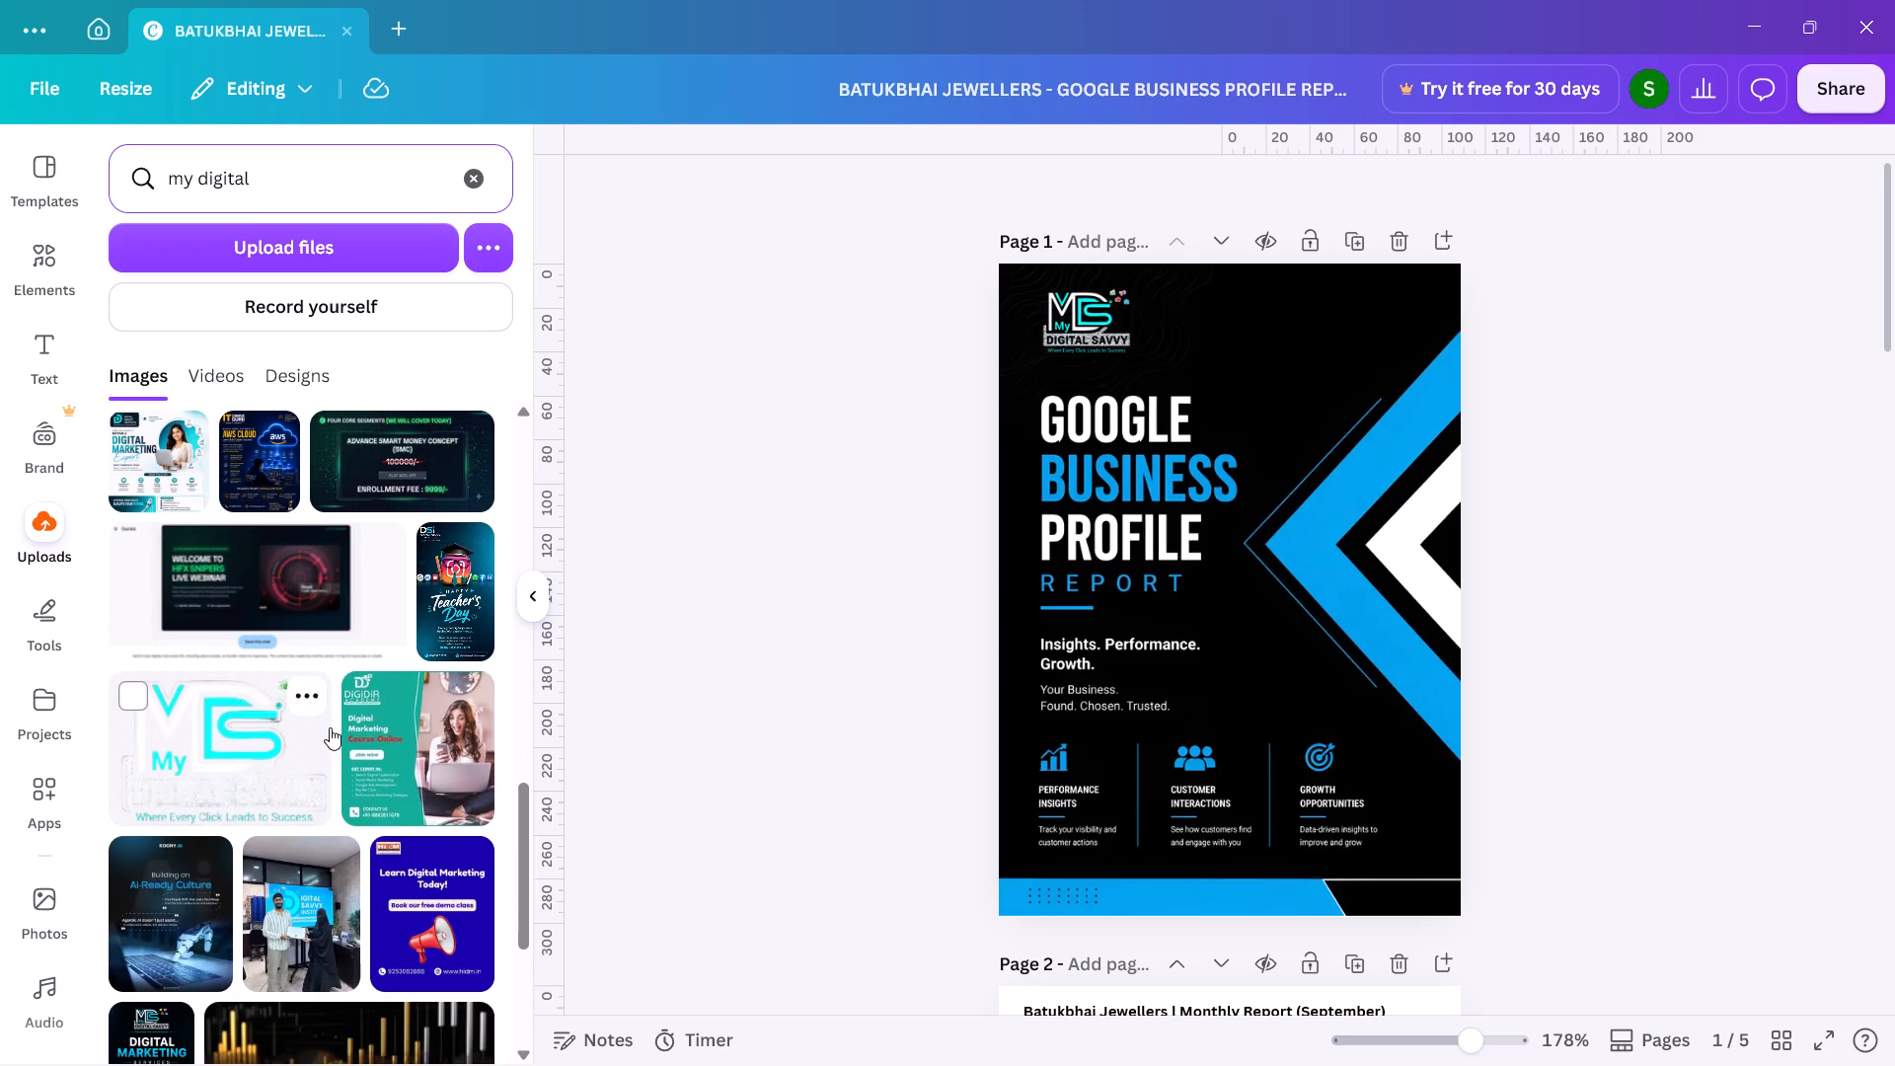
scroll(330, 727, "down", 2)
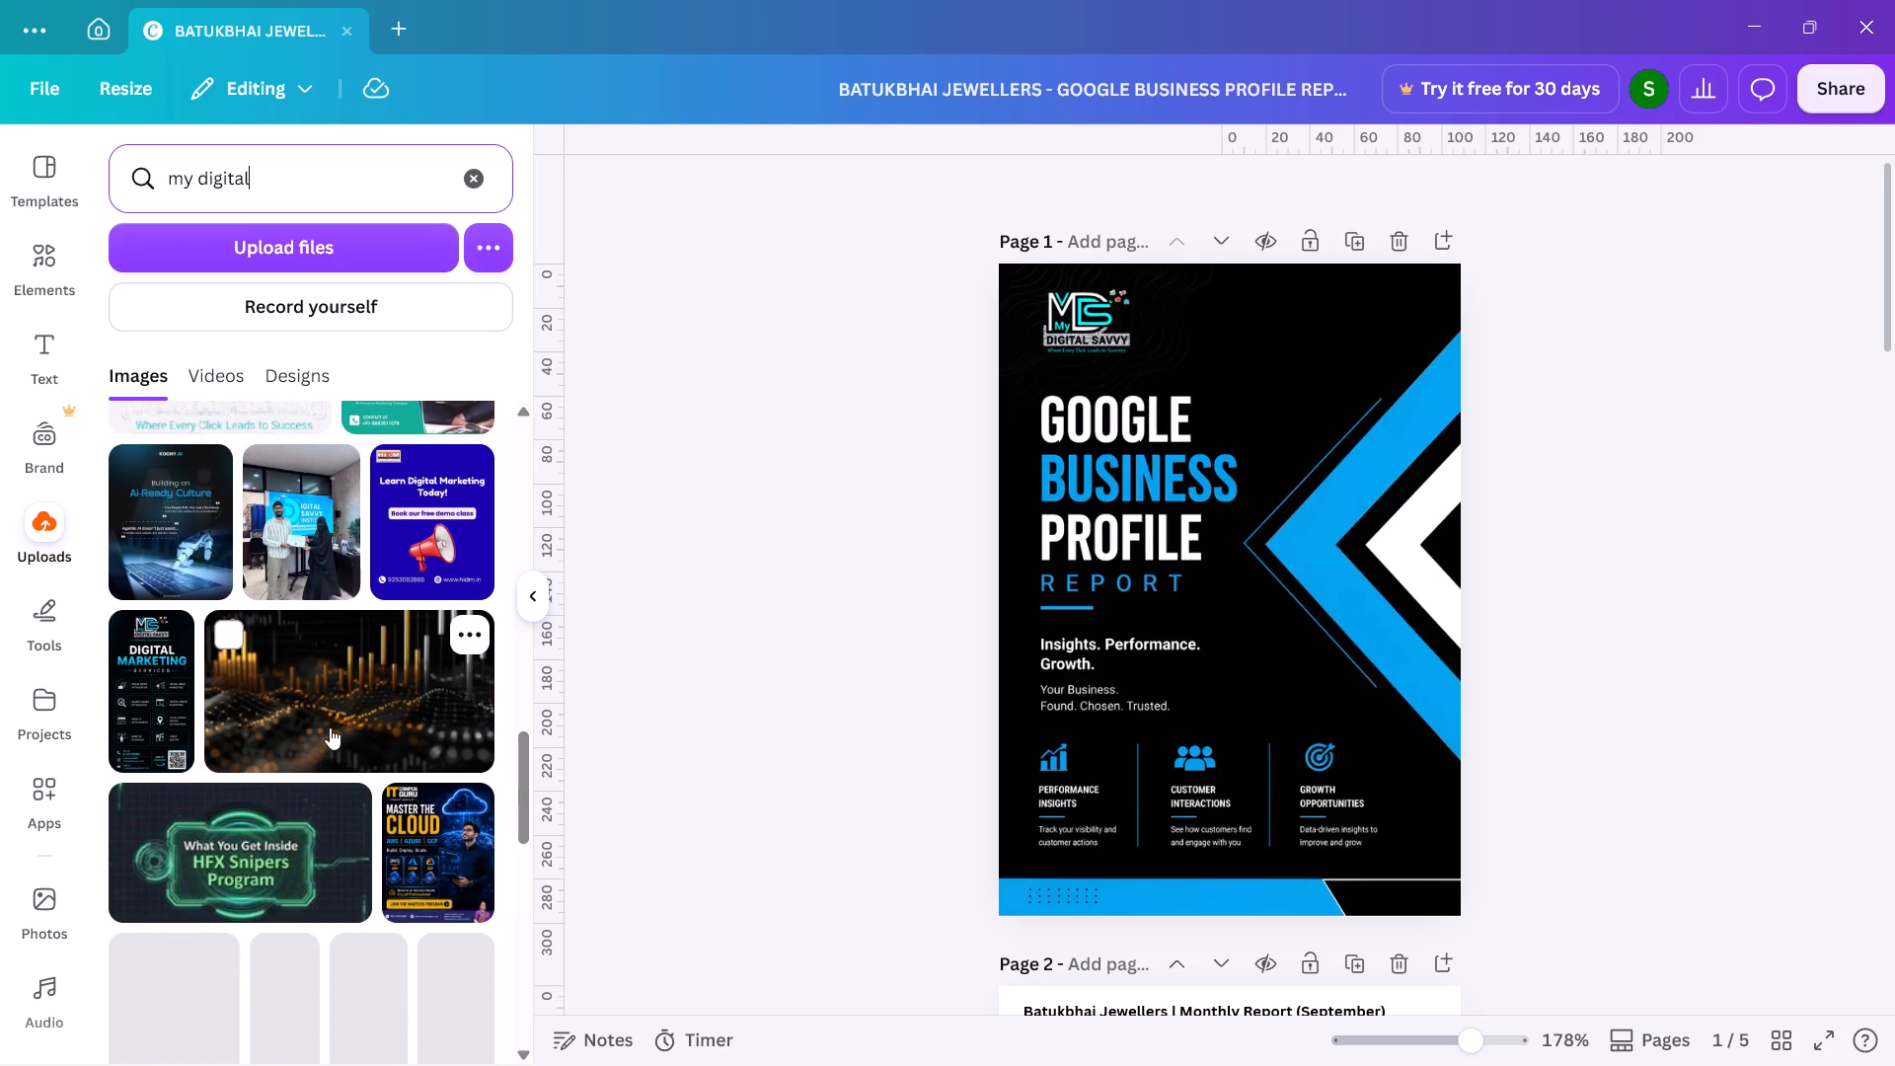
scroll(330, 727, "down", 4)
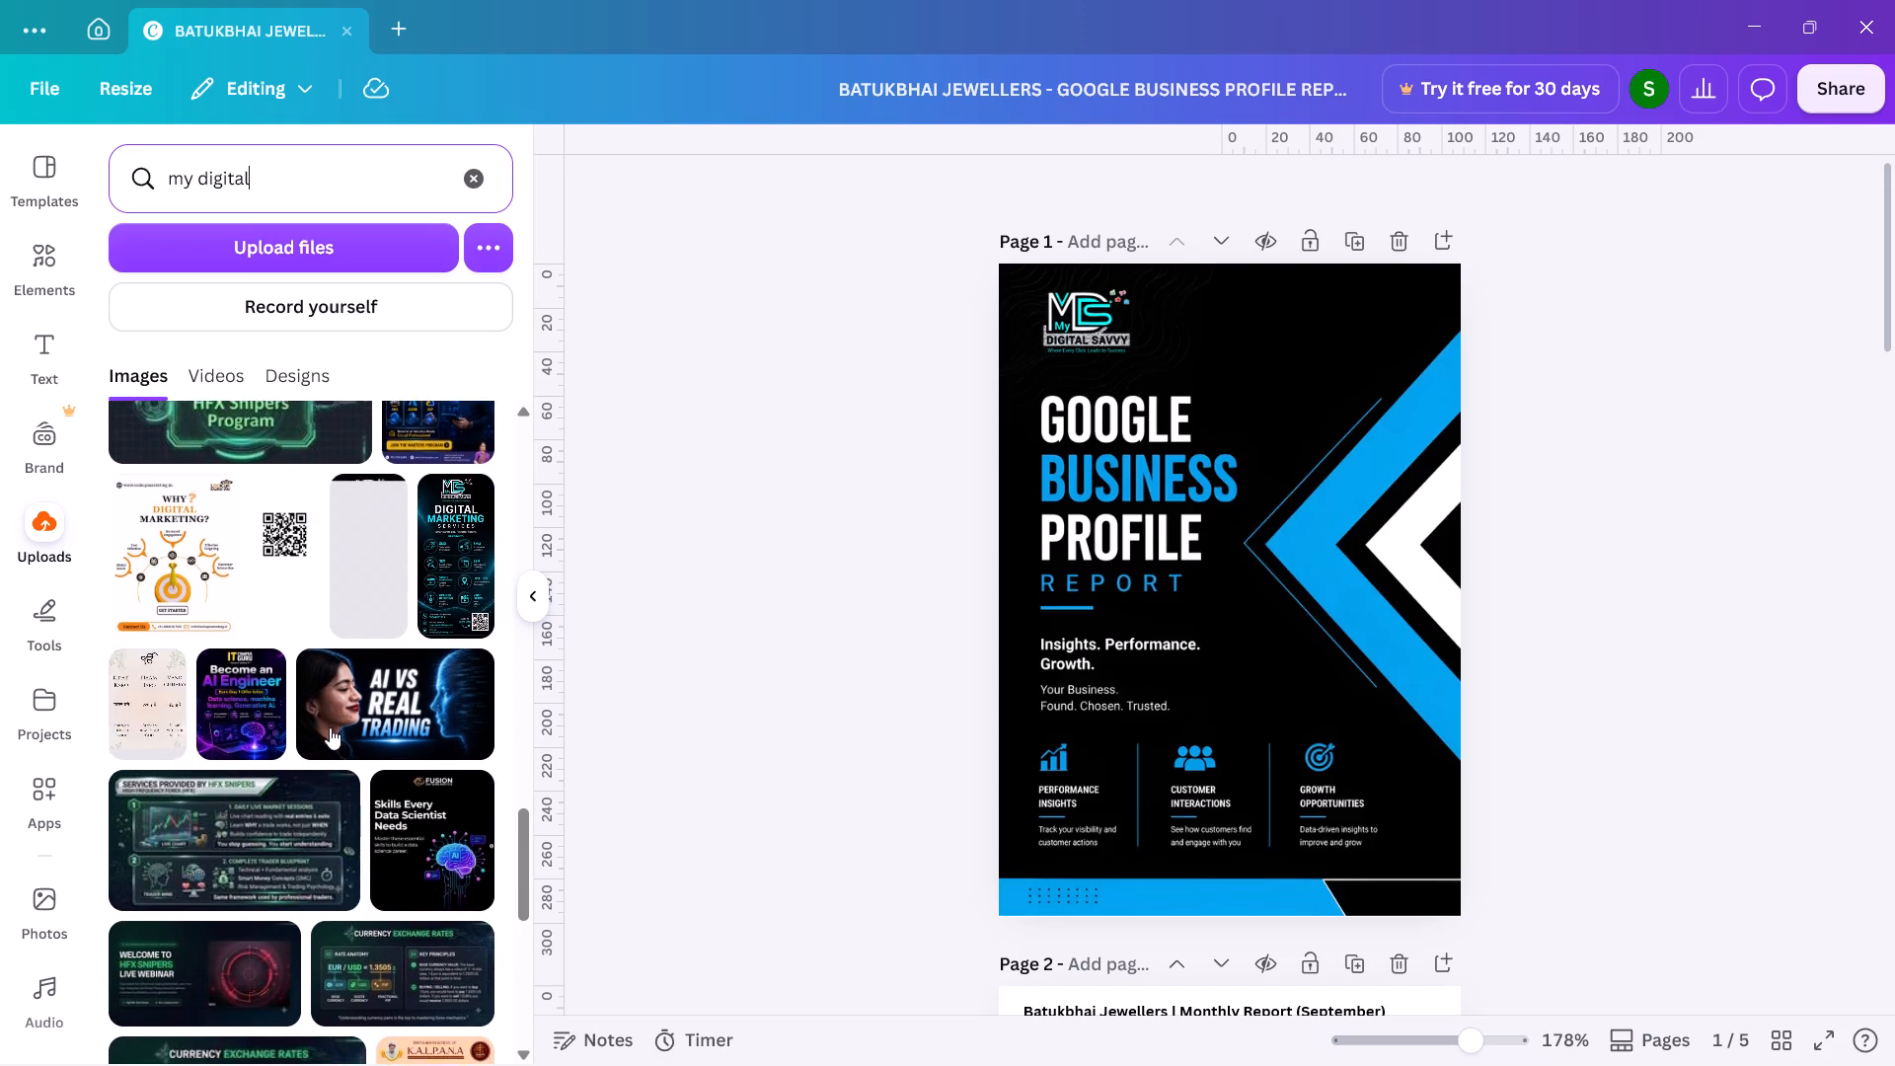
scroll(330, 727, "down", 5)
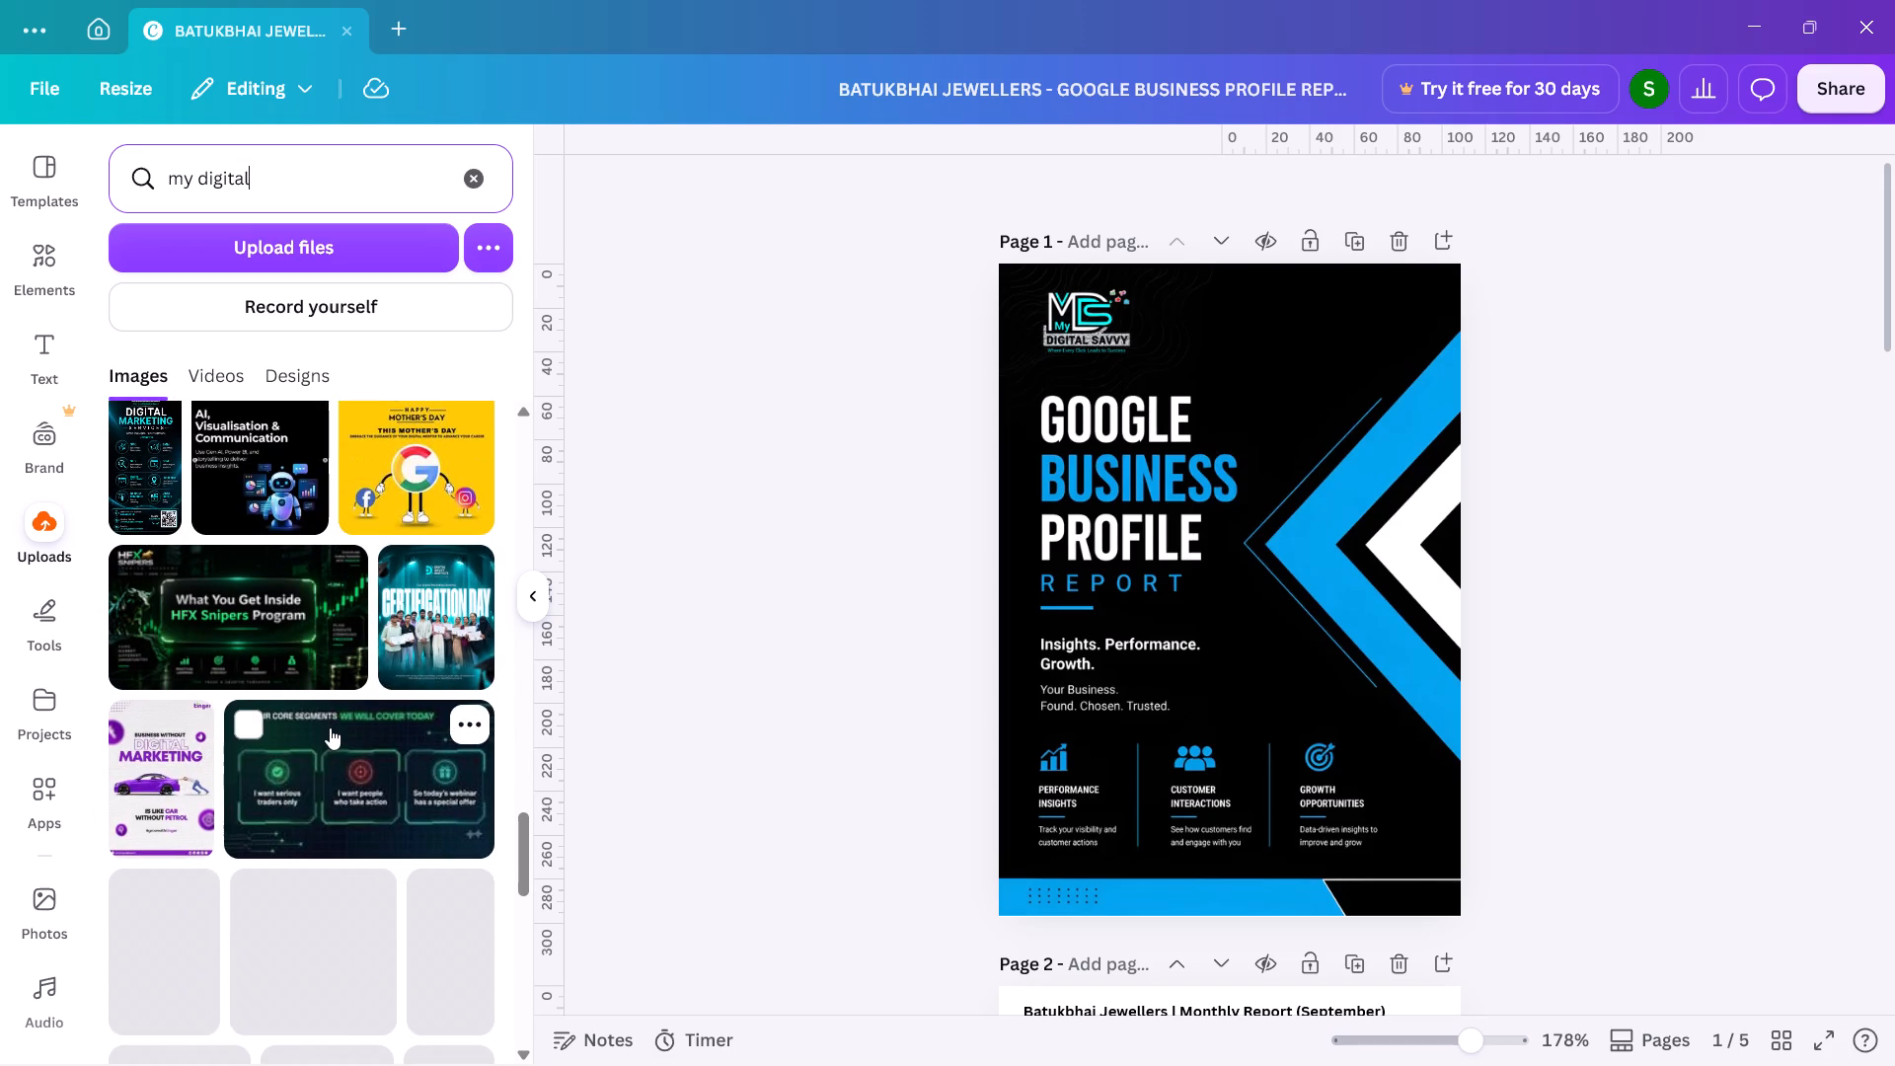
scroll(330, 727, "down", 3)
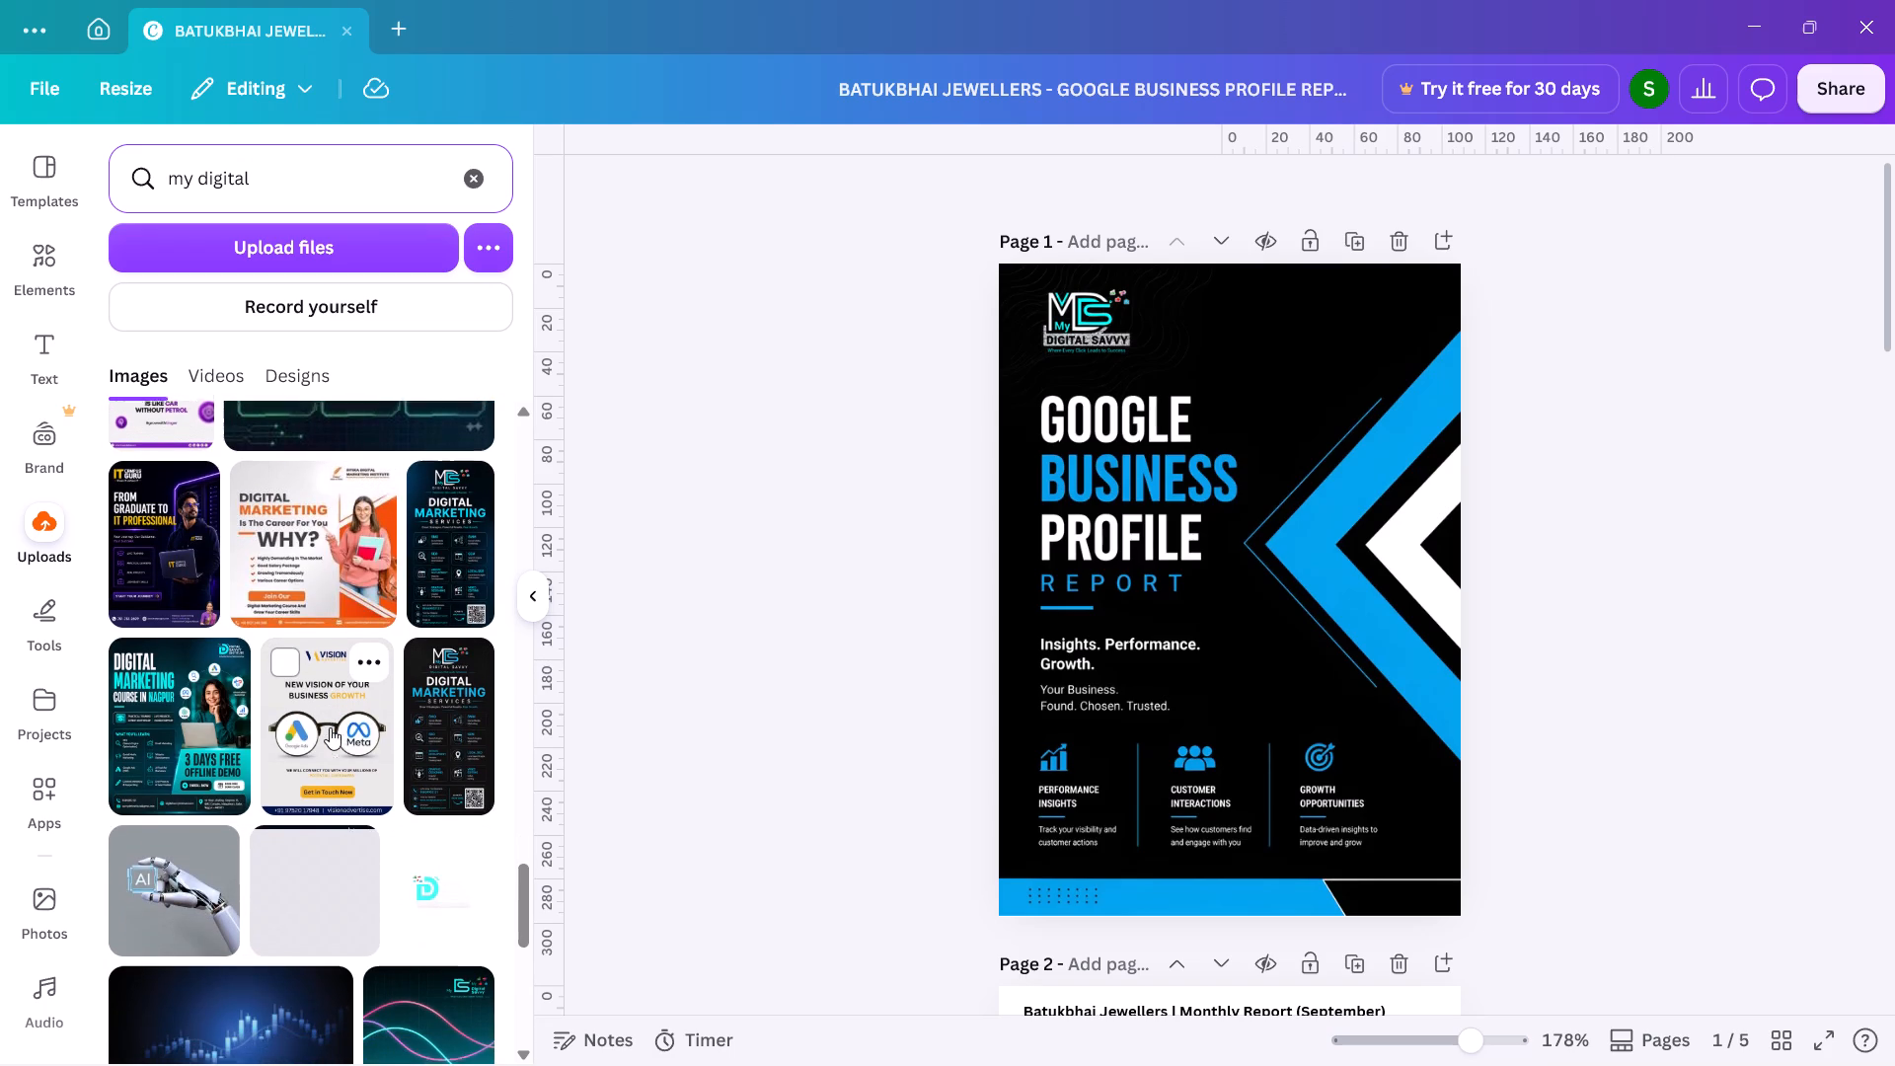
scroll(330, 727, "down", 2)
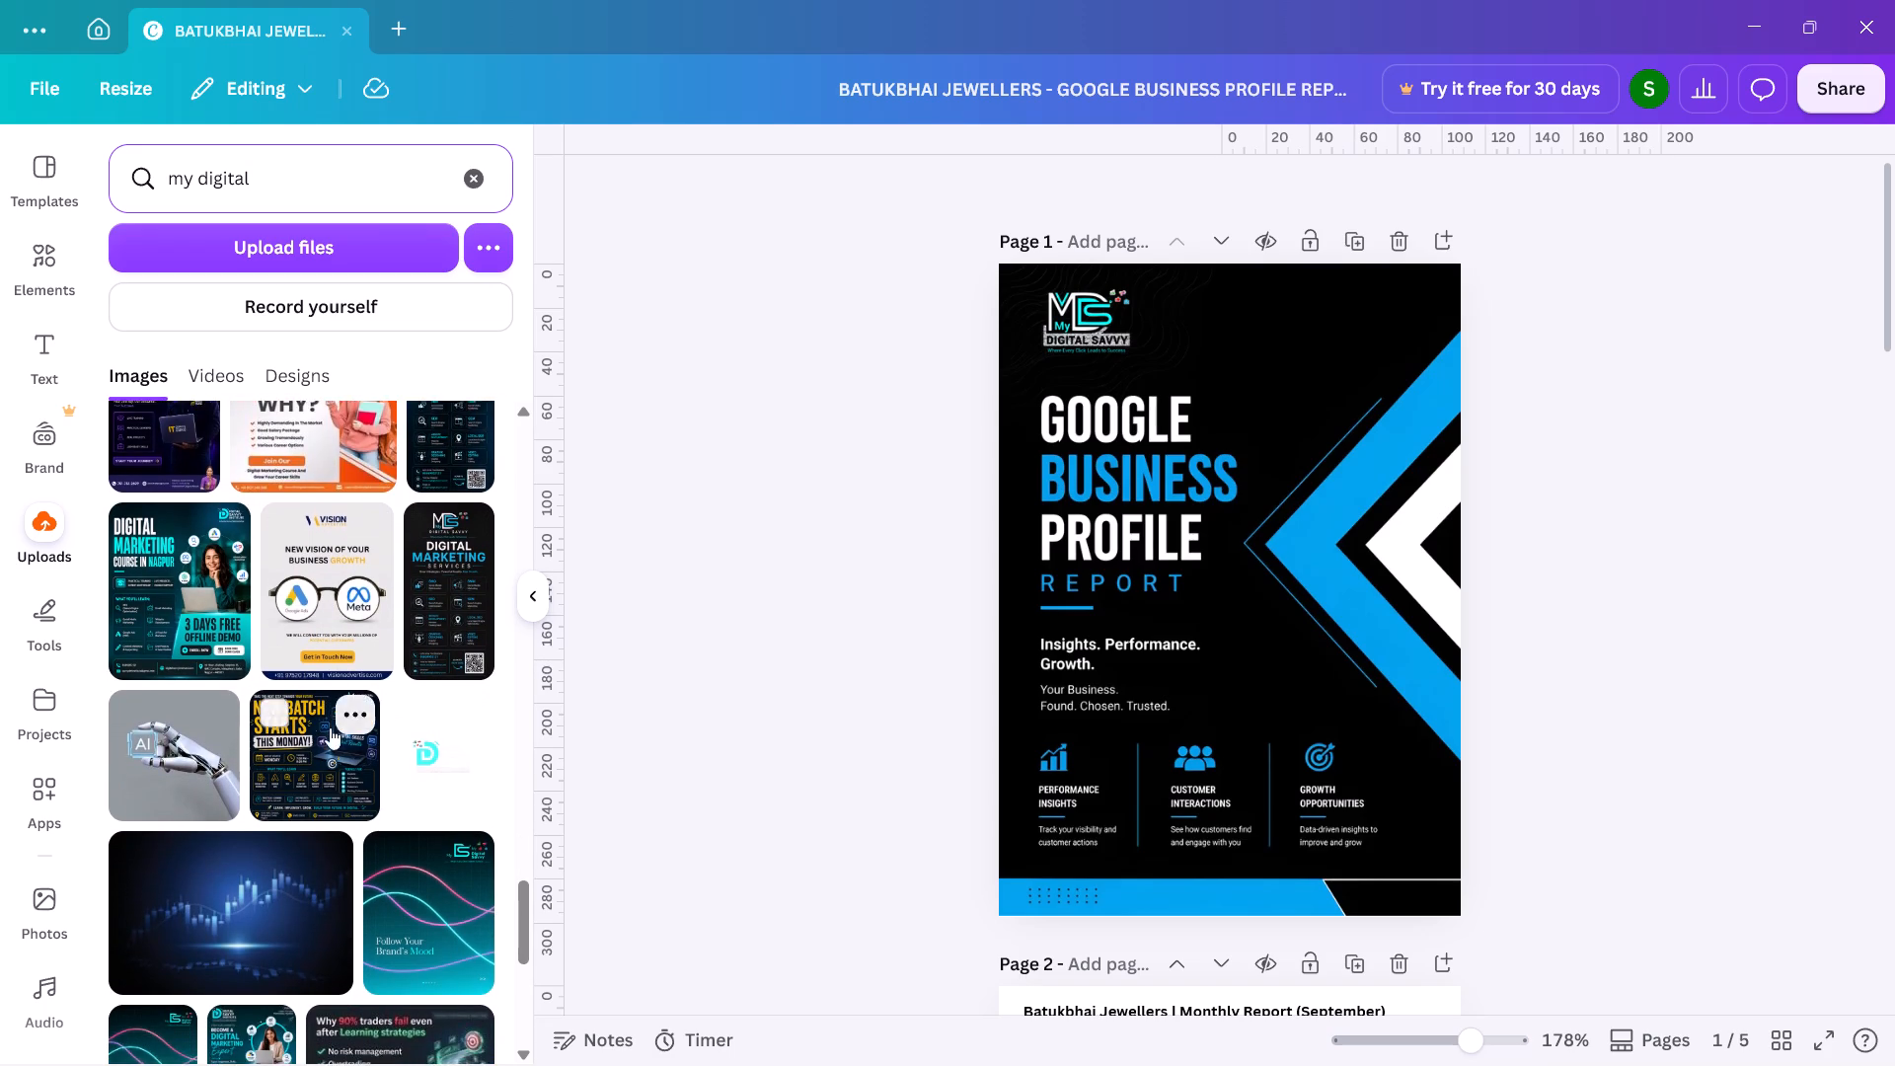
scroll(330, 727, "down", 1)
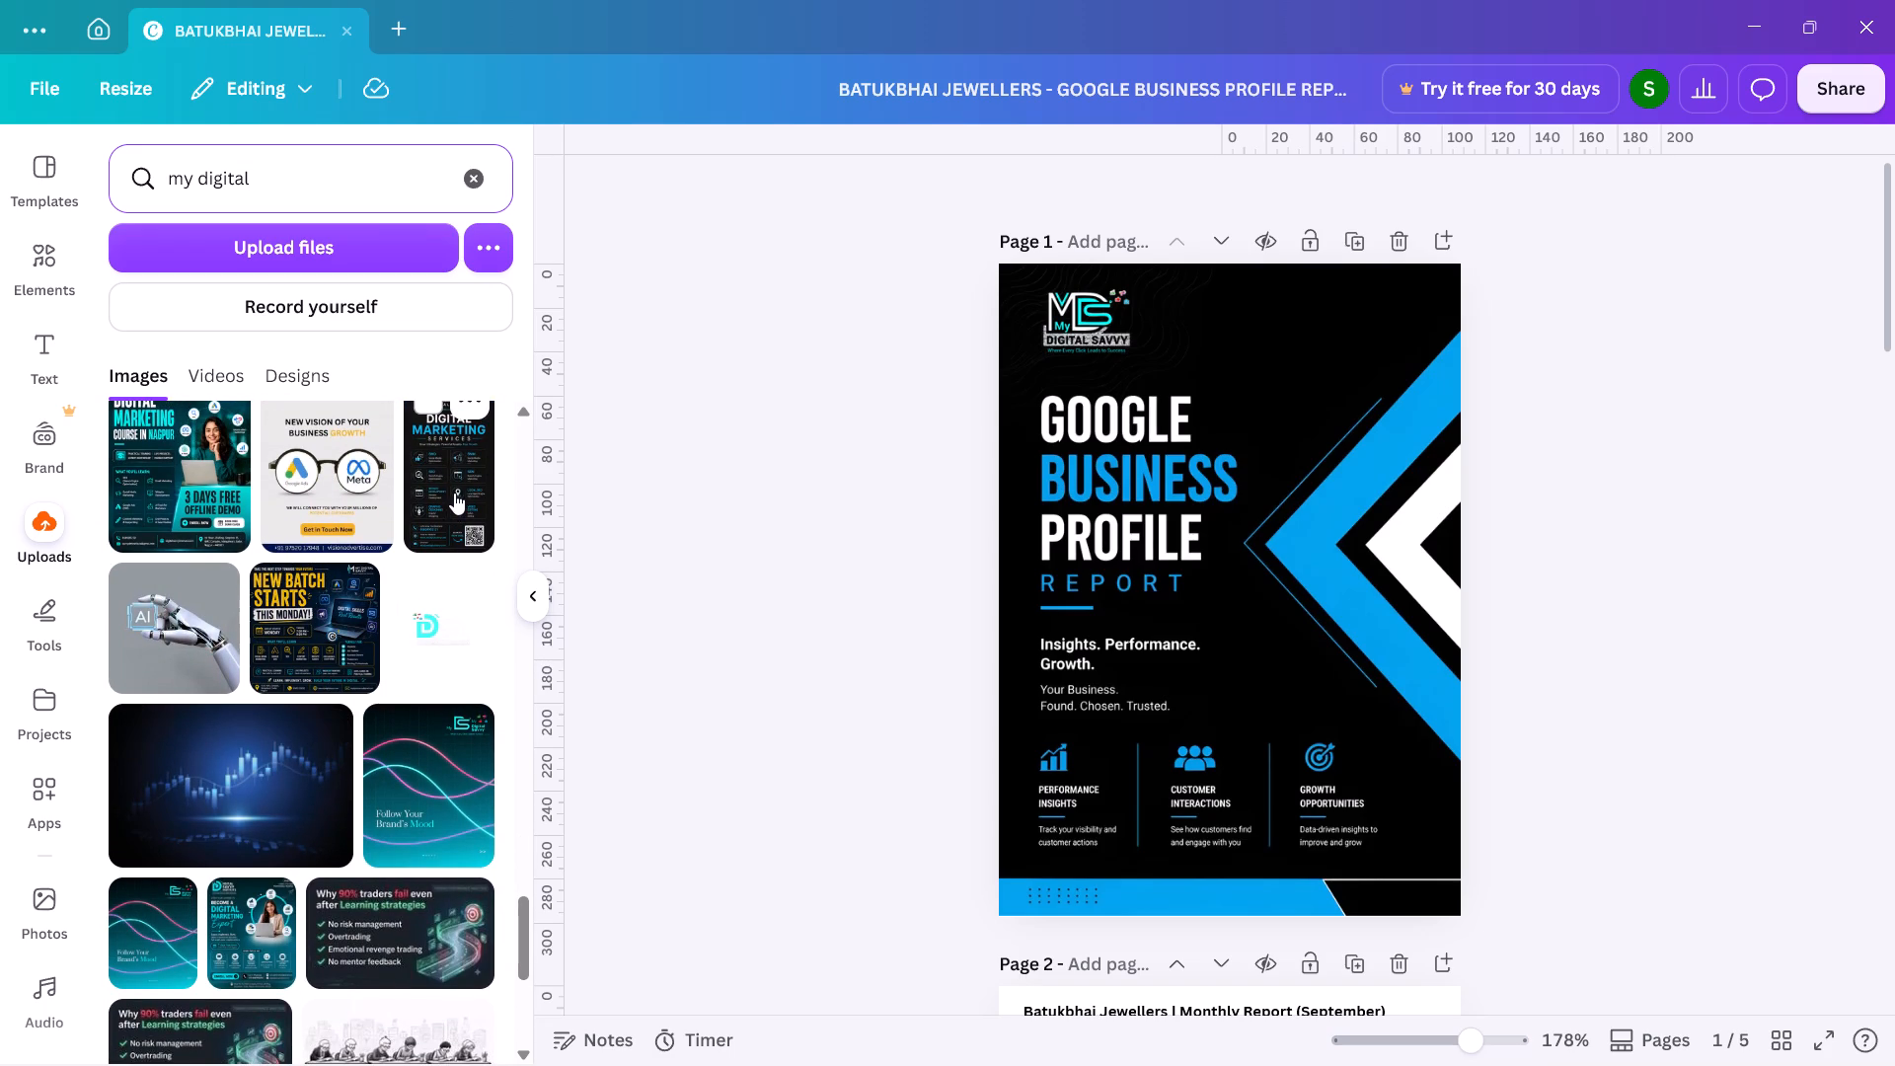
key("alt+Tab")
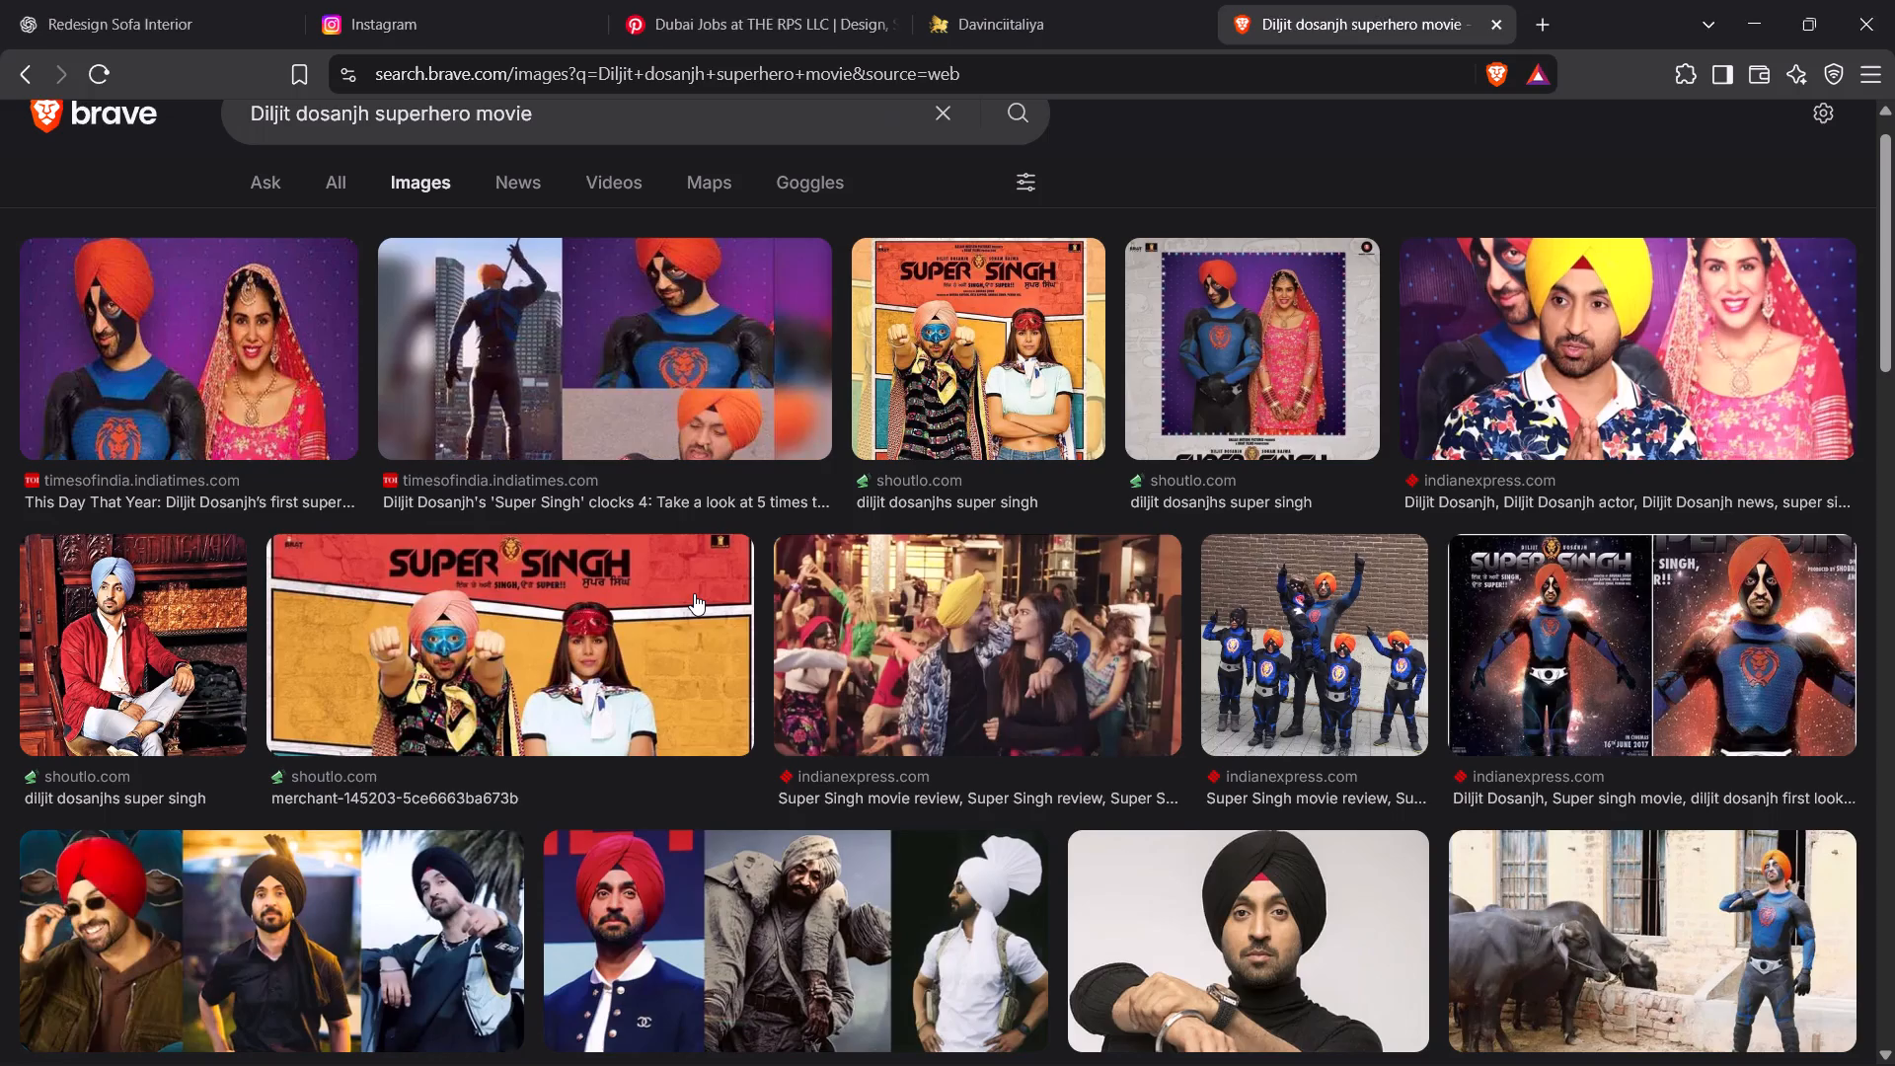
key("alt+Tab")
scroll(668, 598, "down", 1)
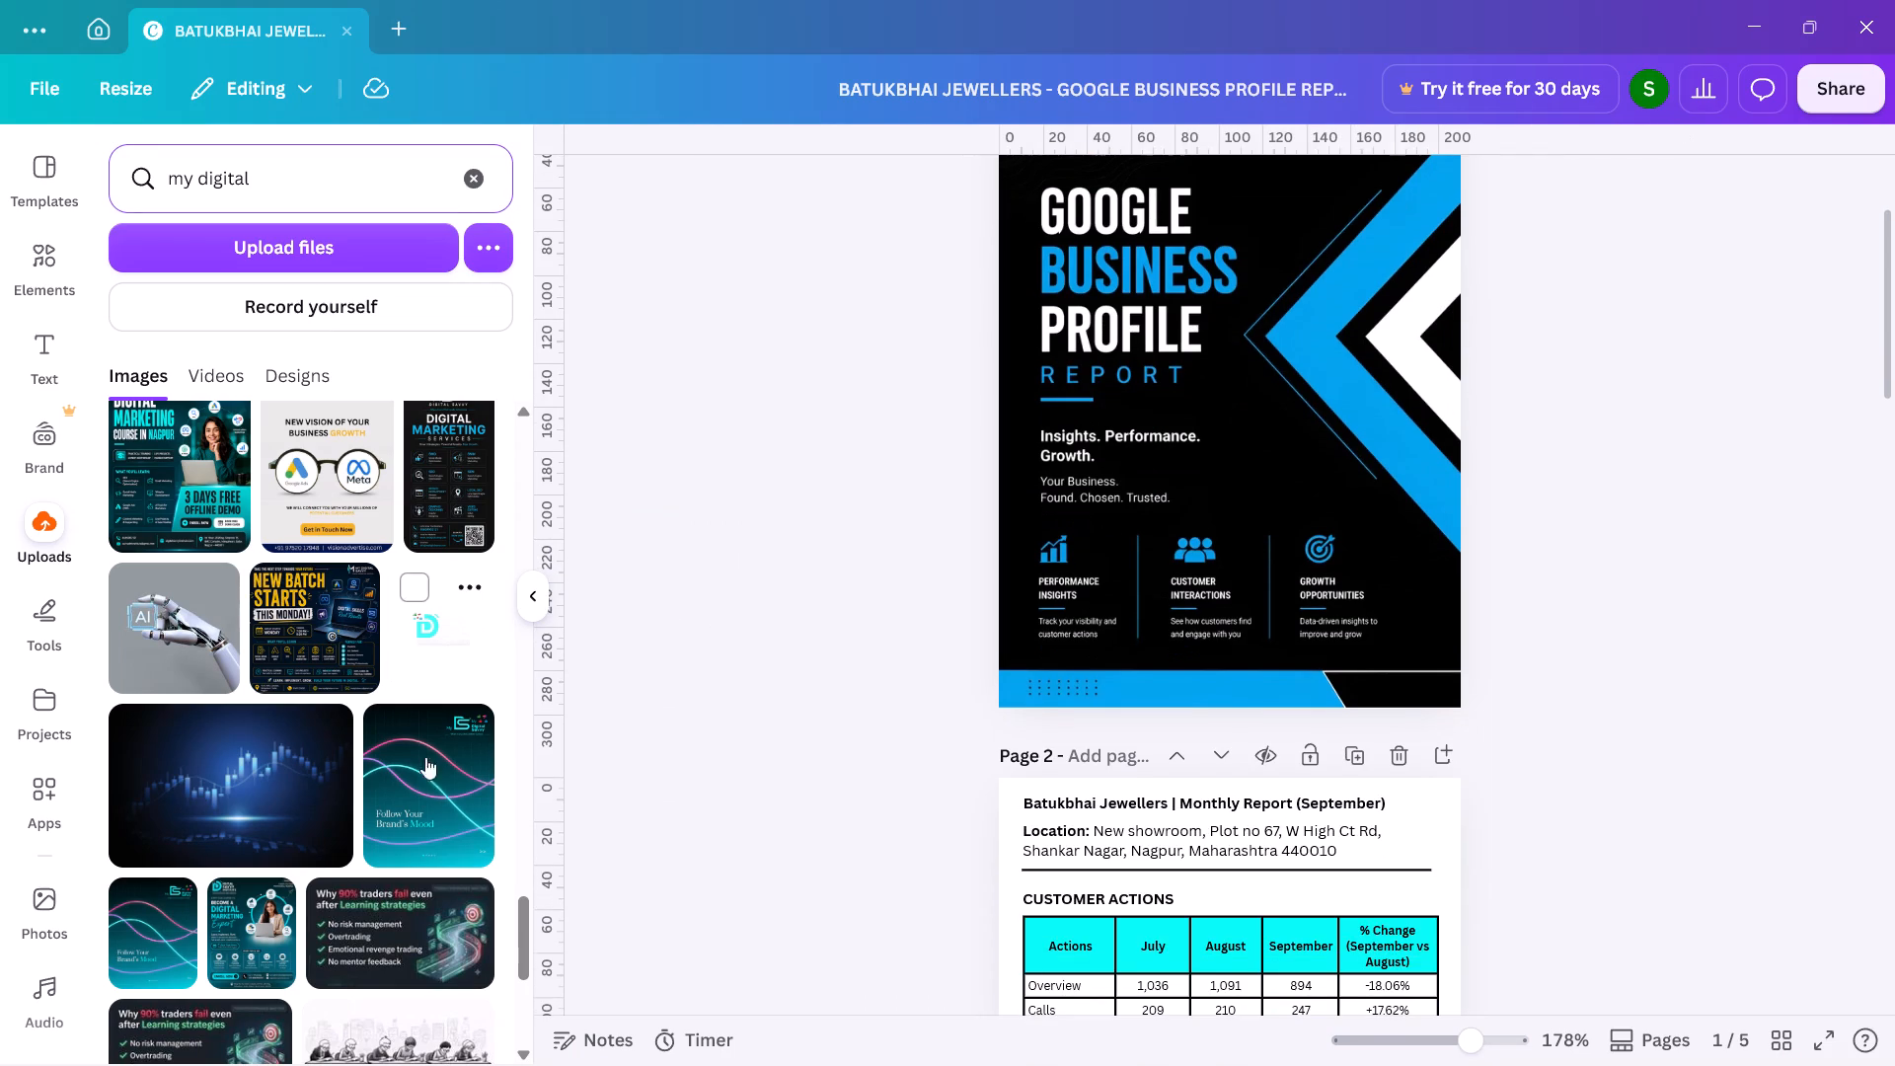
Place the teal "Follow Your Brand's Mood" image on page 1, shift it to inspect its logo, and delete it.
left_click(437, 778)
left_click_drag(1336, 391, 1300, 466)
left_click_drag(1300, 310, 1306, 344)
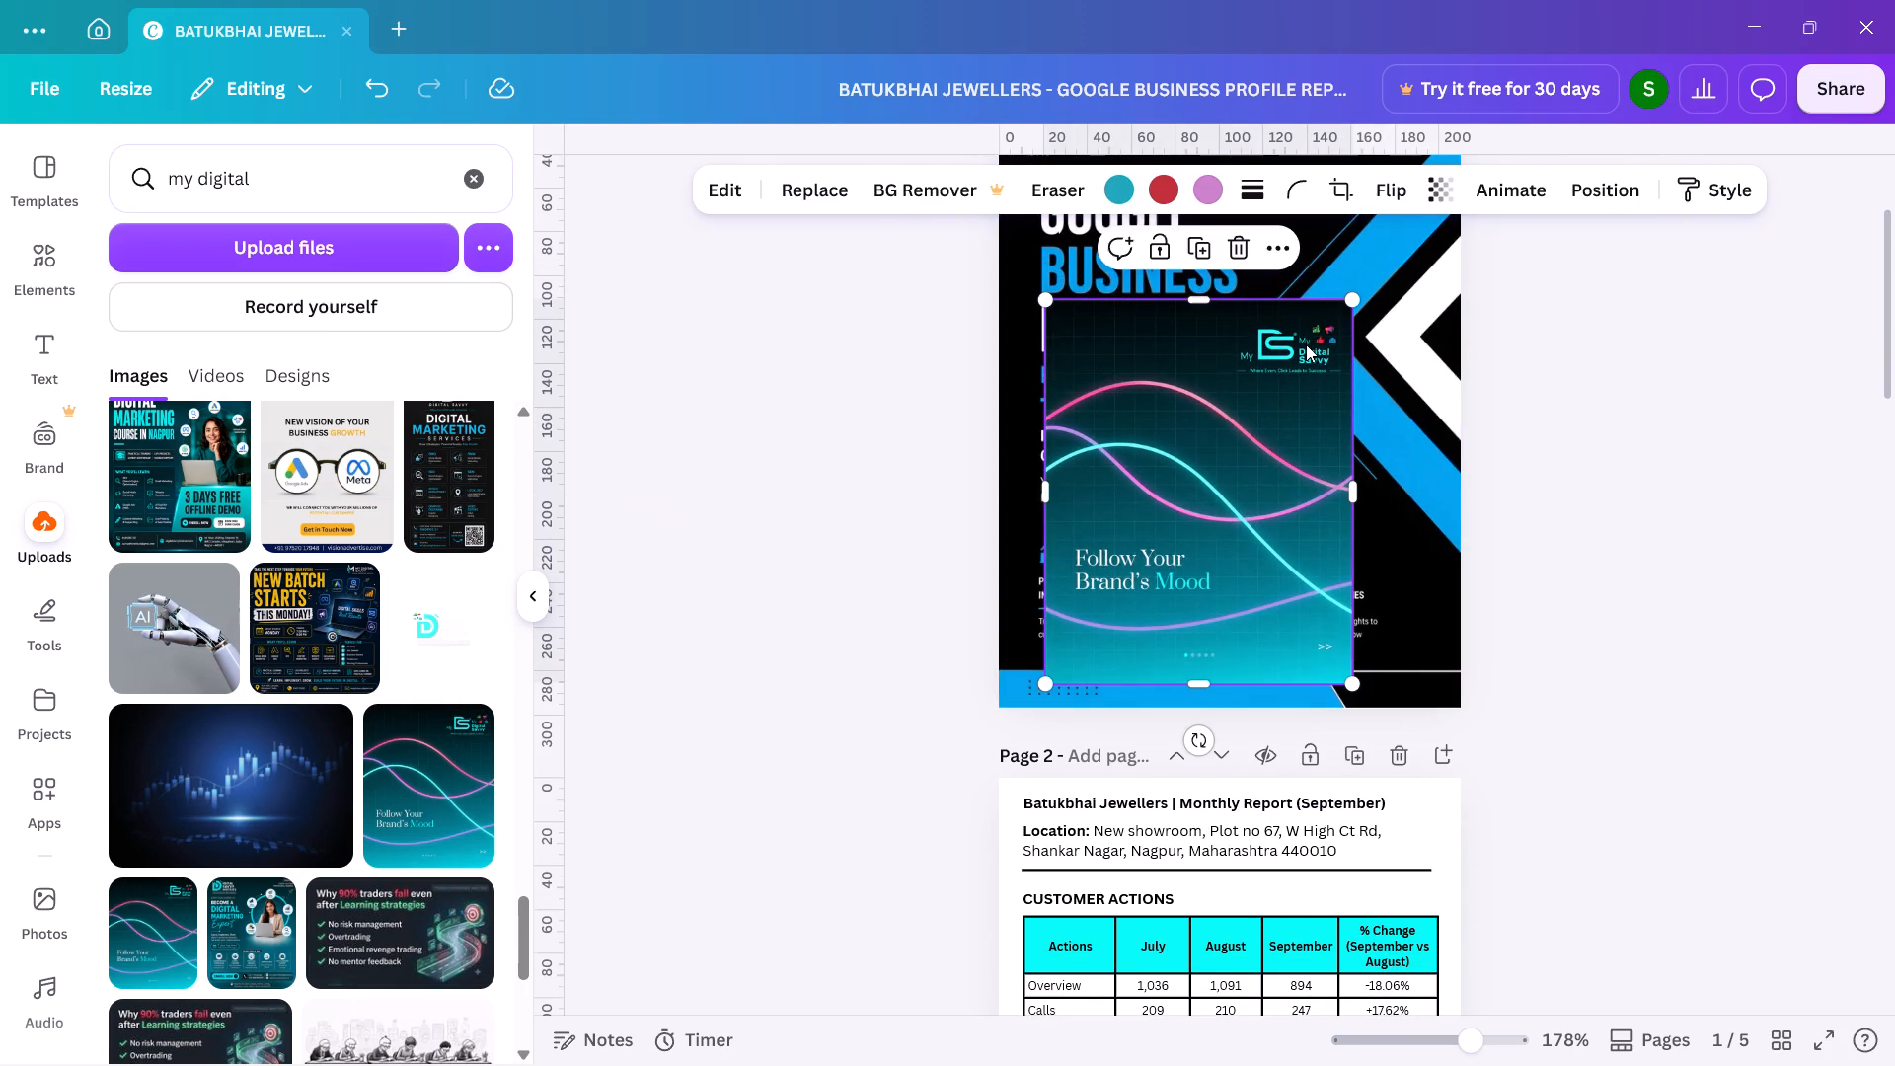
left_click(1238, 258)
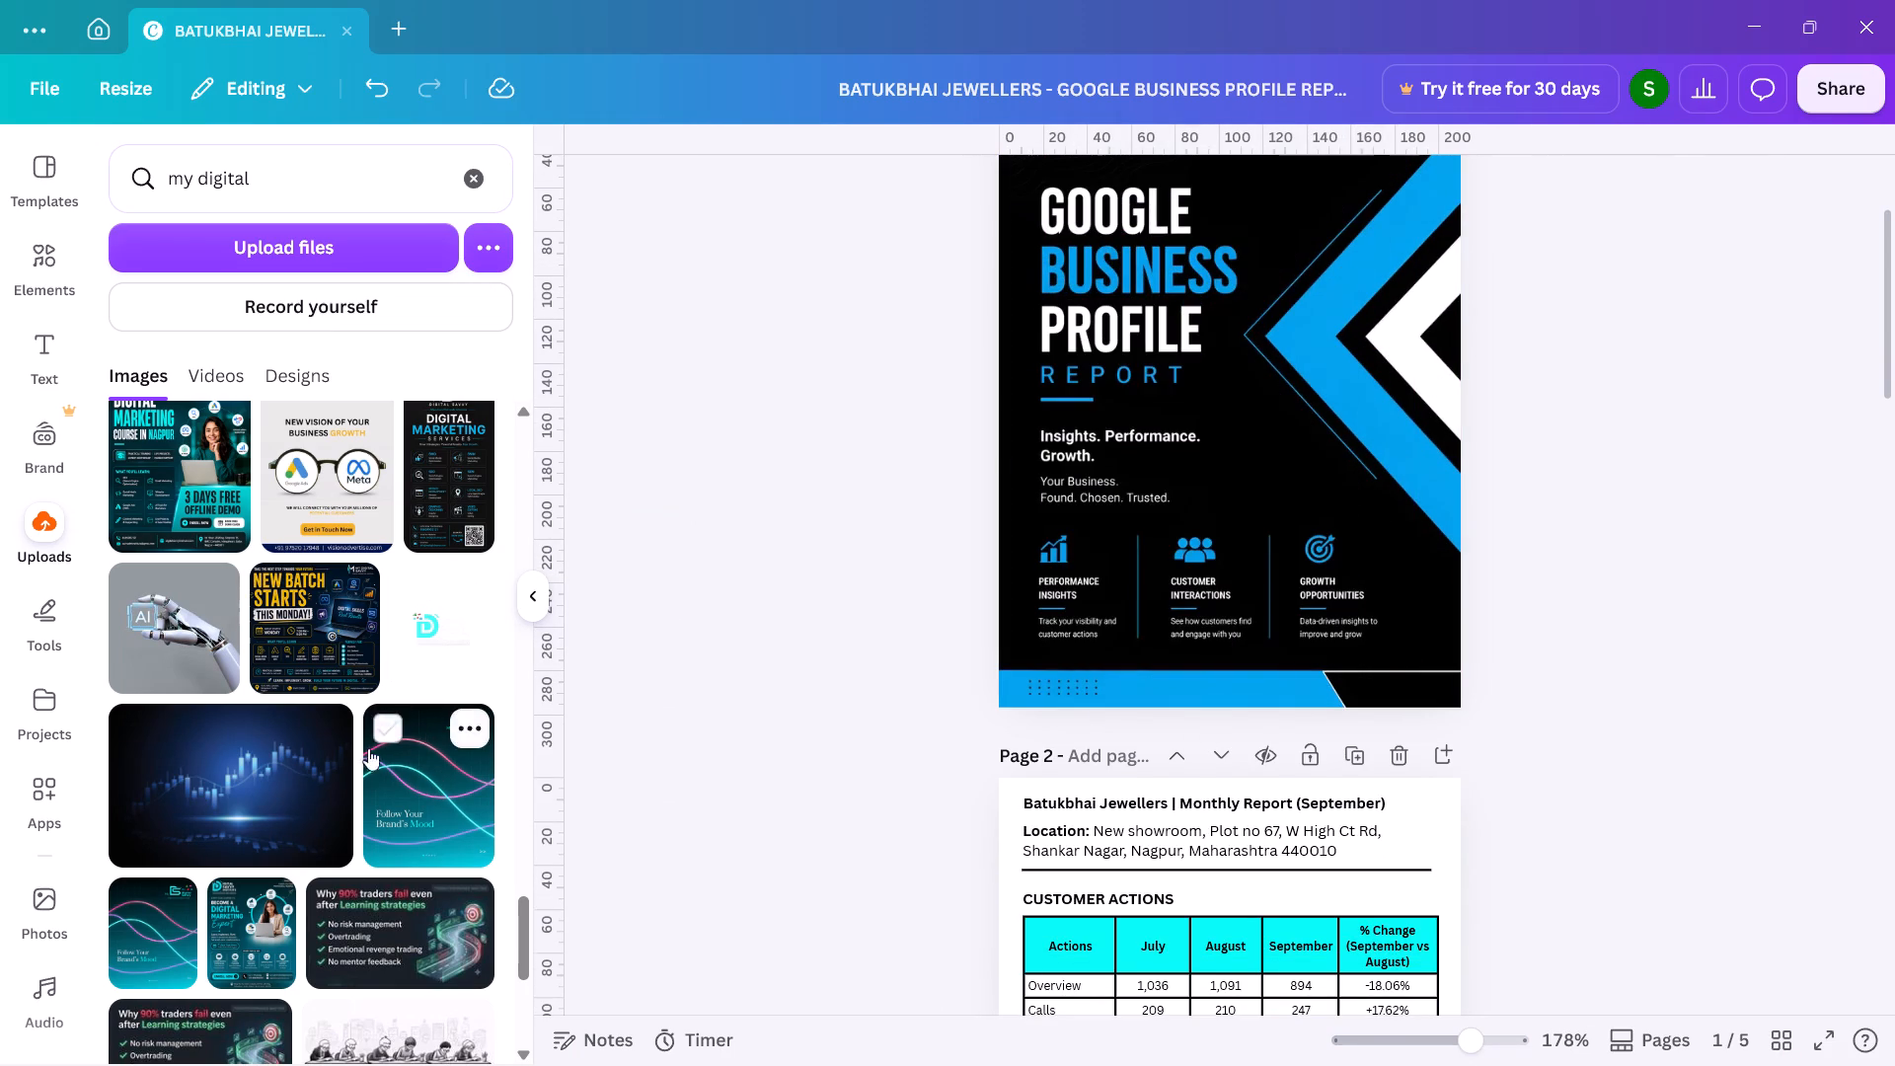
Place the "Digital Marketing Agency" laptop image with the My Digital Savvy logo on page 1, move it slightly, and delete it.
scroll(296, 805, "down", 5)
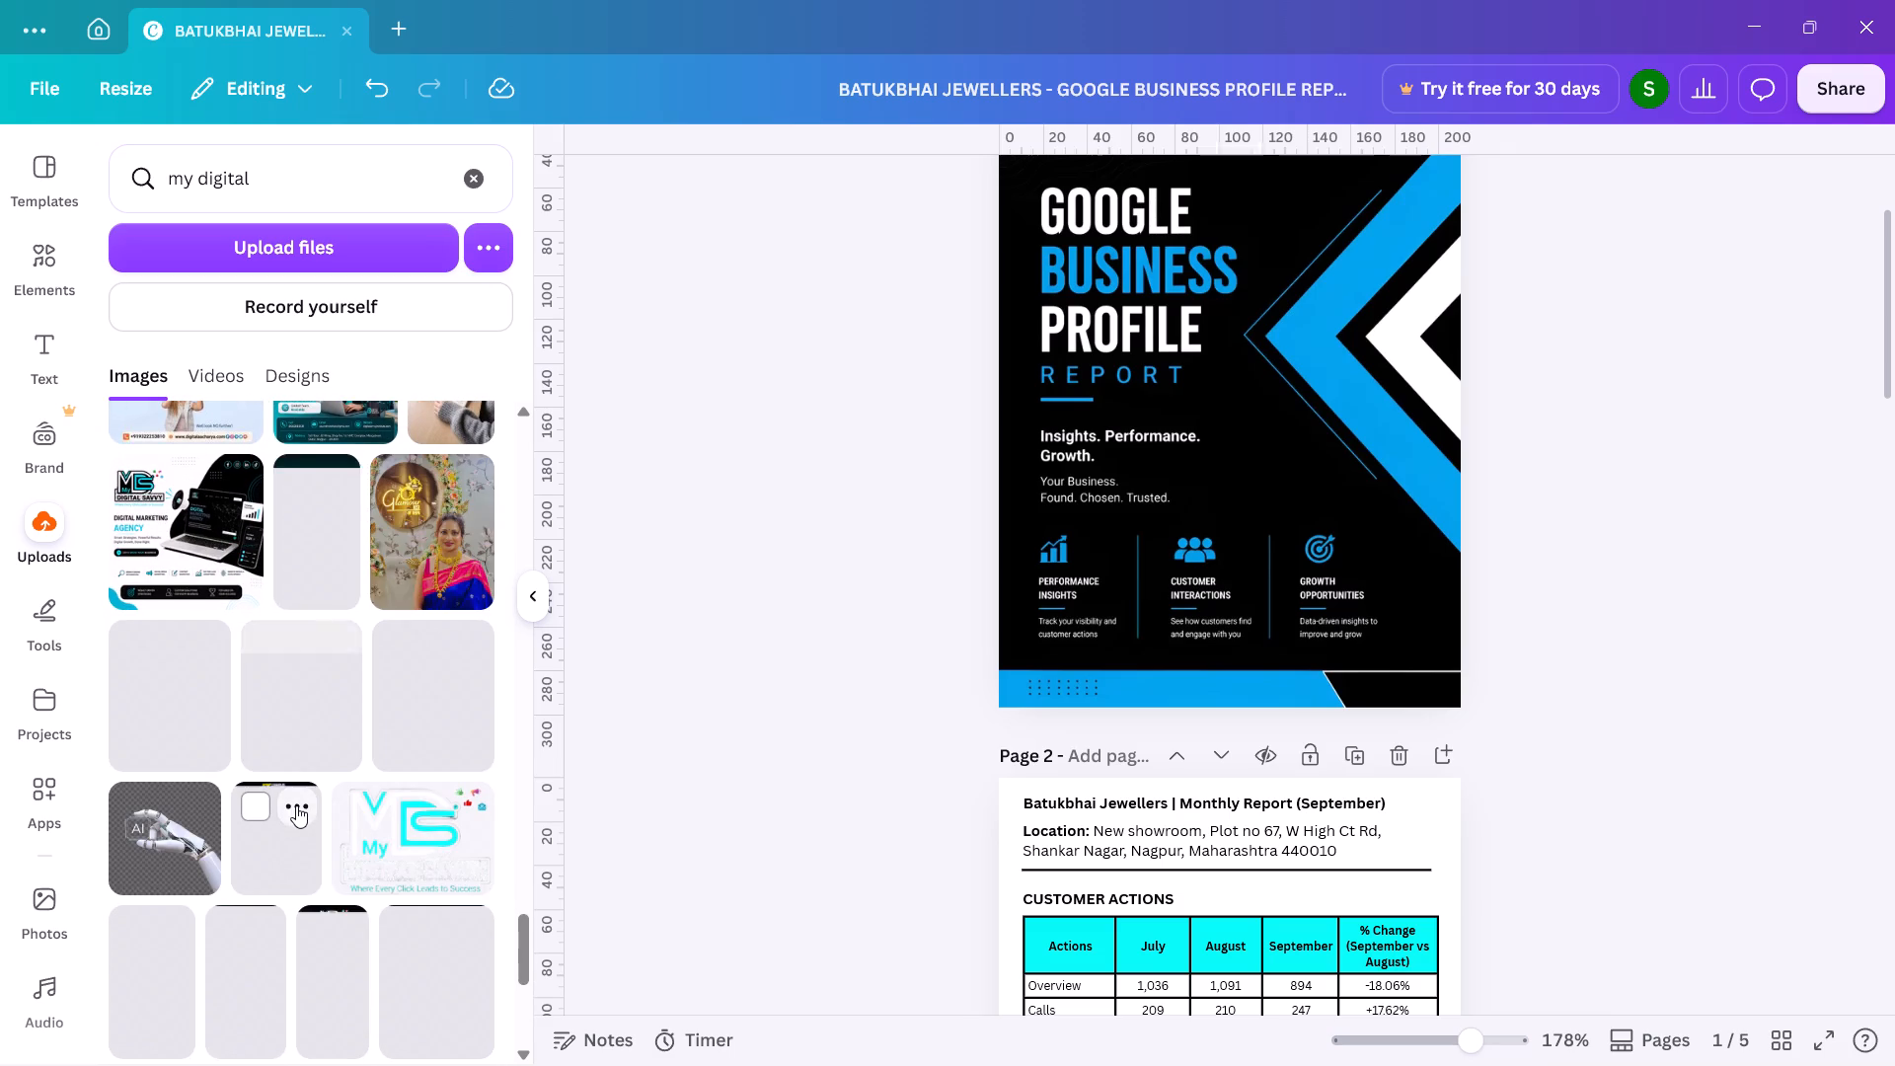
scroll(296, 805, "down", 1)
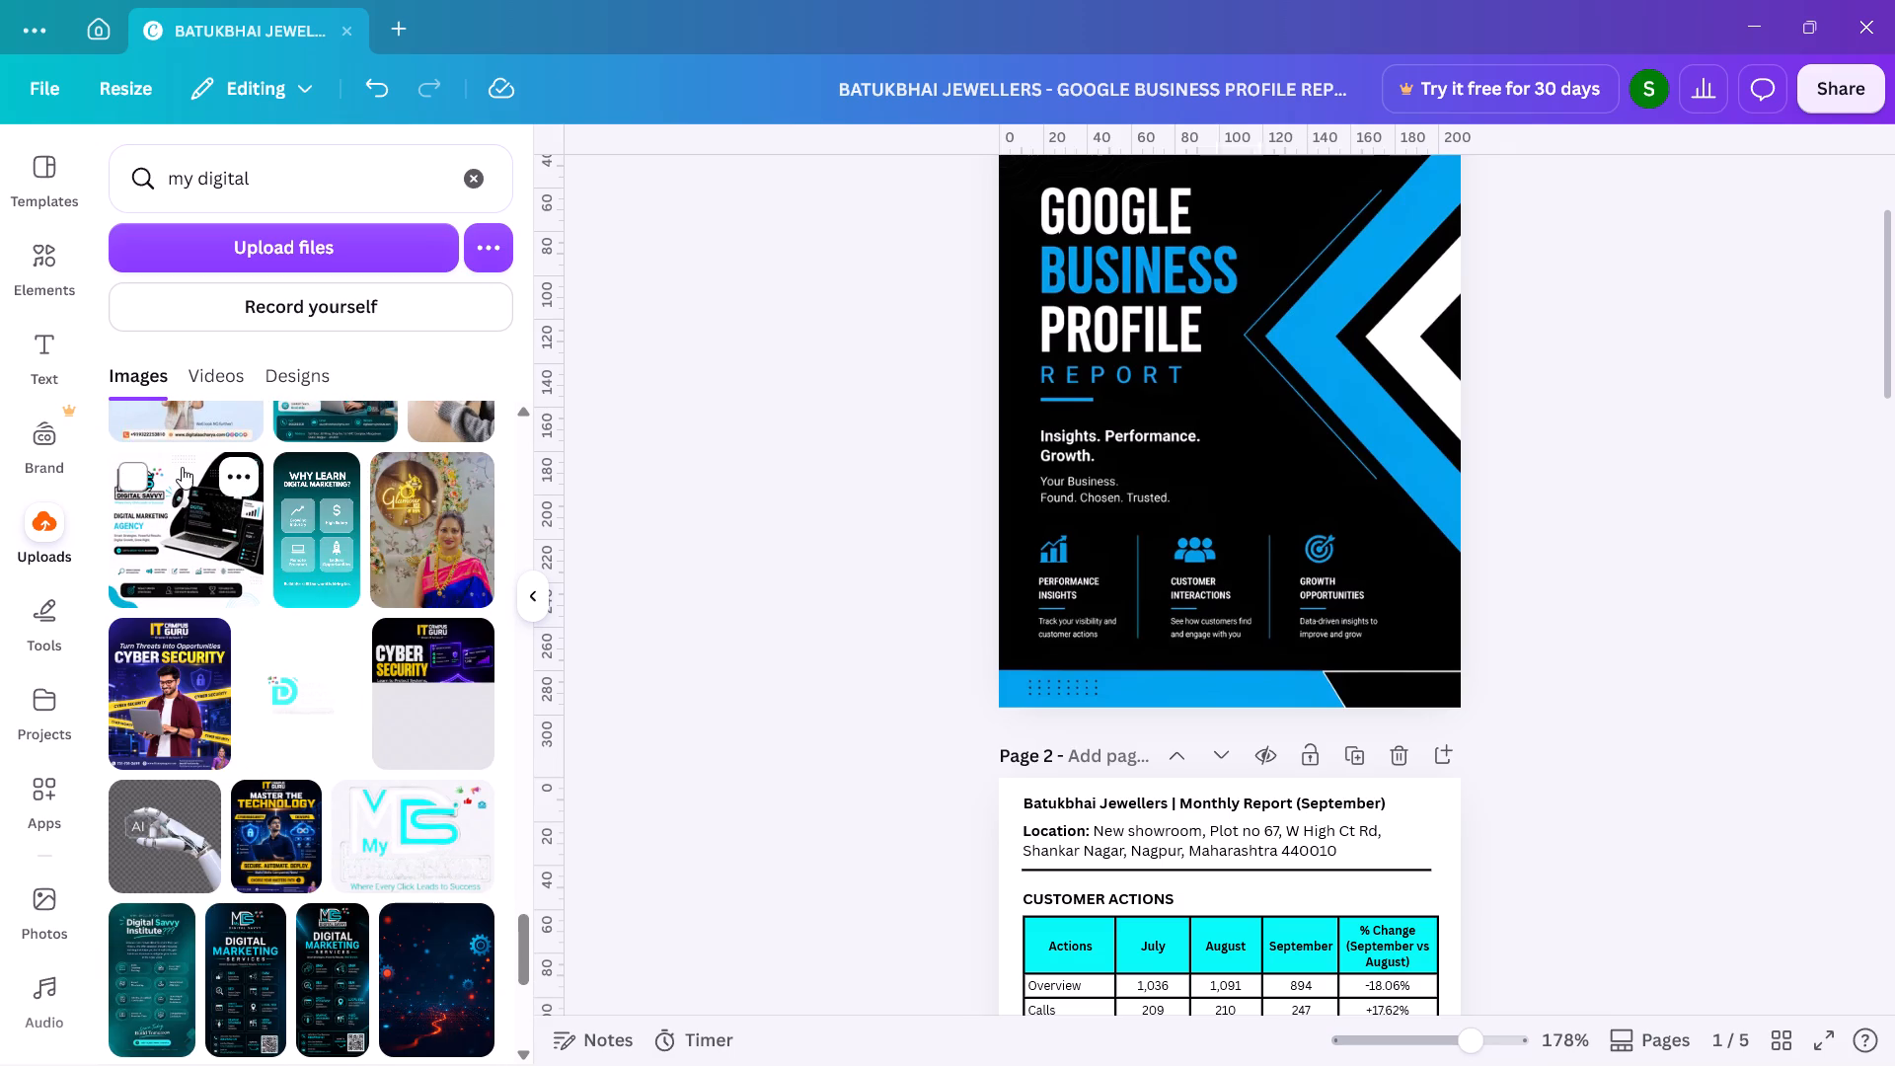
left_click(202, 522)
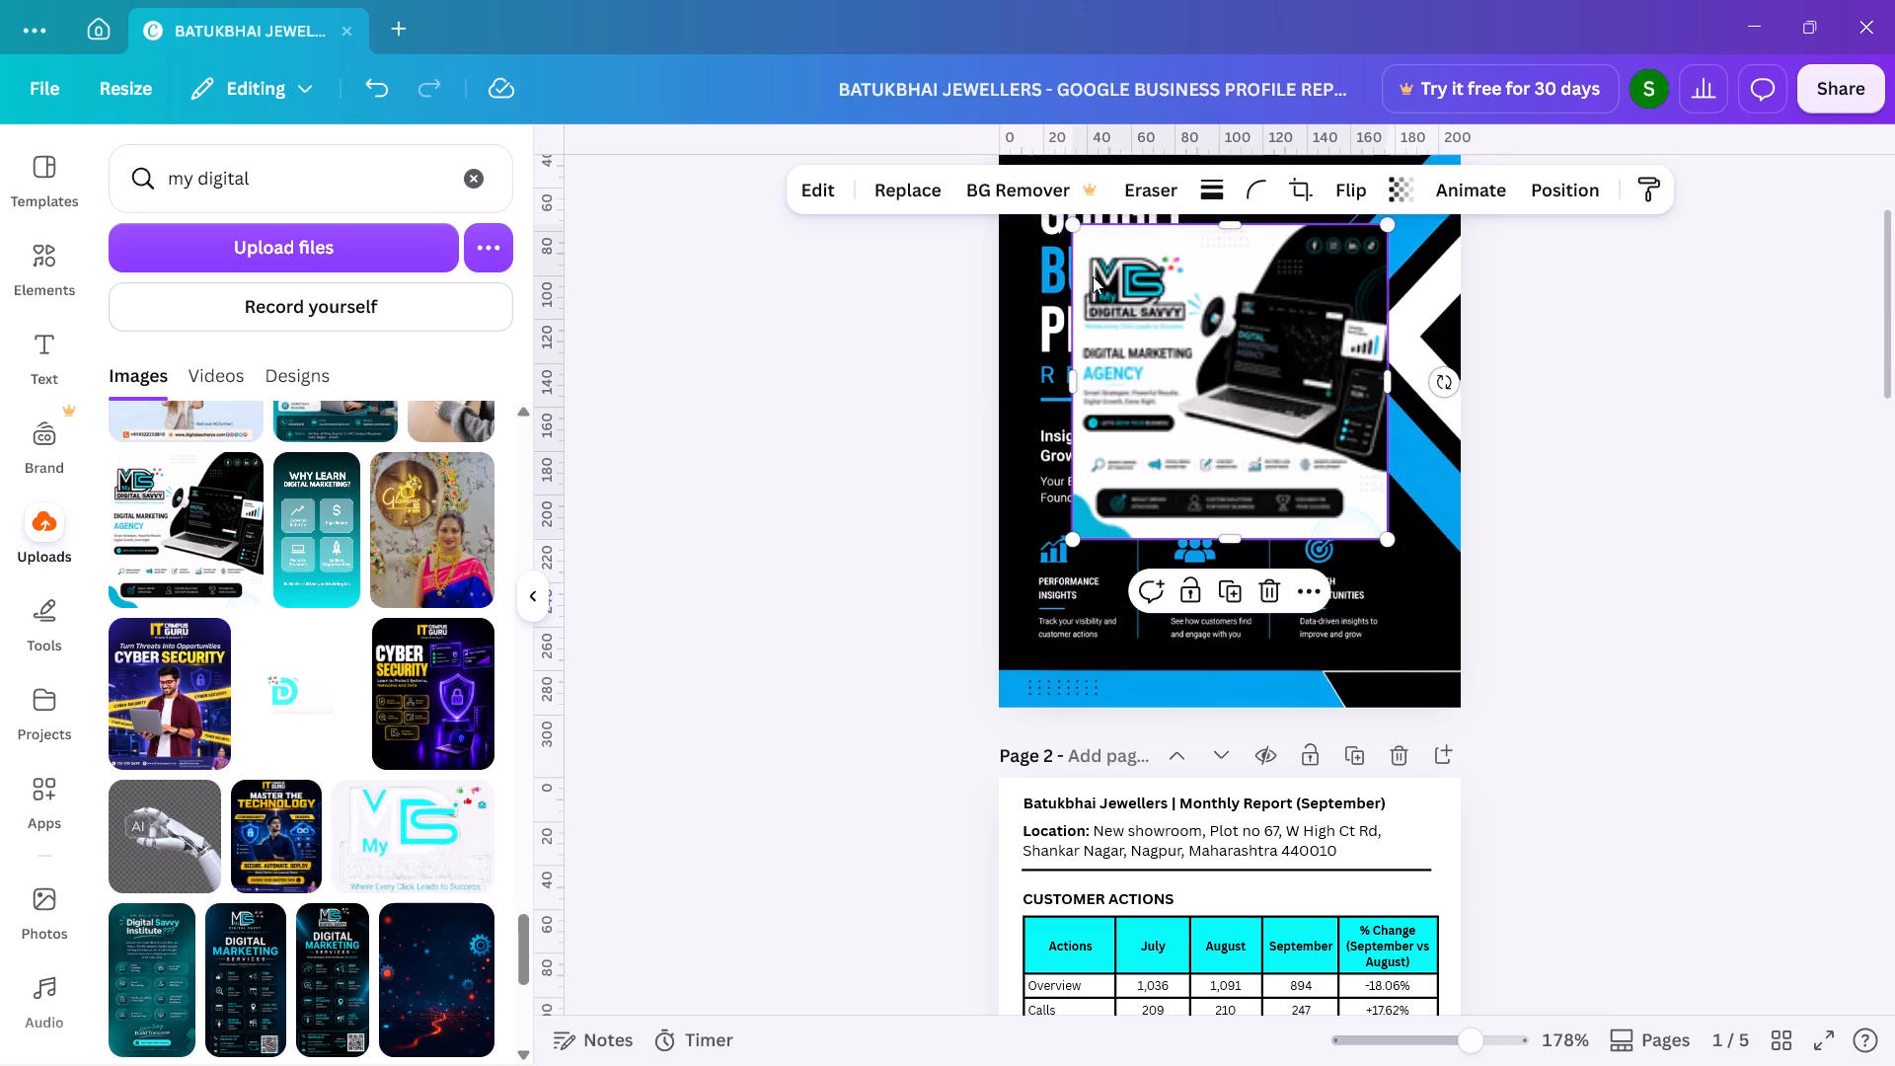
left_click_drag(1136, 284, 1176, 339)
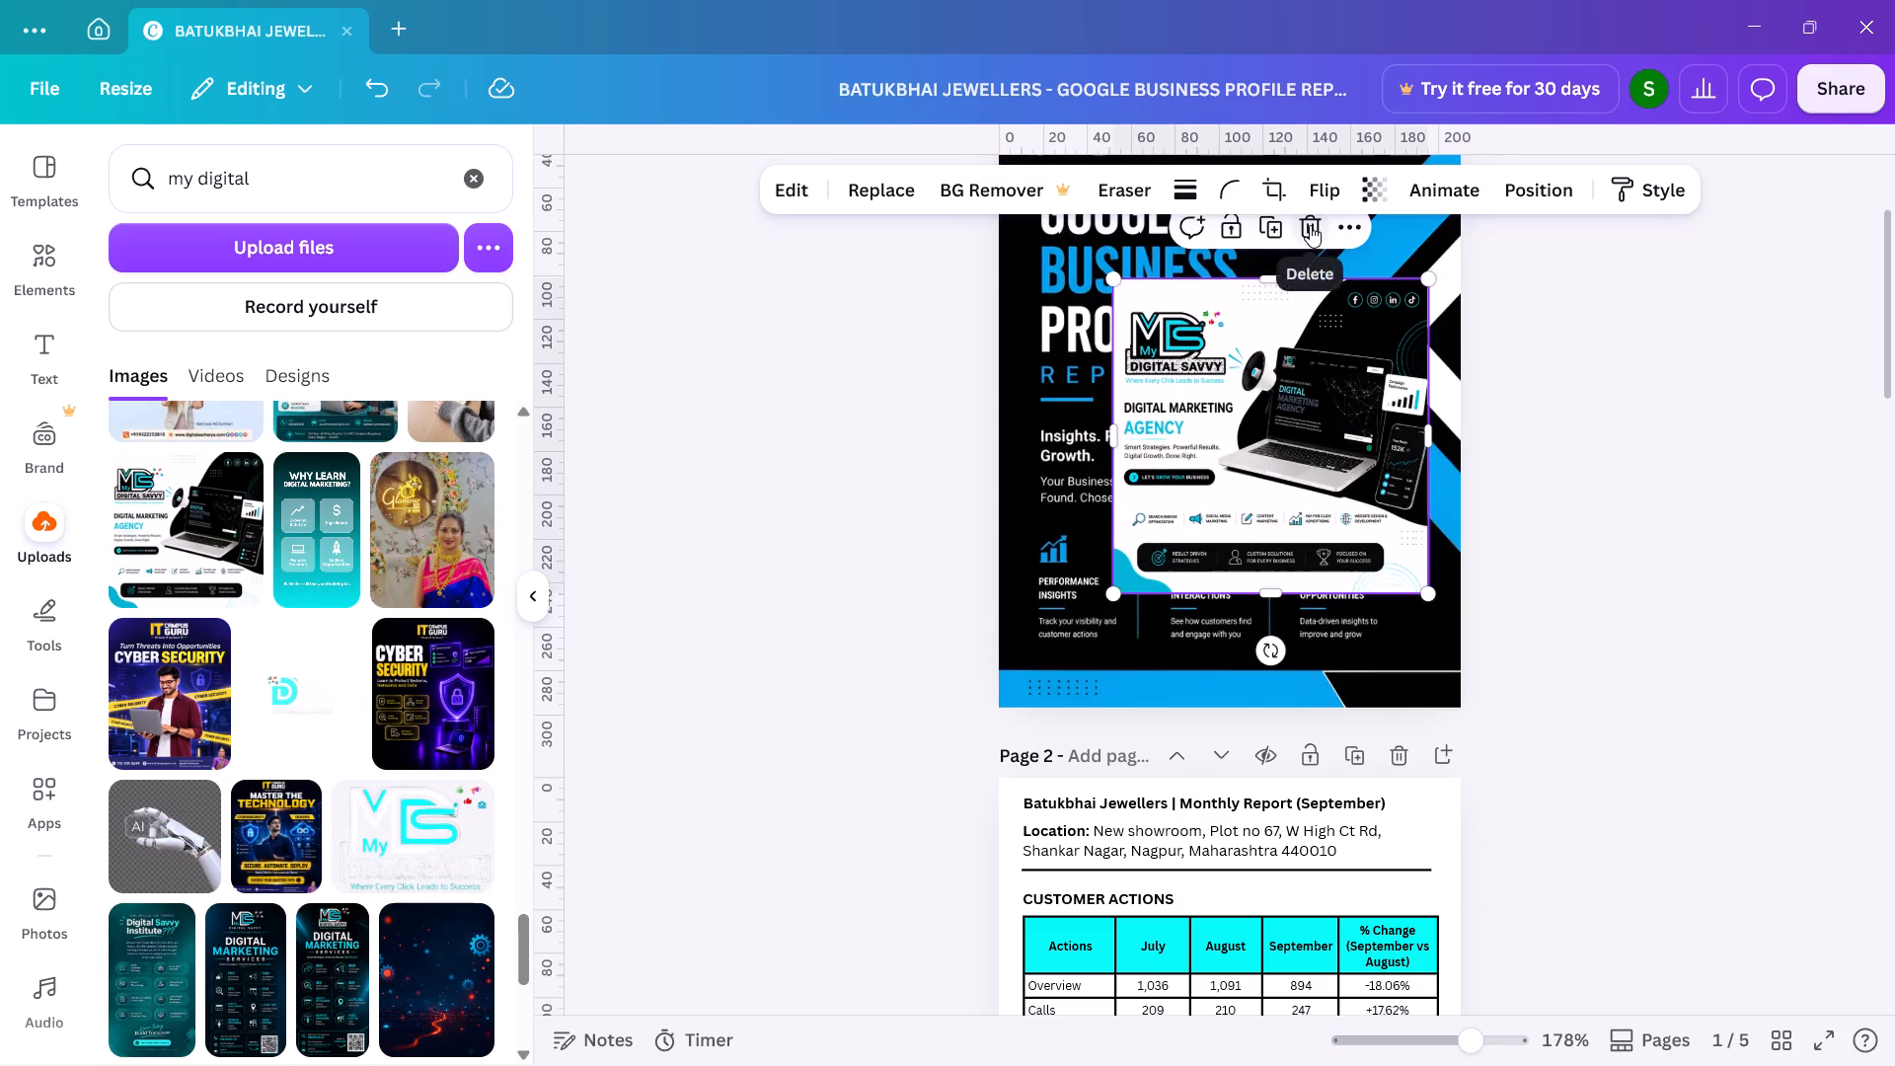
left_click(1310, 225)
Look further through the "my digital" image results for a usable My Digital Savvy logo.
scroll(351, 684, "down", 8)
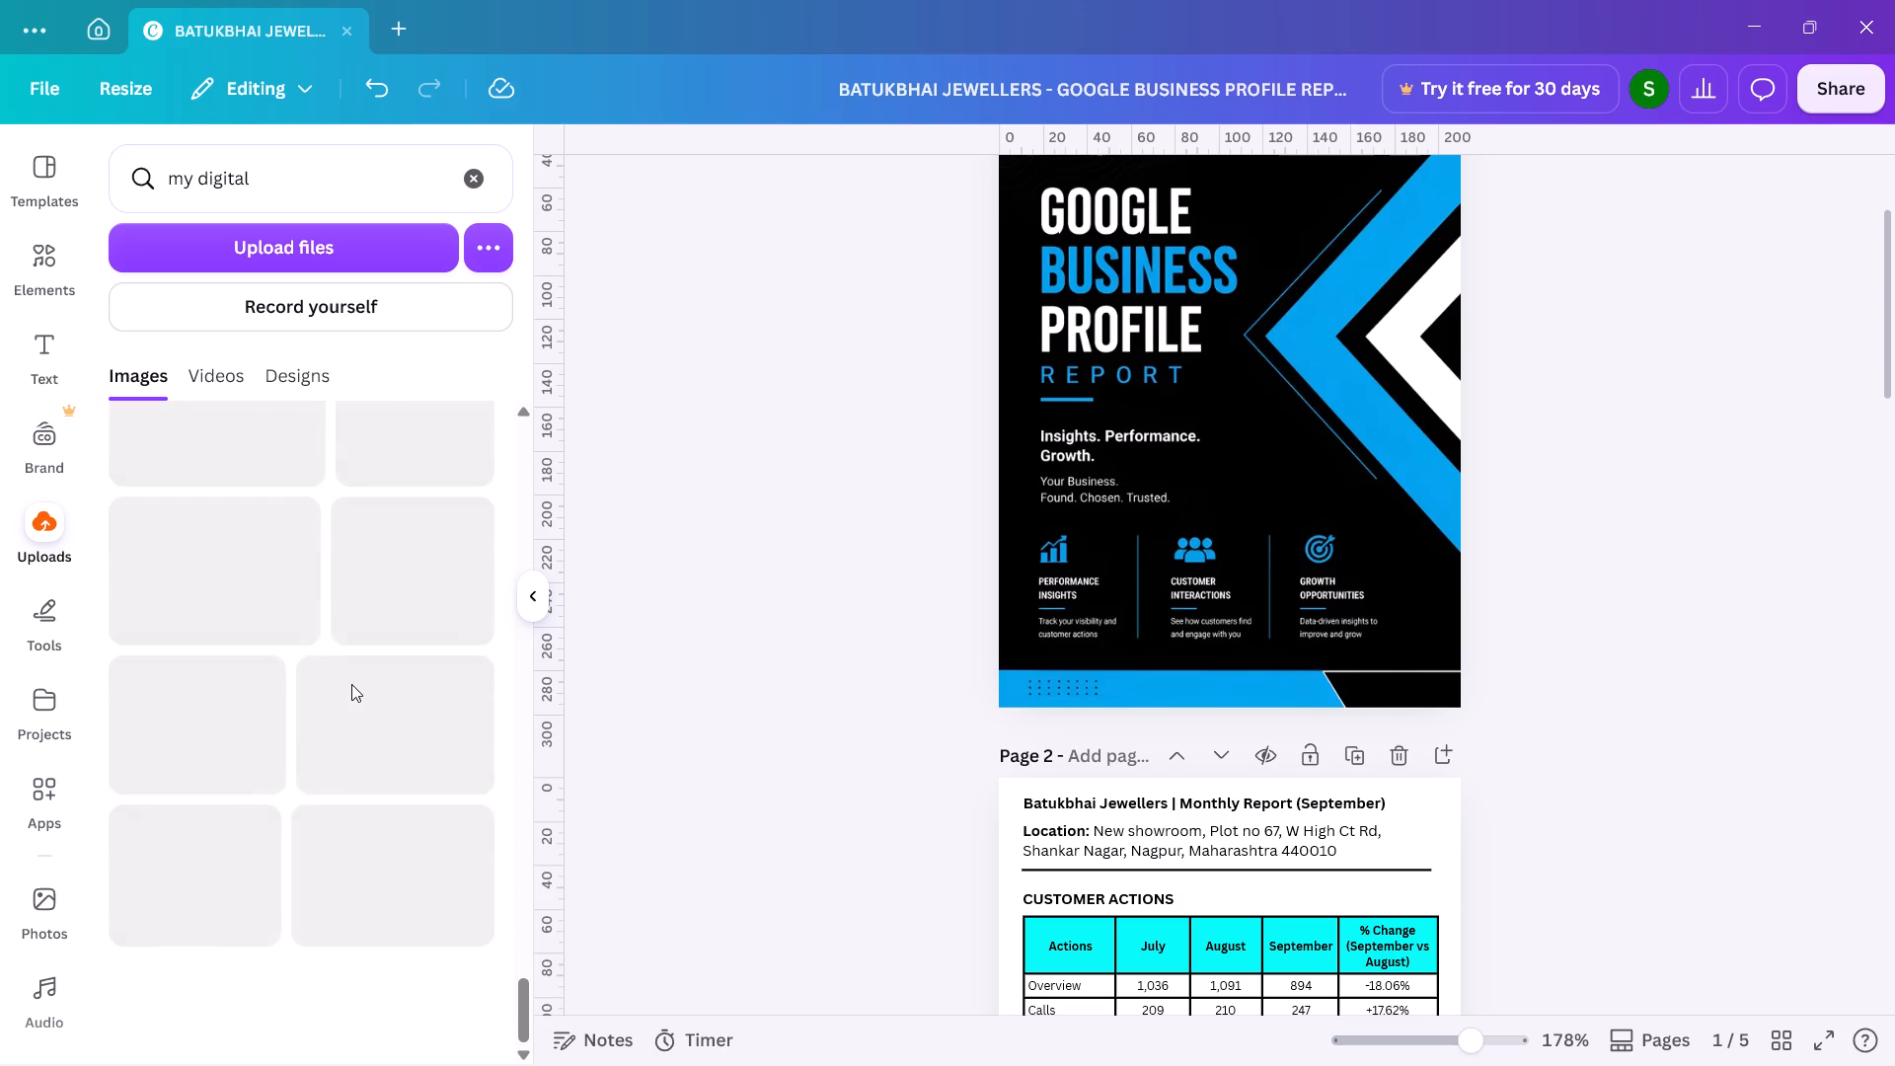
scroll(351, 684, "right", 1)
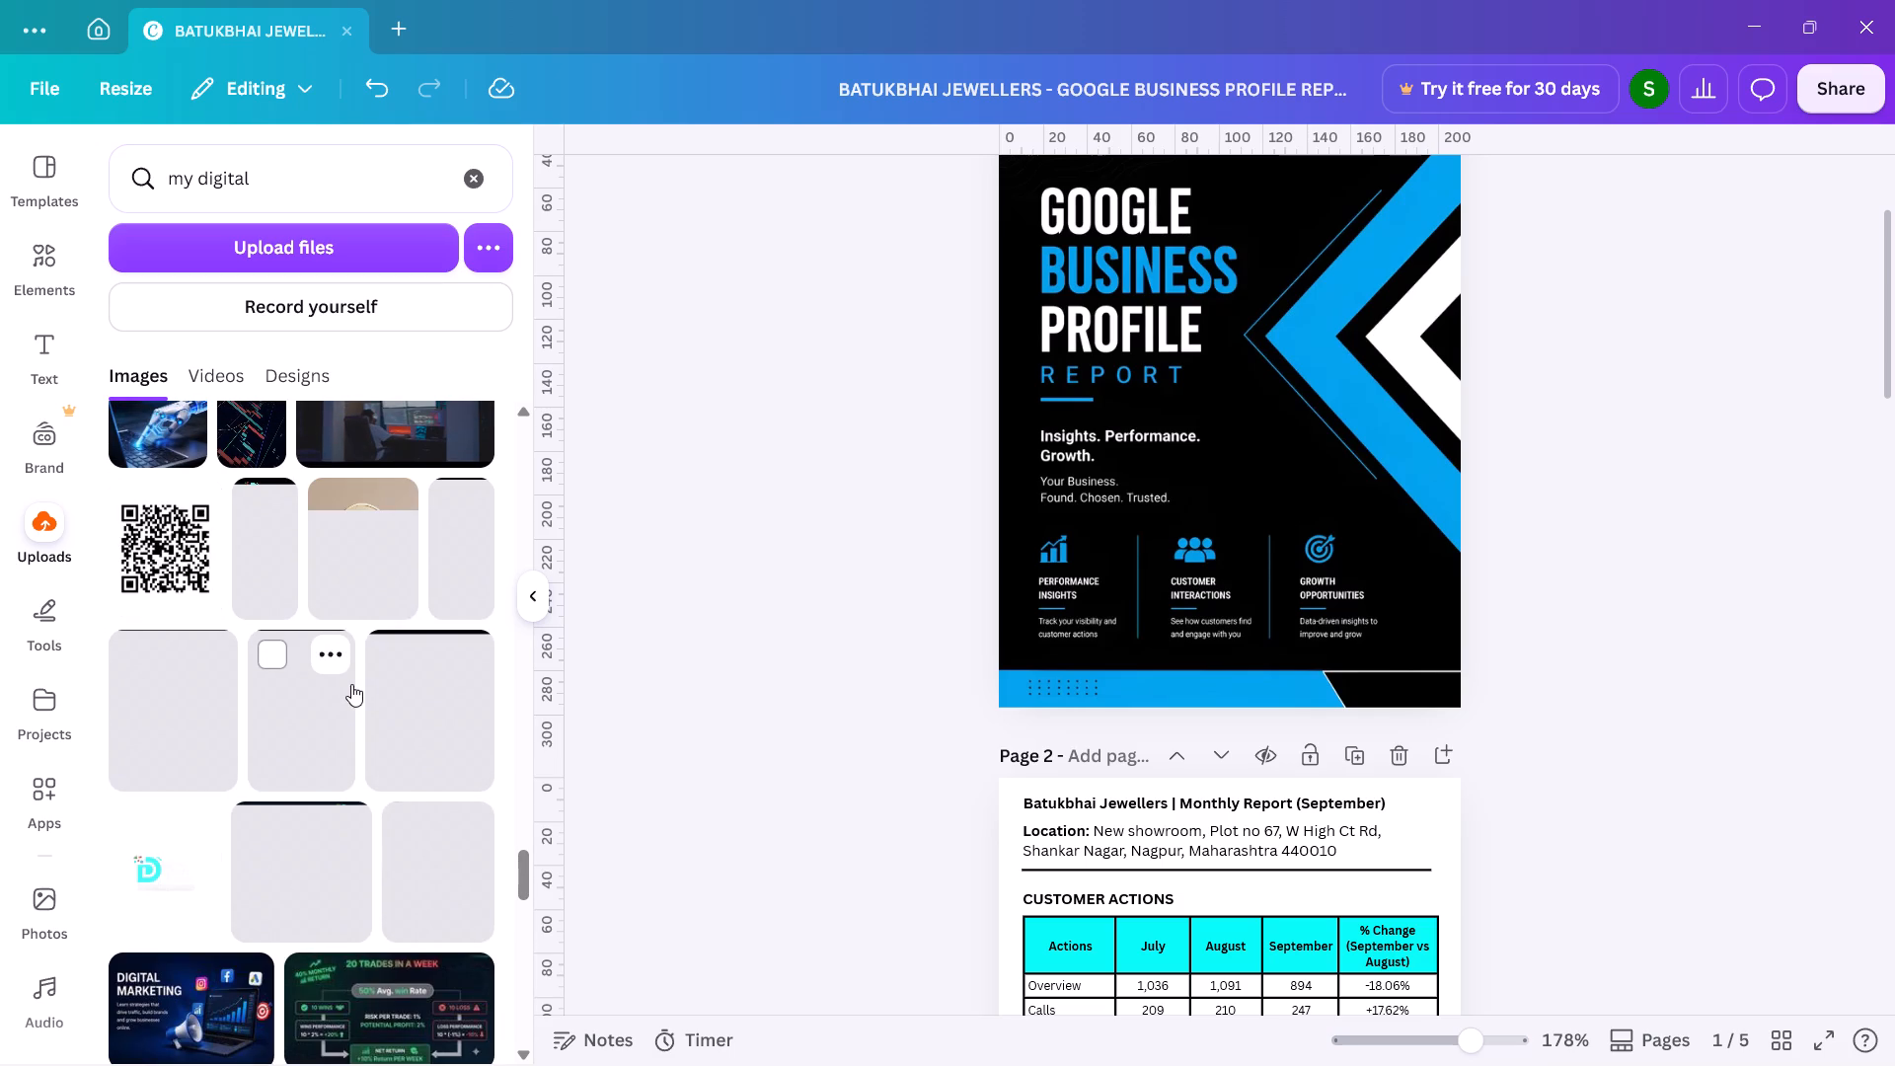
scroll(351, 684, "right", 2)
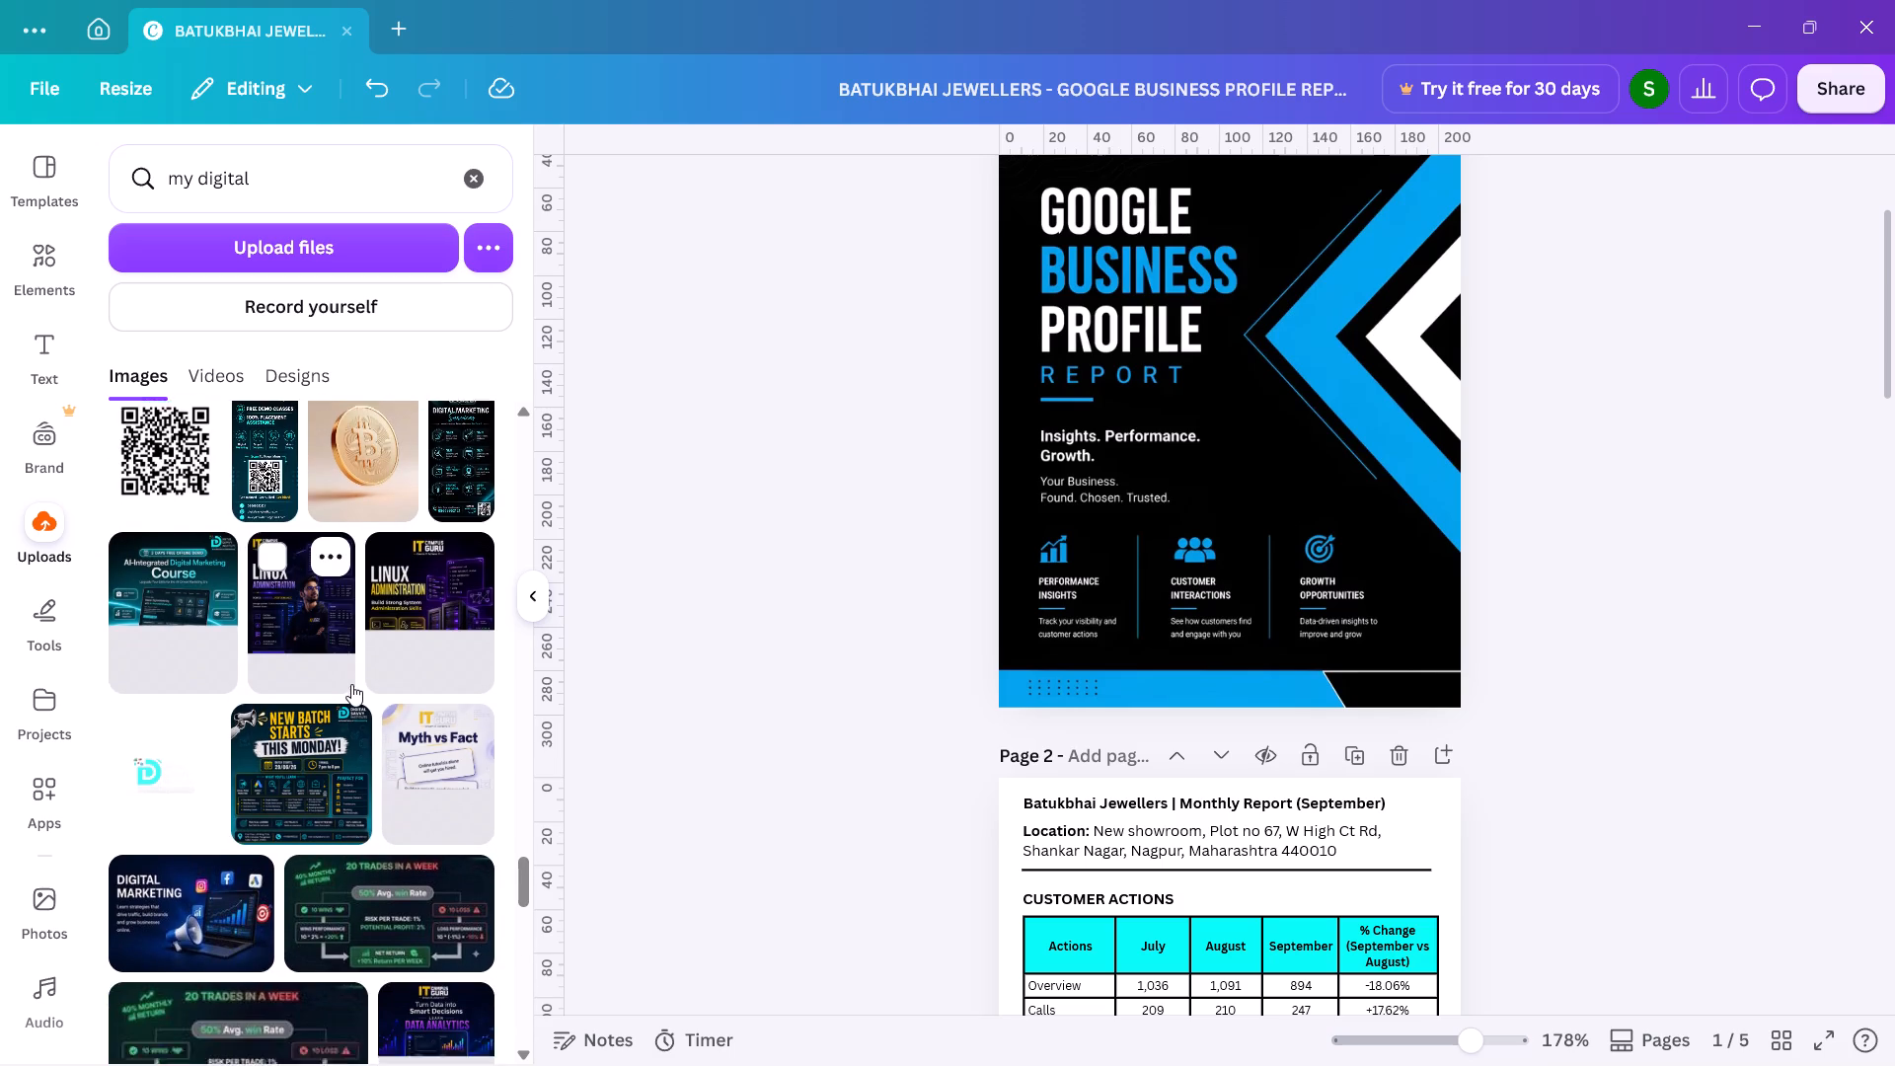
scroll(351, 684, "right", 1)
scroll(351, 684, "down", 5)
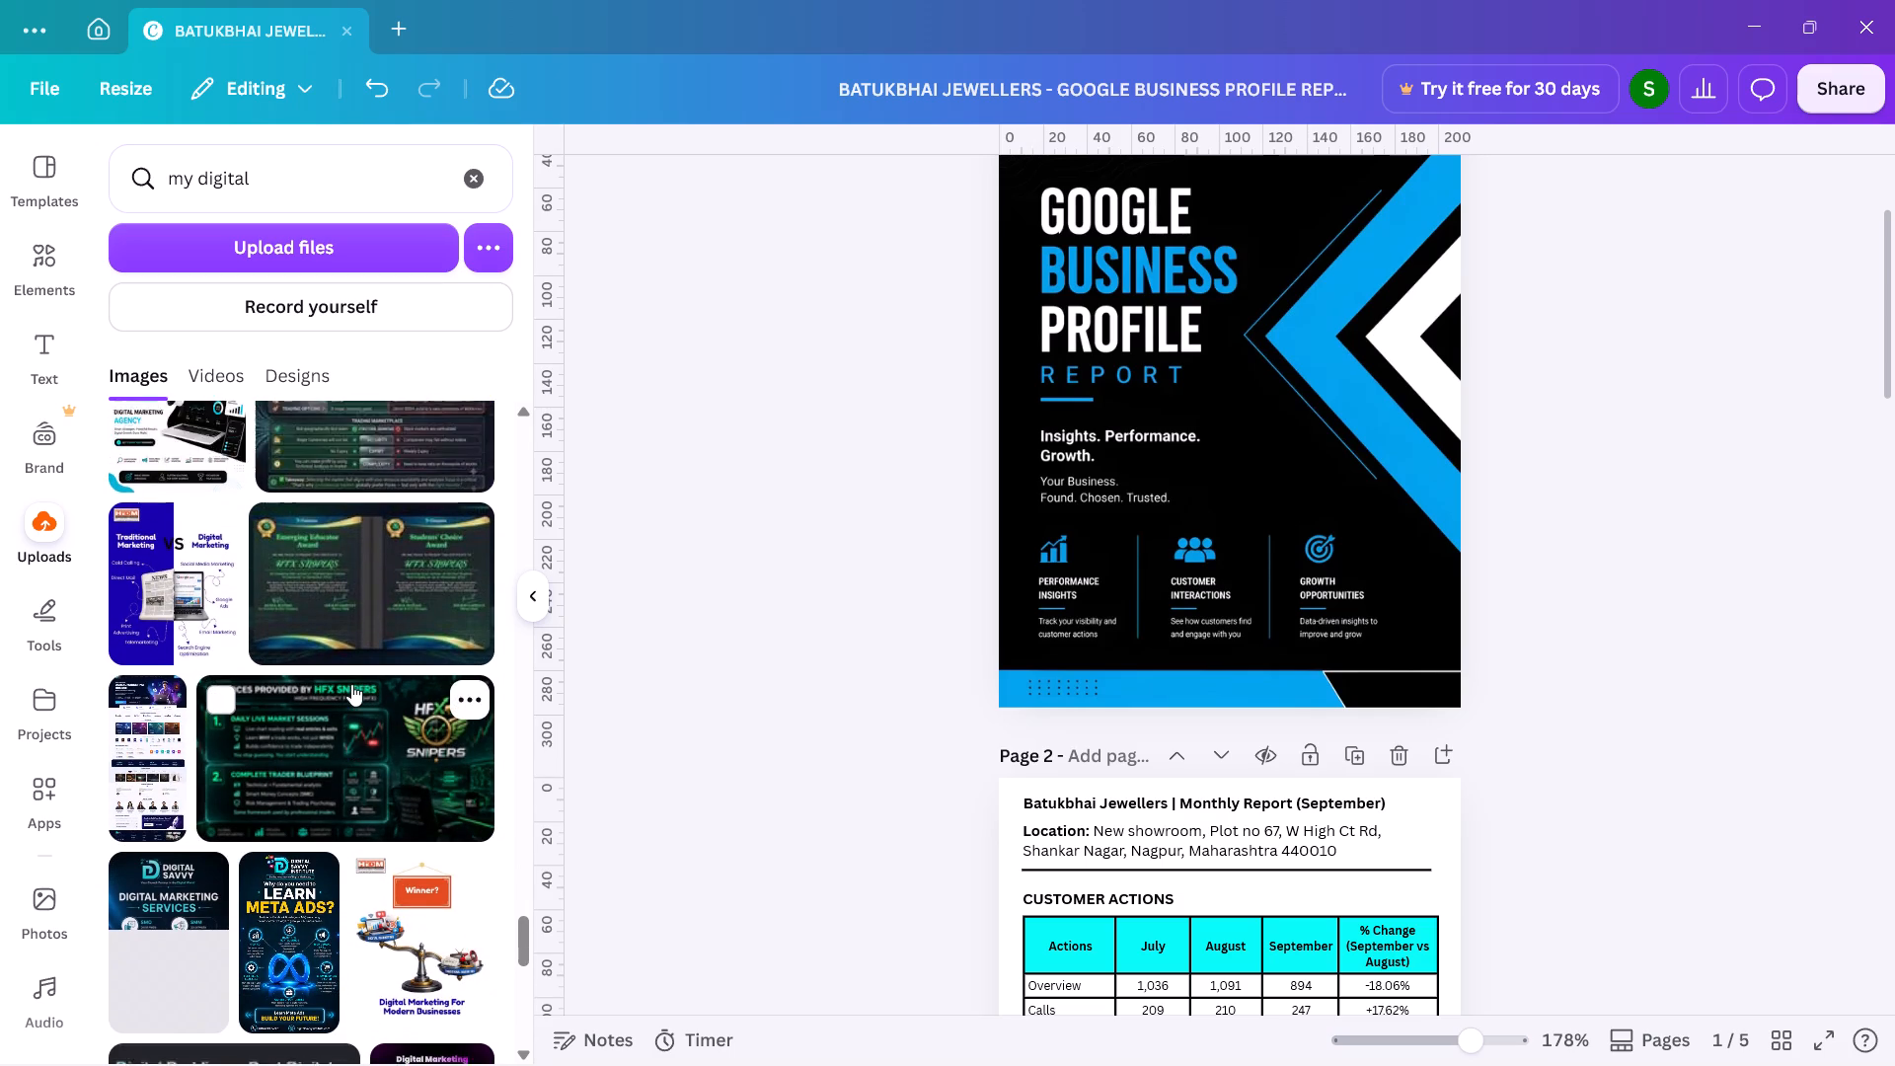
scroll(351, 684, "down", 1)
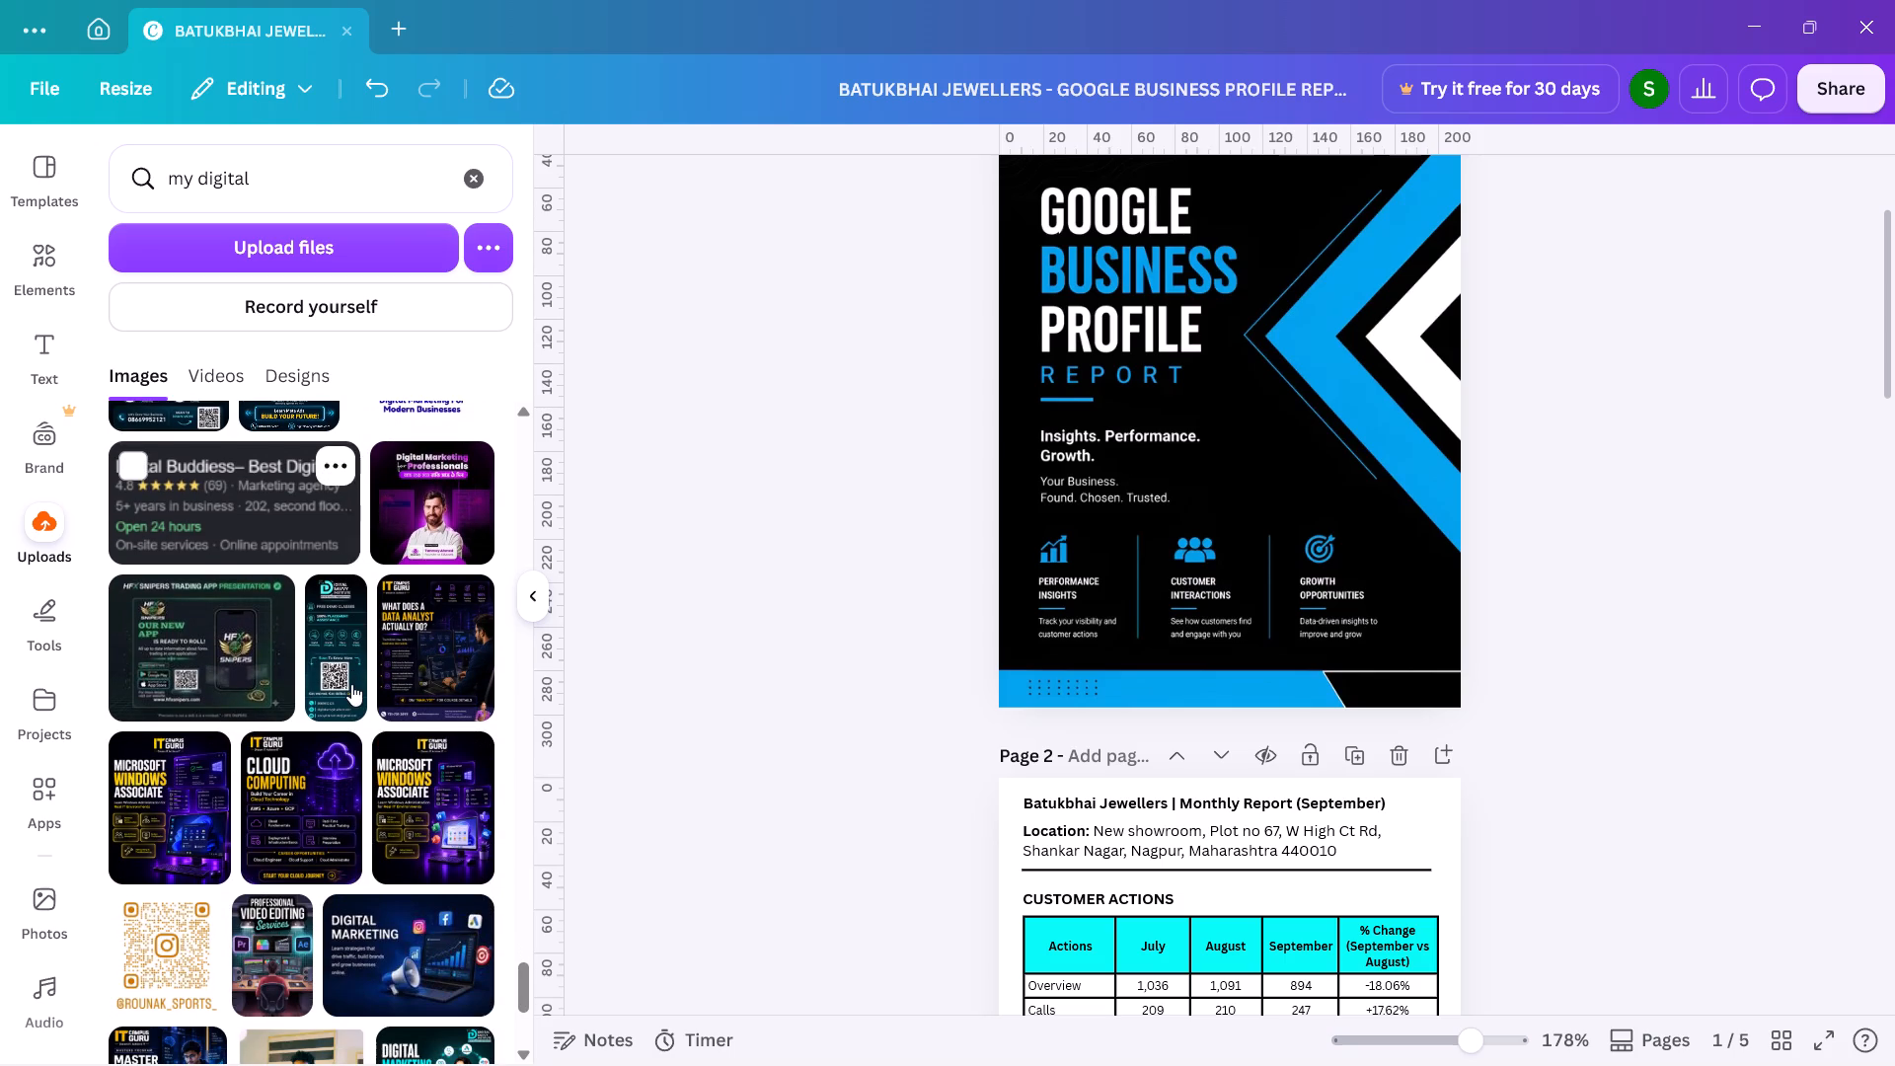
scroll(351, 684, "down", 1)
Close the Batukbhai Jewellers Google Business Profile report design.
left_click(349, 25)
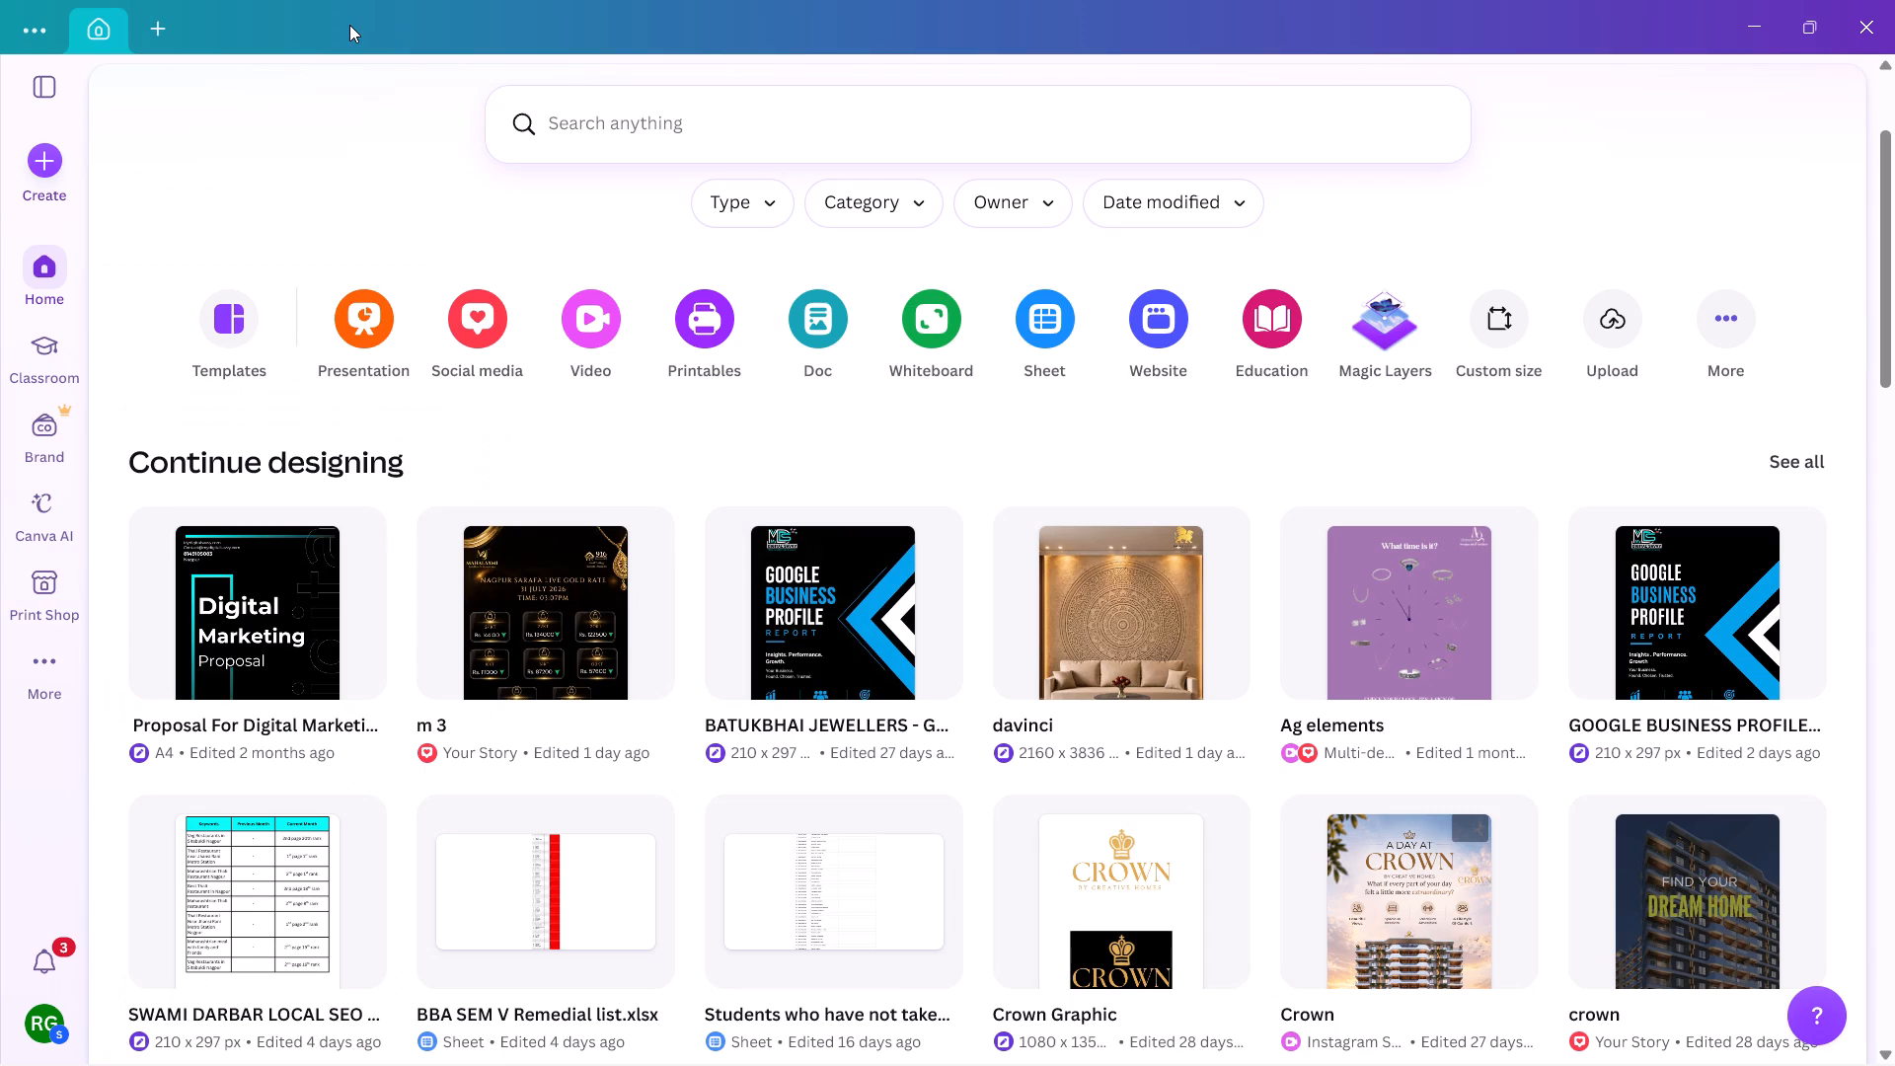
Look through the home page's recent designs, suggested templates and design-type sections for a way to the My Digital Savvy material.
scroll(511, 534, "down", 1)
scroll(511, 534, "up", 4)
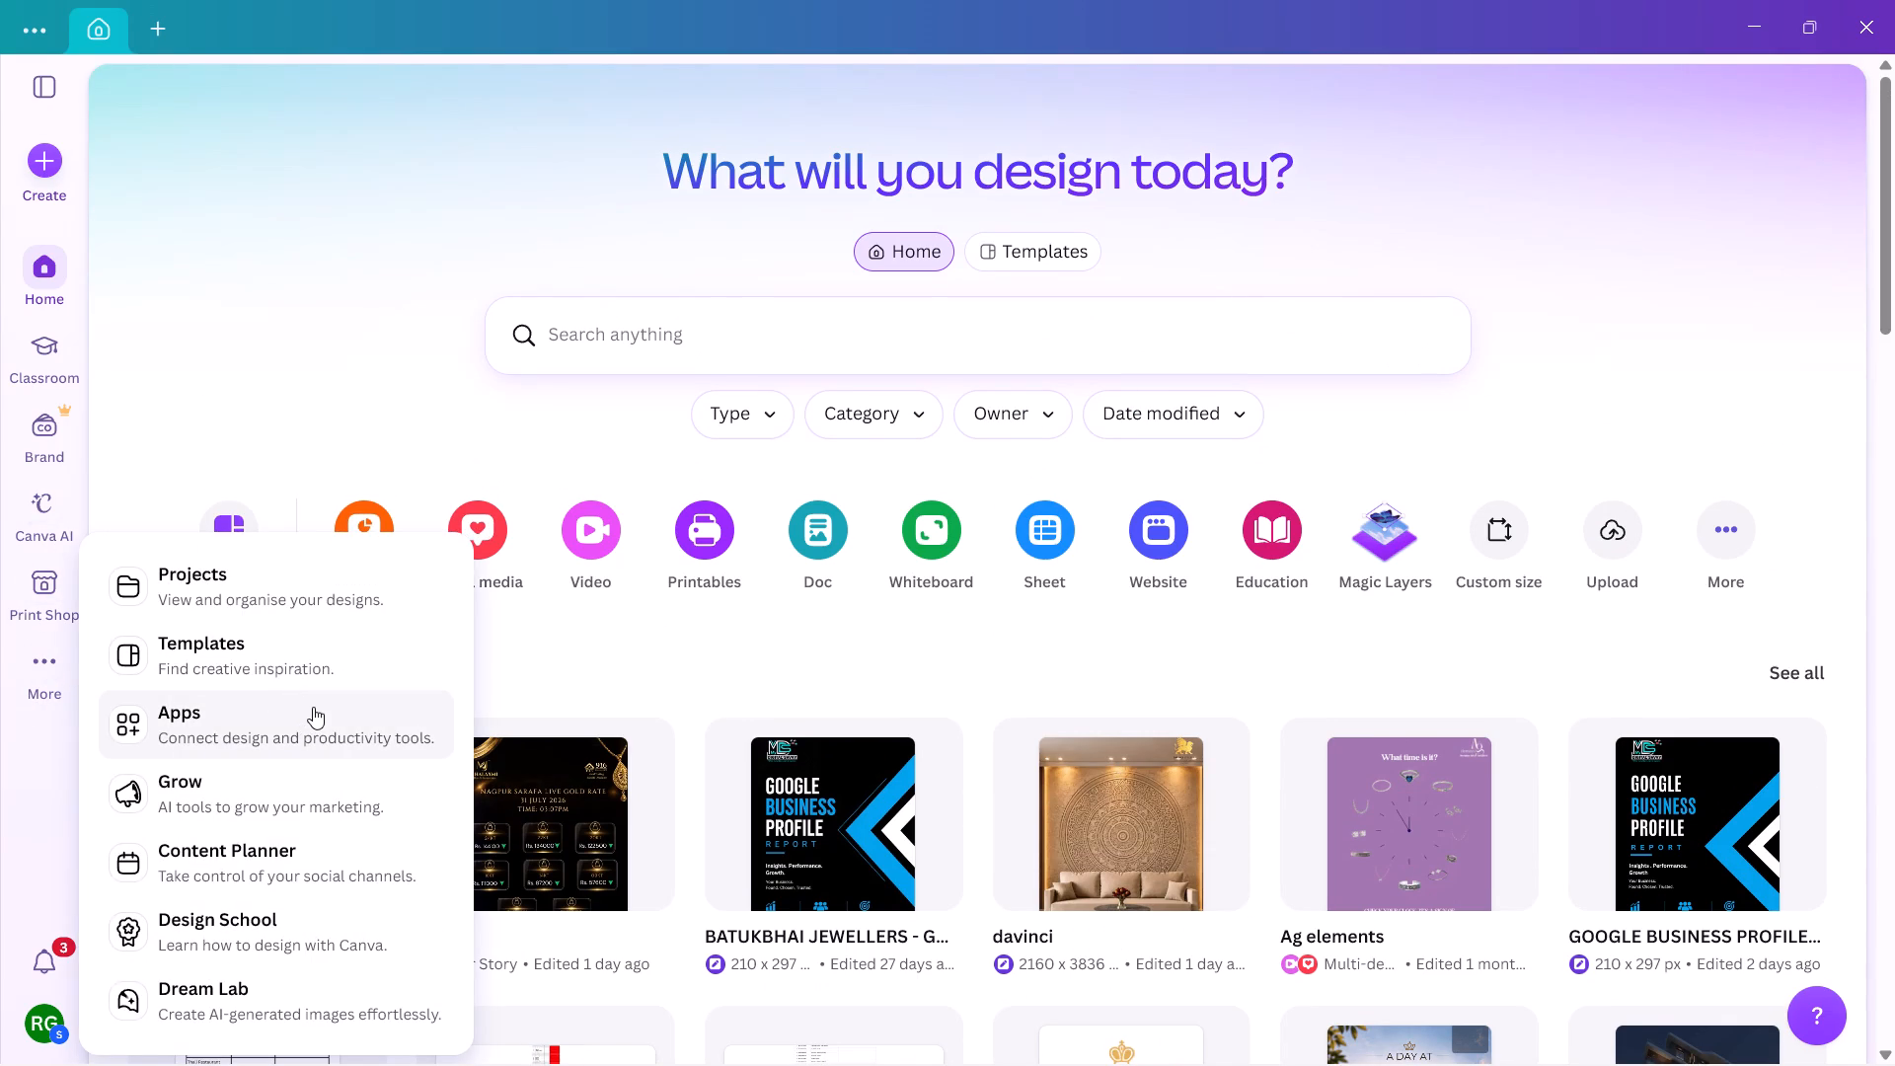
scroll(297, 892, "down", 2)
left_click(374, 380)
scroll(374, 380, "down", 1)
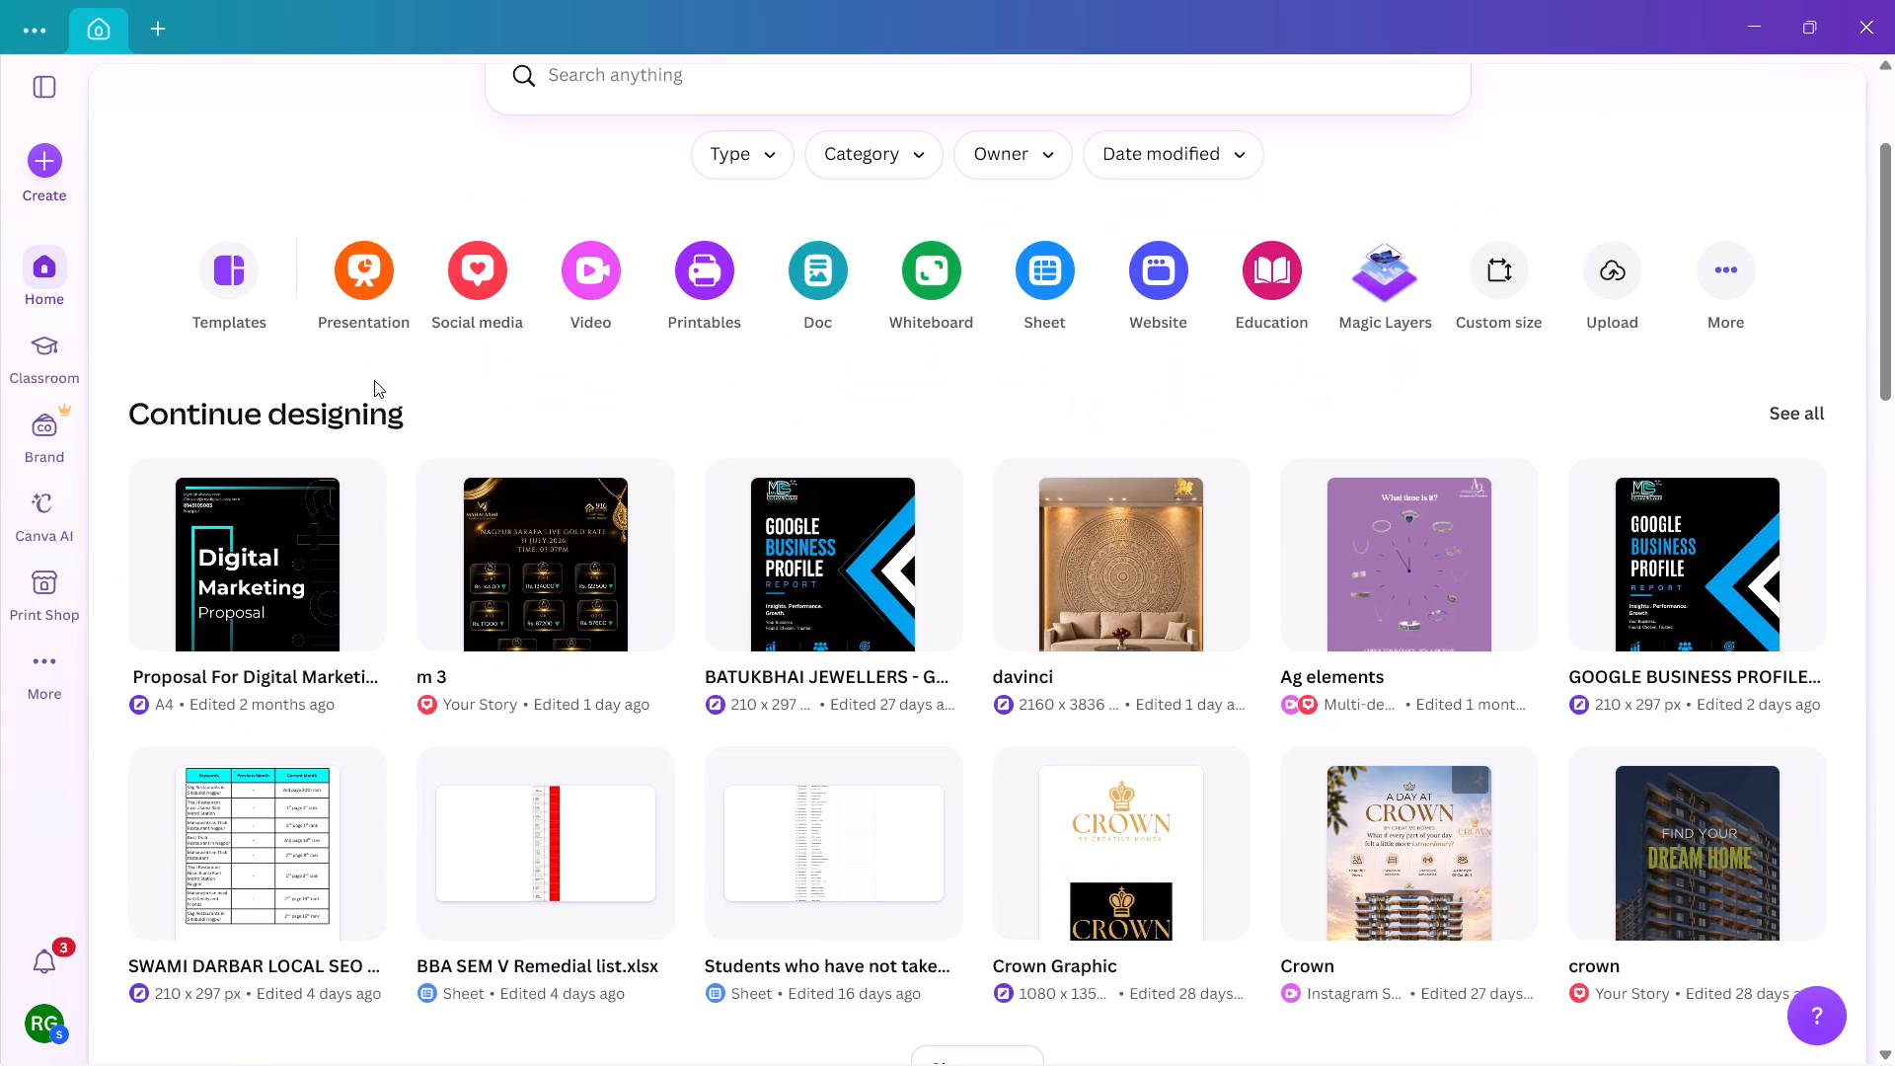
scroll(1665, 425, "down", 5)
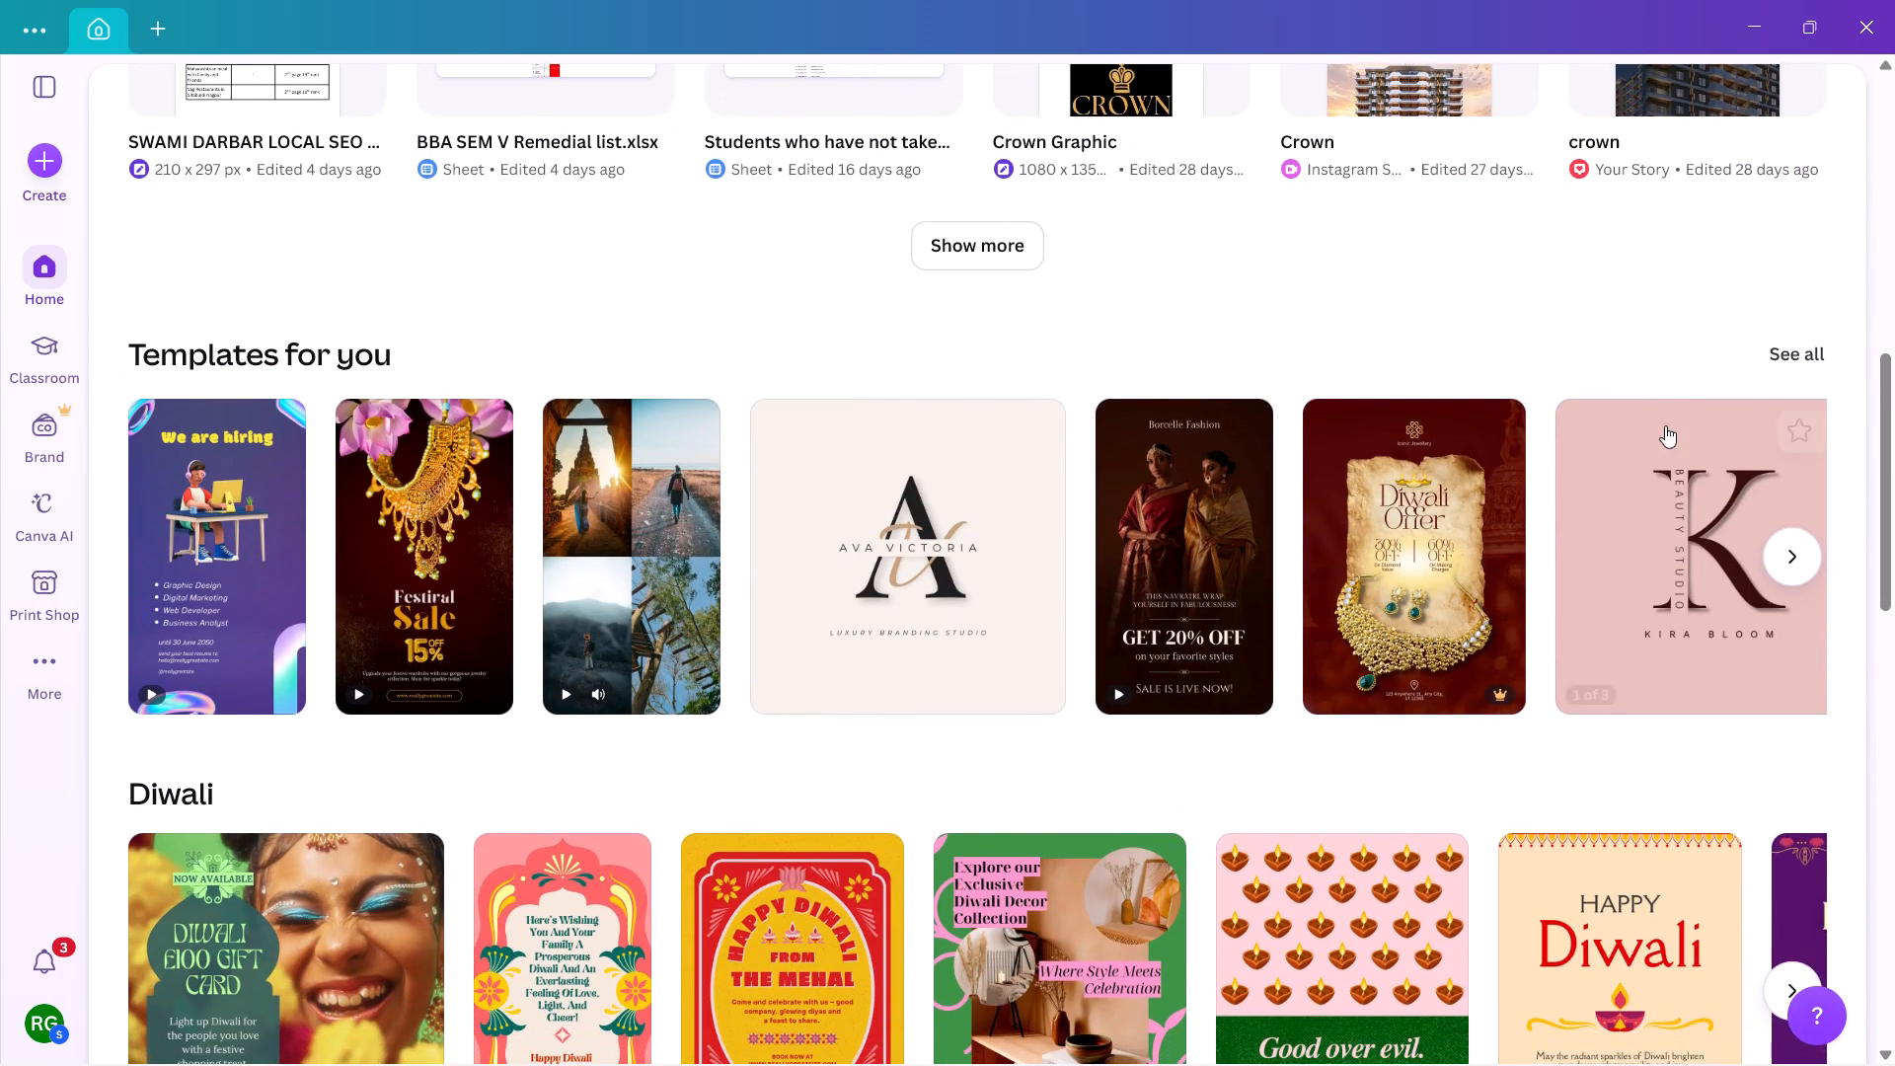
scroll(1167, 412, "down", 7)
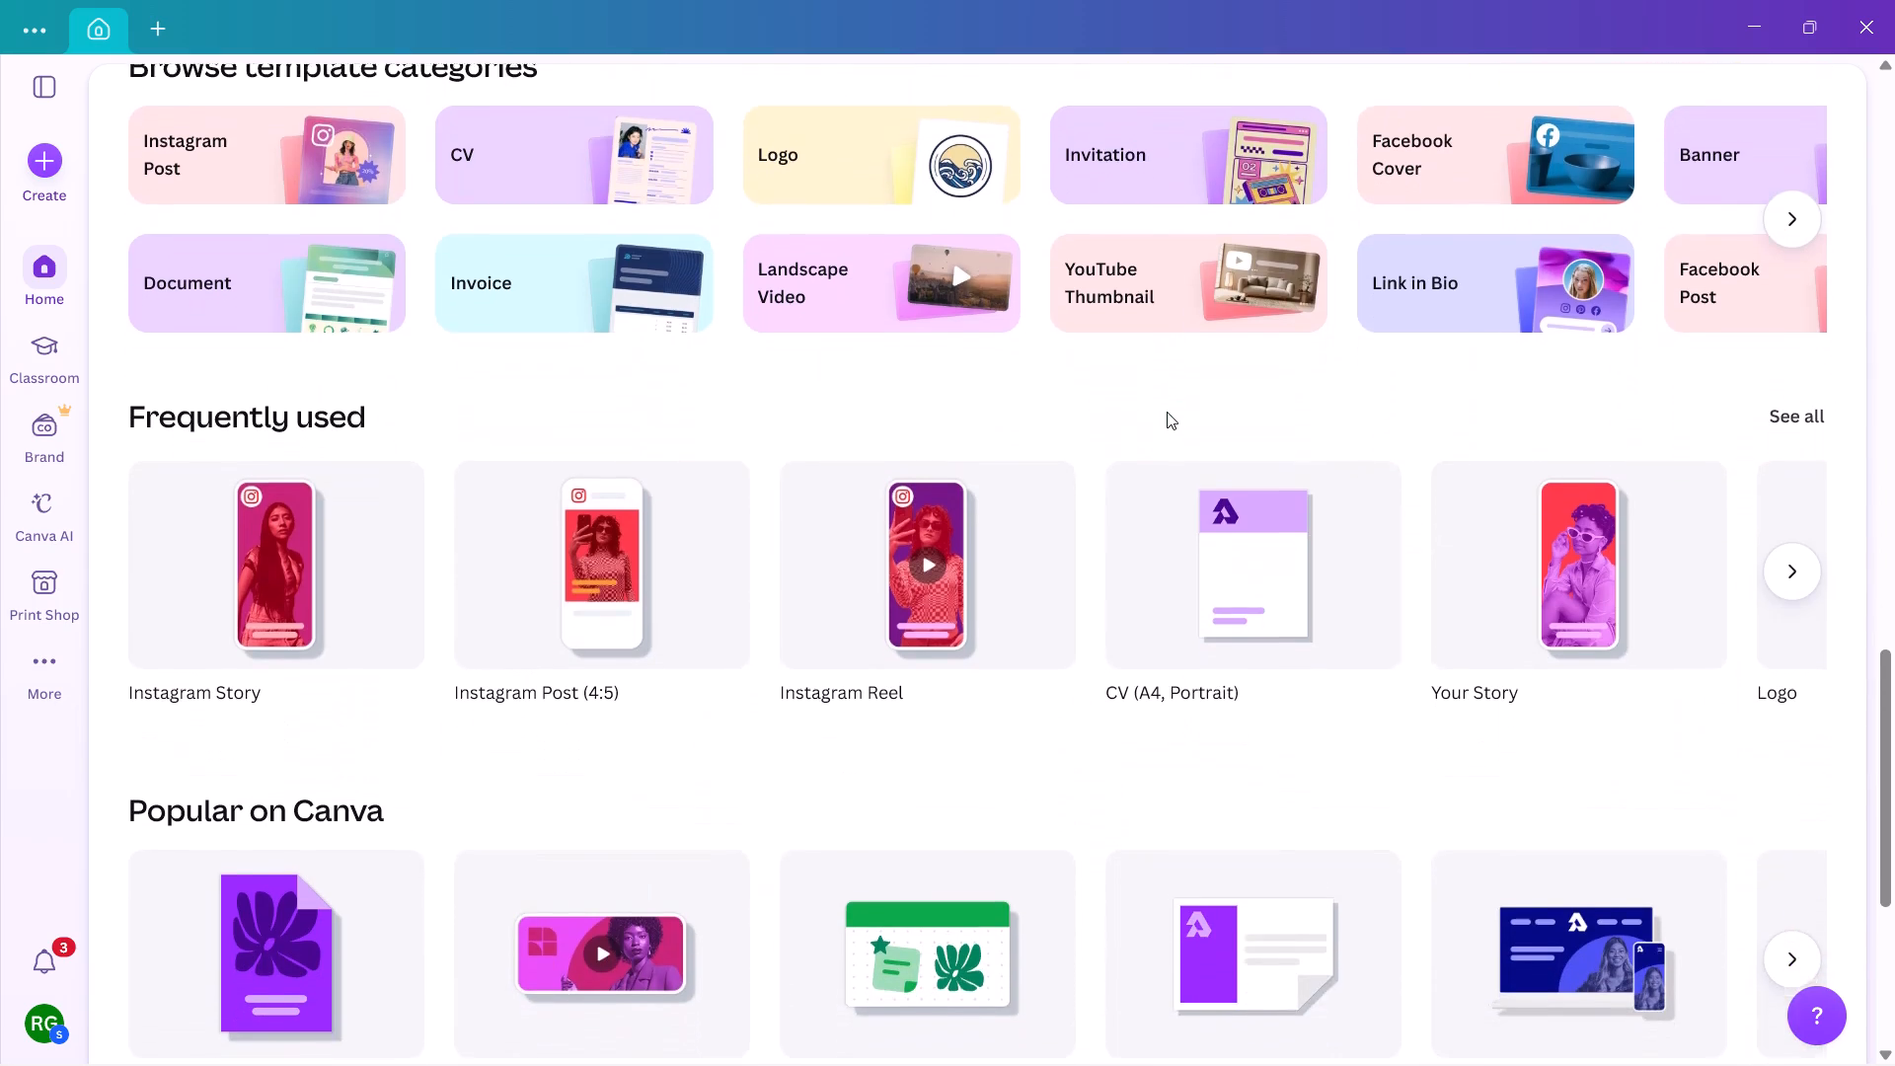
scroll(1167, 412, "down", 5)
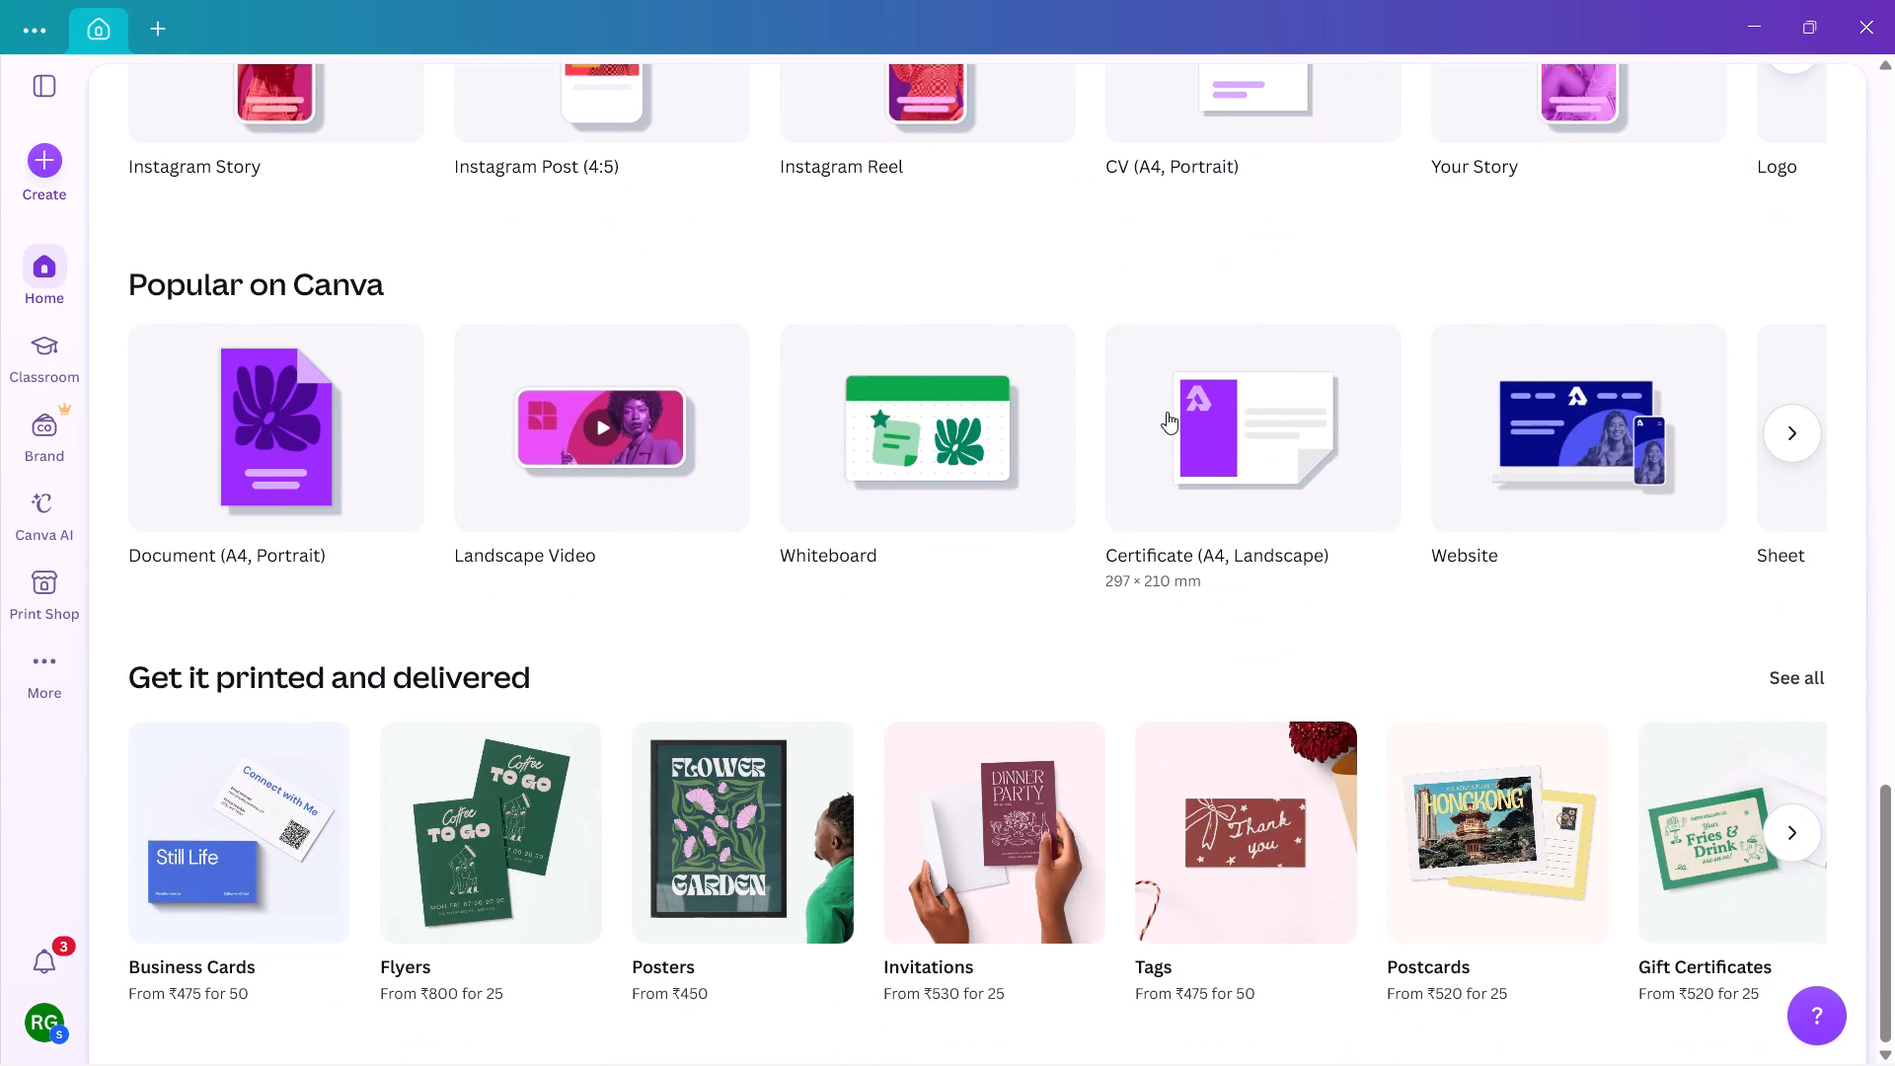
scroll(1167, 412, "left", 10)
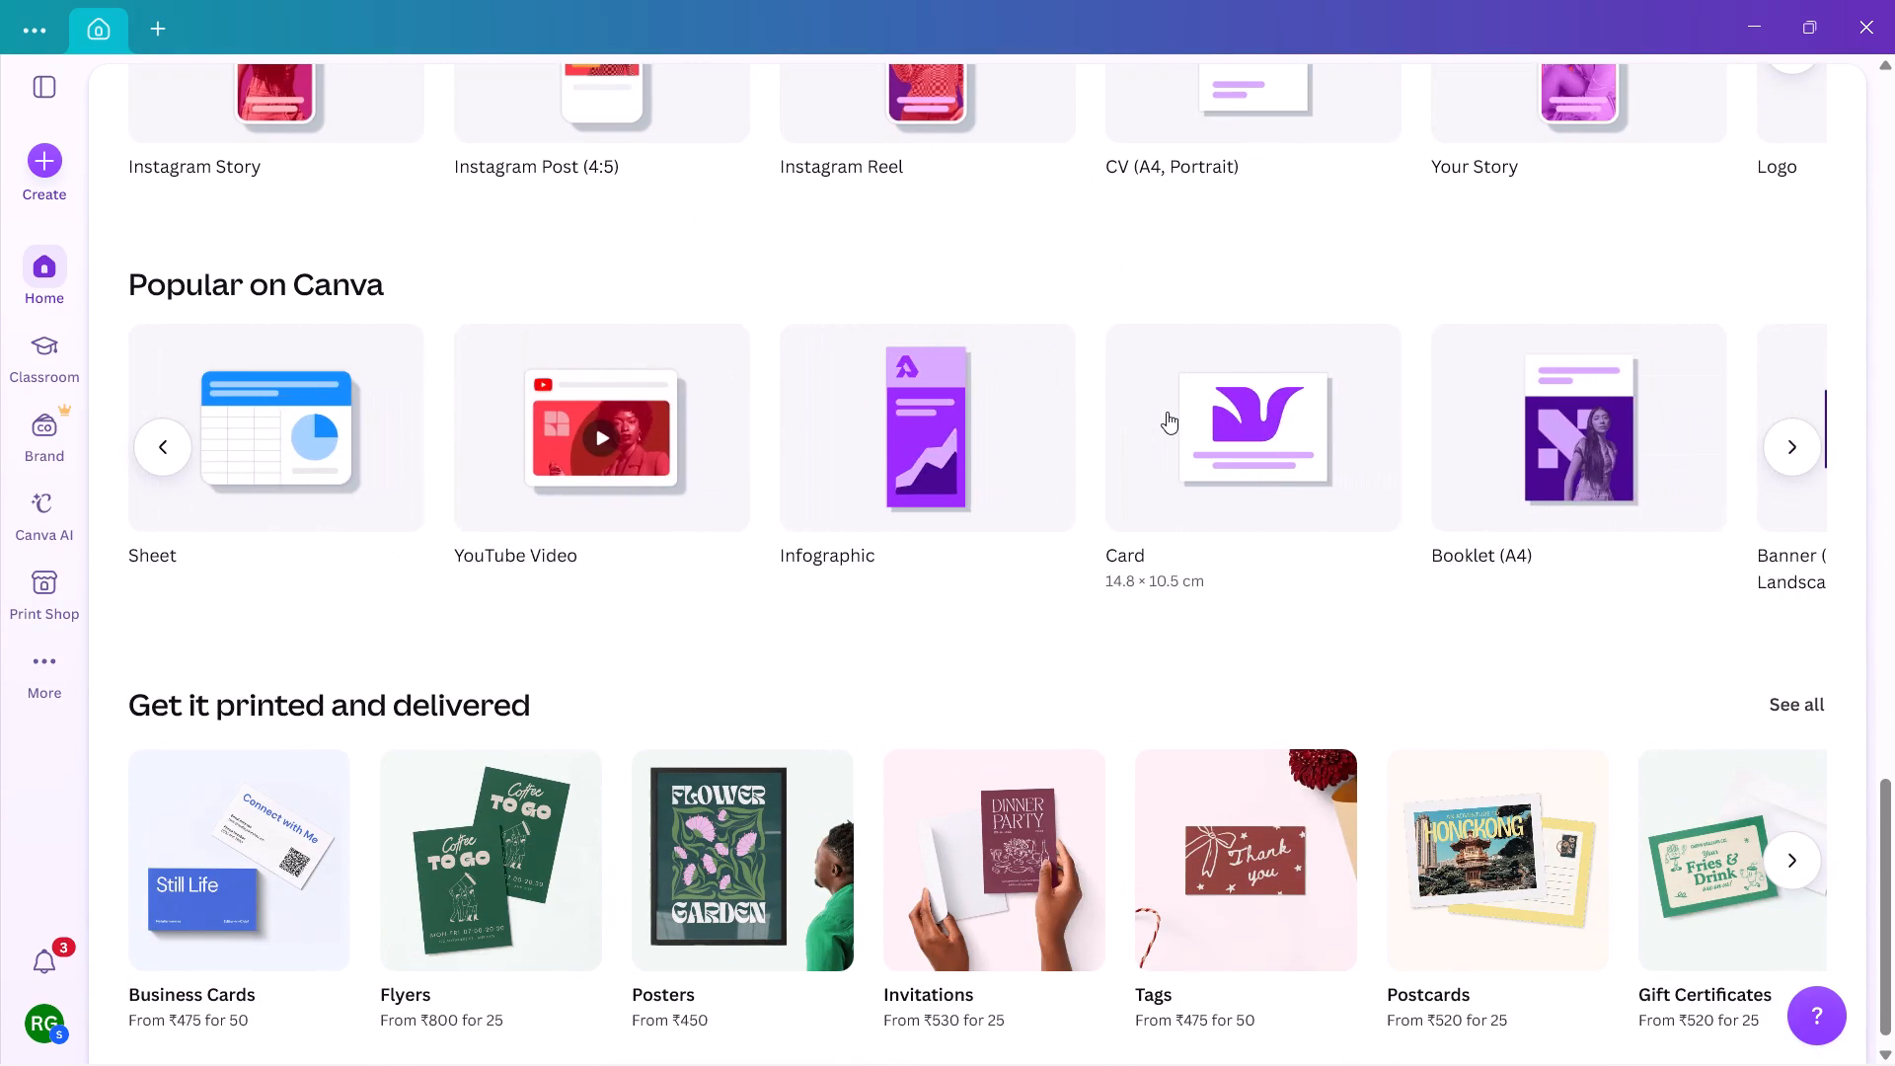
scroll(1167, 412, "up", 2)
Open the Uploads folder in Projects and search it for "my digital savvy".
left_click(39, 671)
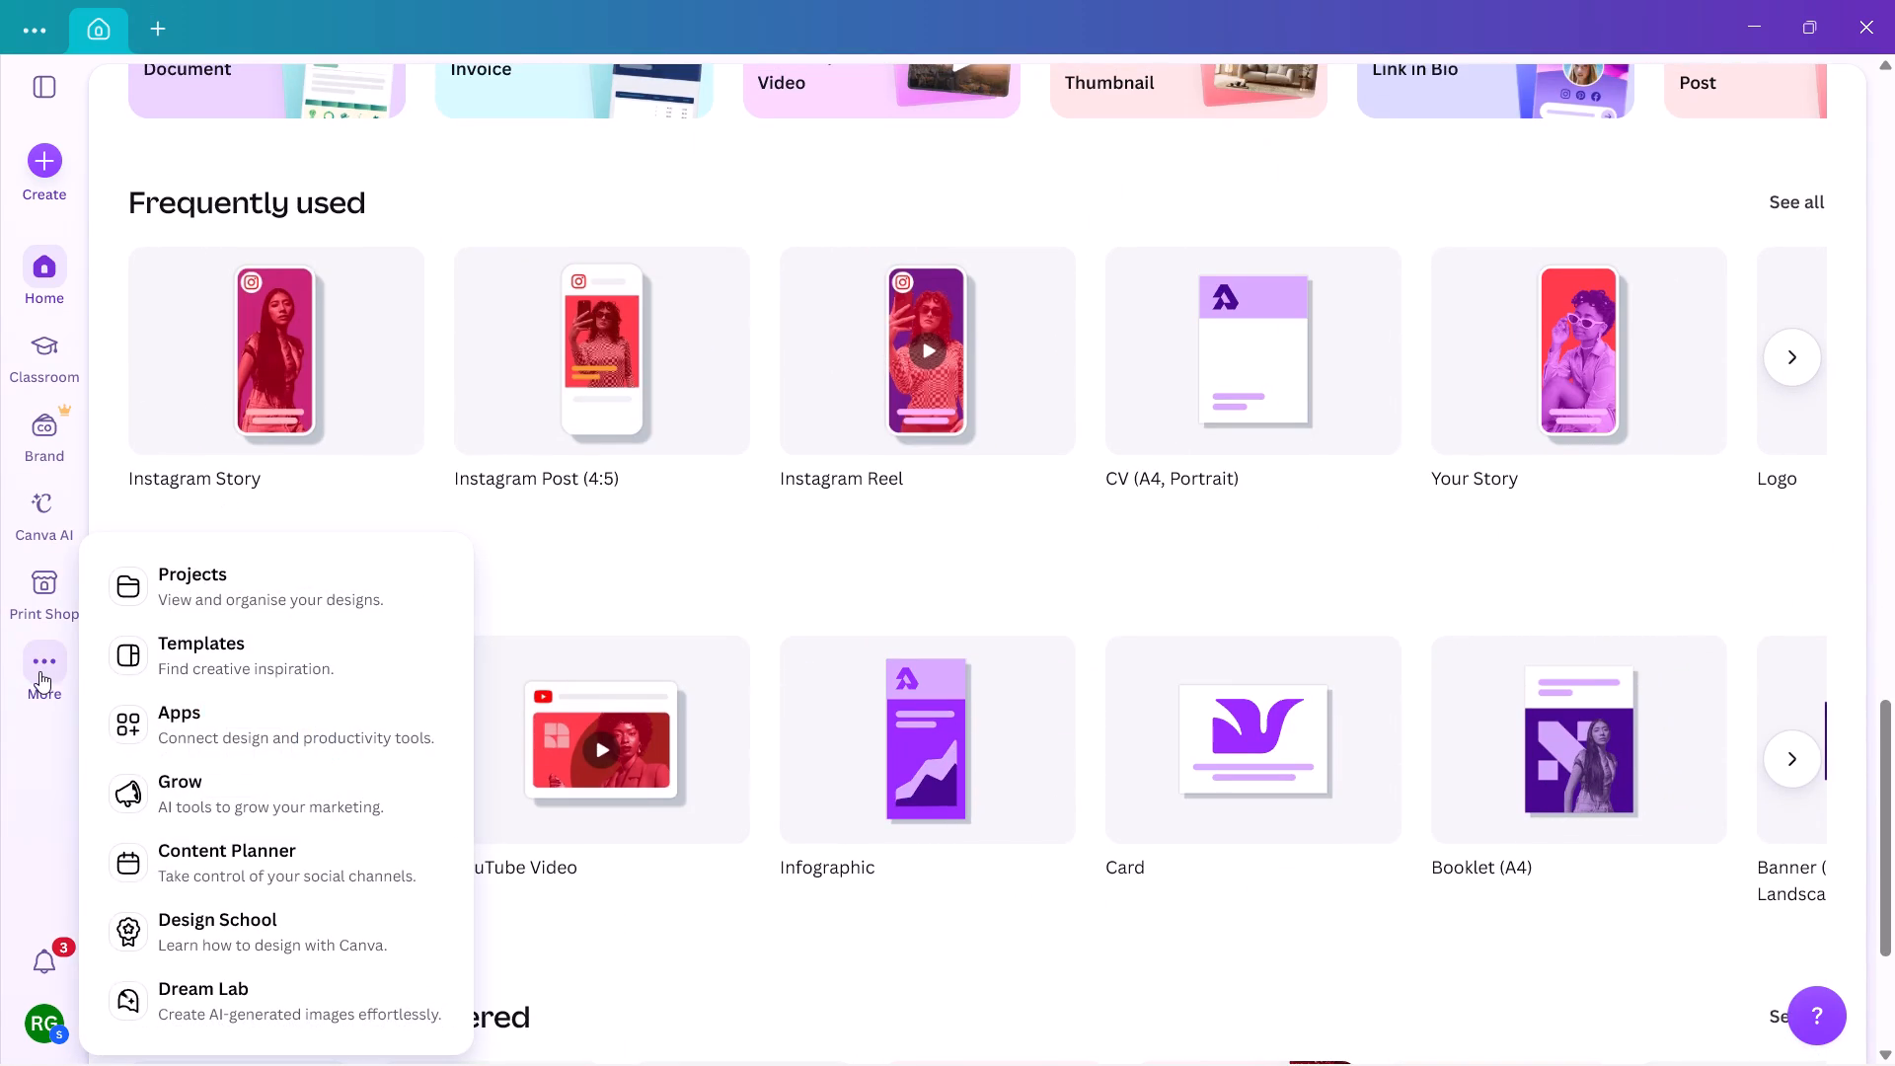
left_click(194, 553)
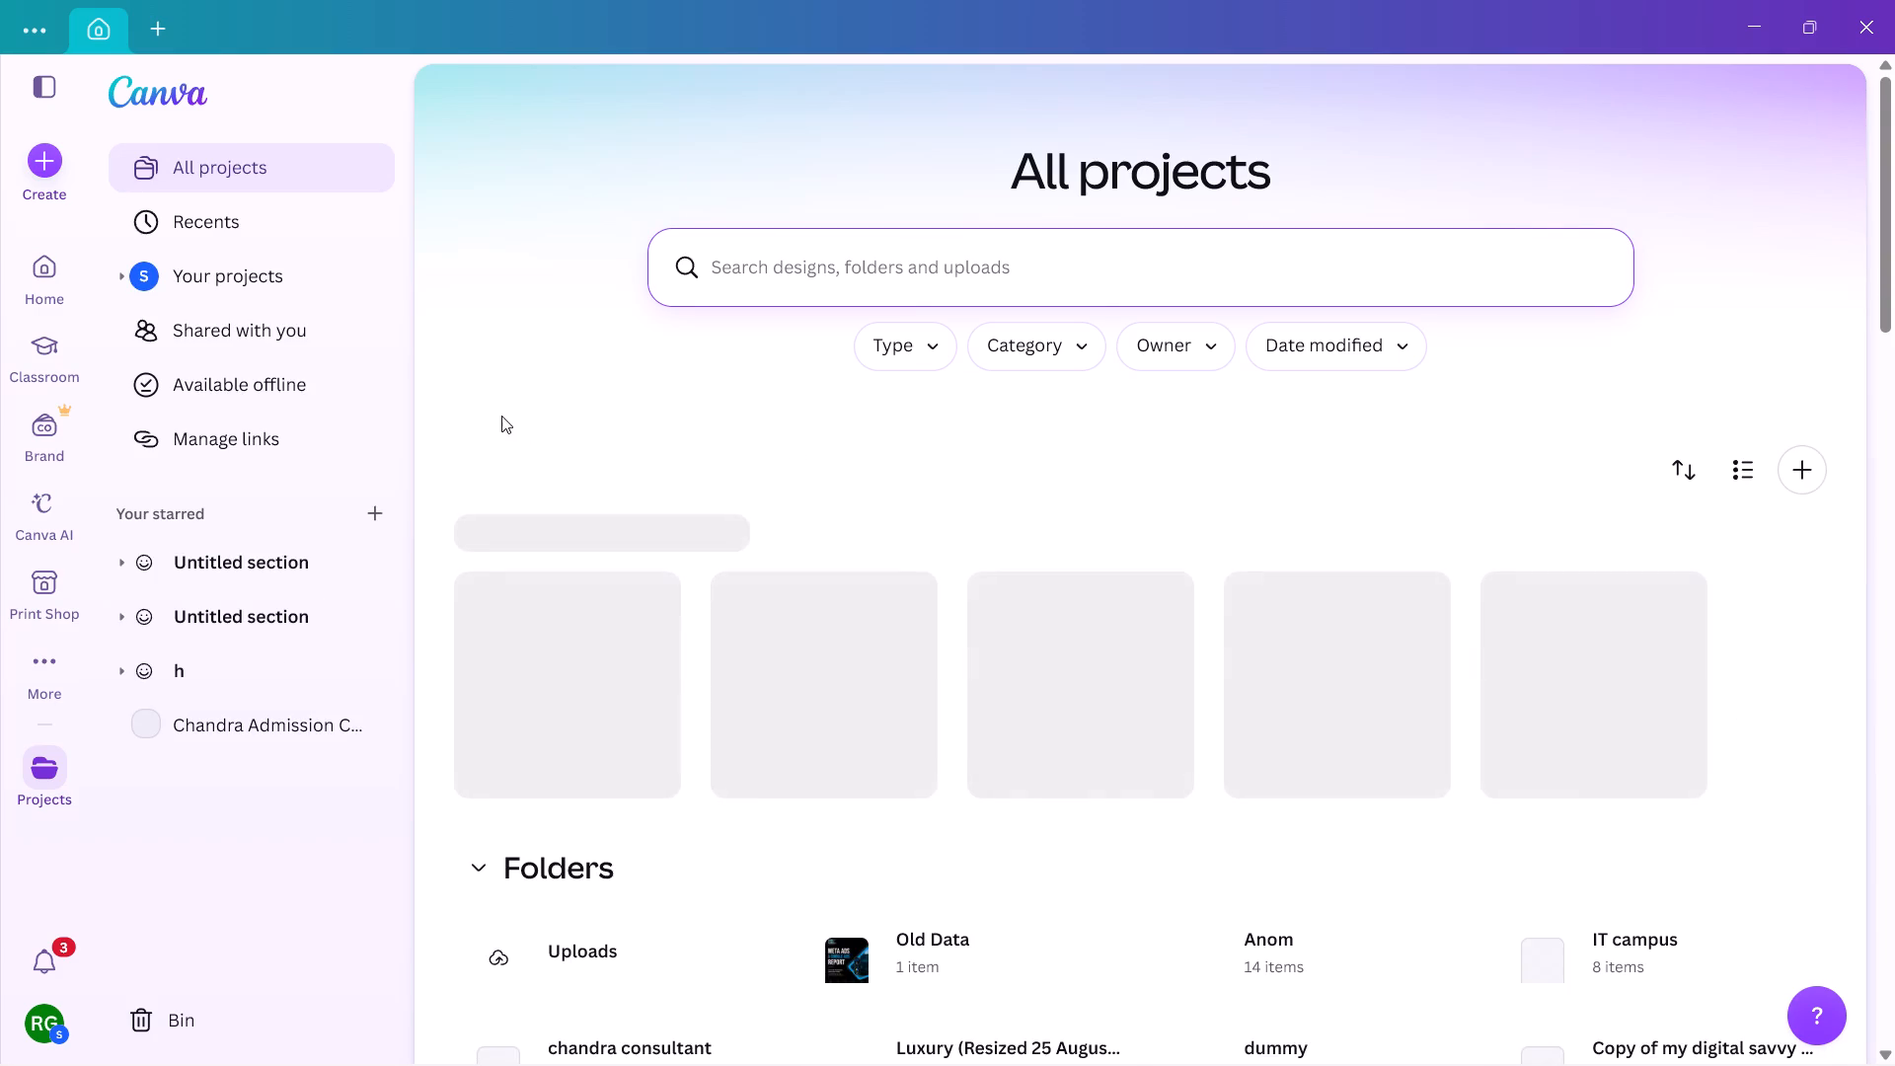
scroll(497, 413, "down", 3)
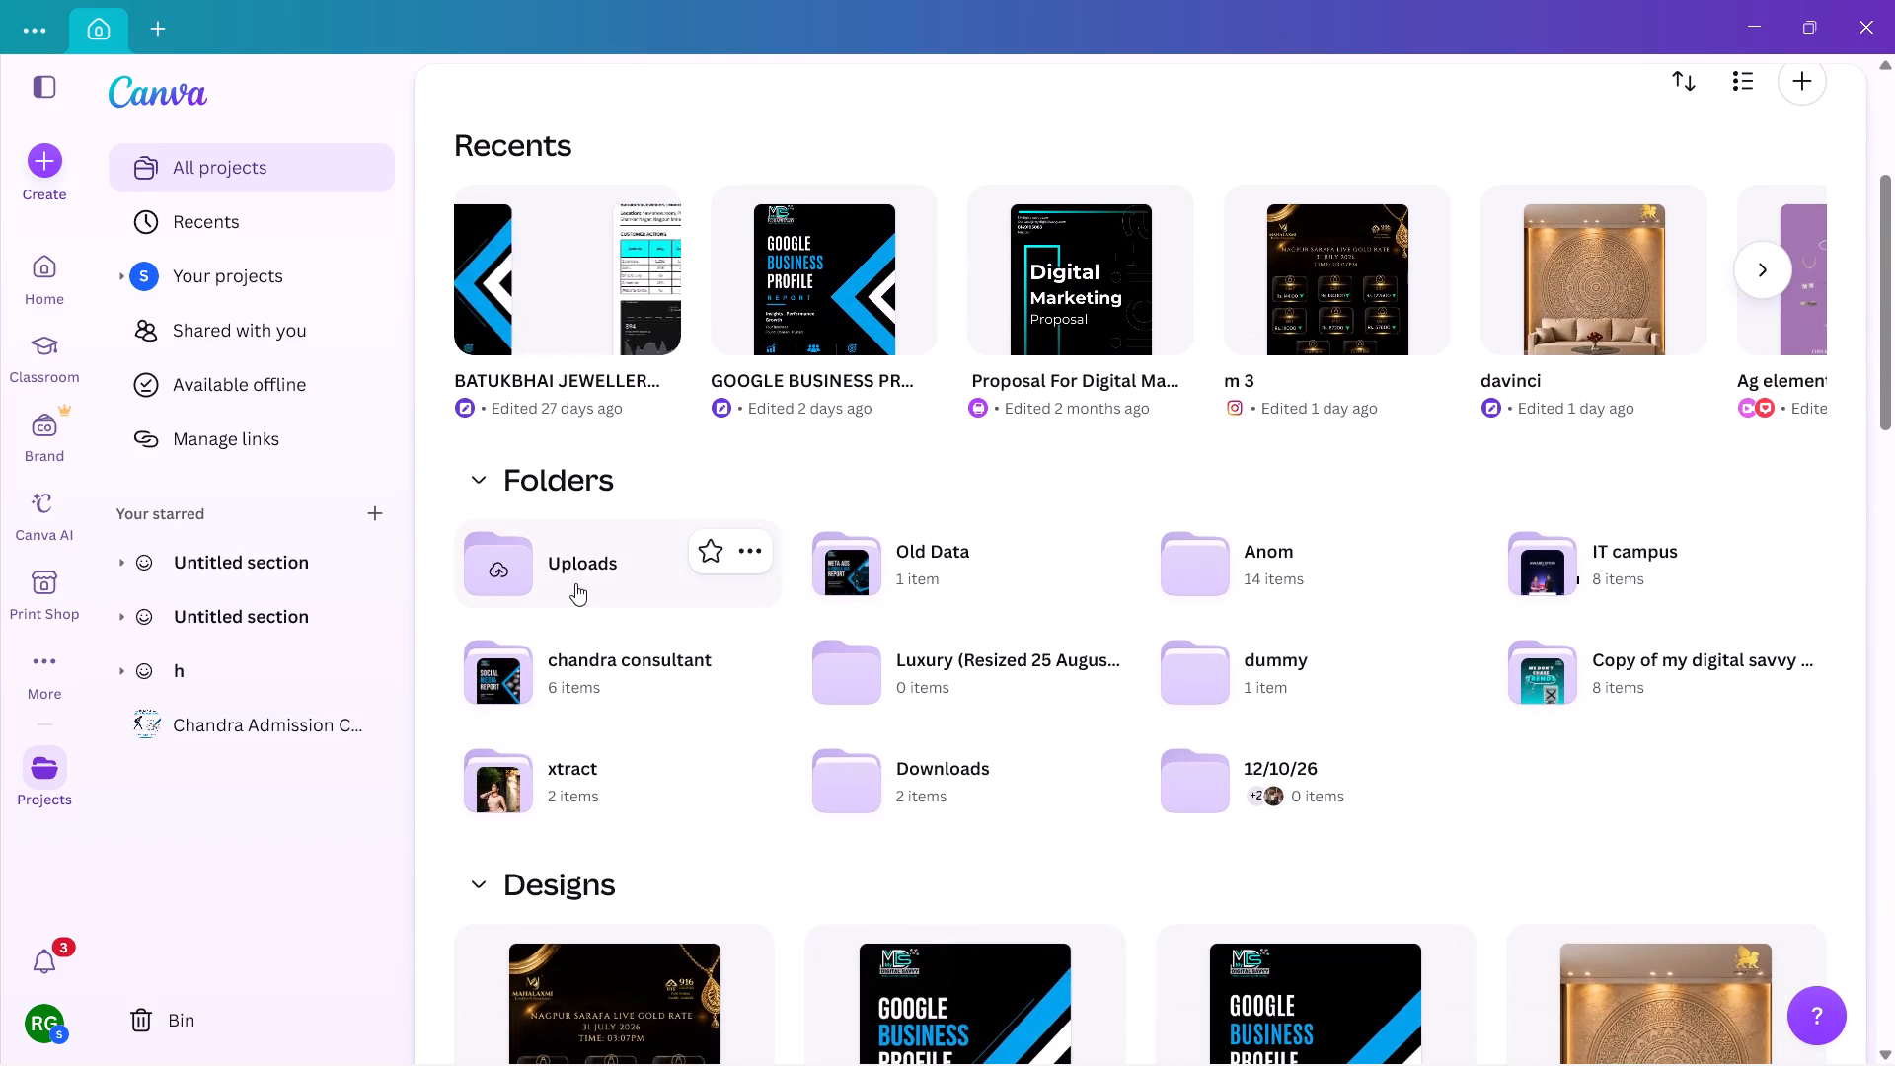
left_click(576, 584)
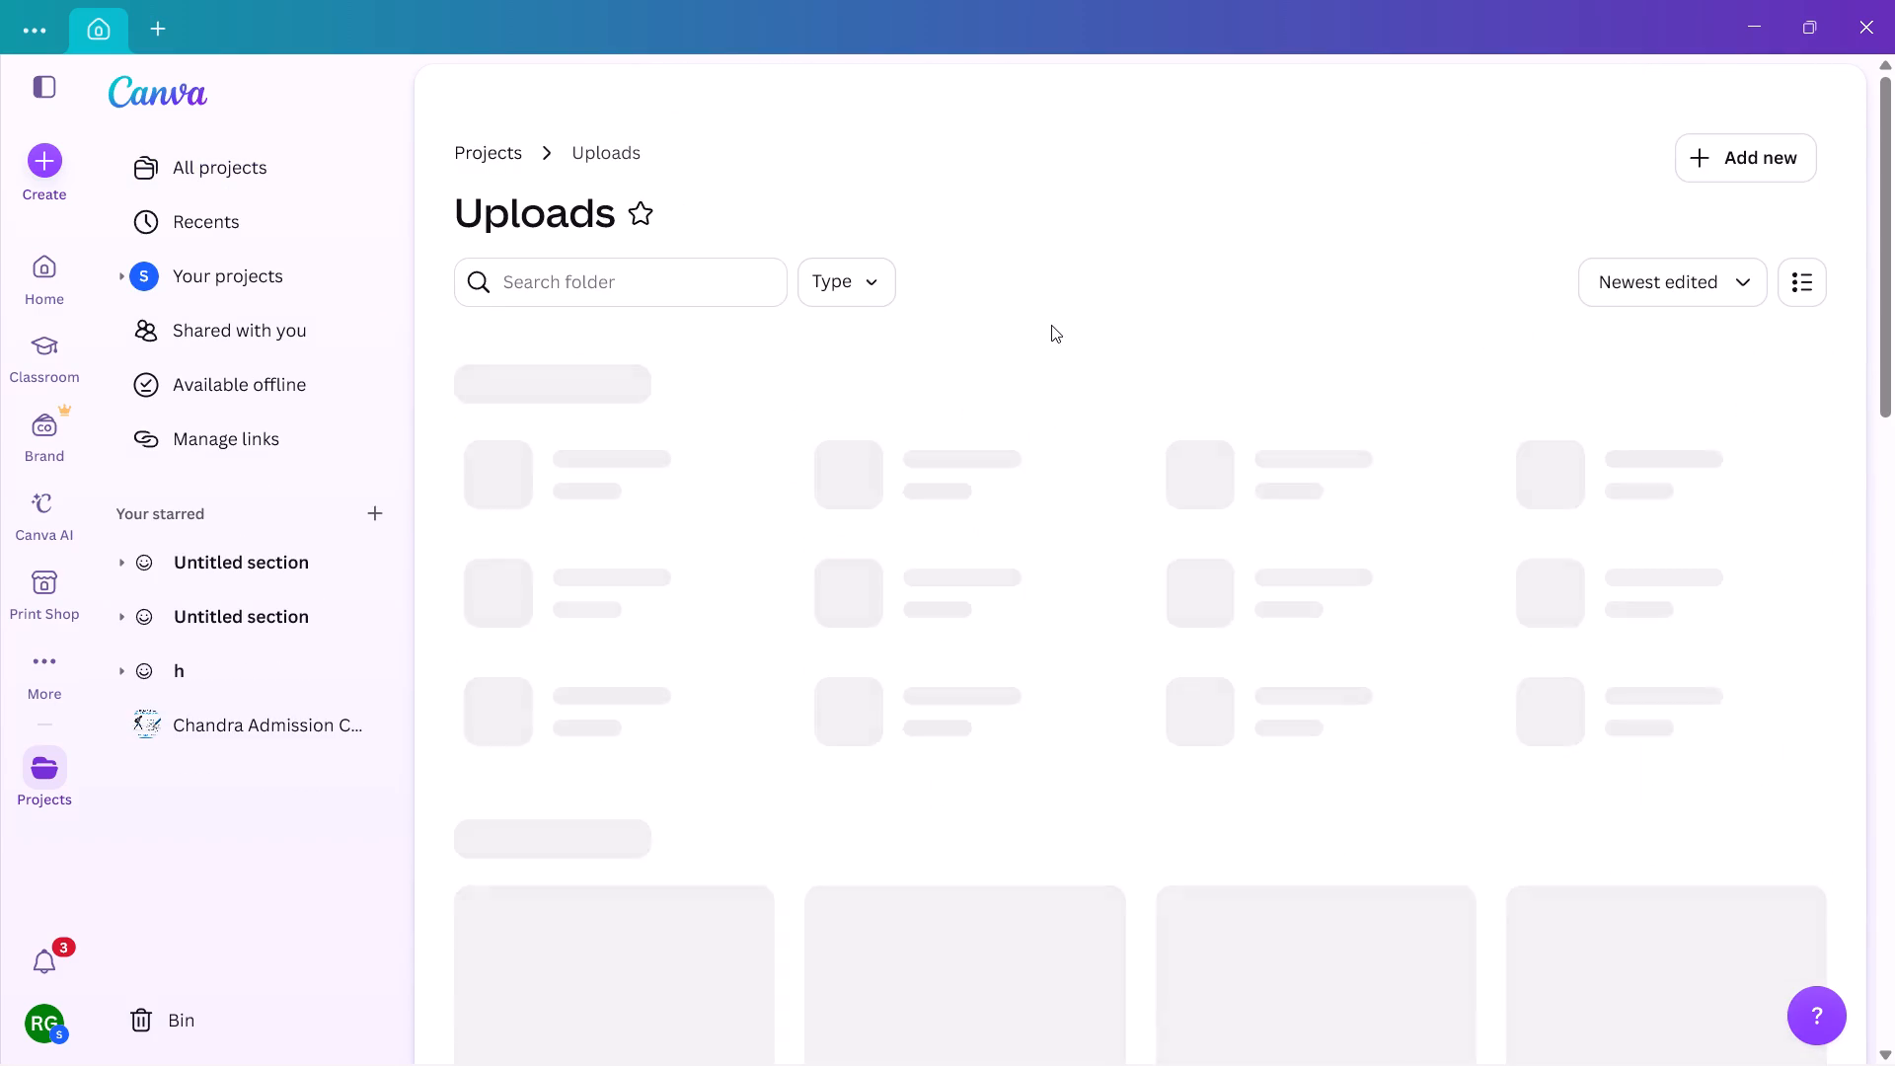
left_click(721, 290)
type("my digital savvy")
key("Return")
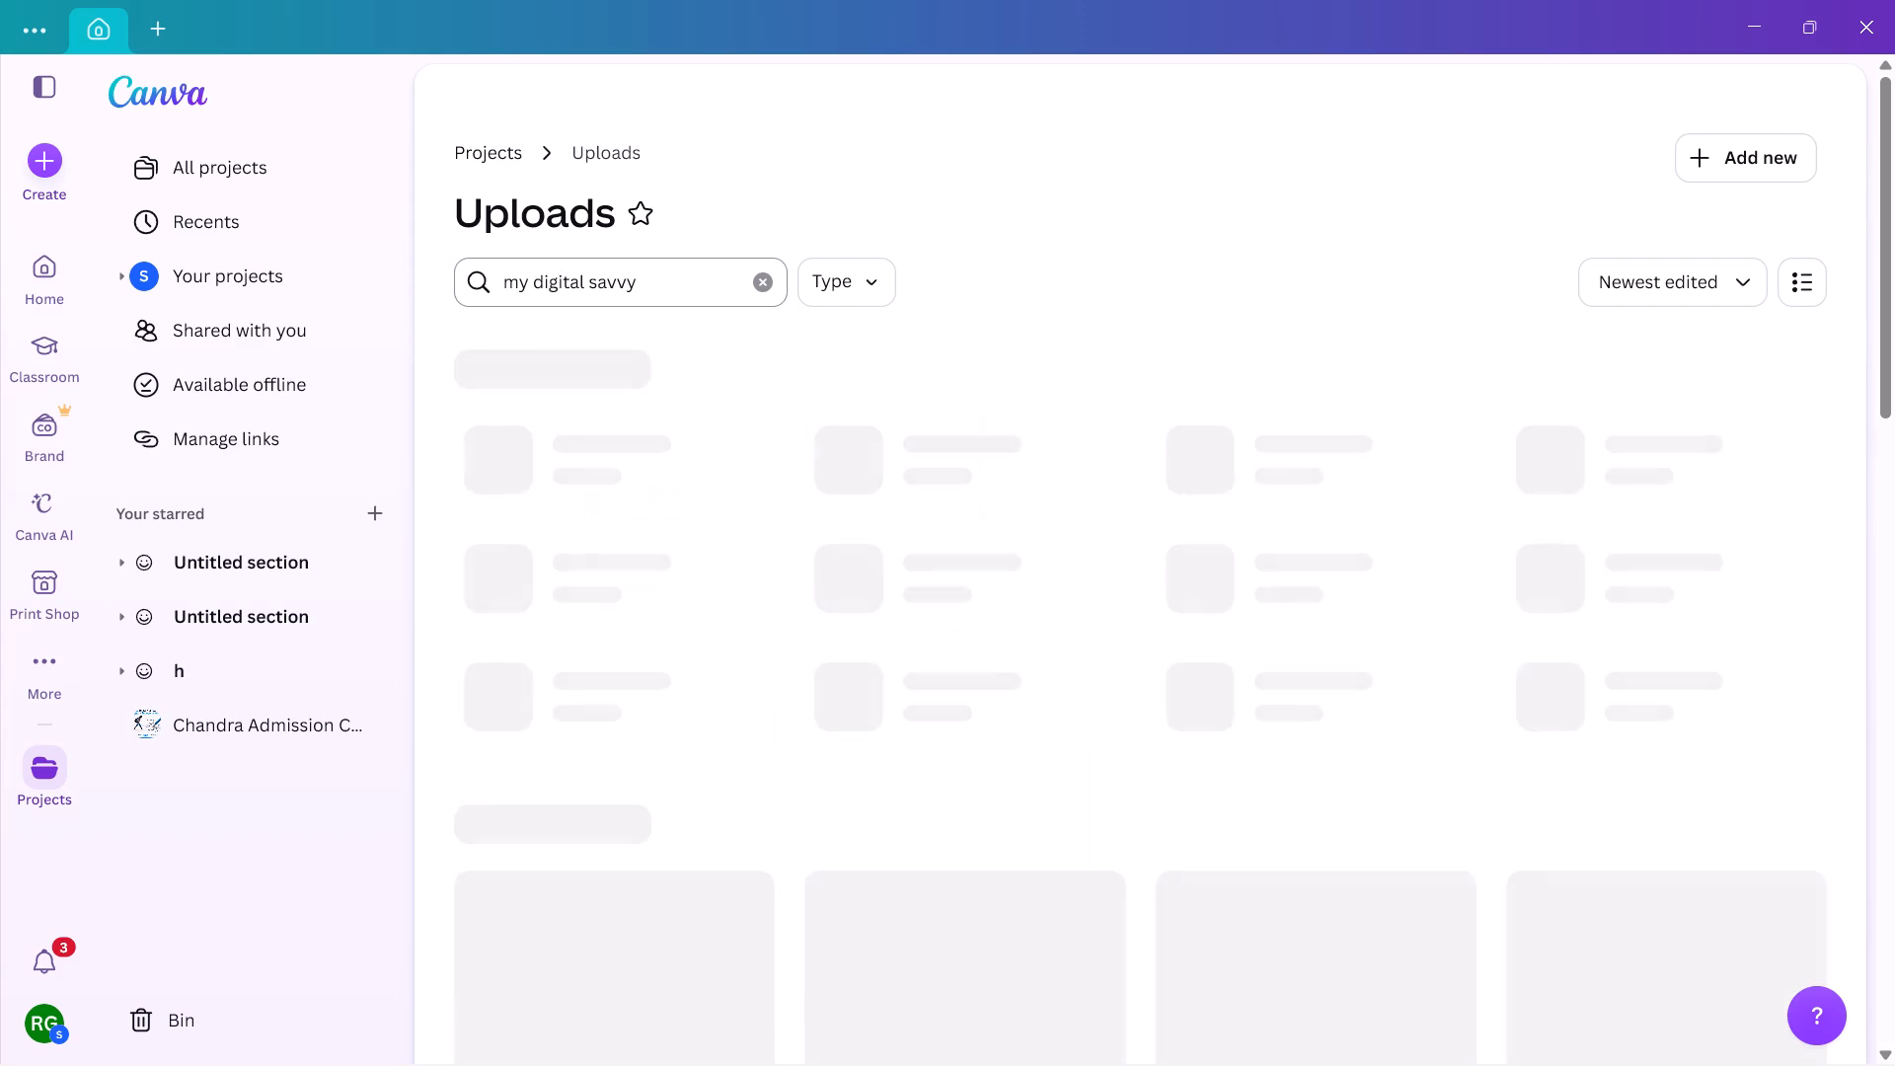
Filter the "my digital savvy" search results in Uploads to show only images.
left_click(842, 279)
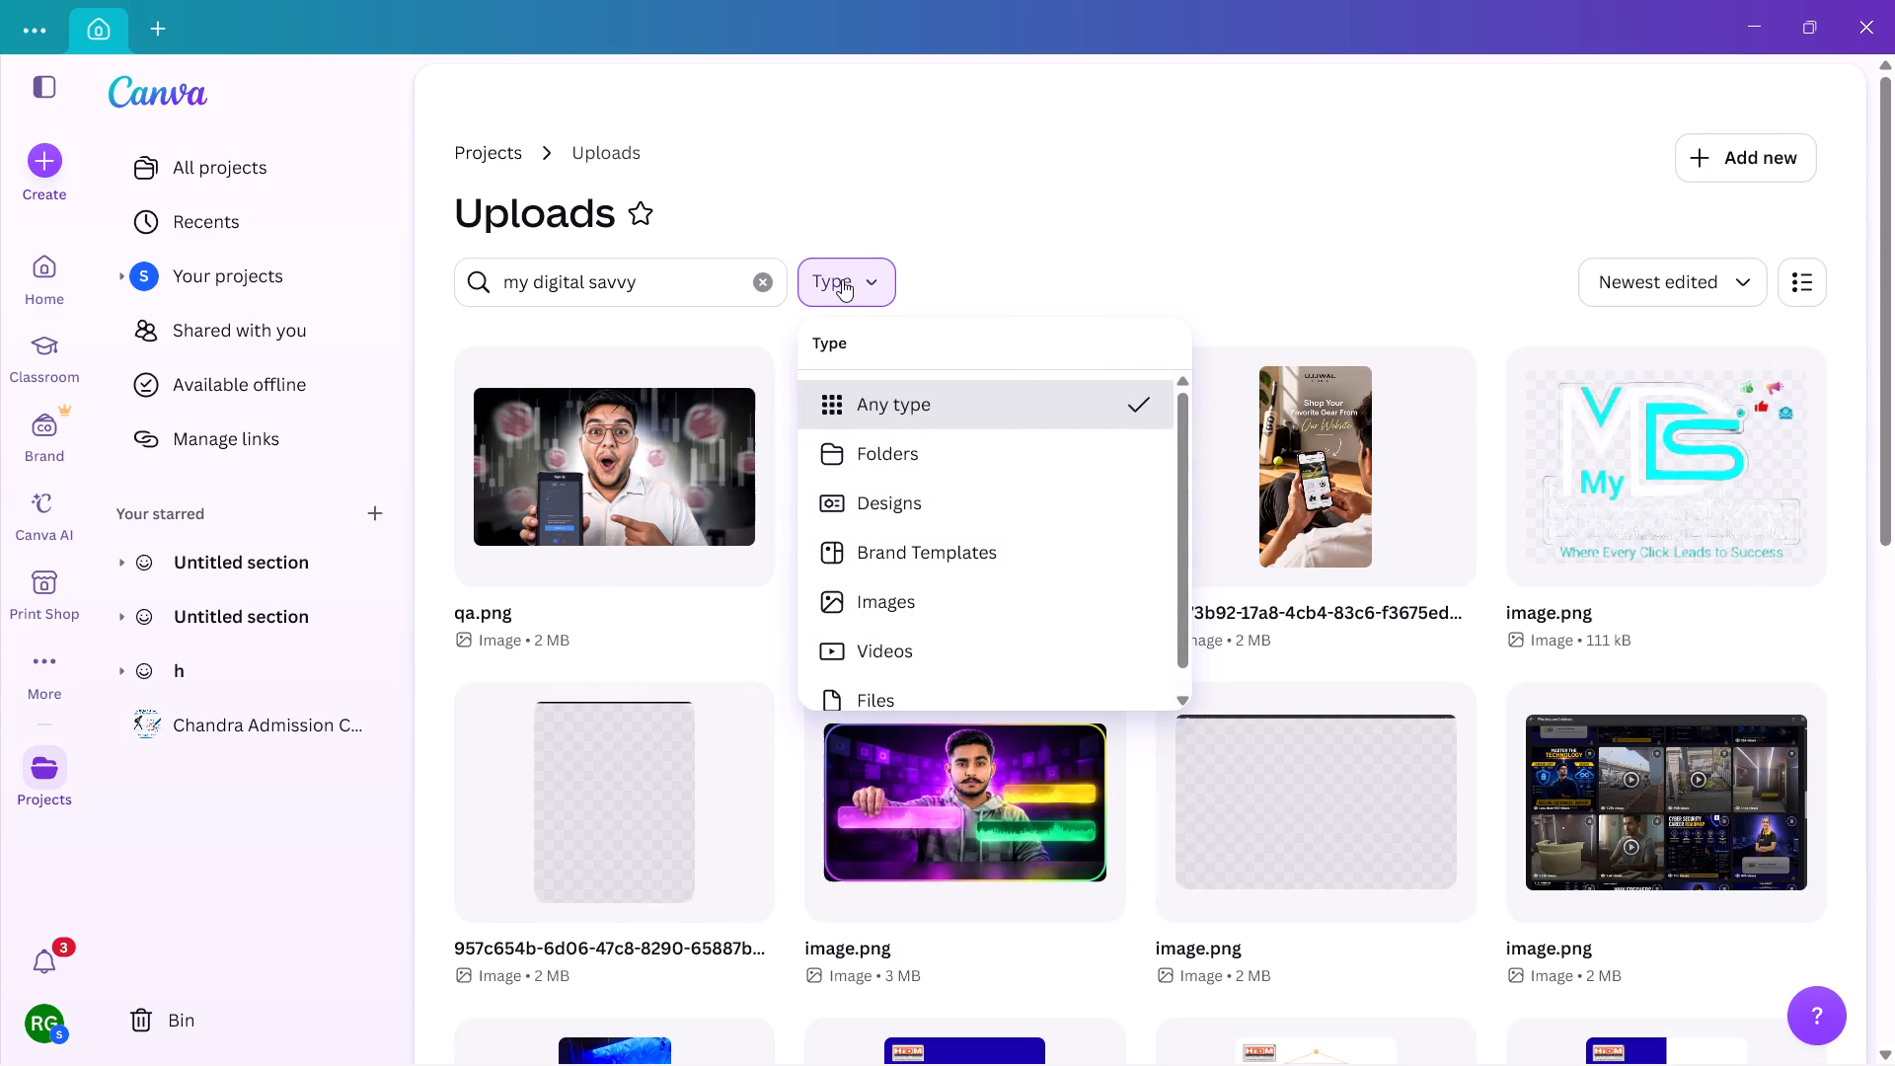
left_click(956, 608)
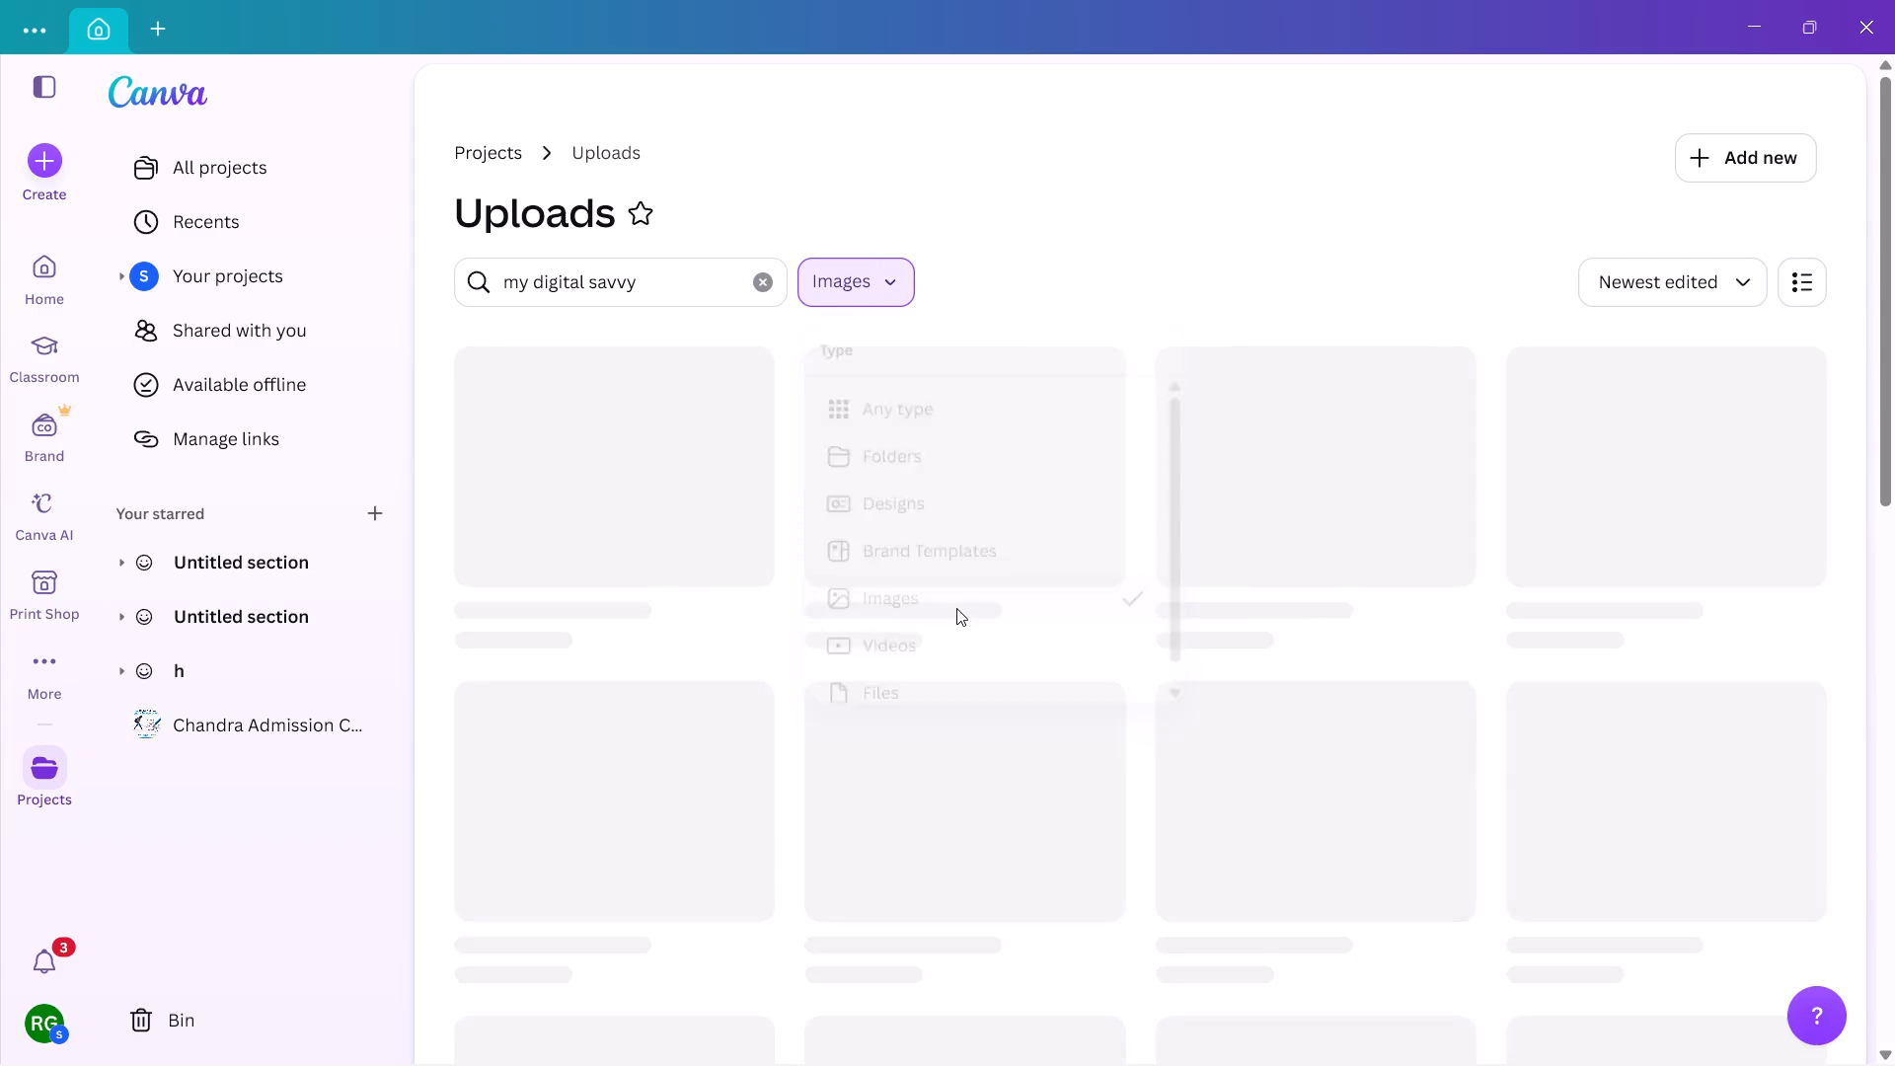
Look through the "my digital savvy" images in Uploads for the My Digital Savvy logo and branded artwork.
scroll(1202, 231, "down", 6)
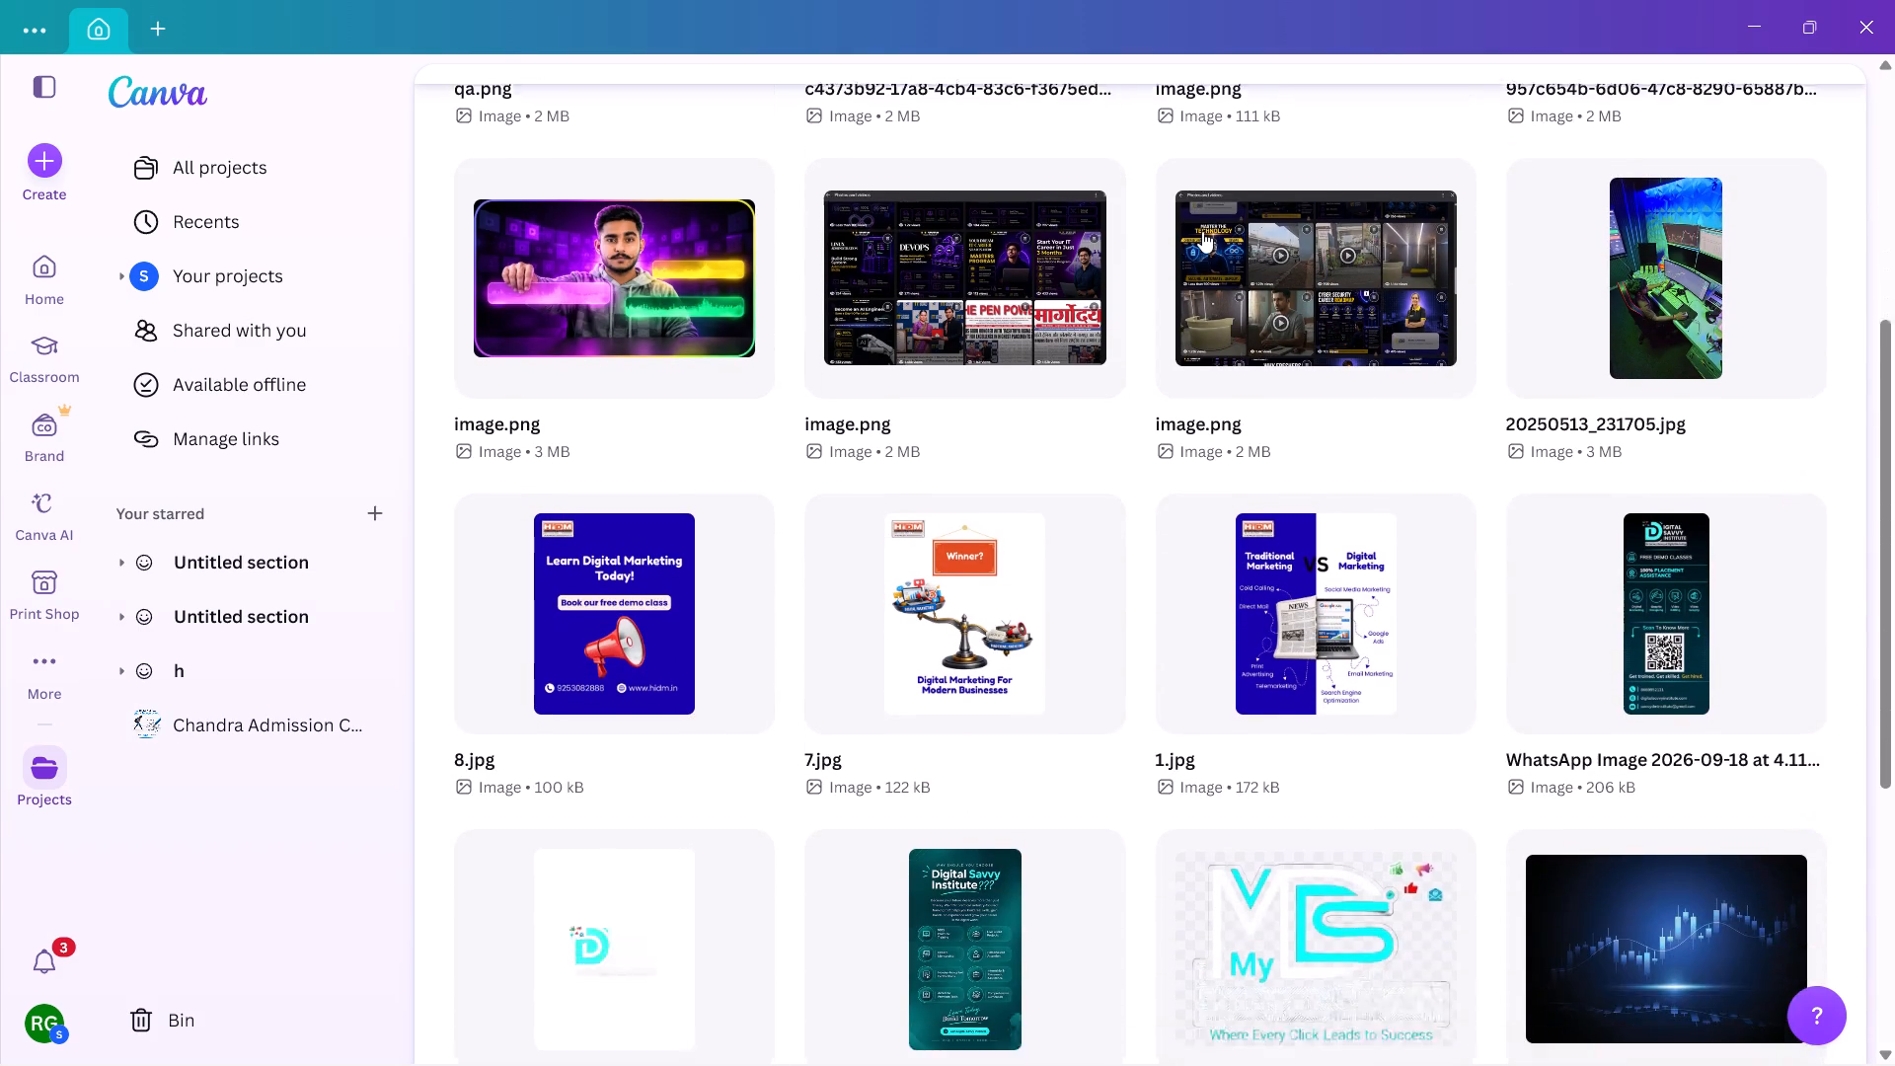
scroll(1202, 231, "down", 2)
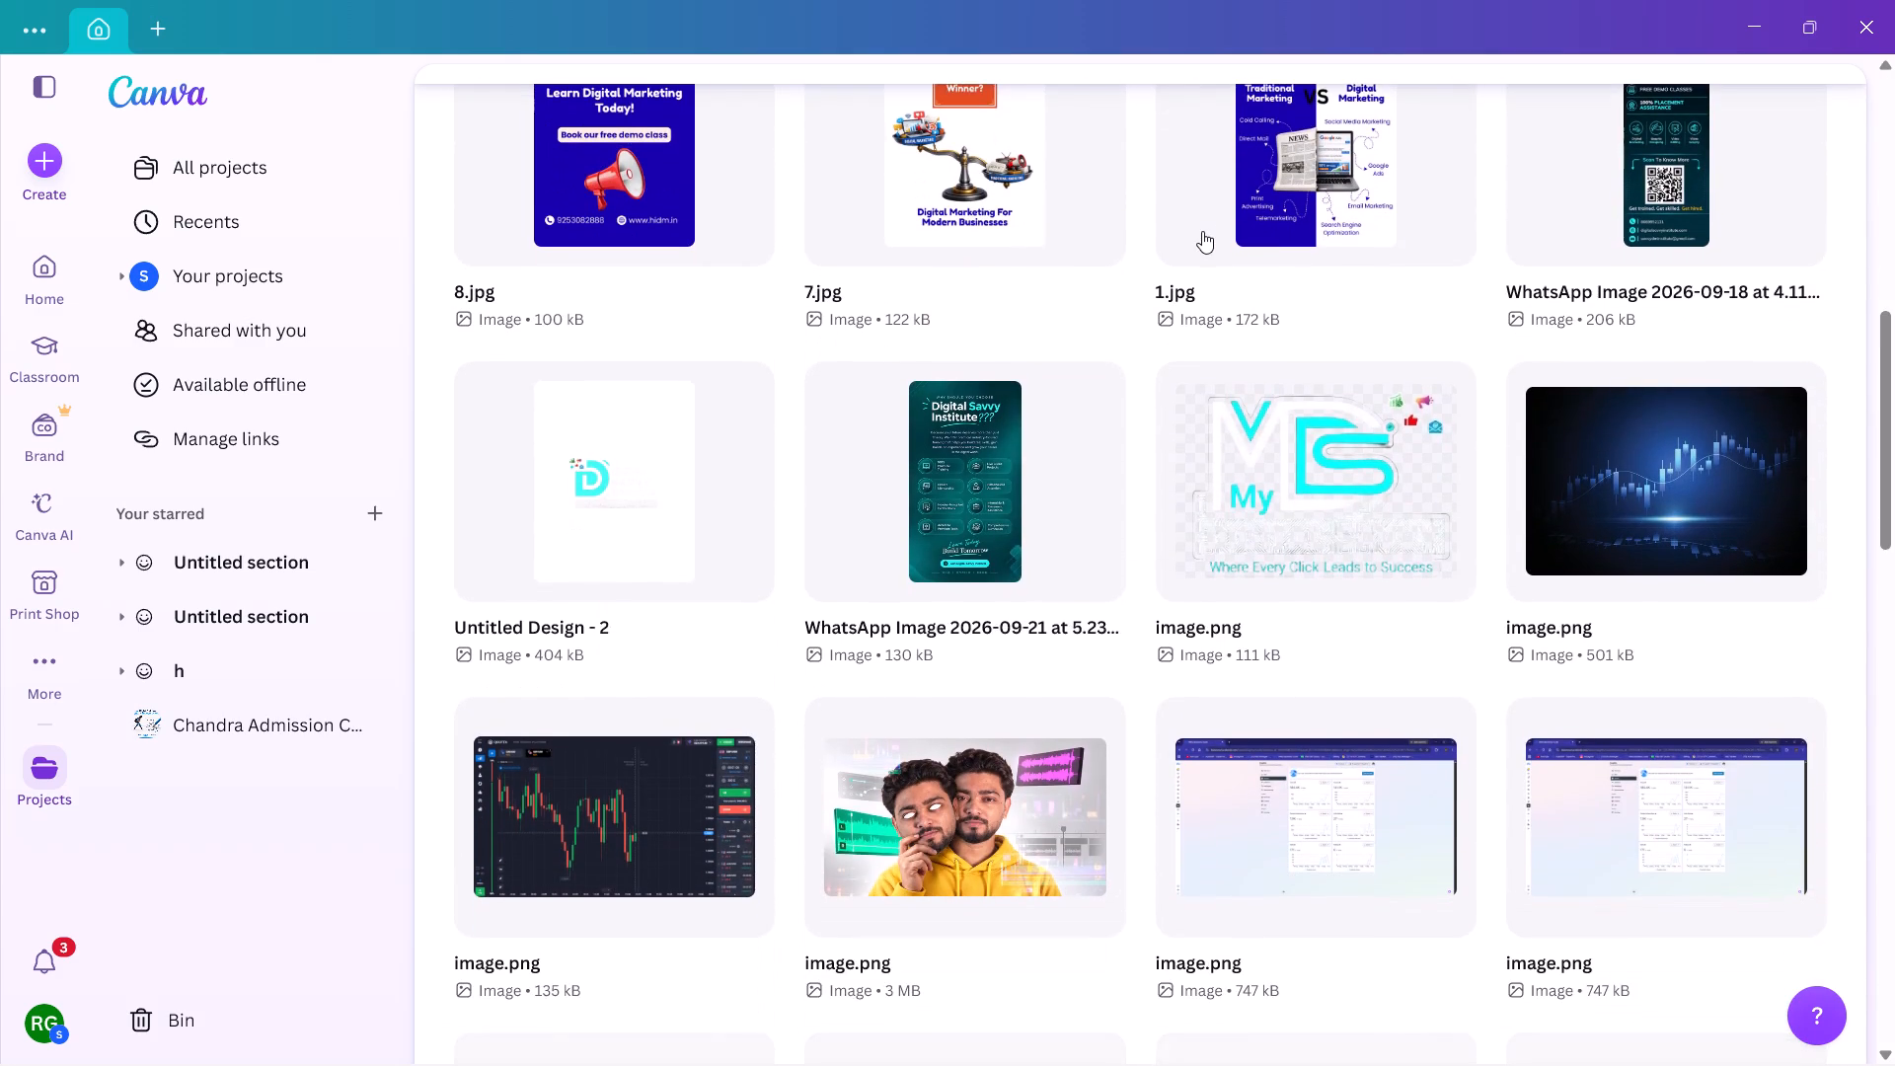
scroll(1202, 231, "down", 5)
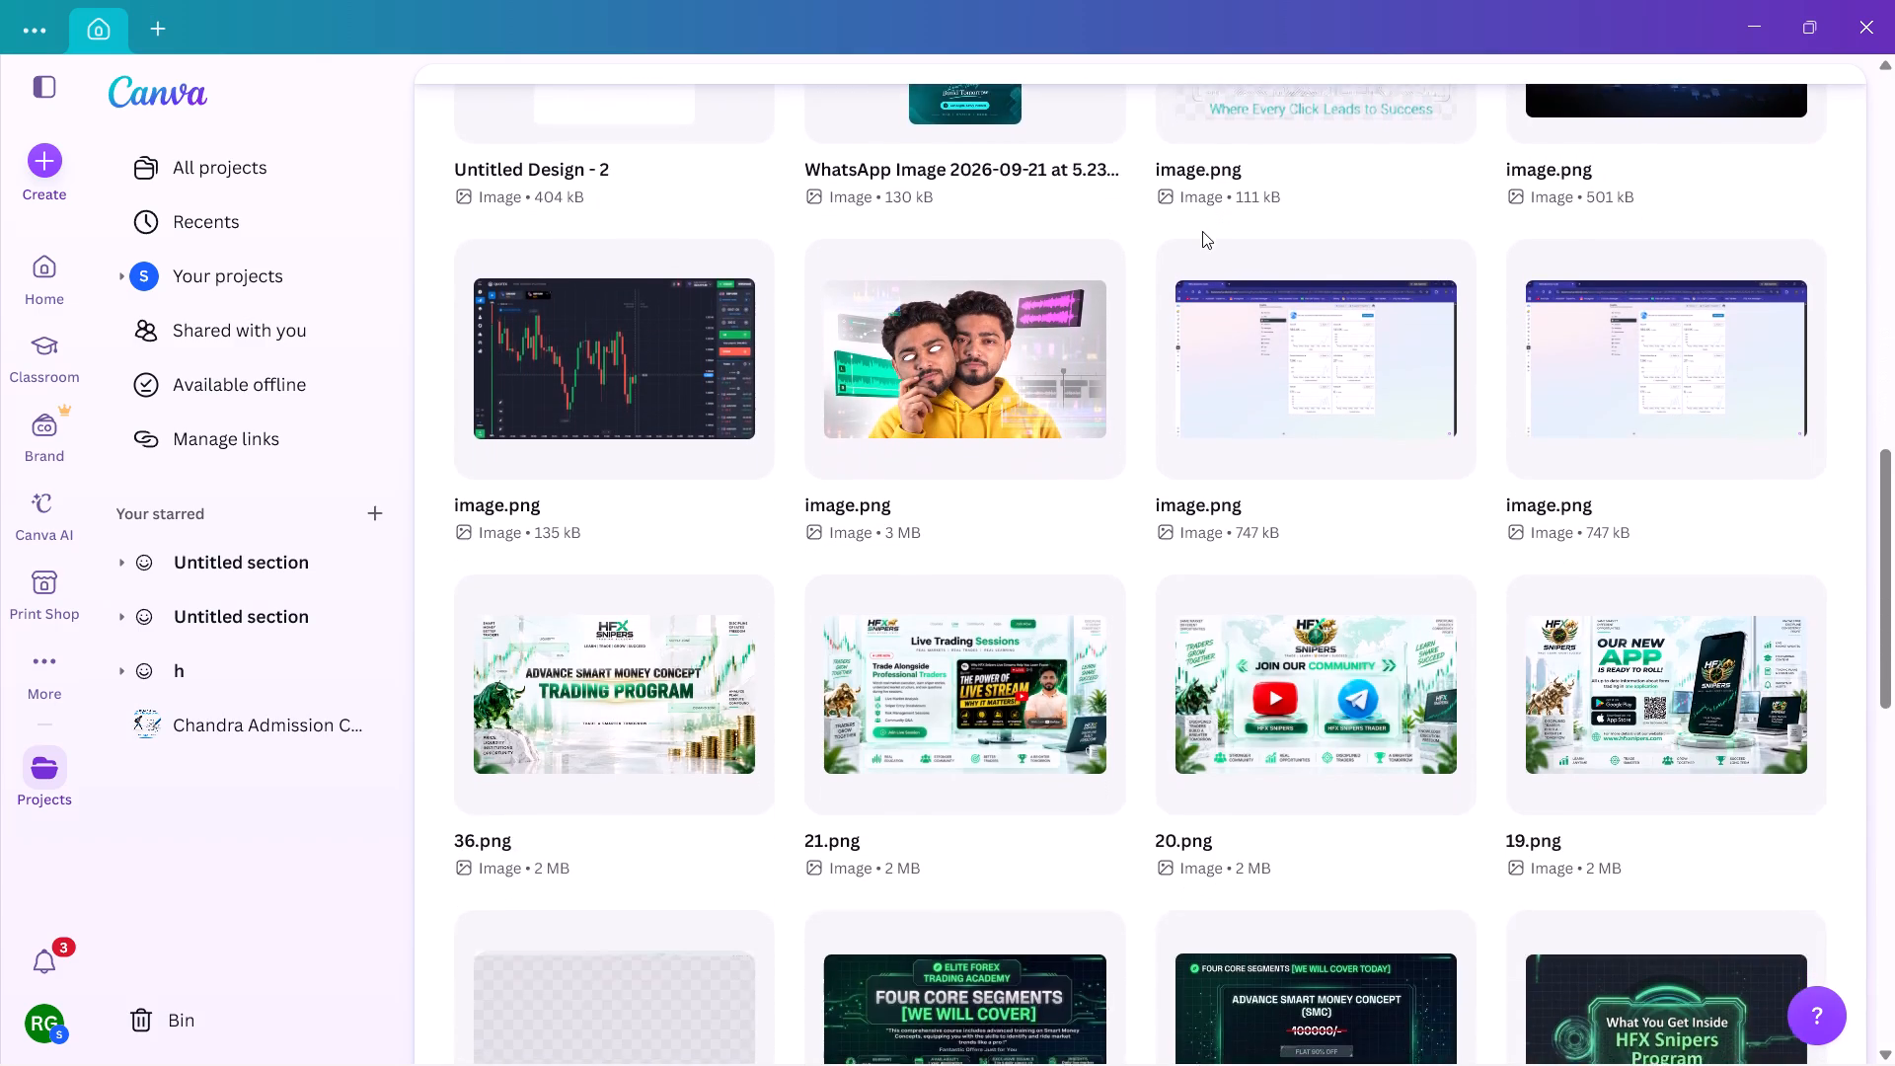
scroll(1202, 231, "down", 8)
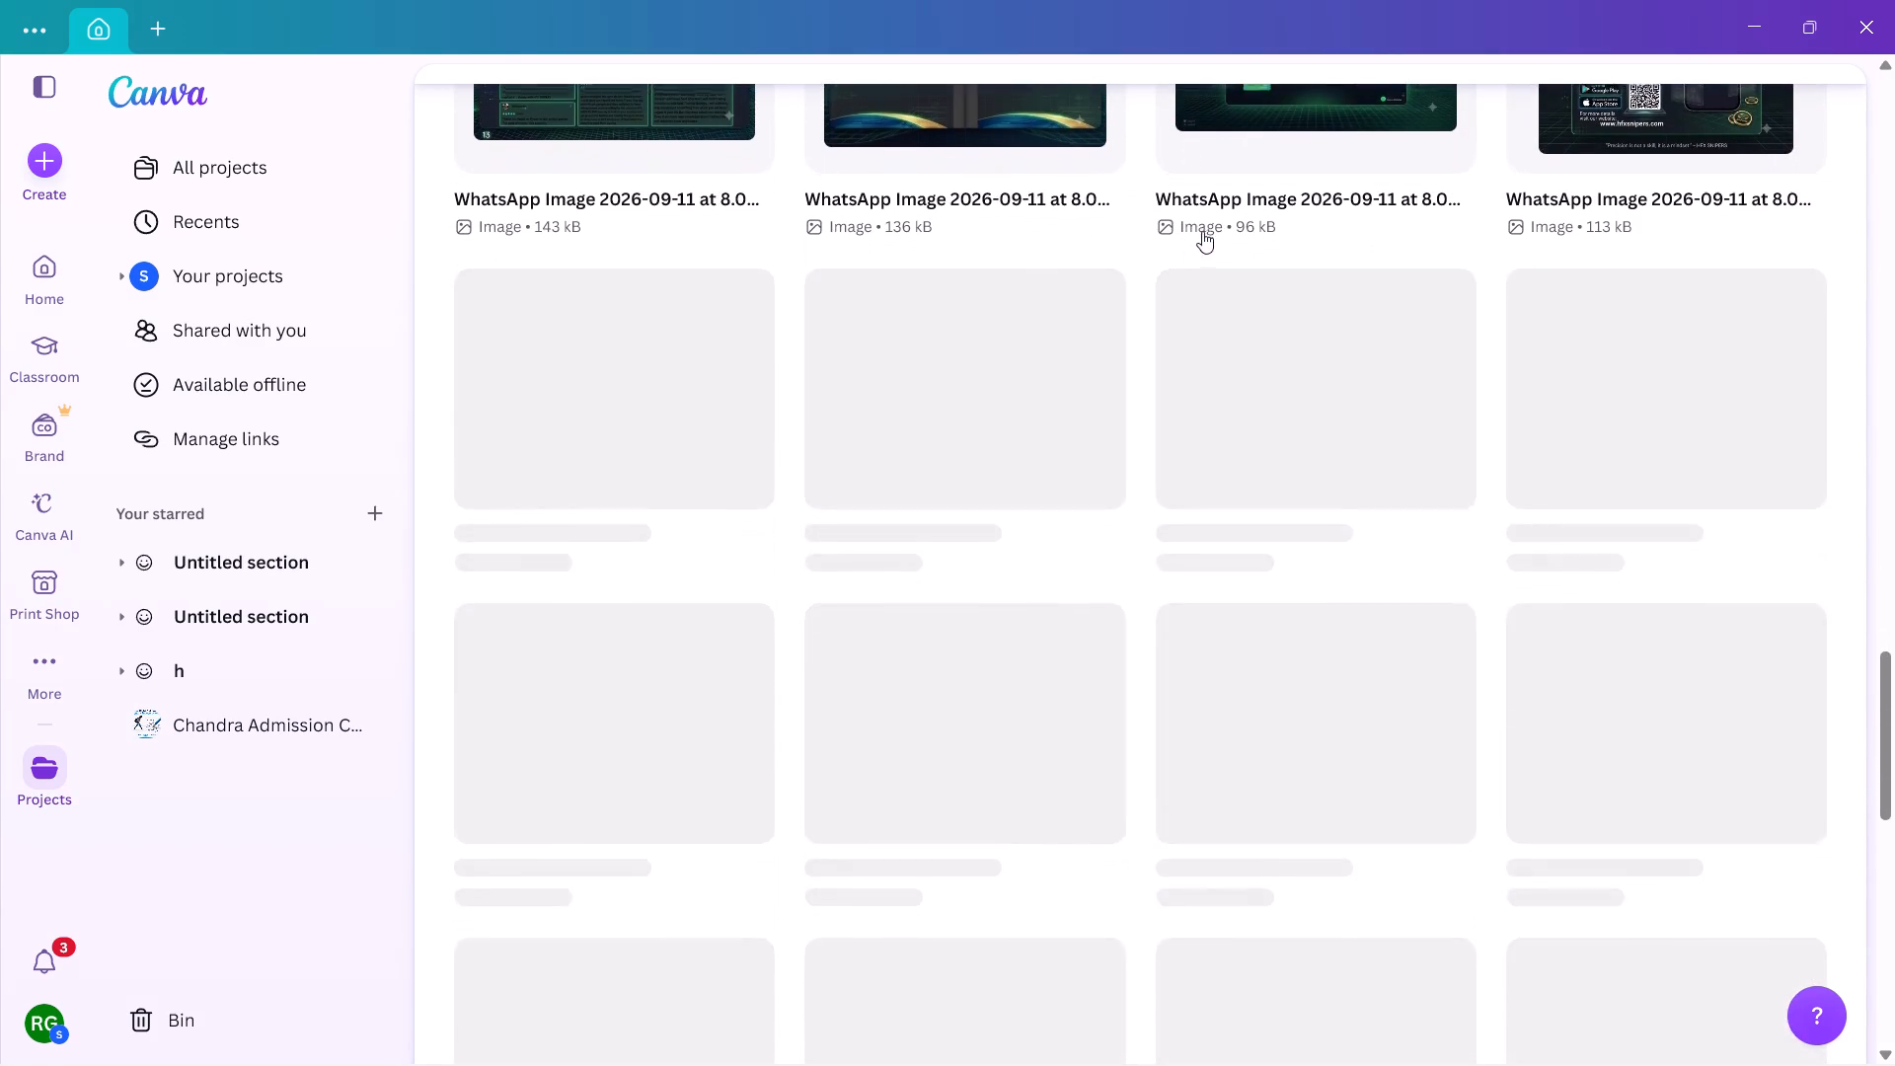
scroll(1202, 231, "down", 4)
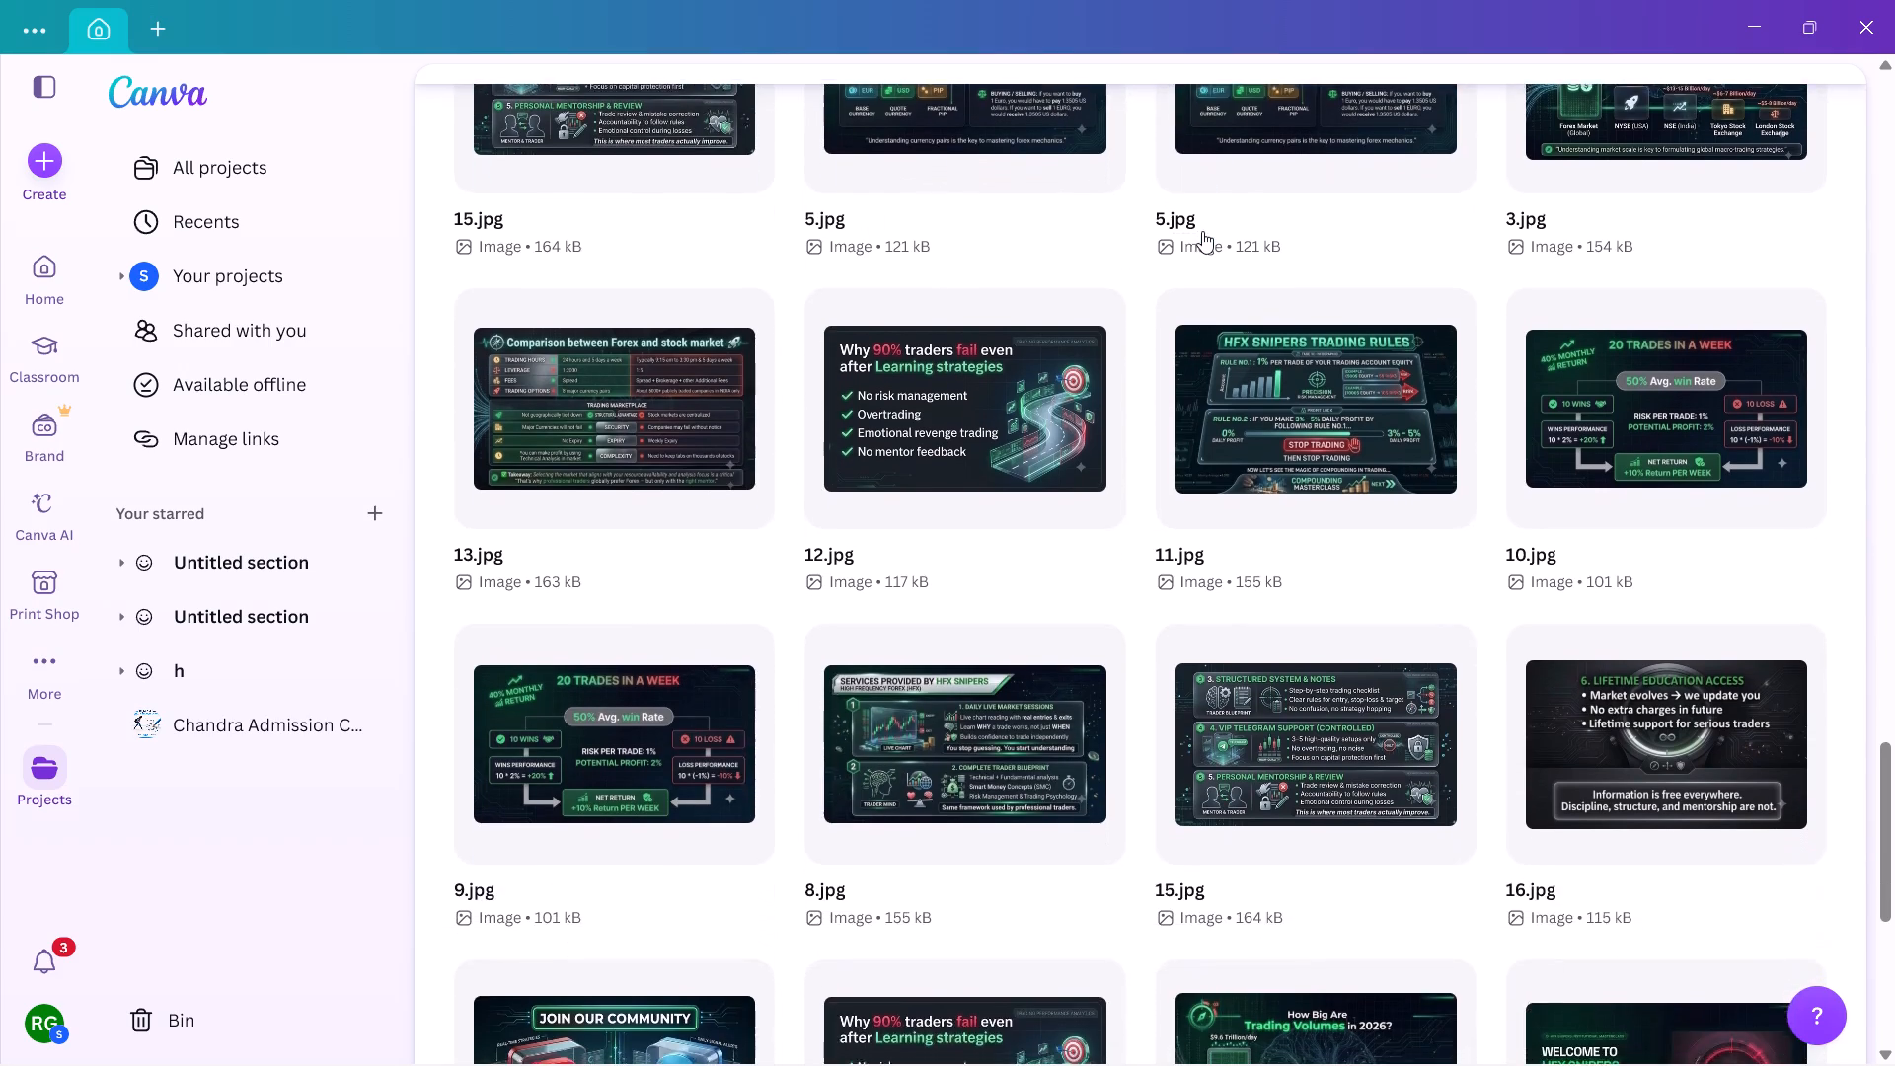
scroll(1202, 231, "down", 6)
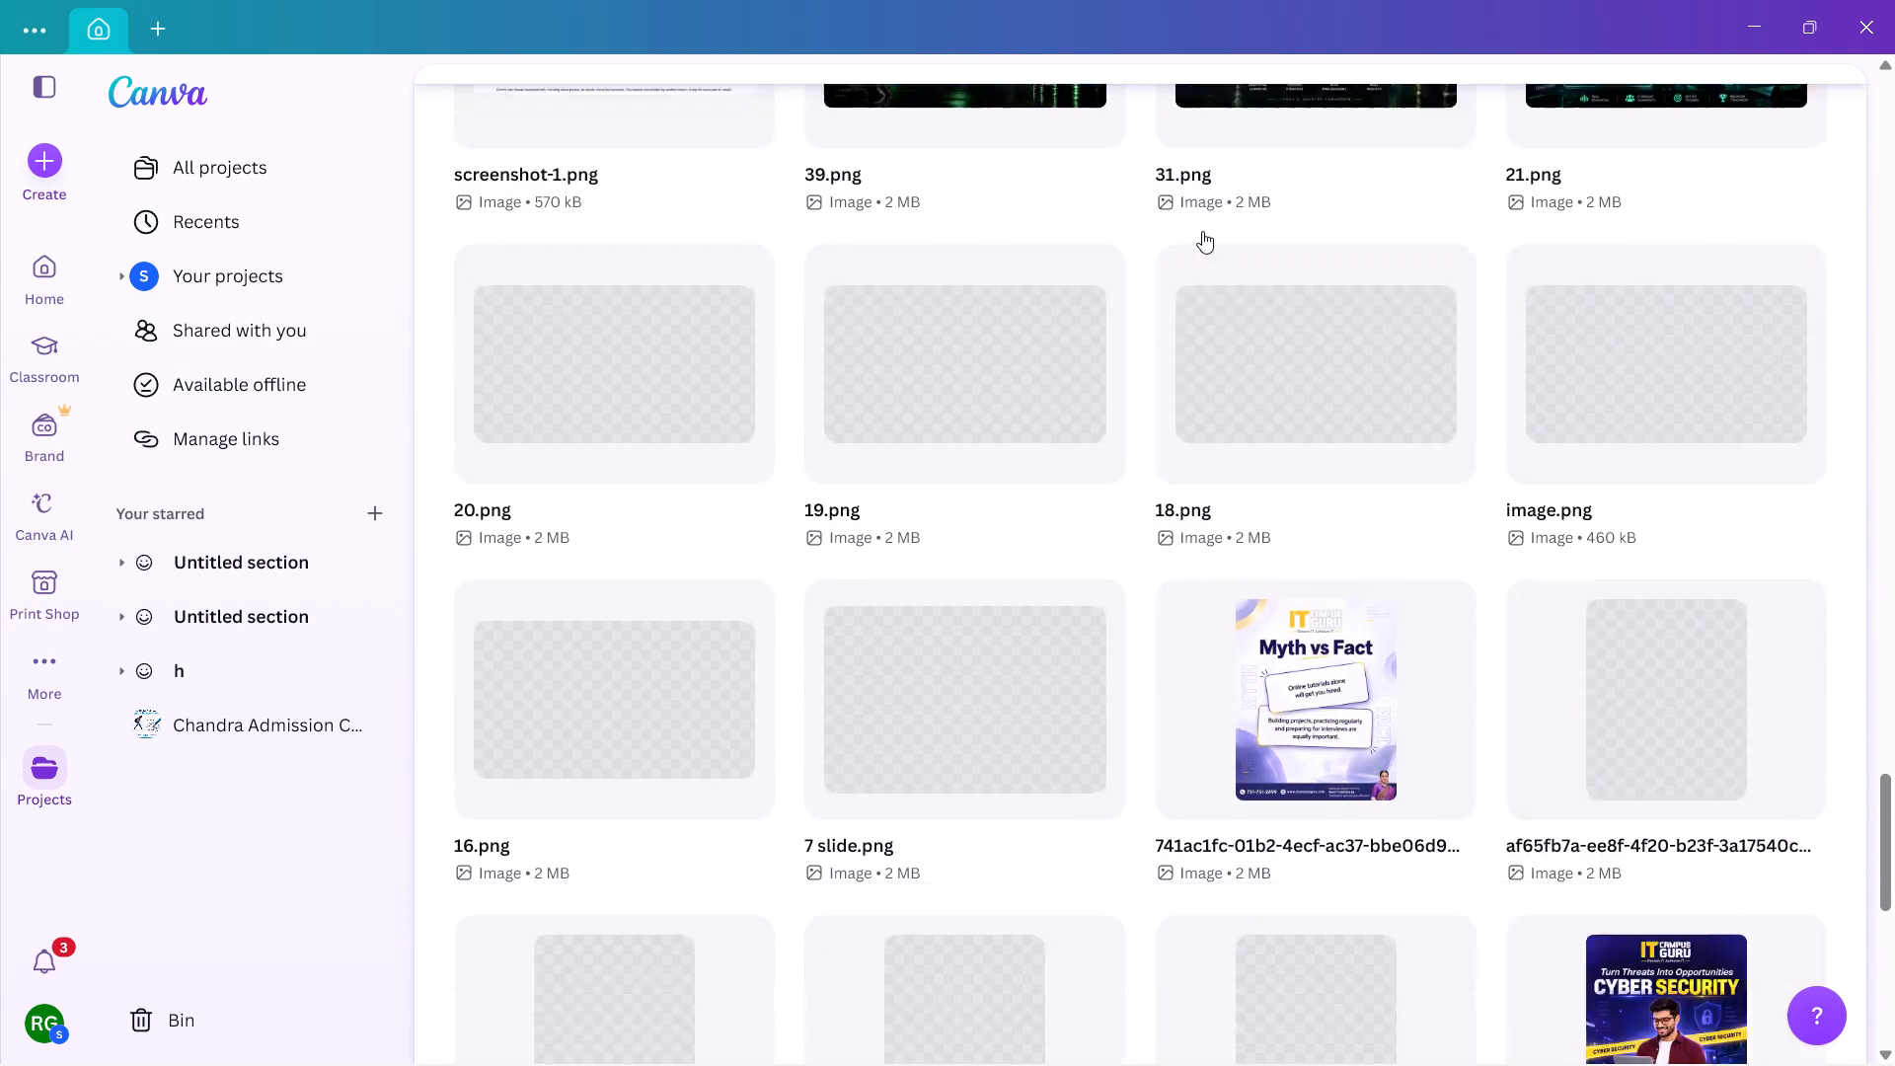
scroll(1202, 231, "down", 5)
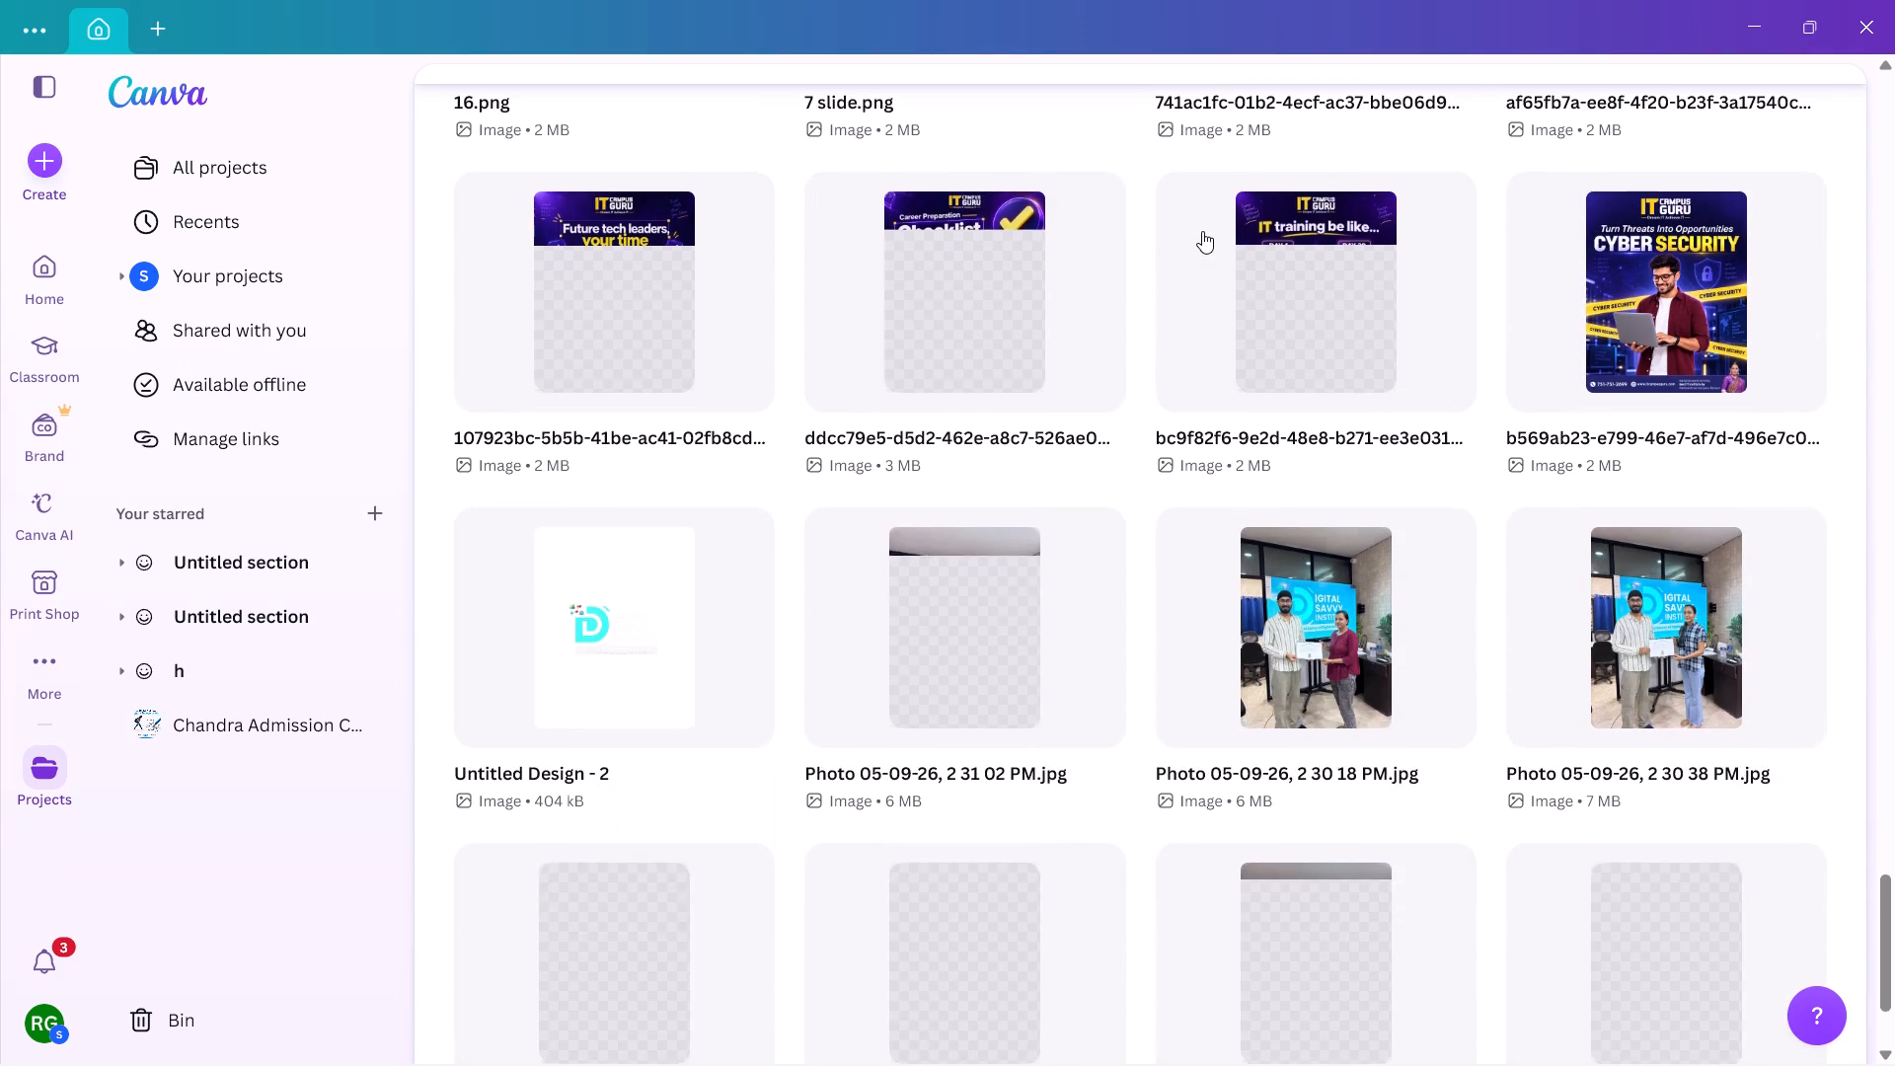
scroll(1202, 231, "down", 6)
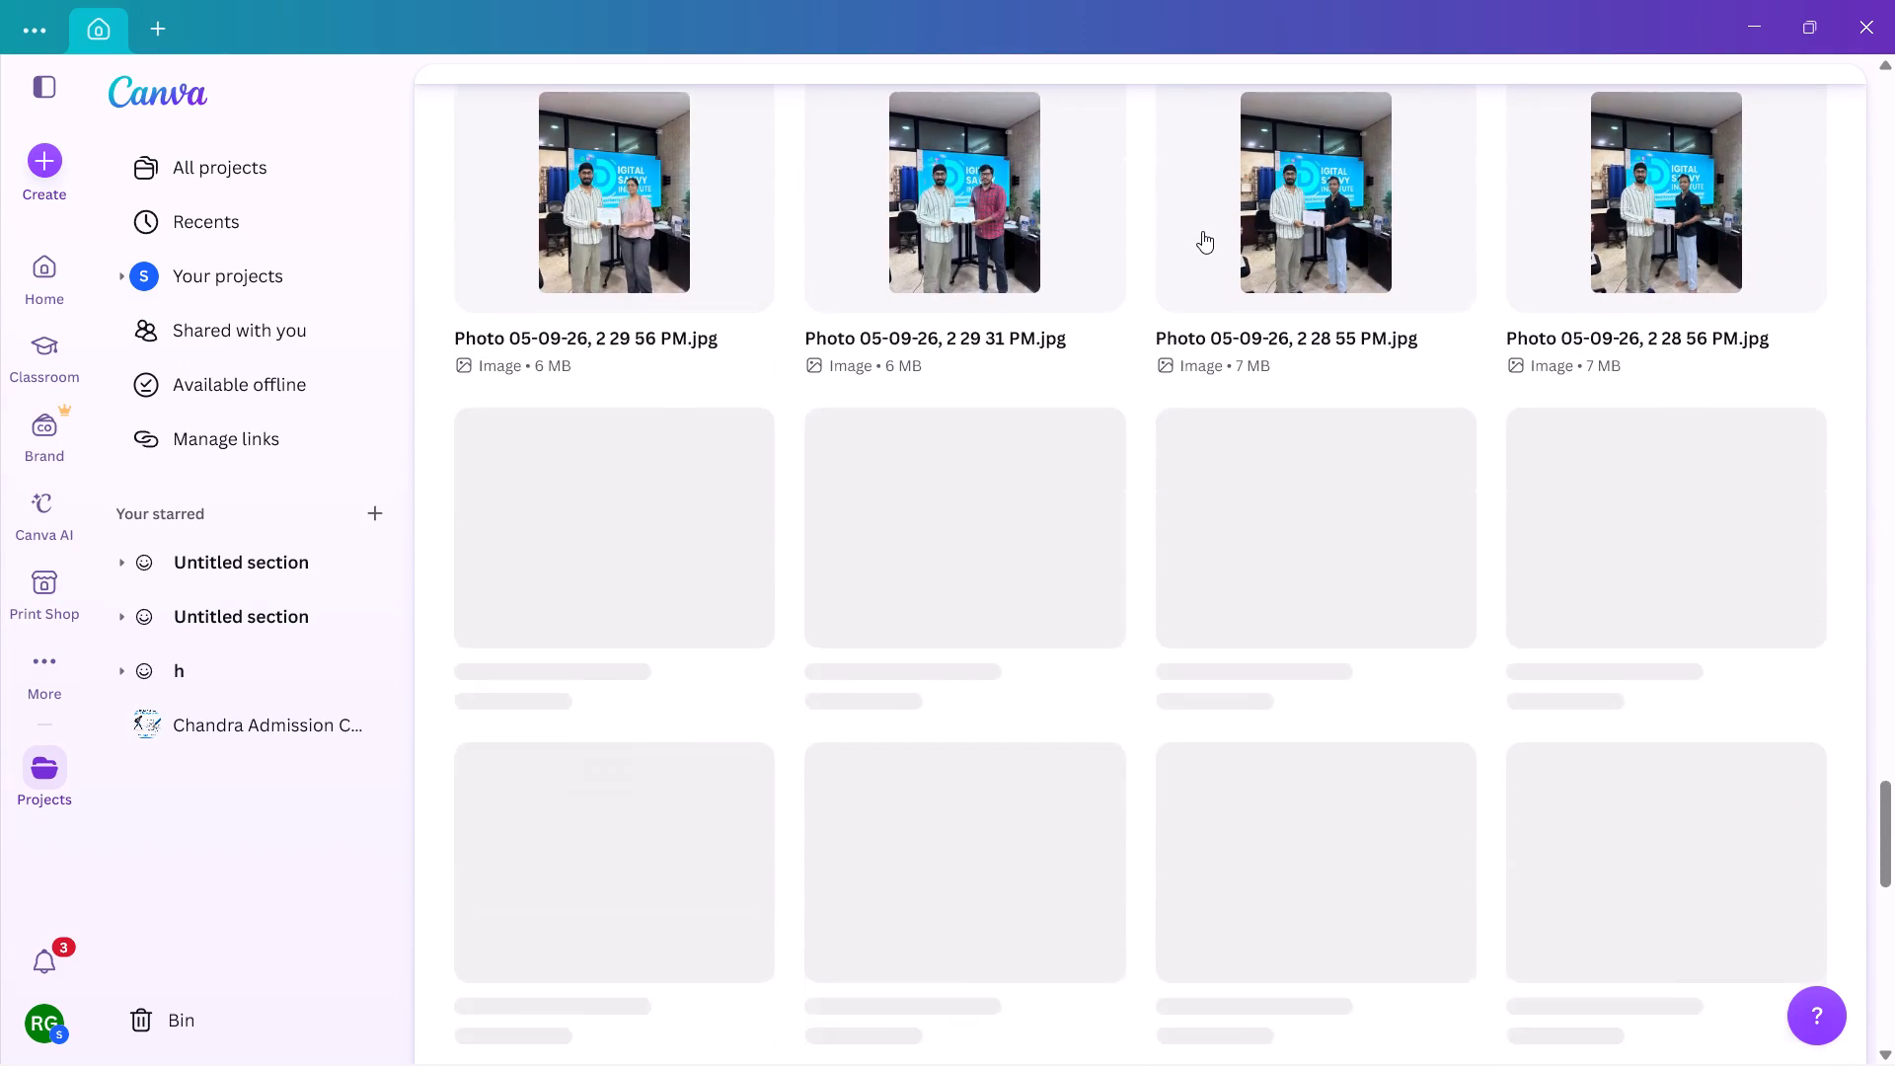
scroll(1202, 231, "right", 1)
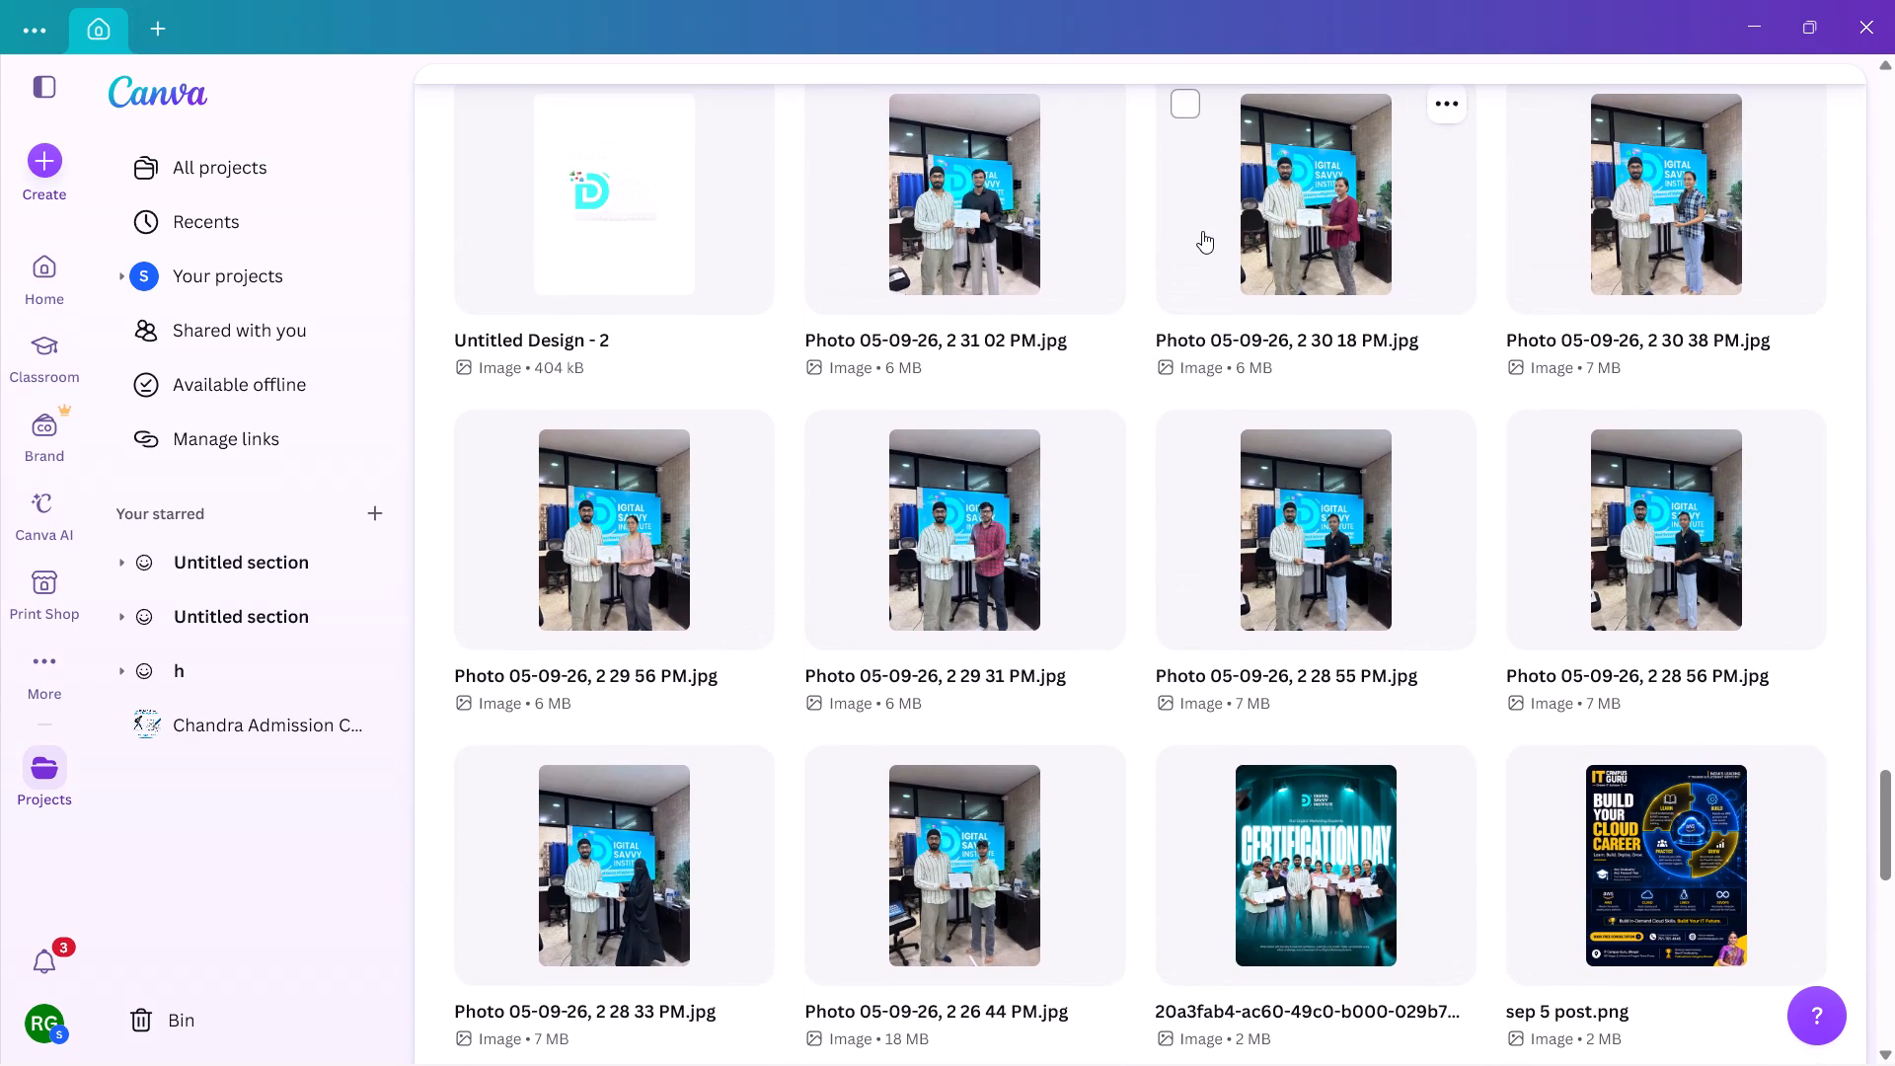
scroll(1202, 231, "right", 3)
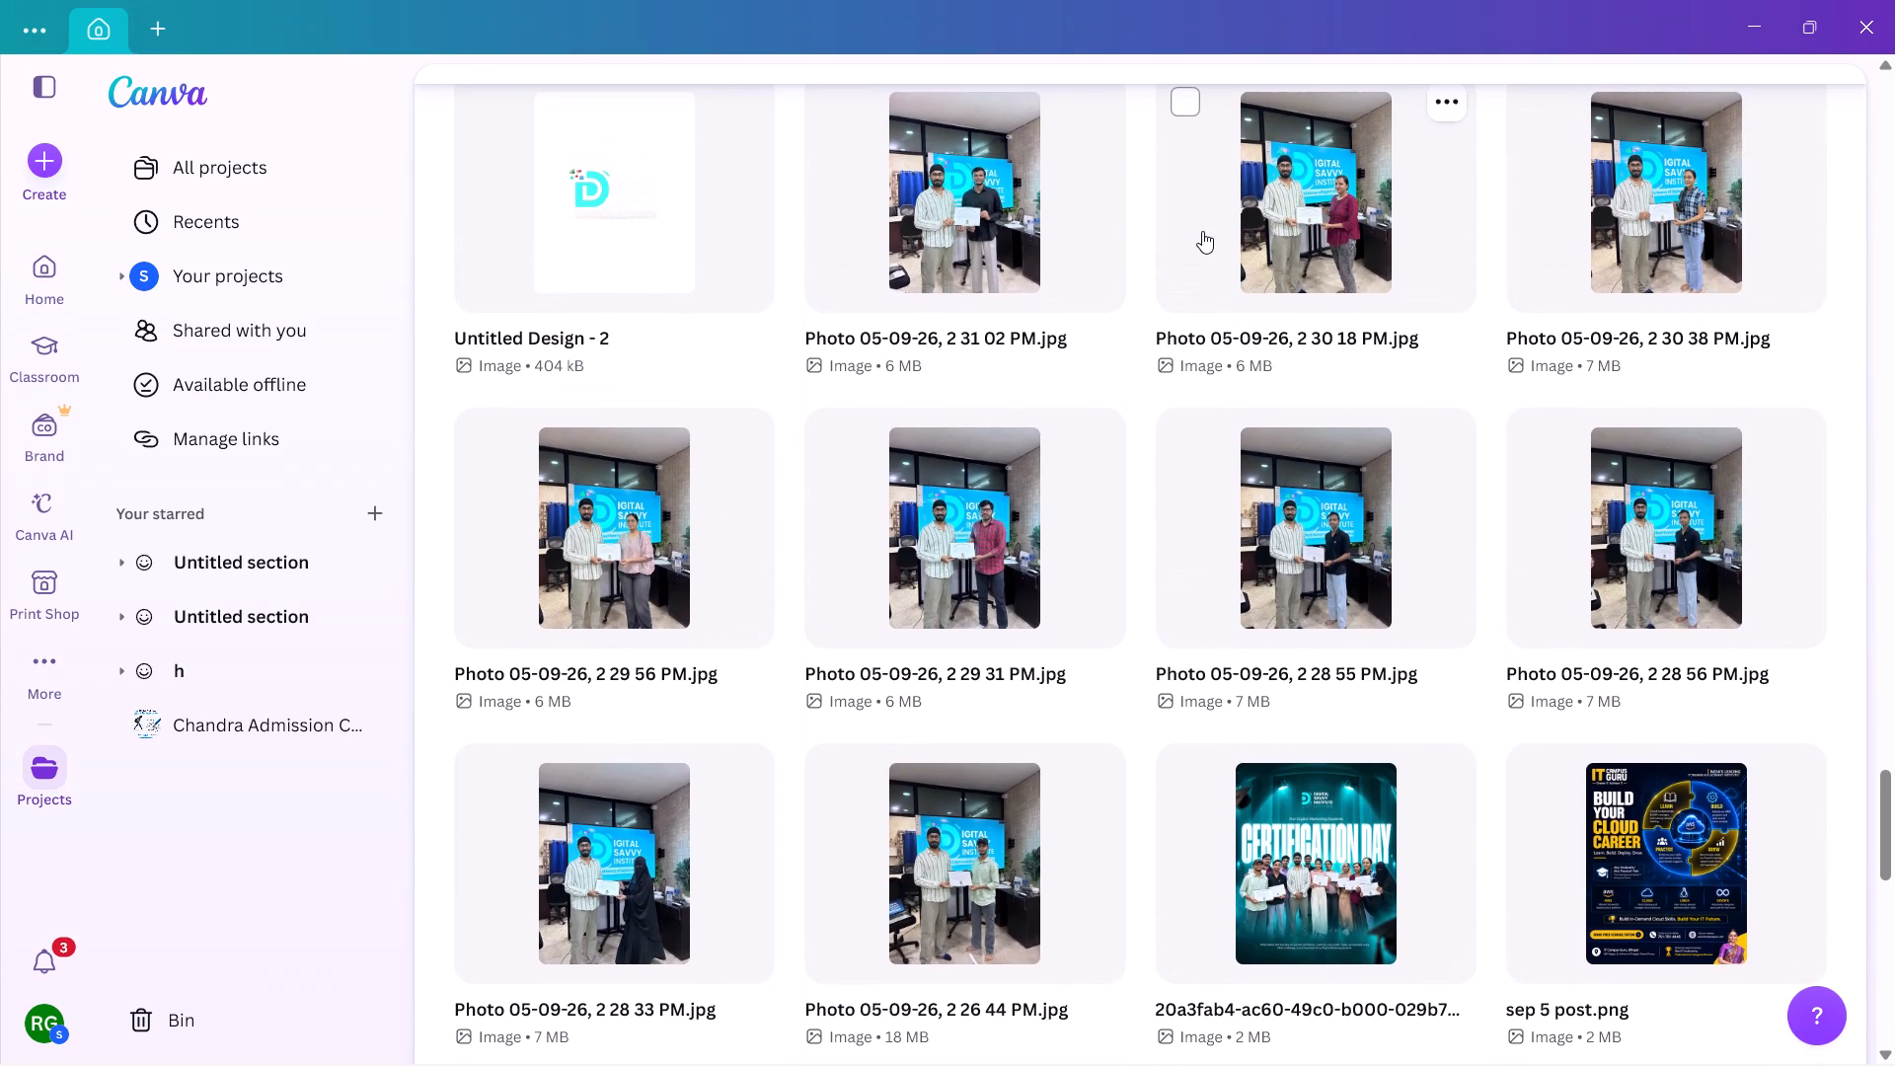
scroll(1202, 231, "right", 1)
scroll(1202, 231, "down", 2)
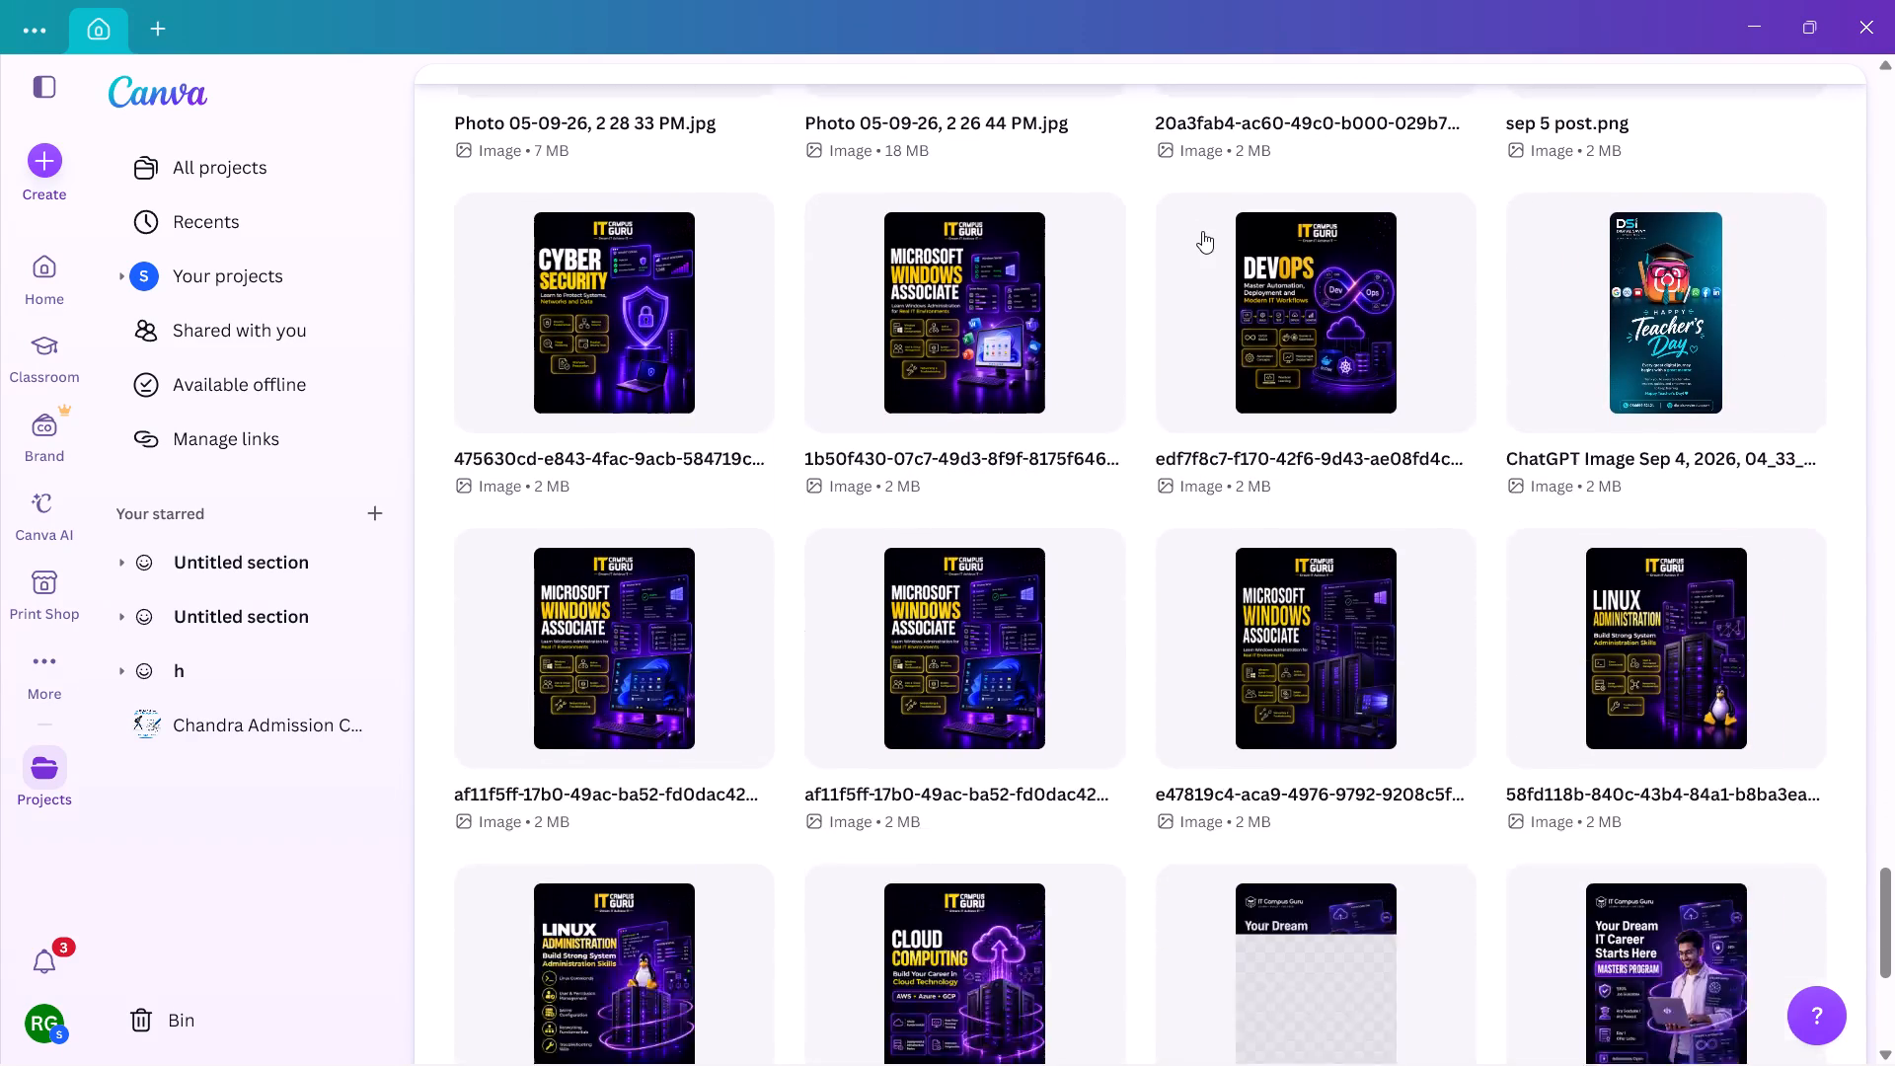
scroll(1202, 231, "down", 3)
scroll(1202, 231, "up", 2)
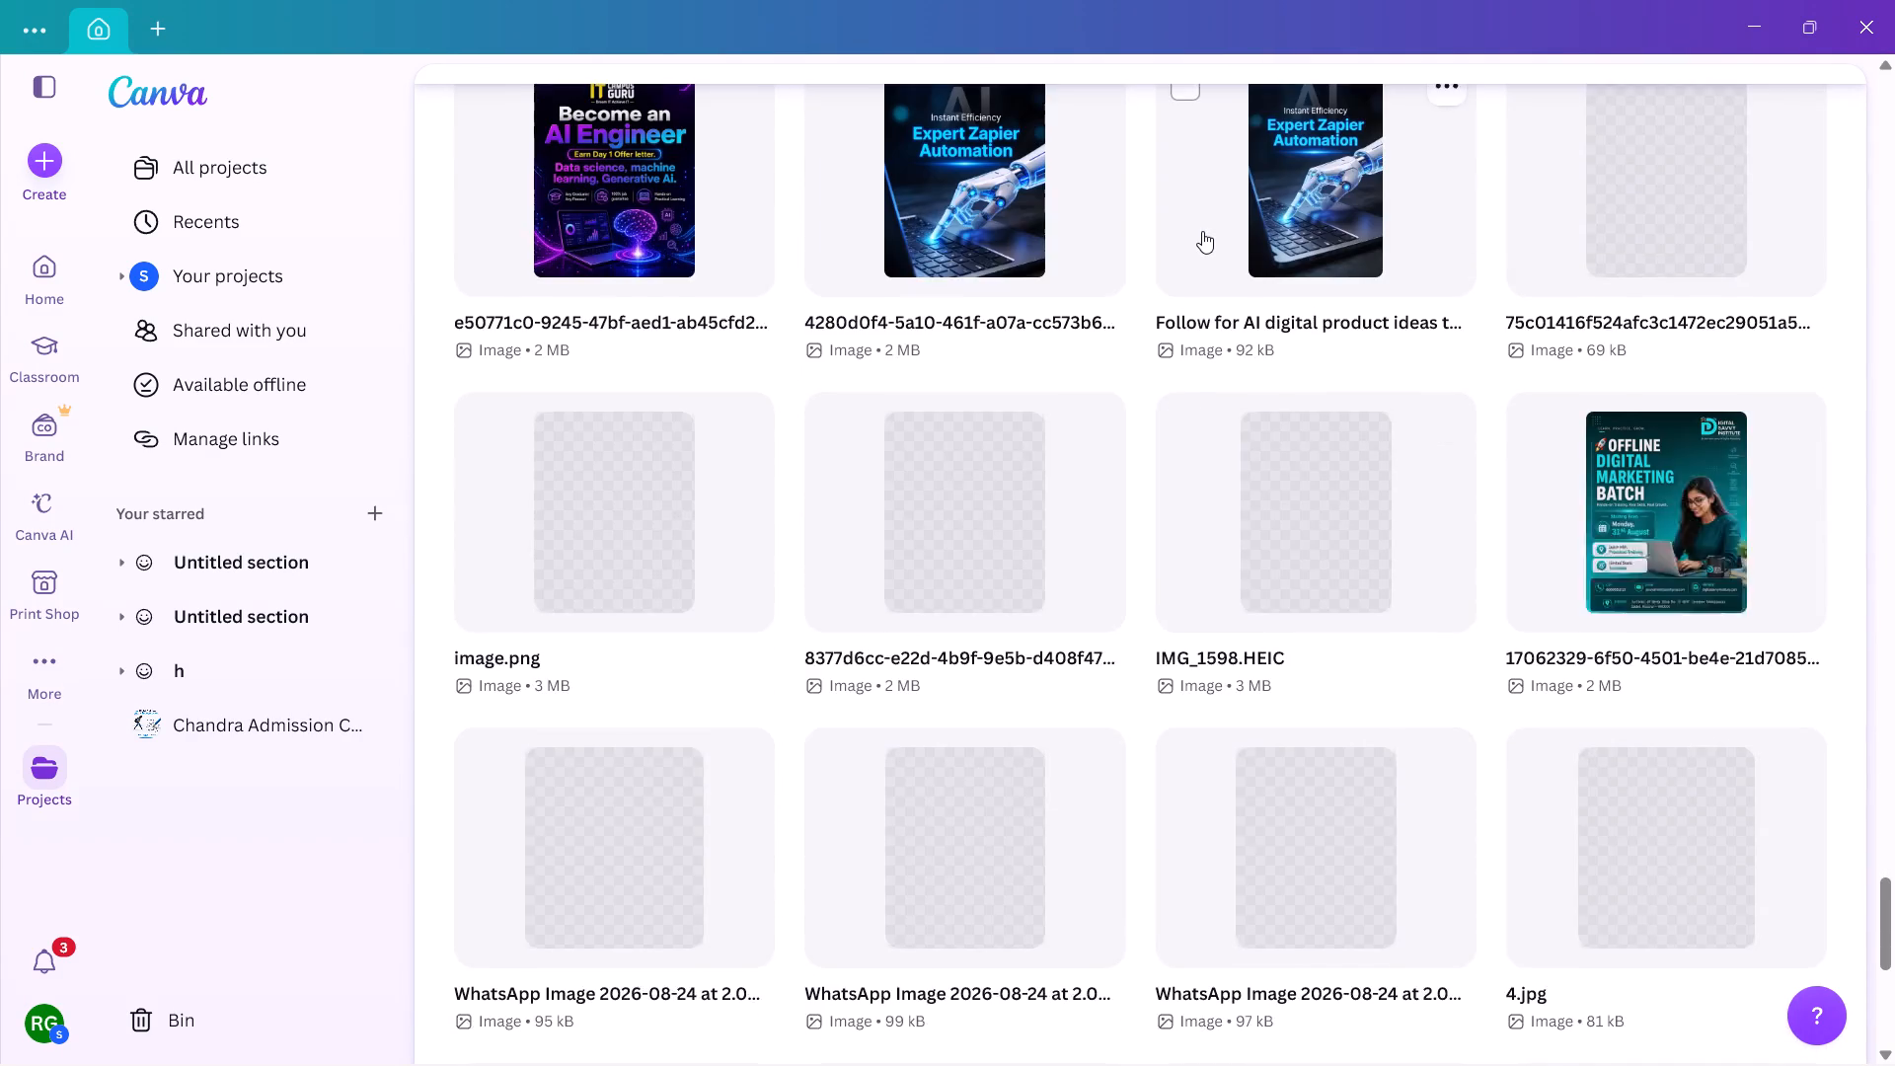
scroll(1202, 231, "up", 2)
scroll(1202, 231, "down", 3)
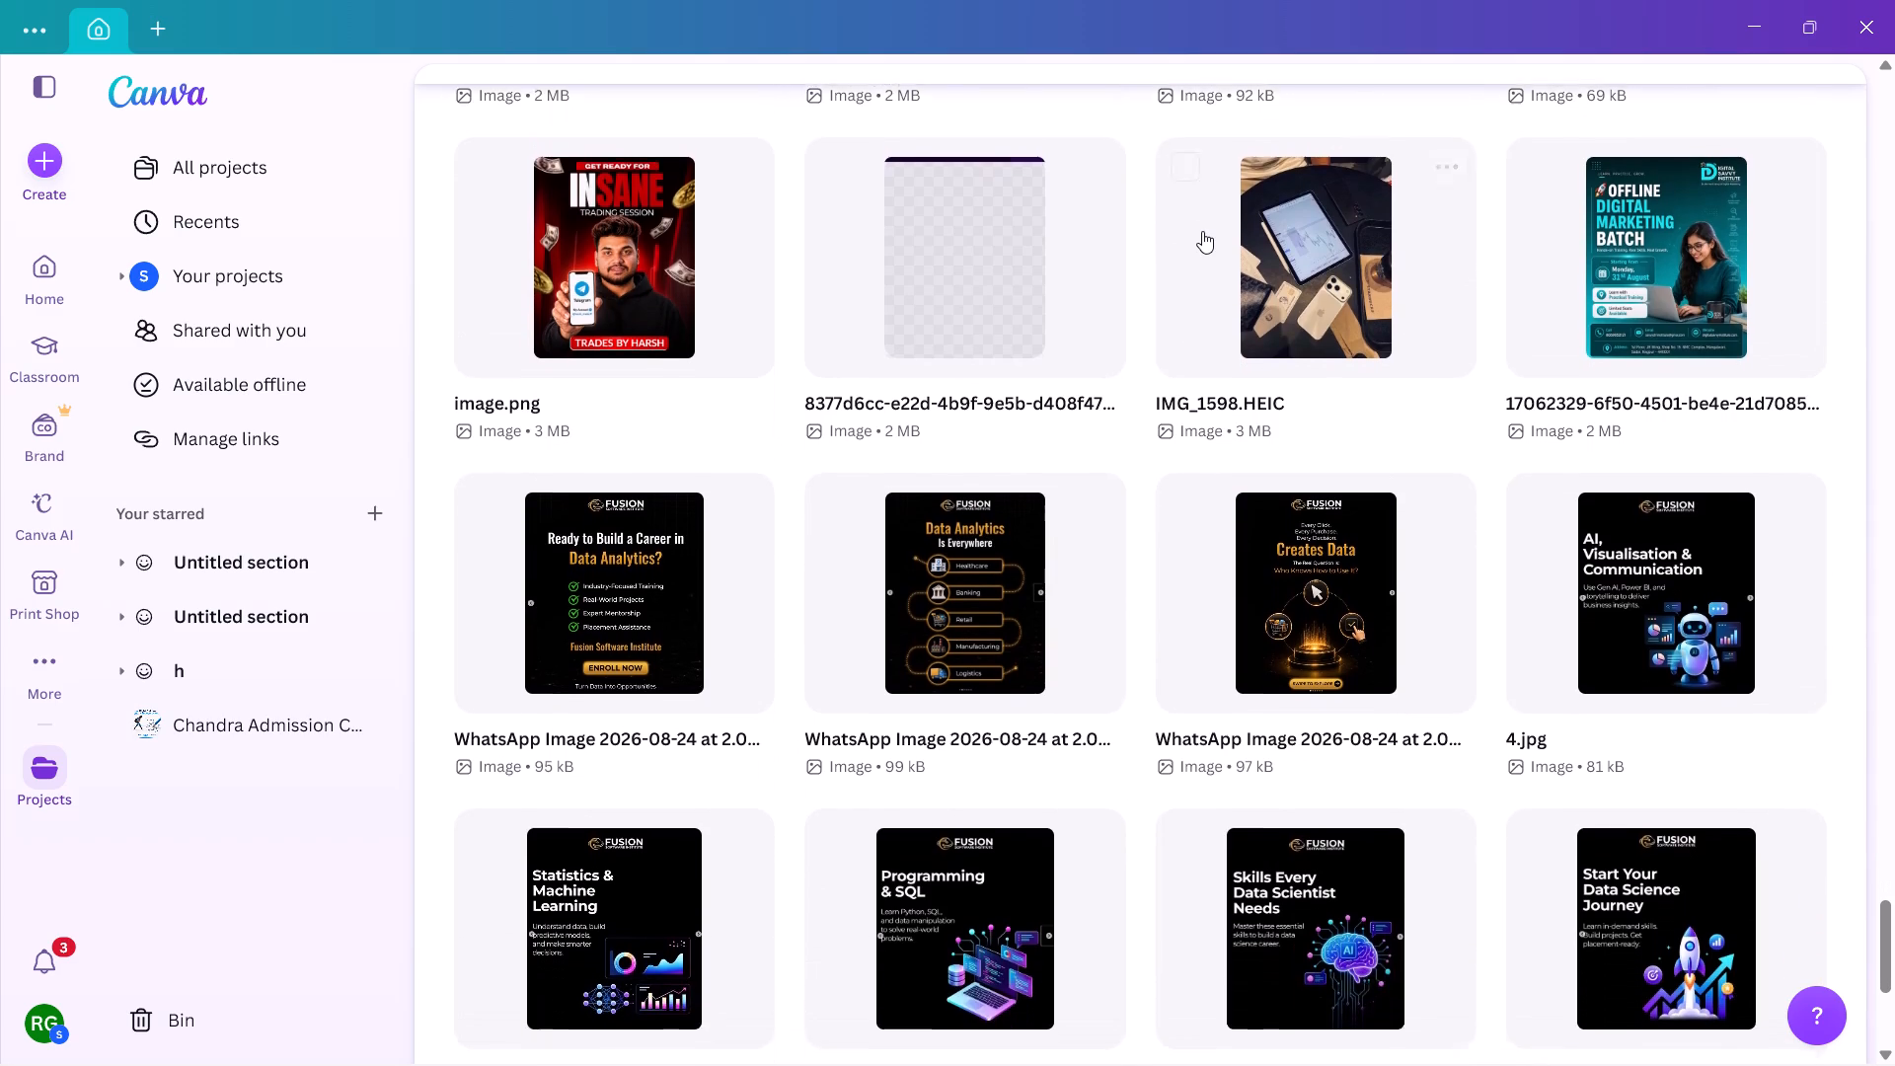
scroll(1202, 231, "down", 6)
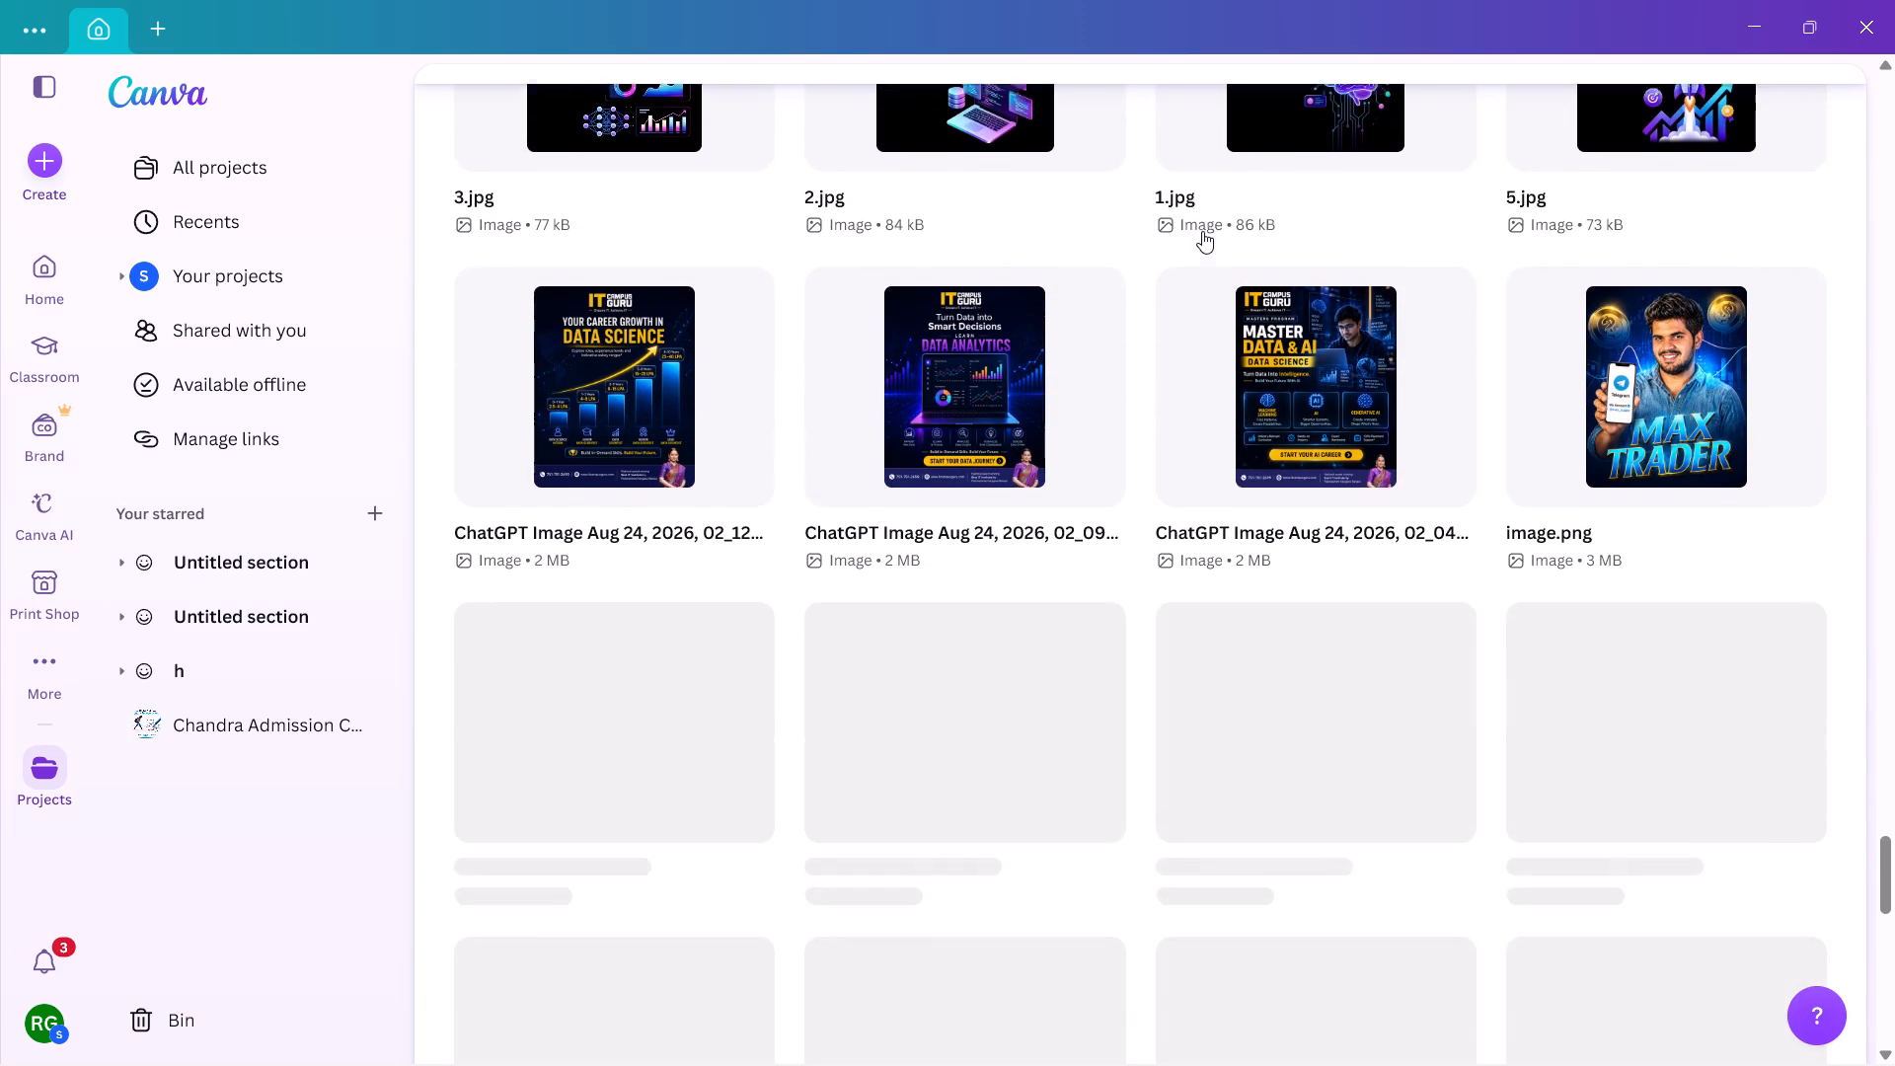
scroll(1202, 231, "down", 5)
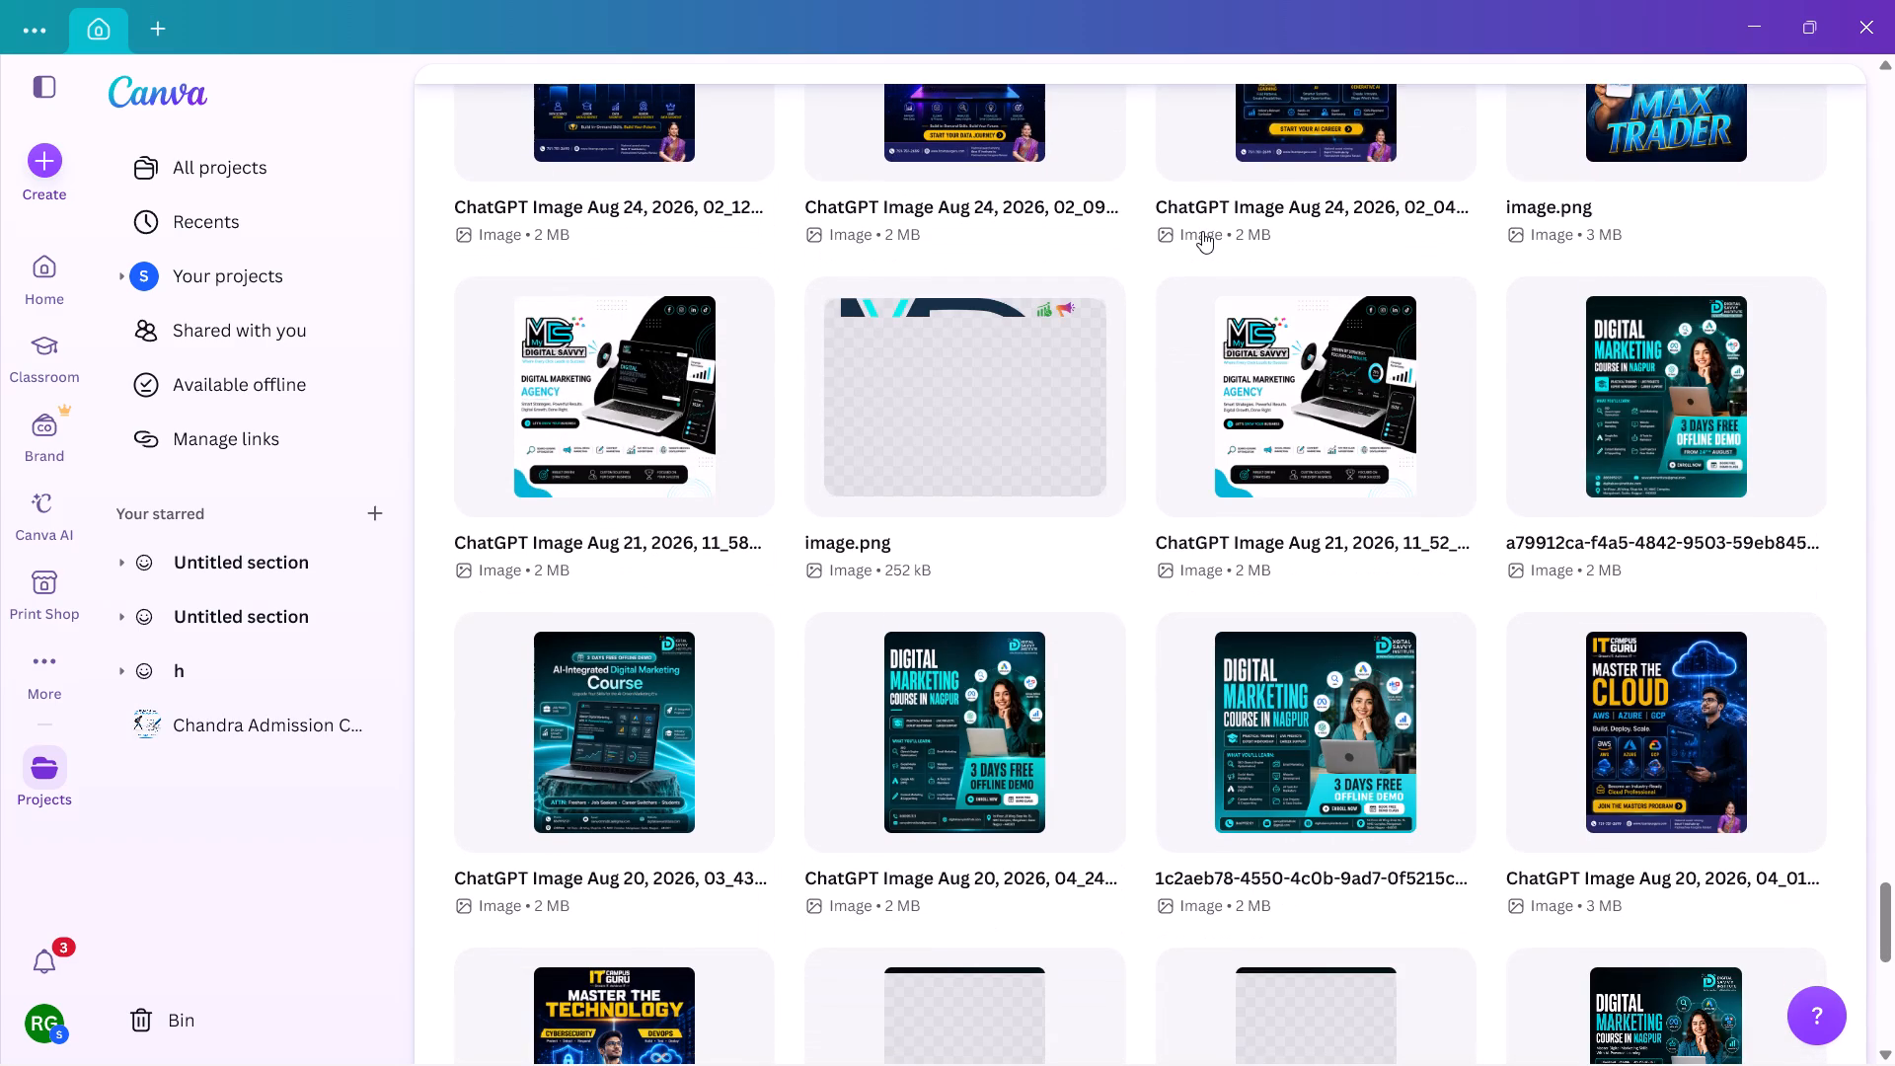
scroll(1202, 231, "down", 2)
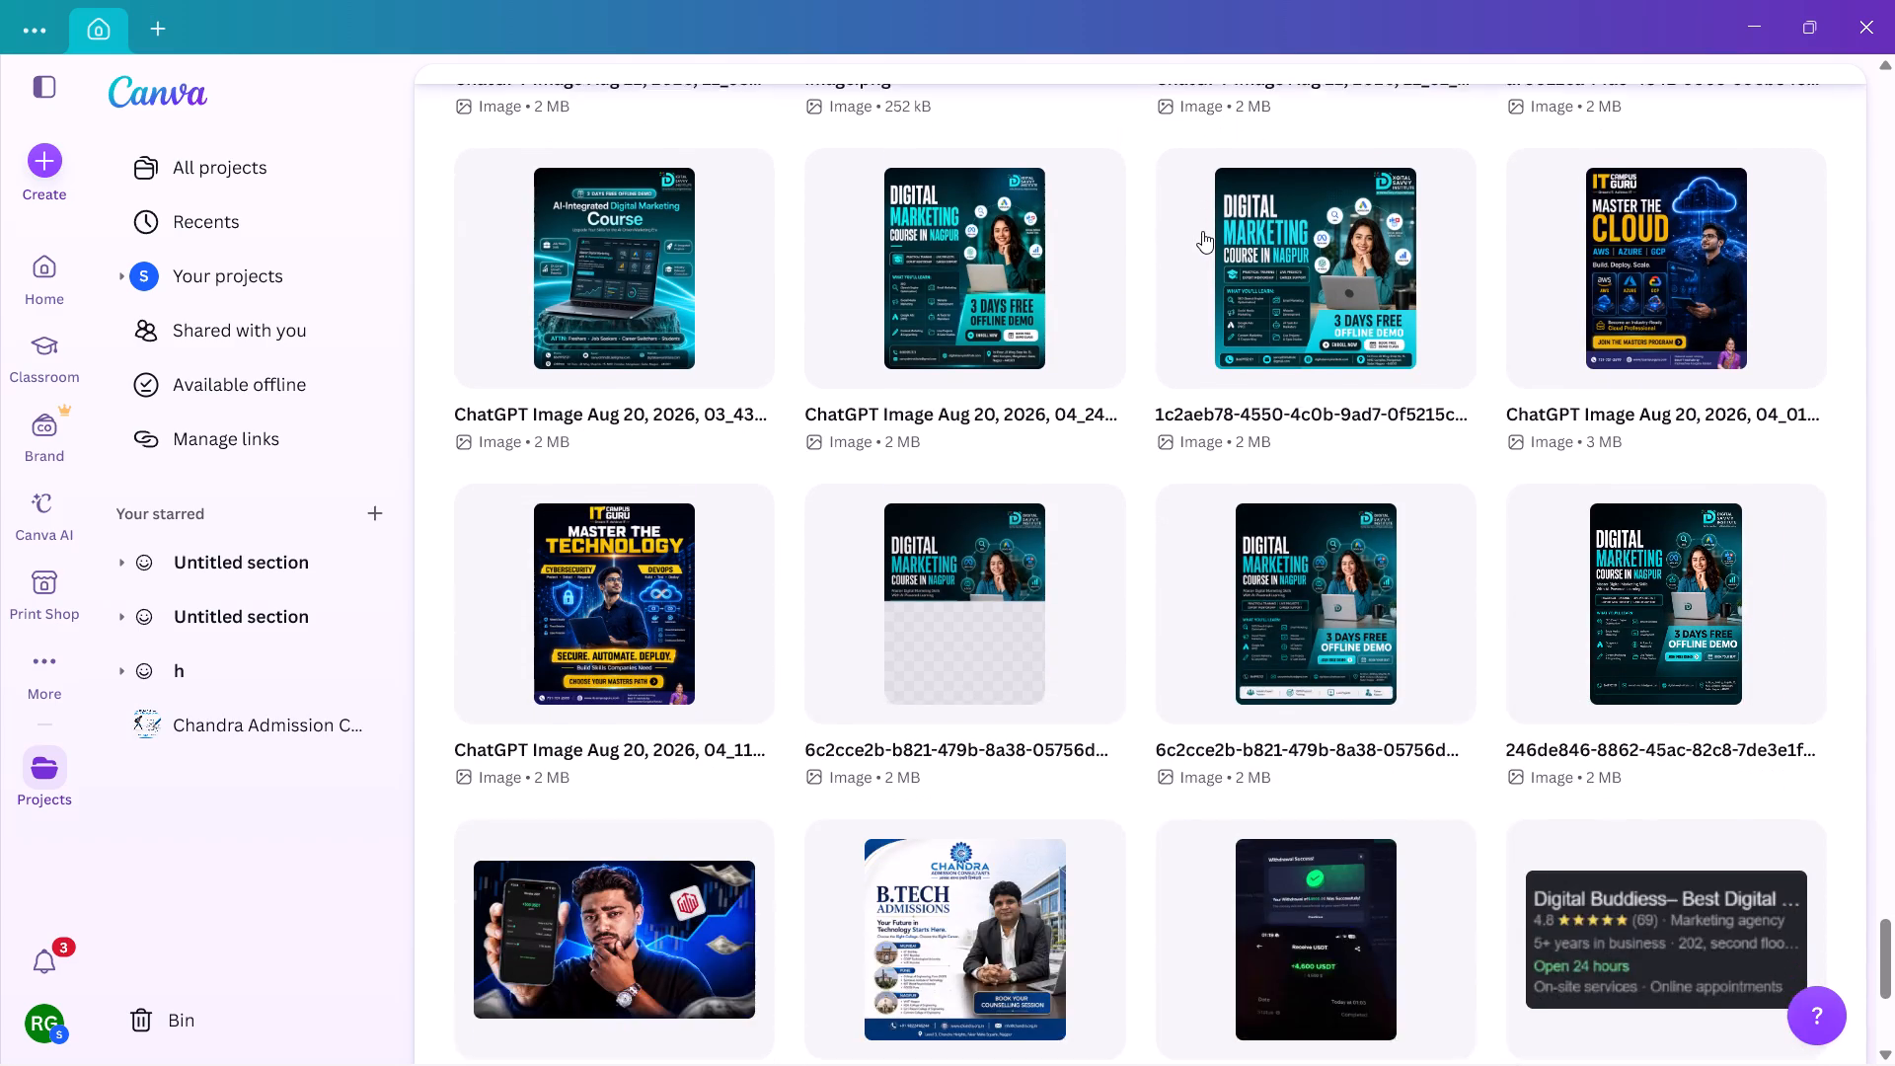
scroll(1202, 231, "down", 3)
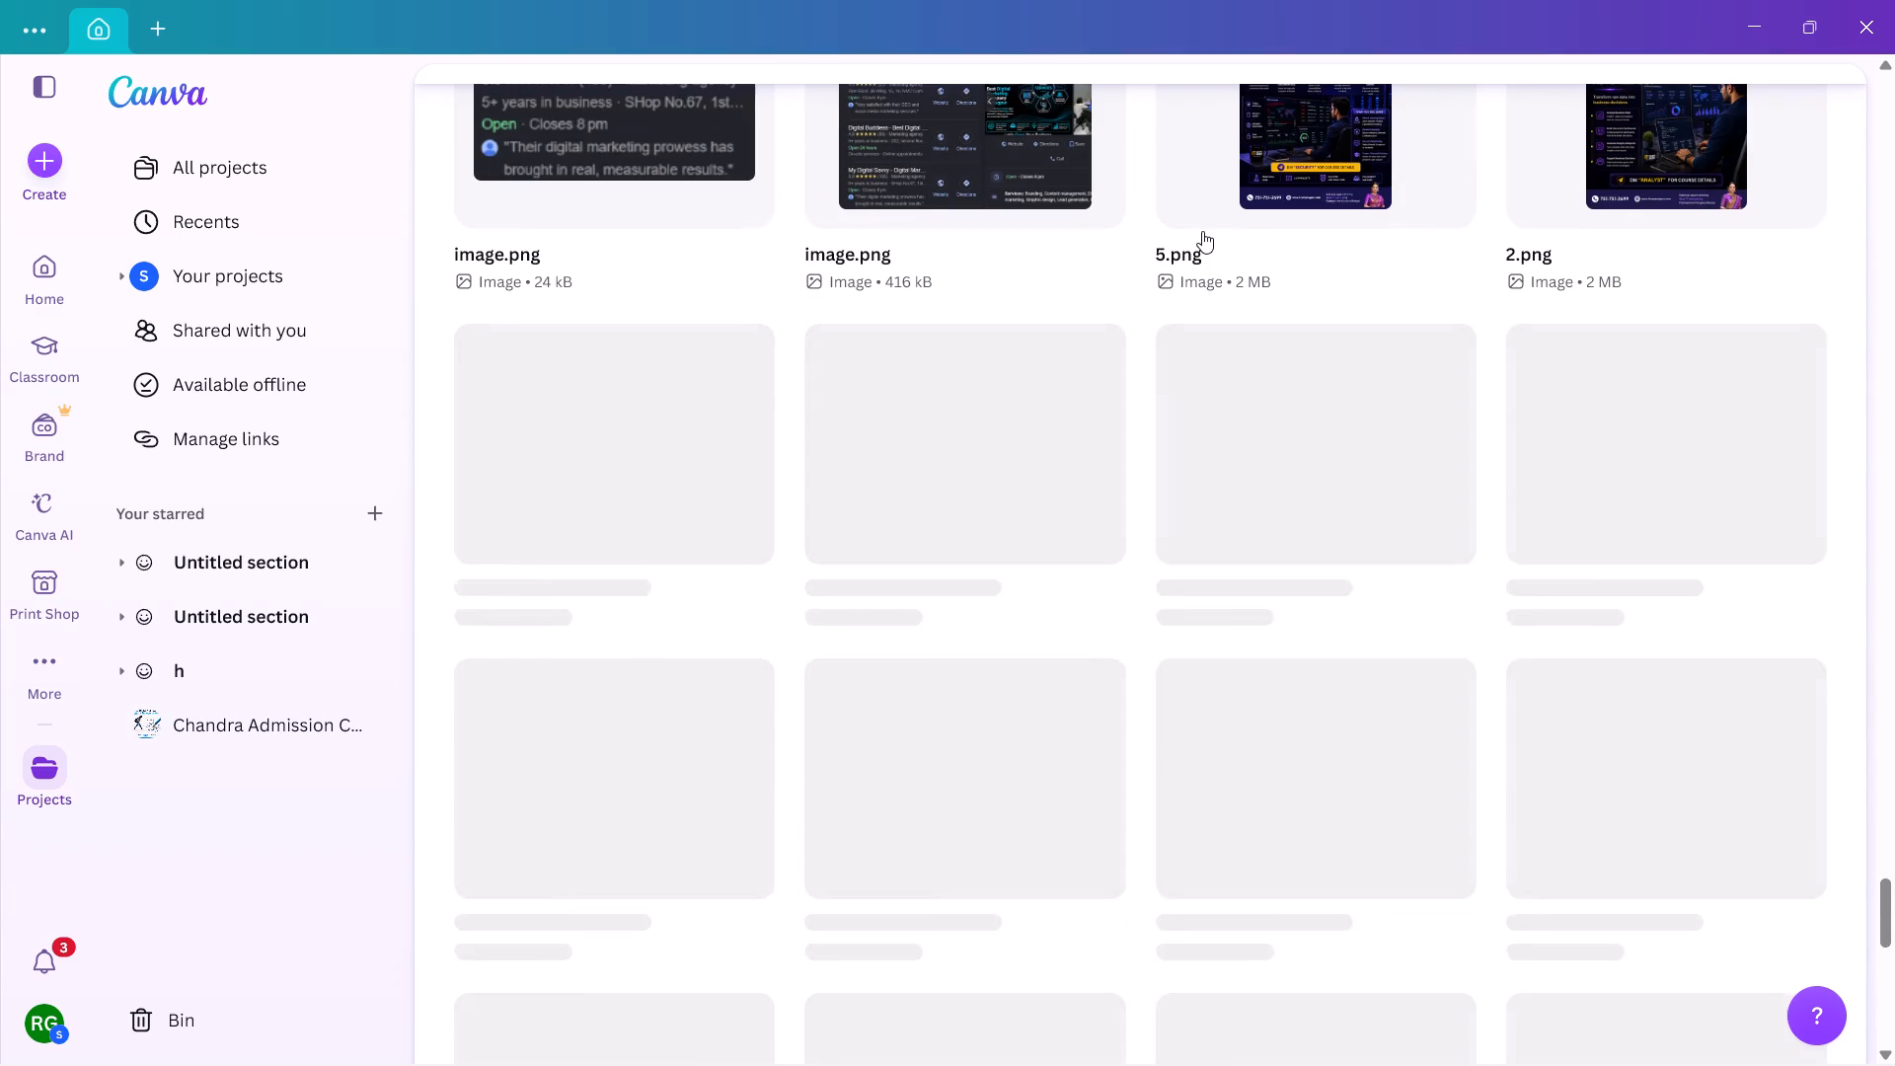
scroll(1202, 231, "down", 4)
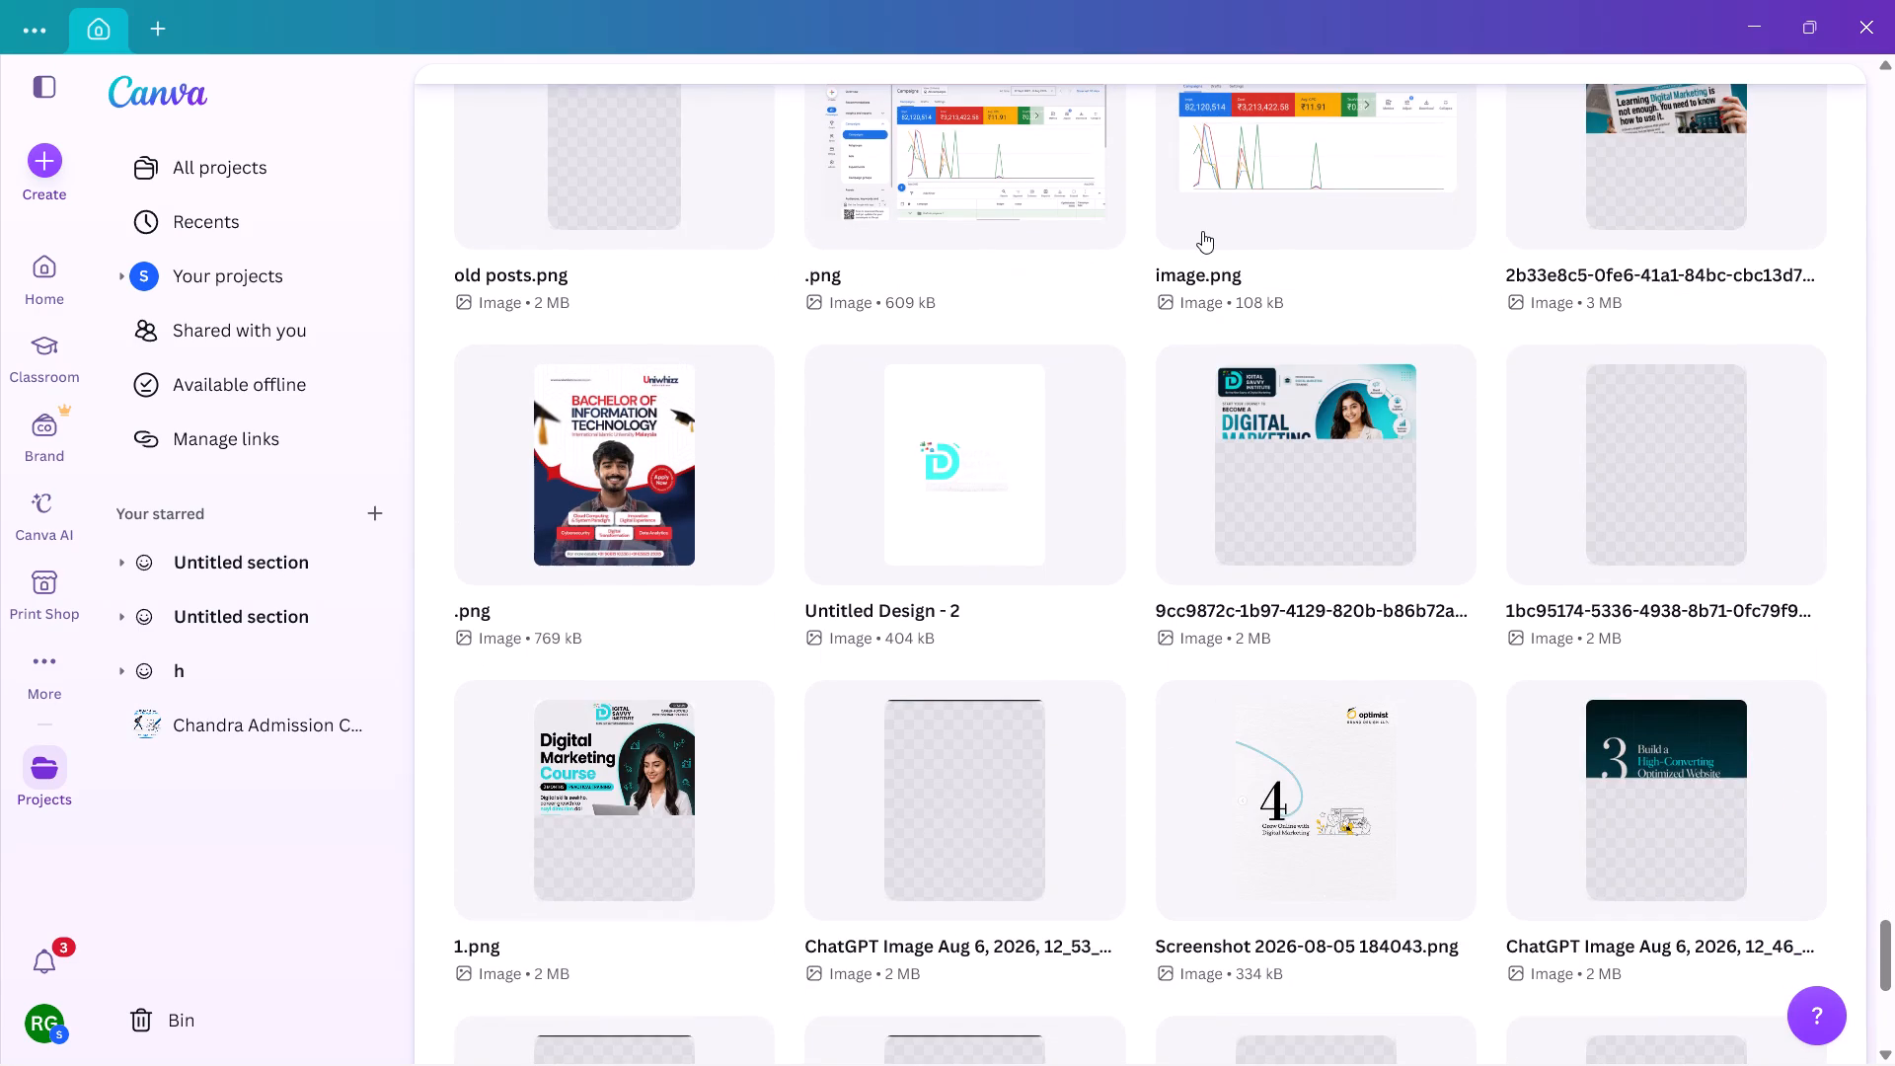
scroll(1202, 231, "down", 3)
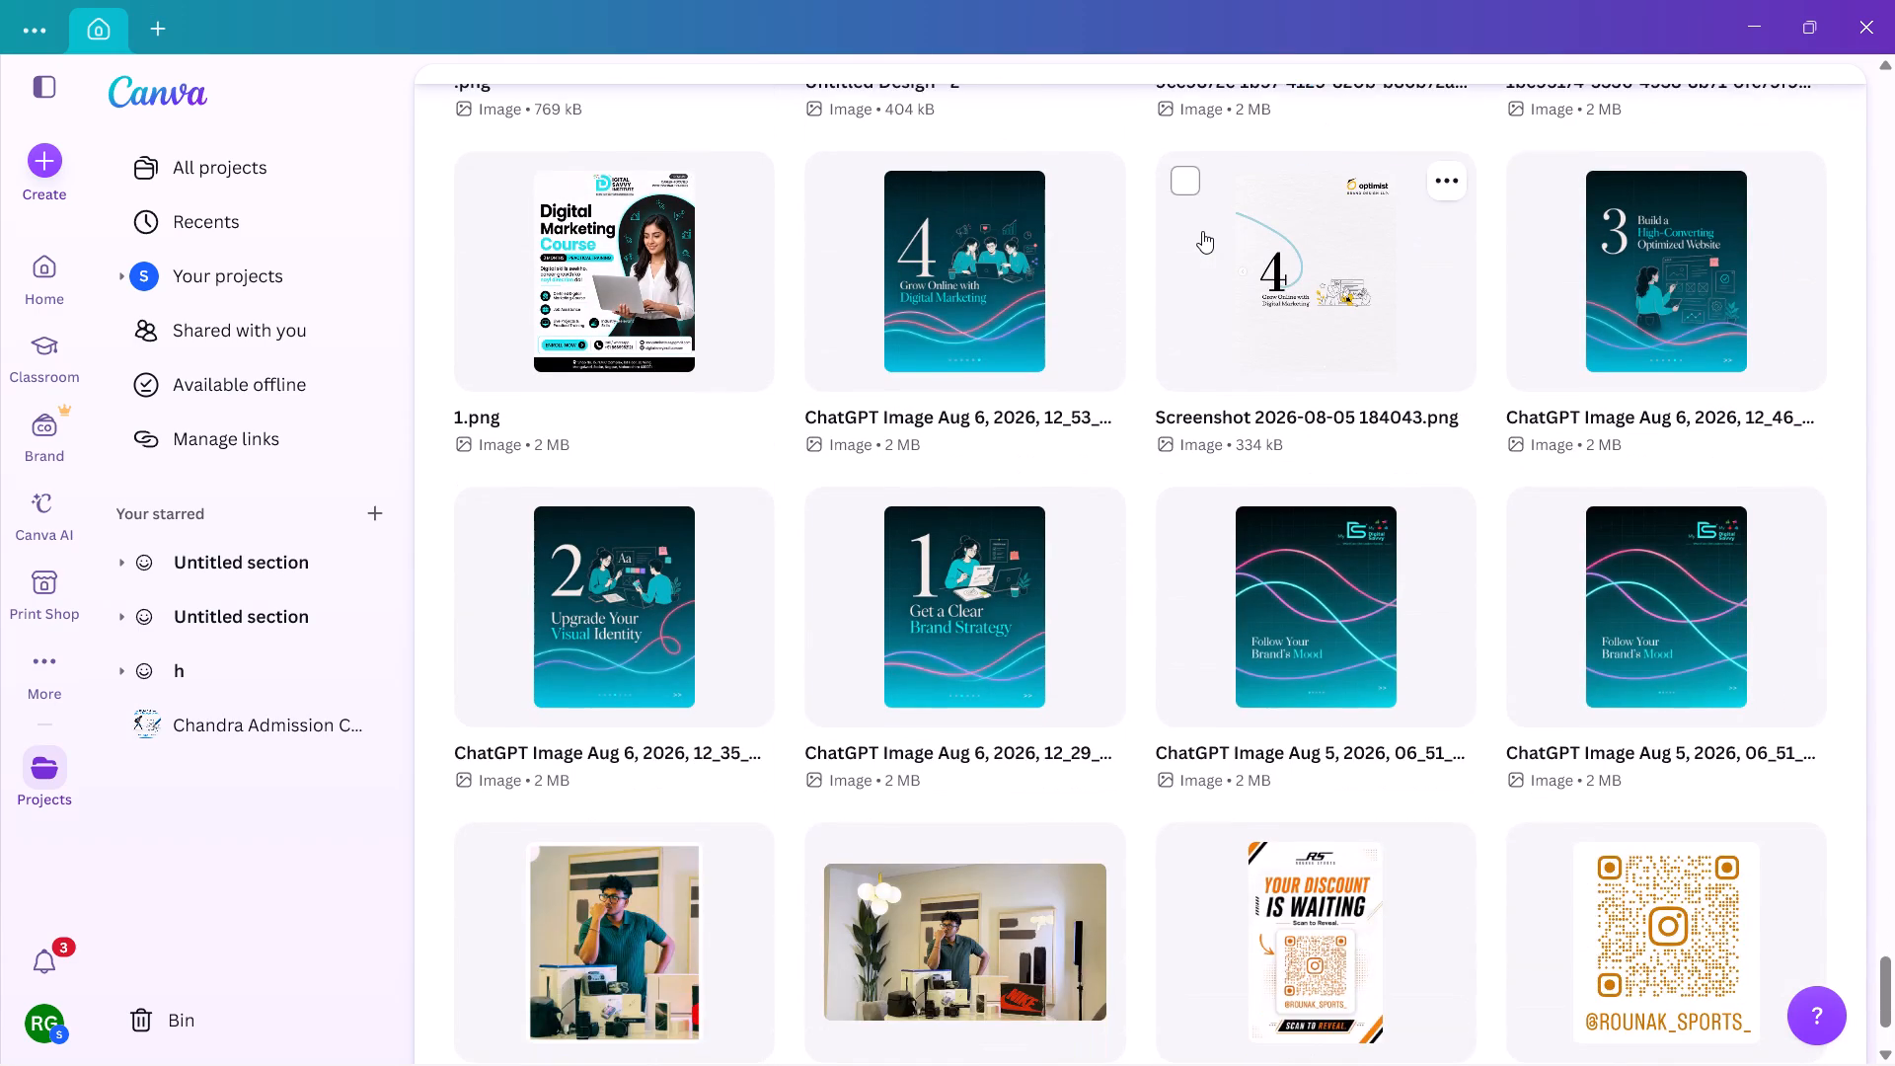
scroll(1202, 231, "down", 6)
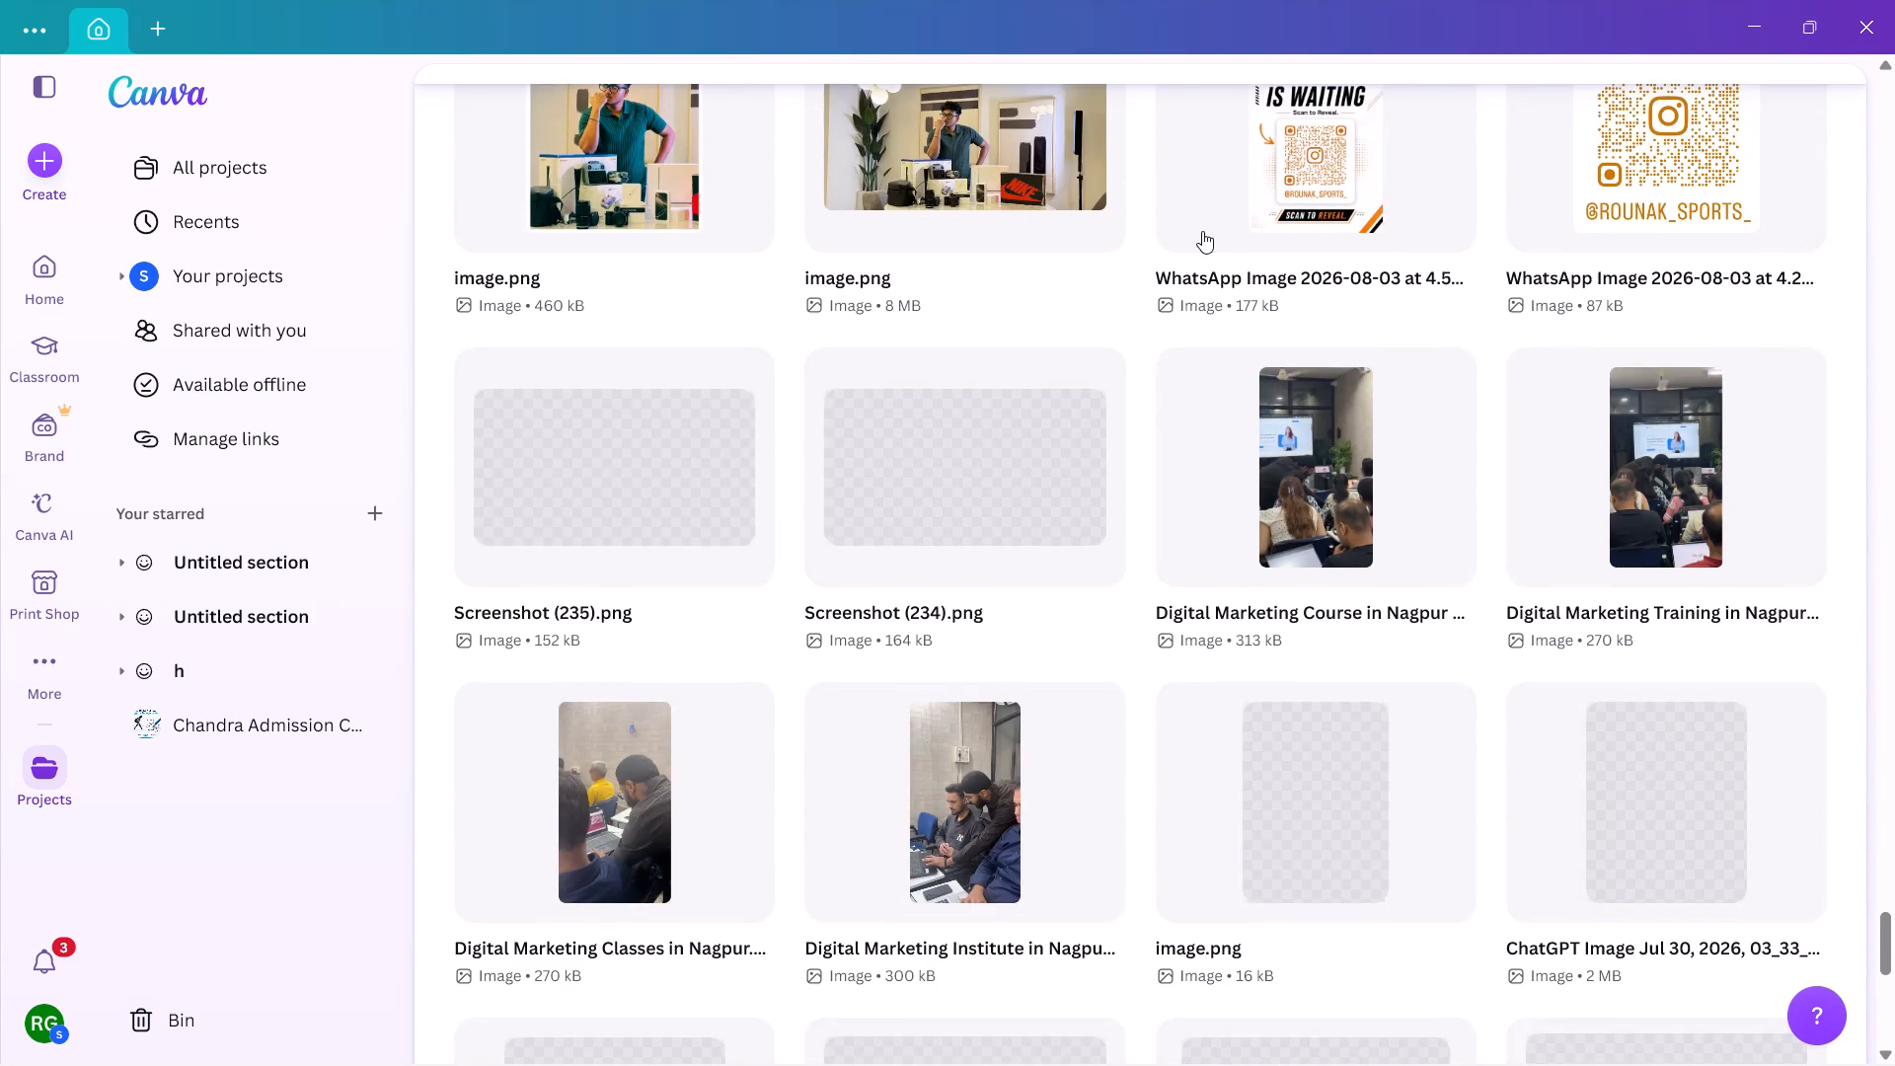
scroll(1202, 231, "down", 4)
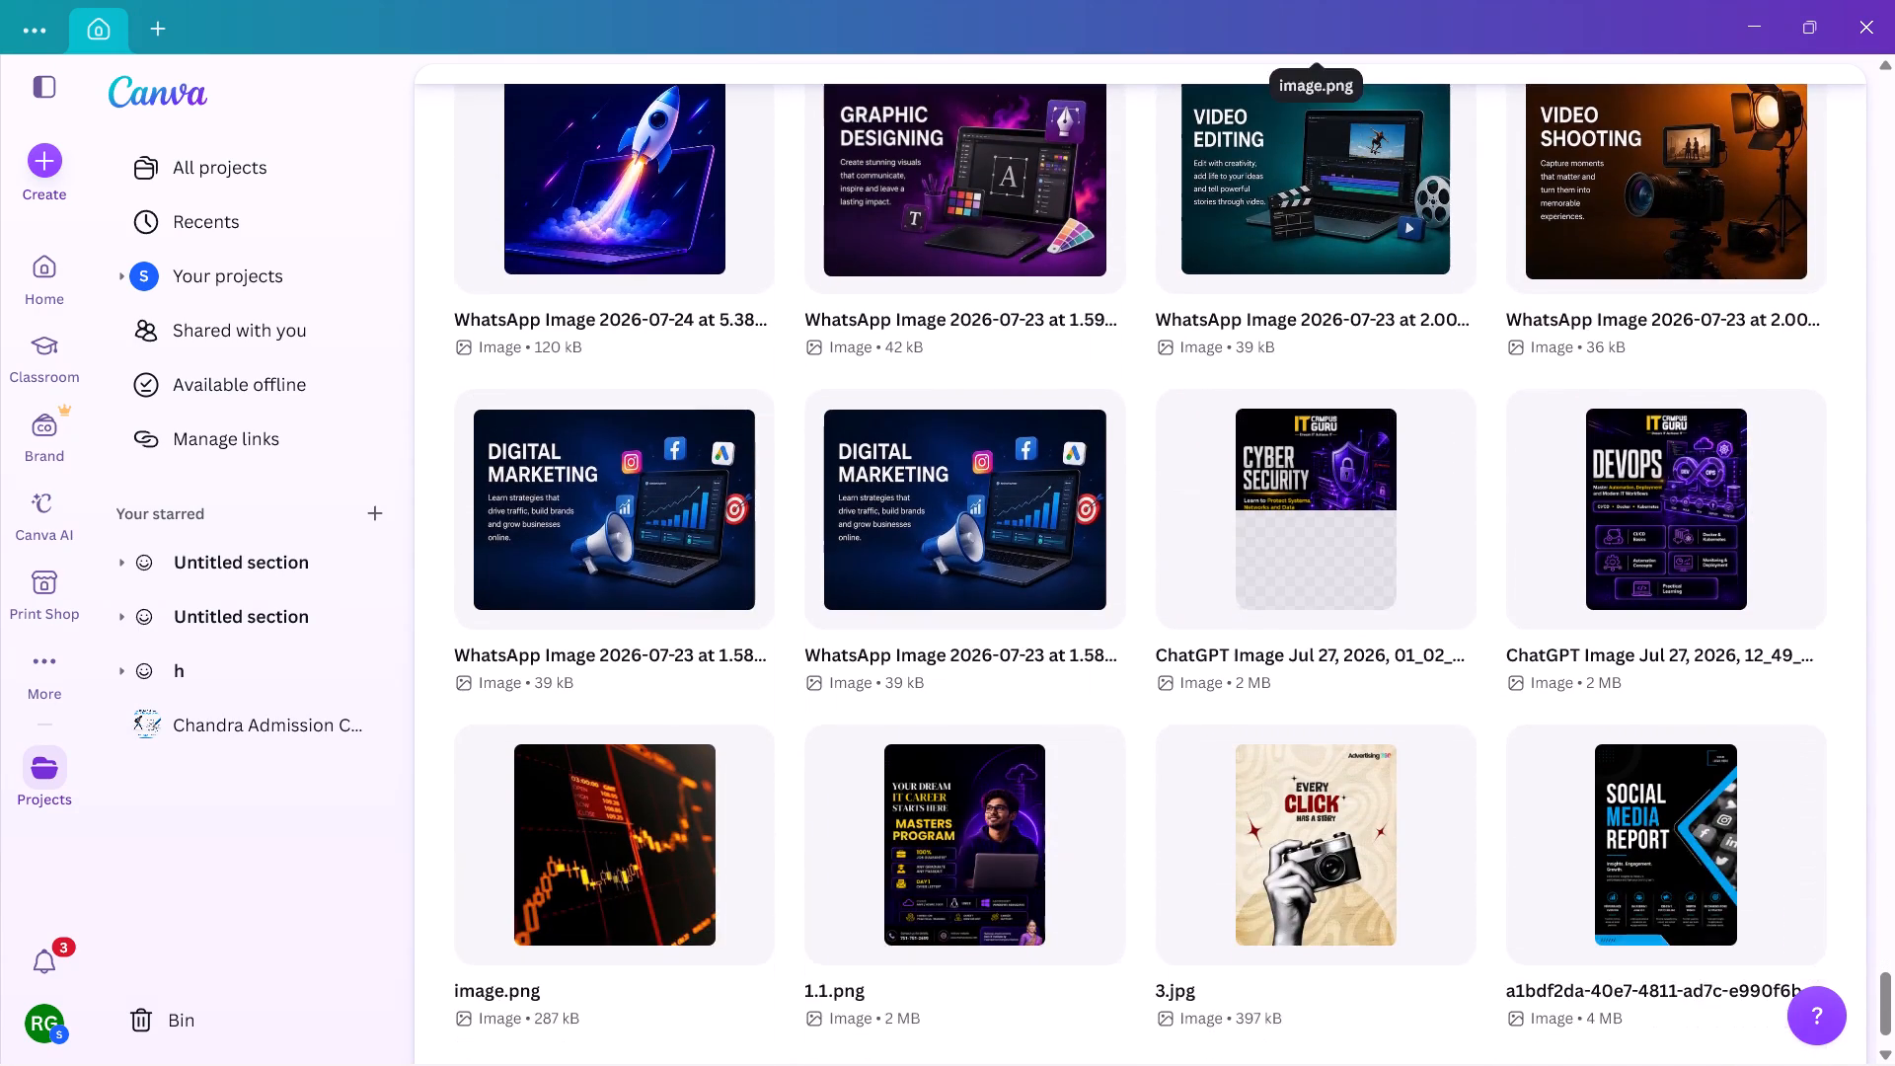
scroll(1202, 231, "down", 4)
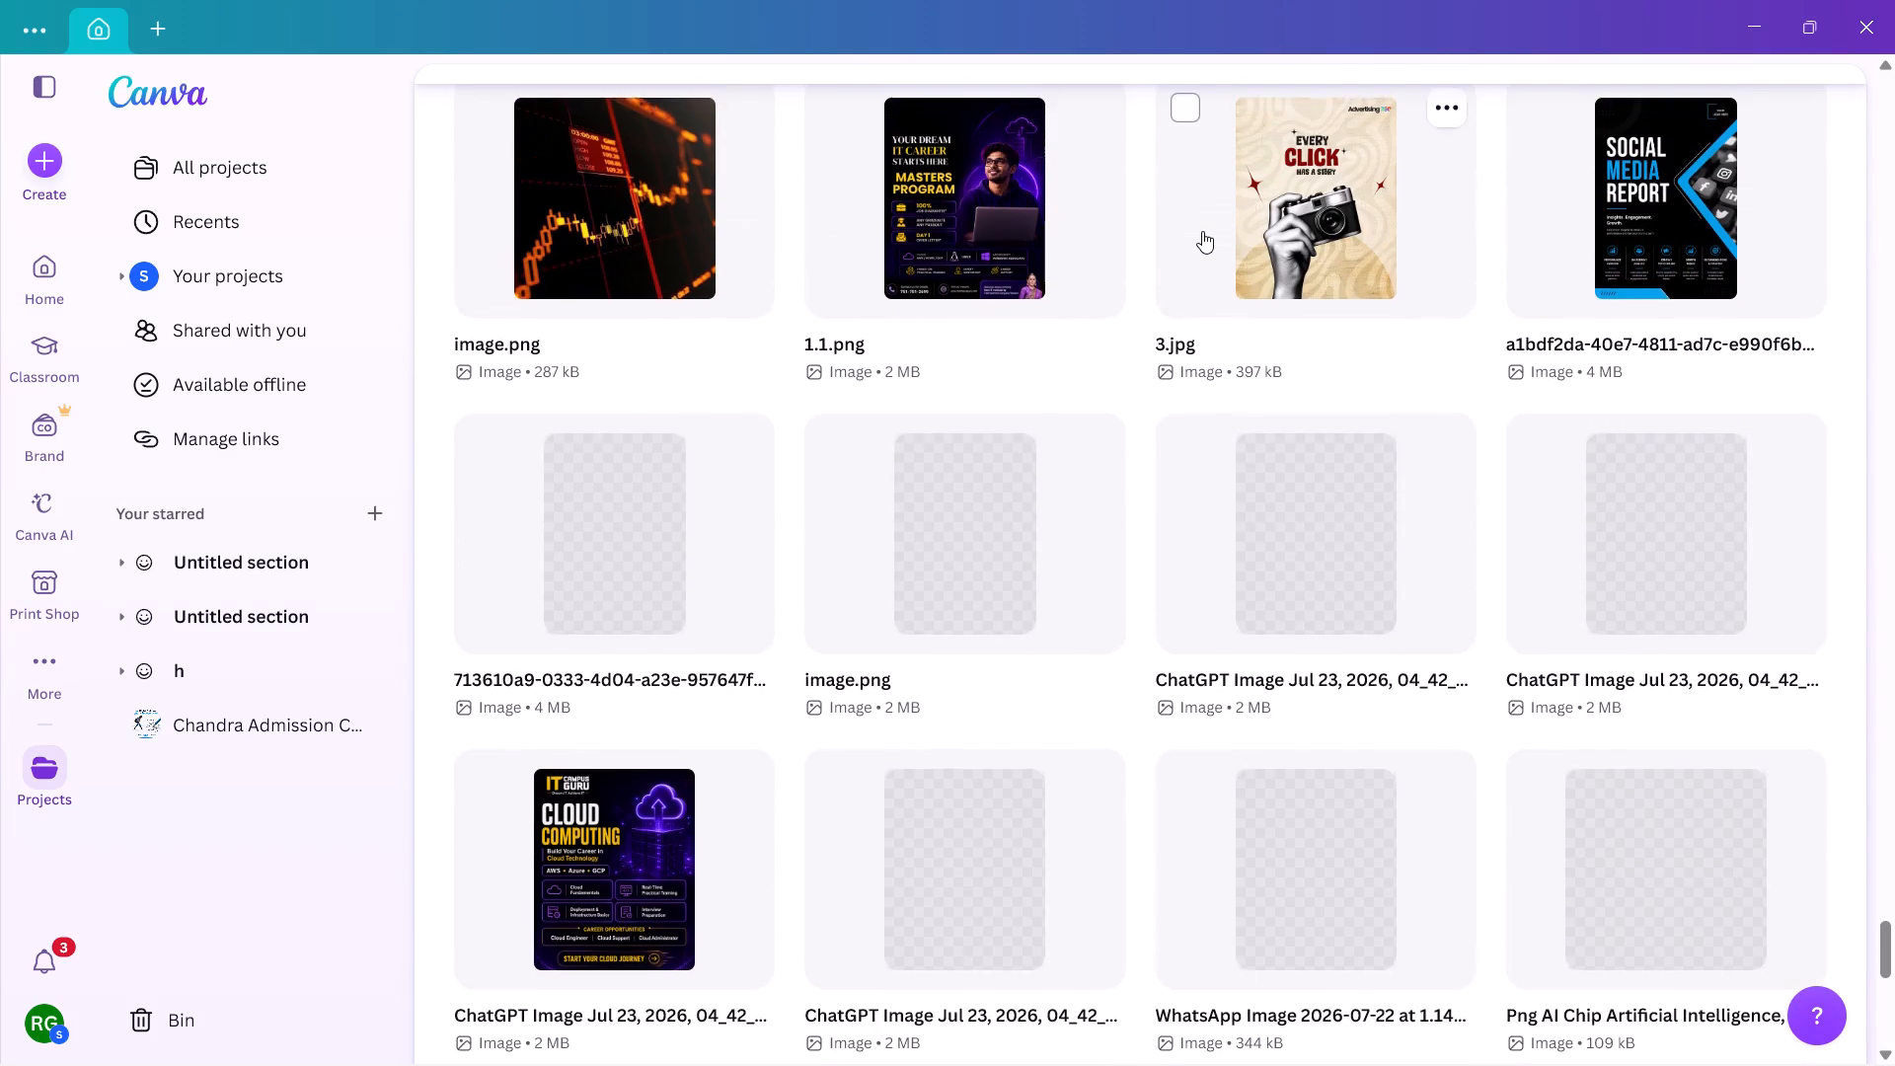
scroll(1202, 231, "down", 2)
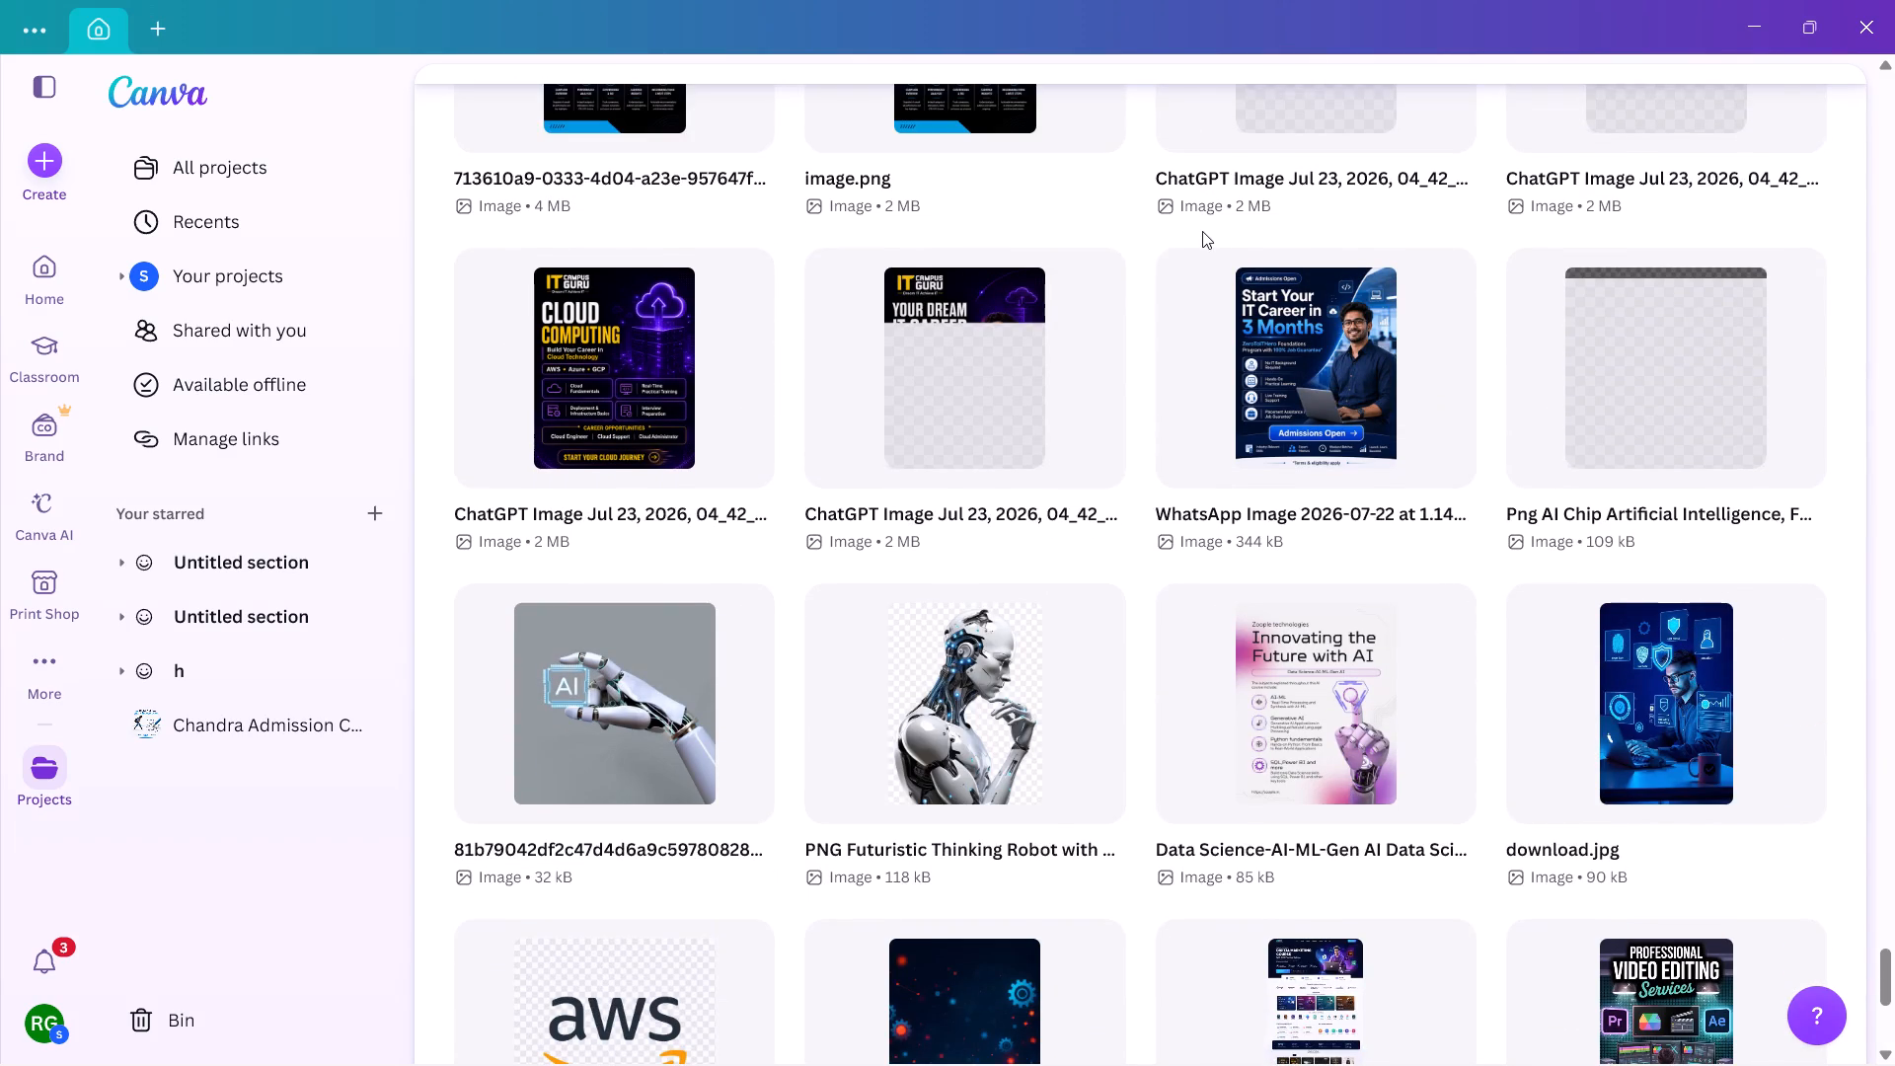
scroll(1202, 231, "up", 1)
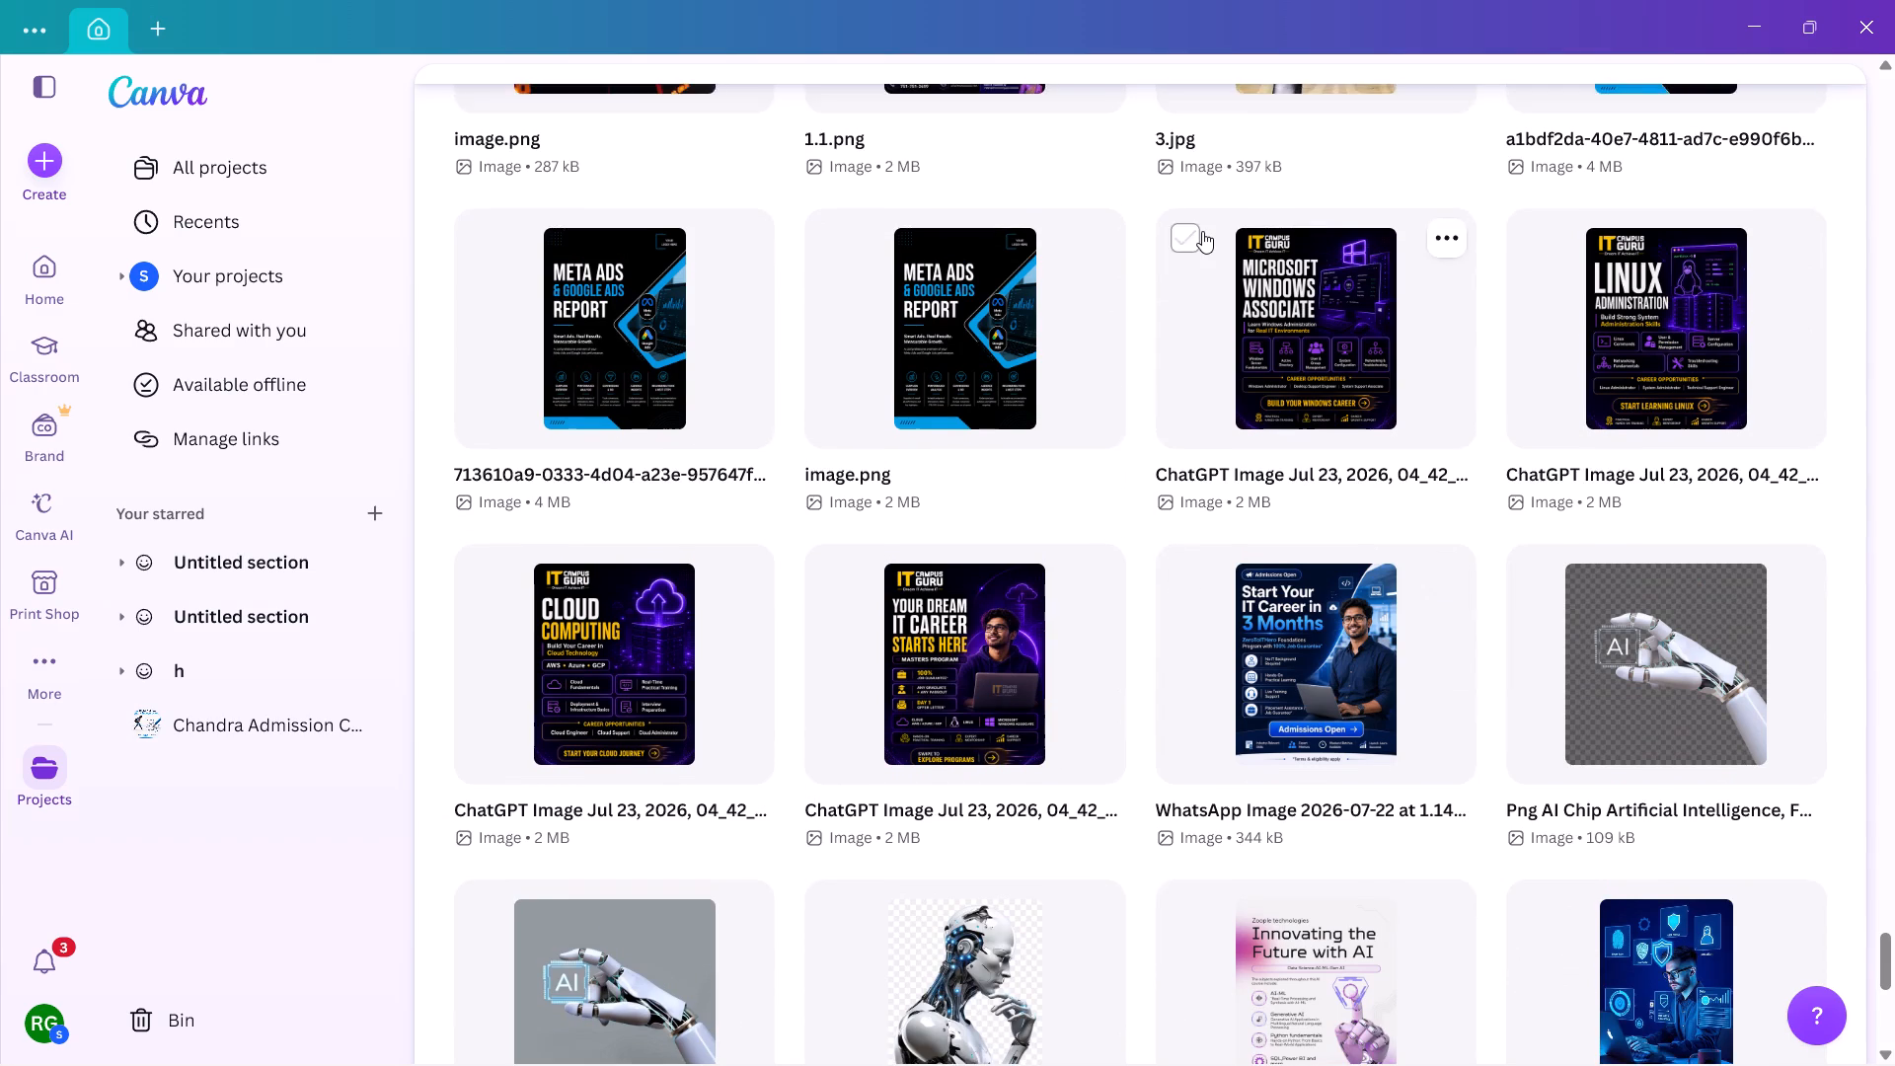
scroll(1202, 231, "down", 6)
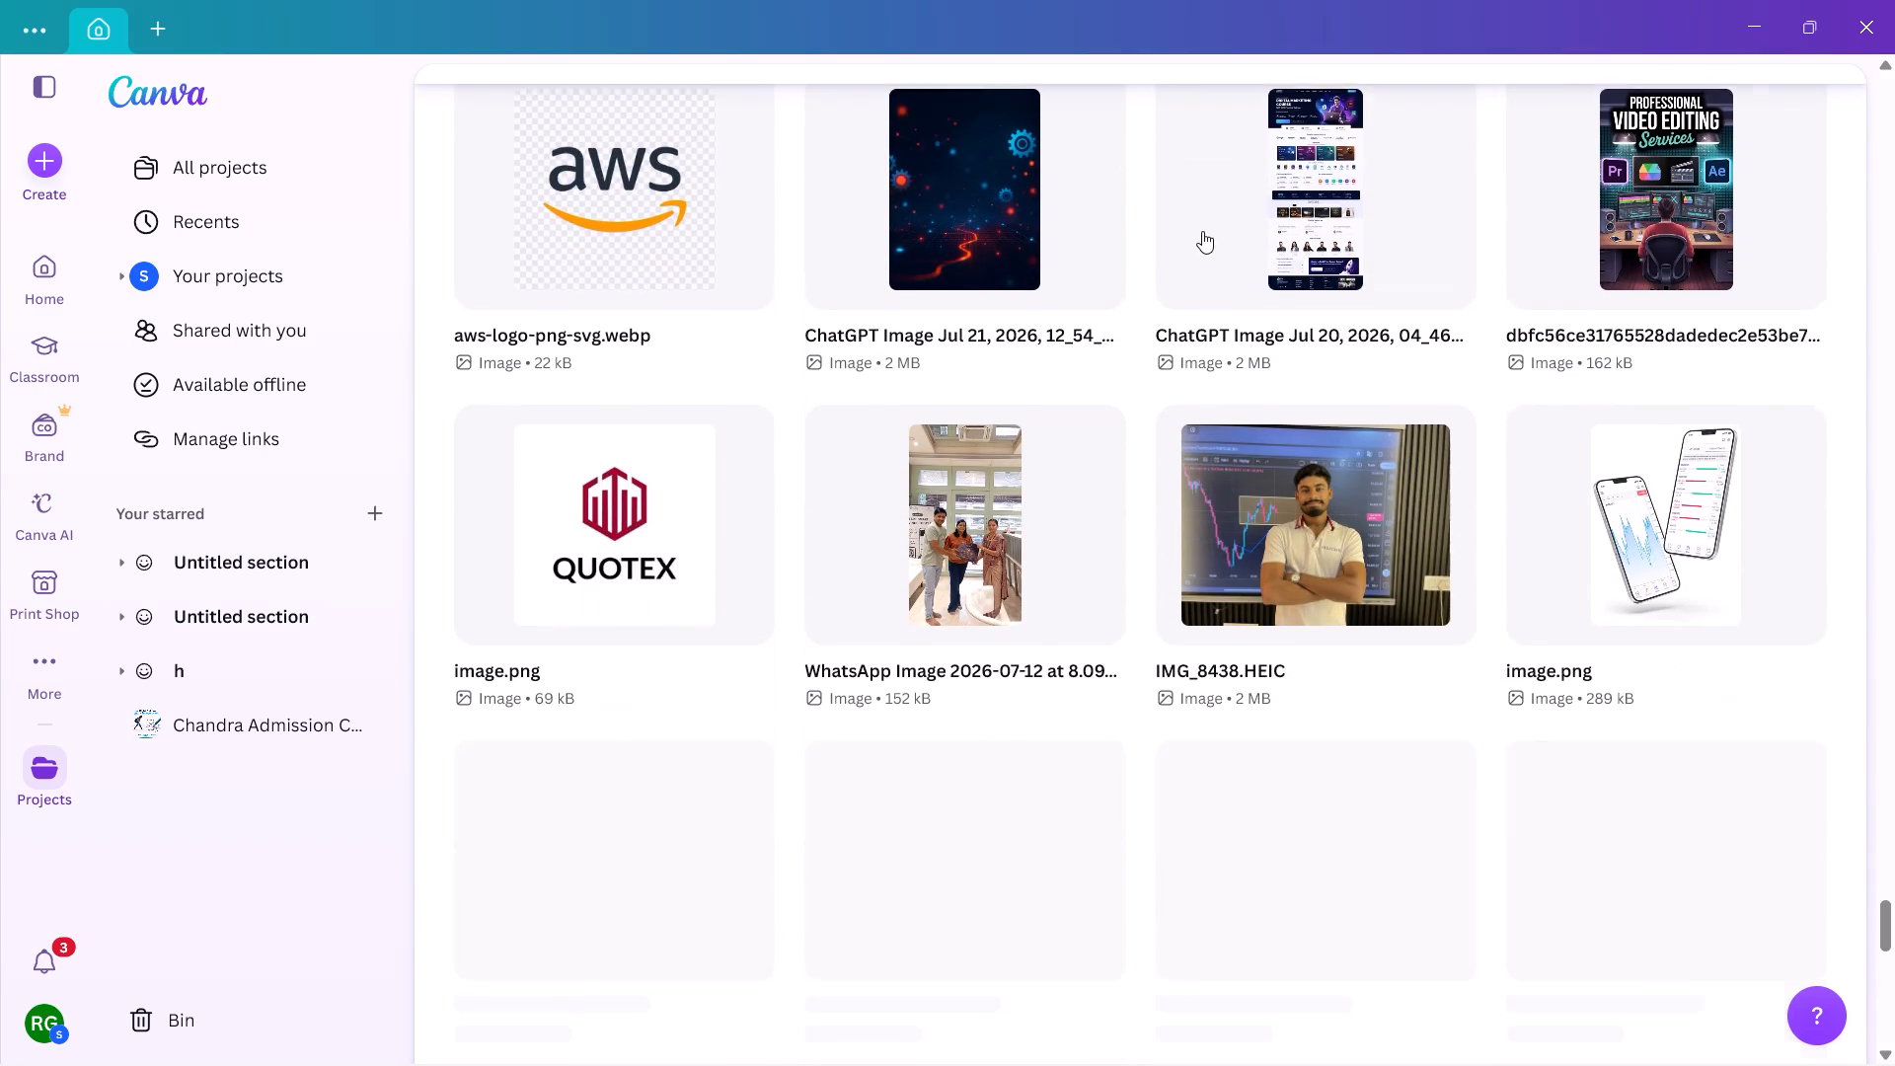
scroll(1202, 231, "down", 3)
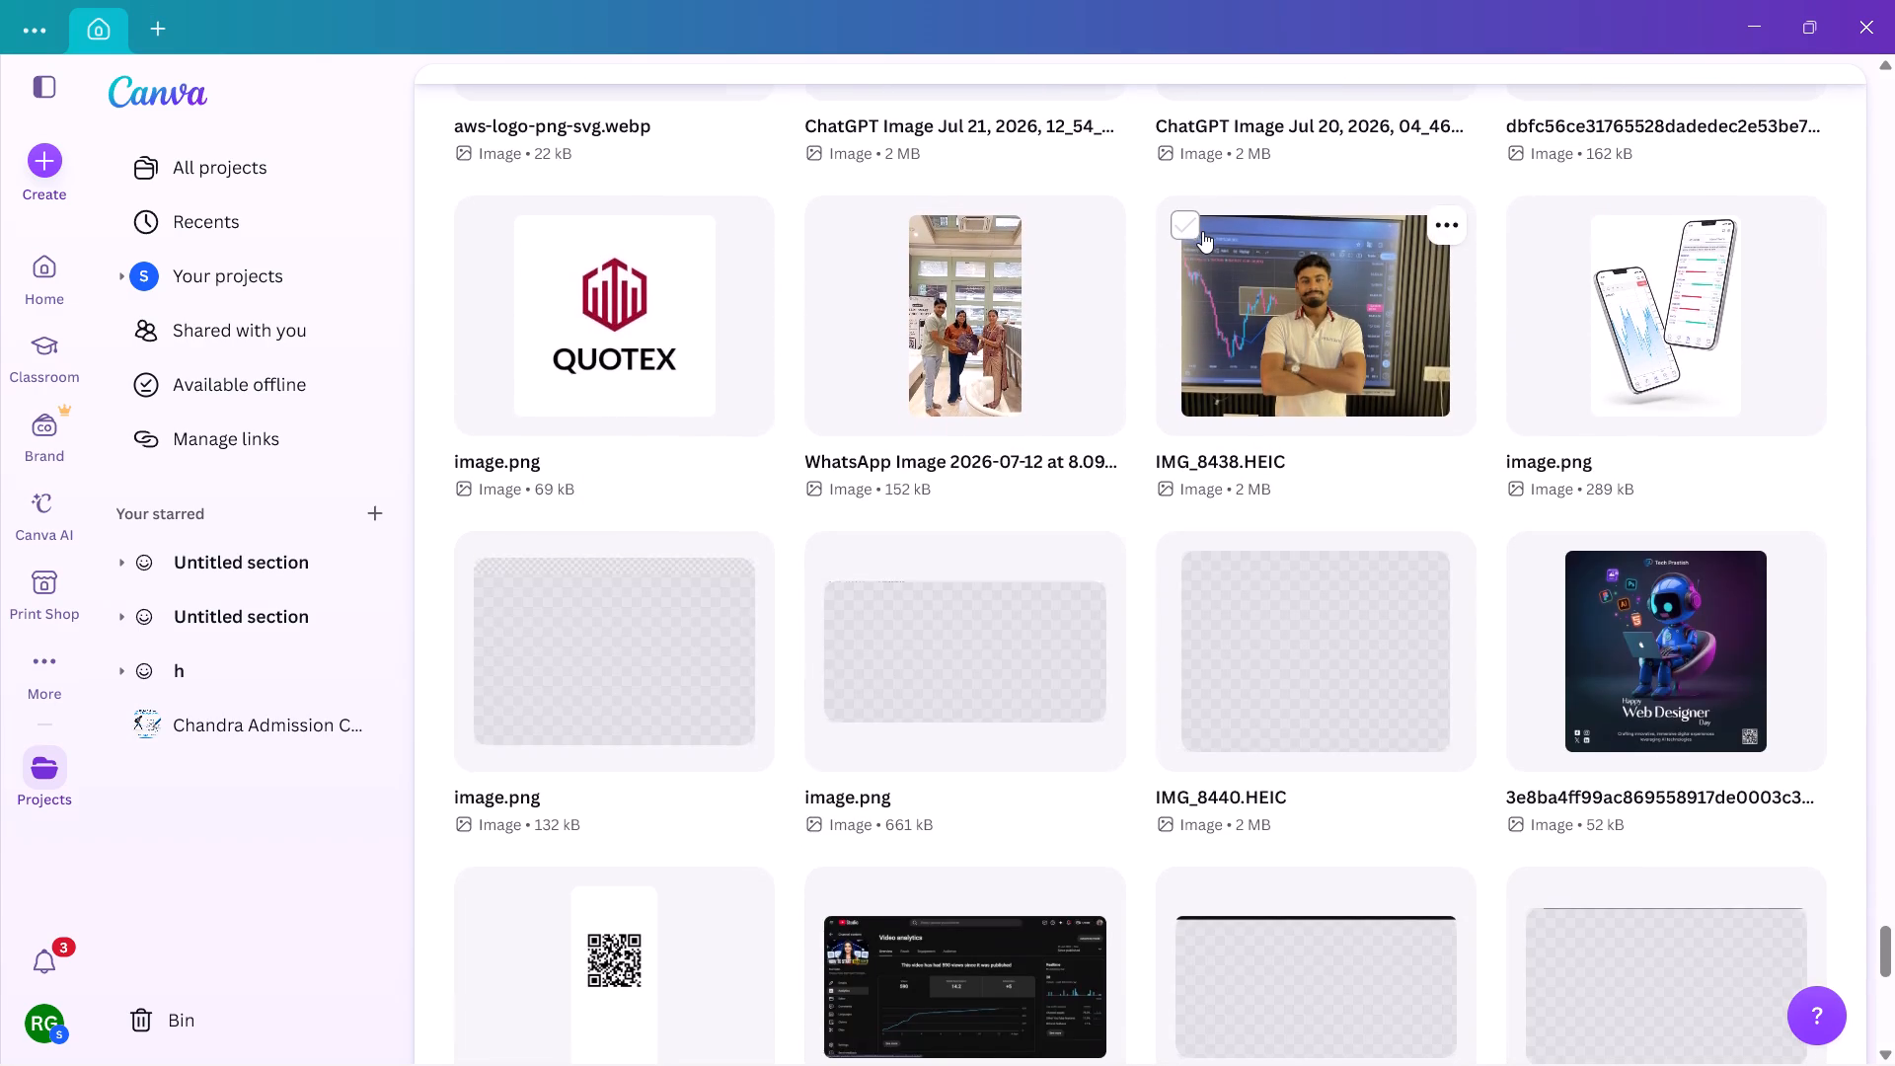
scroll(1202, 231, "down", 4)
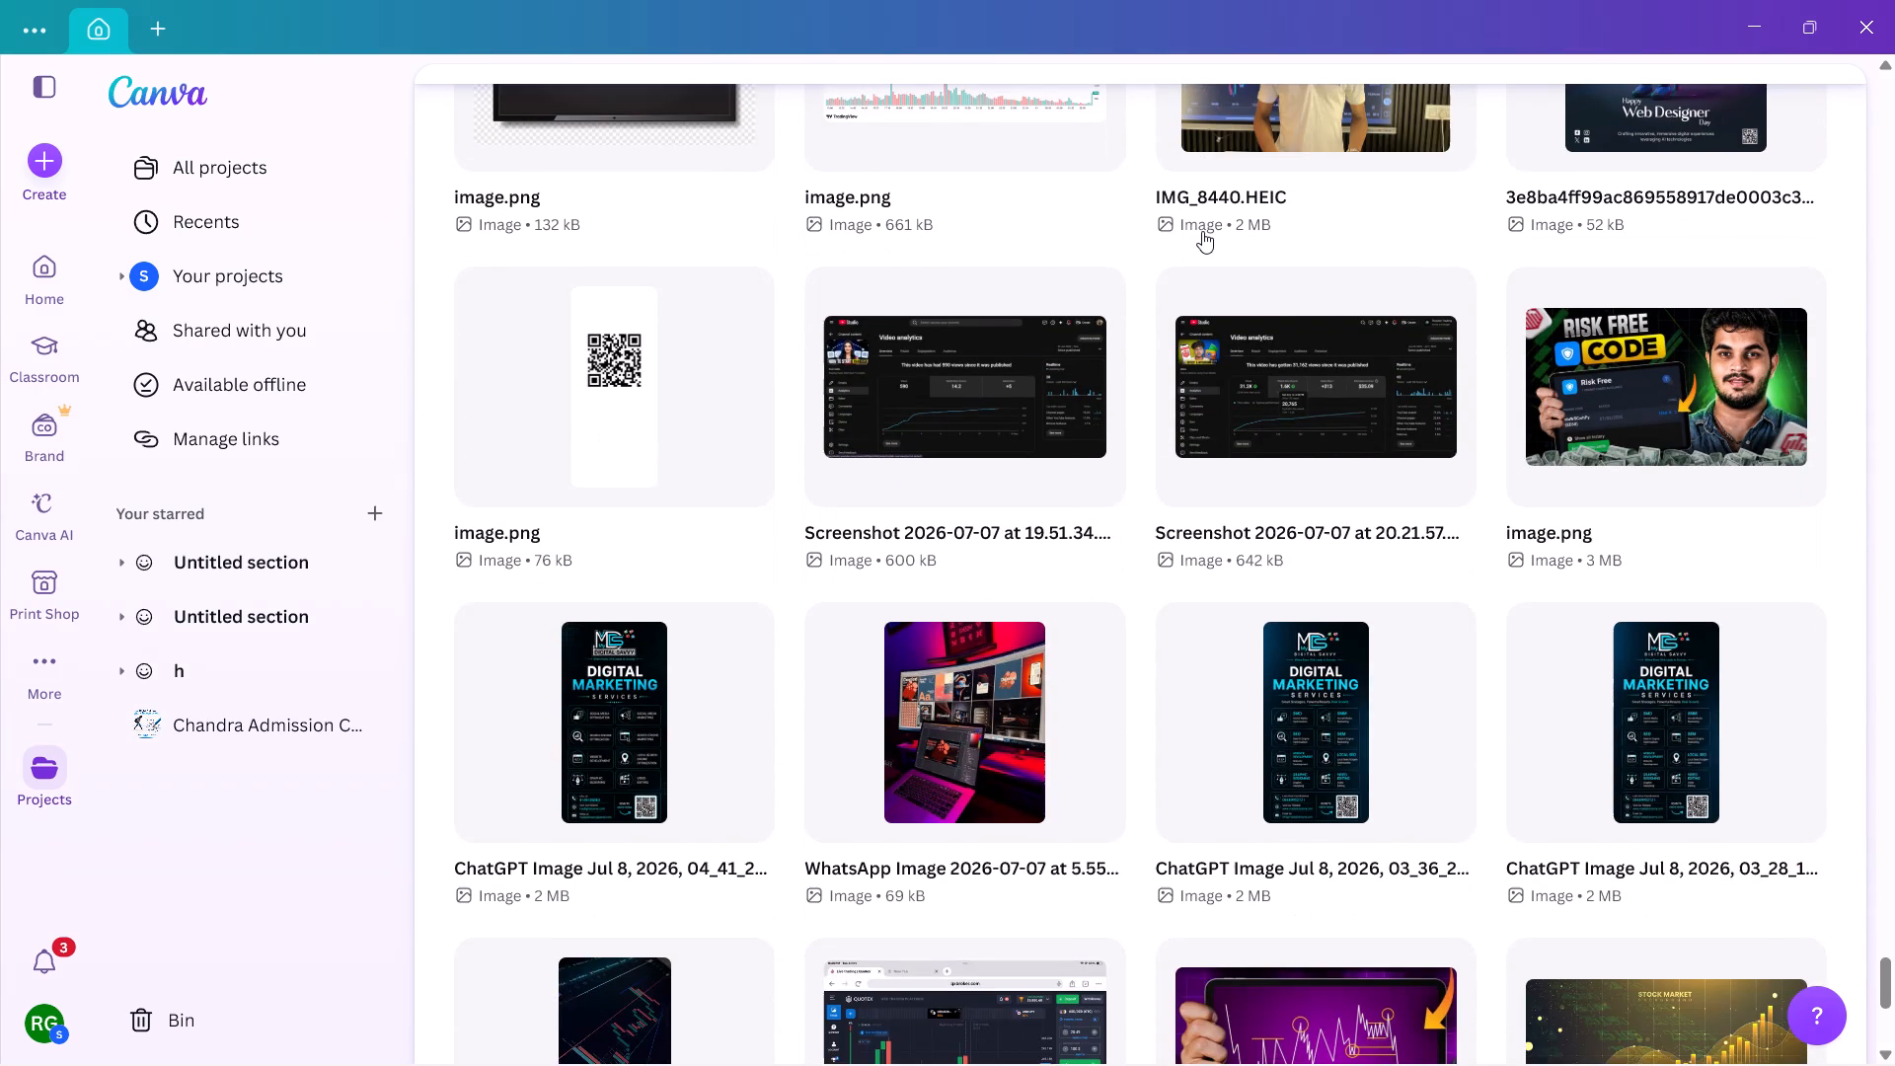
Look further through the older image uploads for the My Digital Savvy logo and branded posters.
scroll(1202, 231, "down", 3)
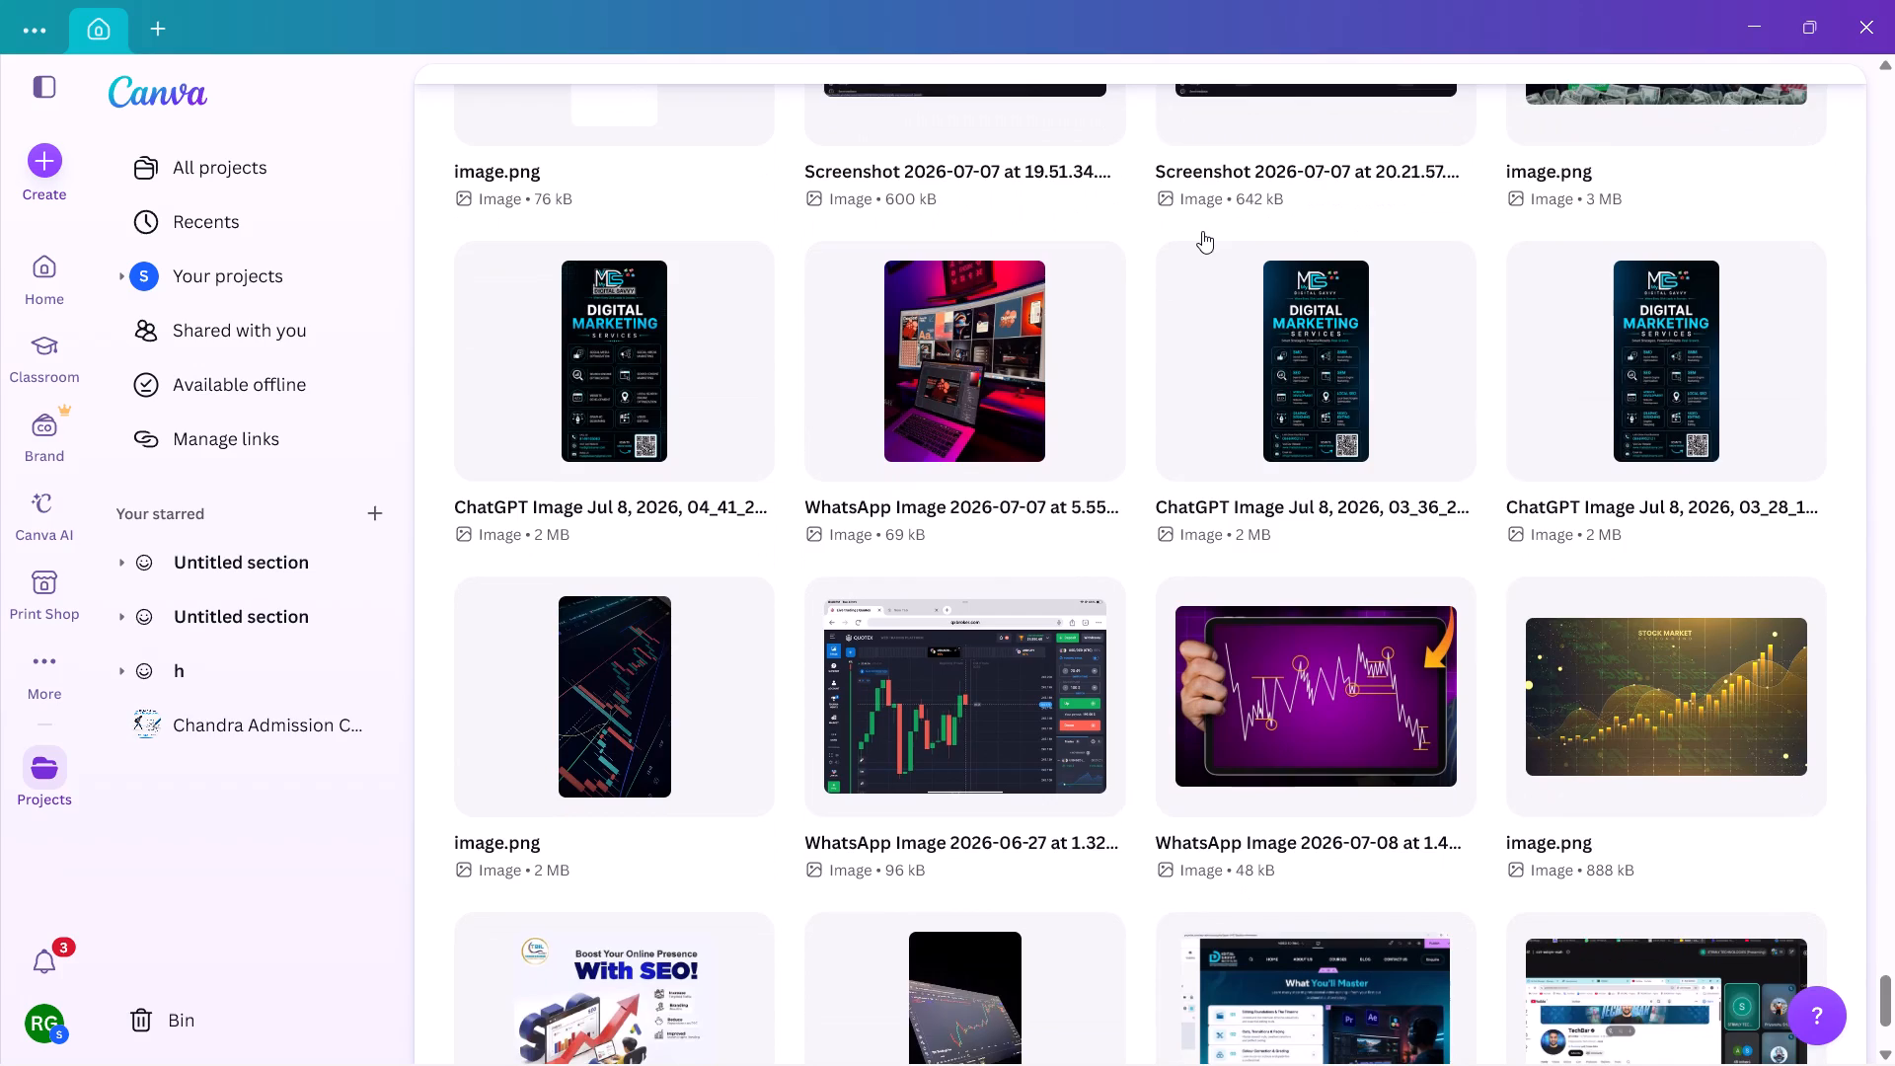
scroll(1202, 231, "down", 4)
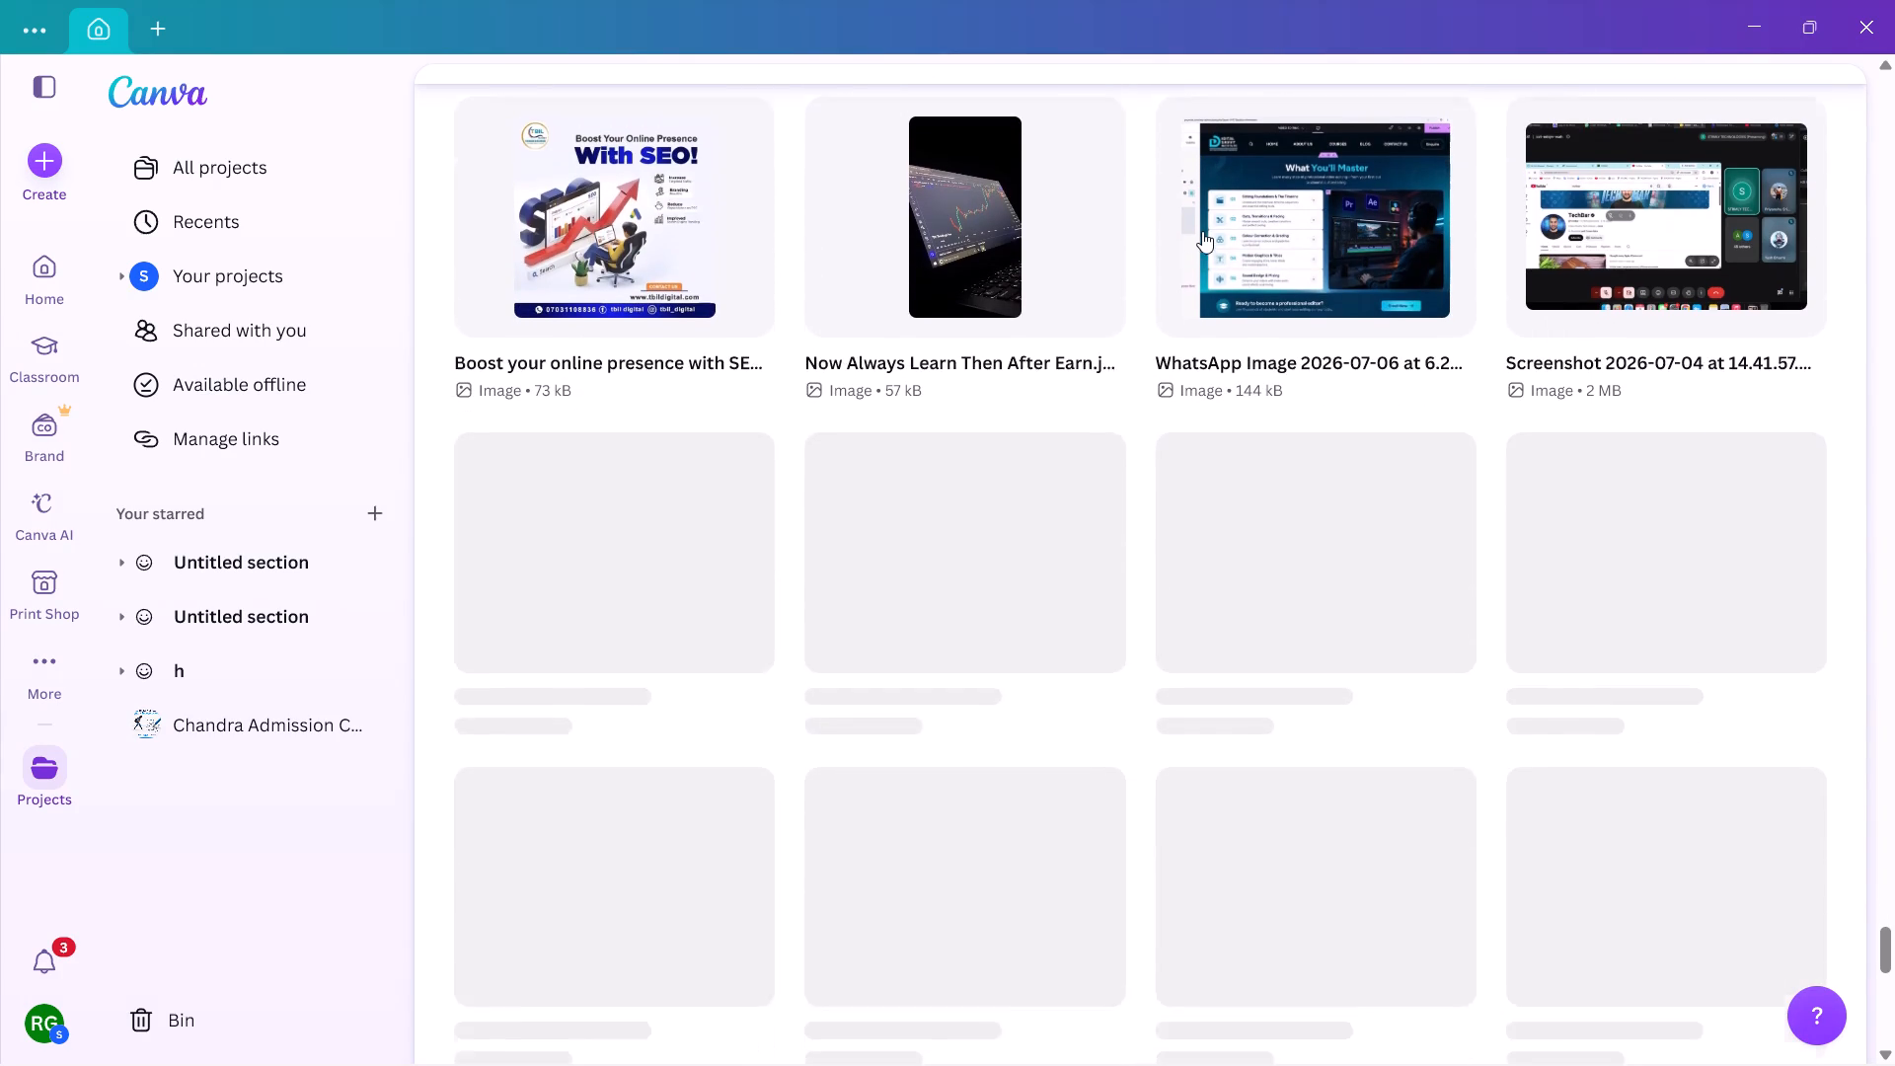
scroll(1202, 231, "down", 5)
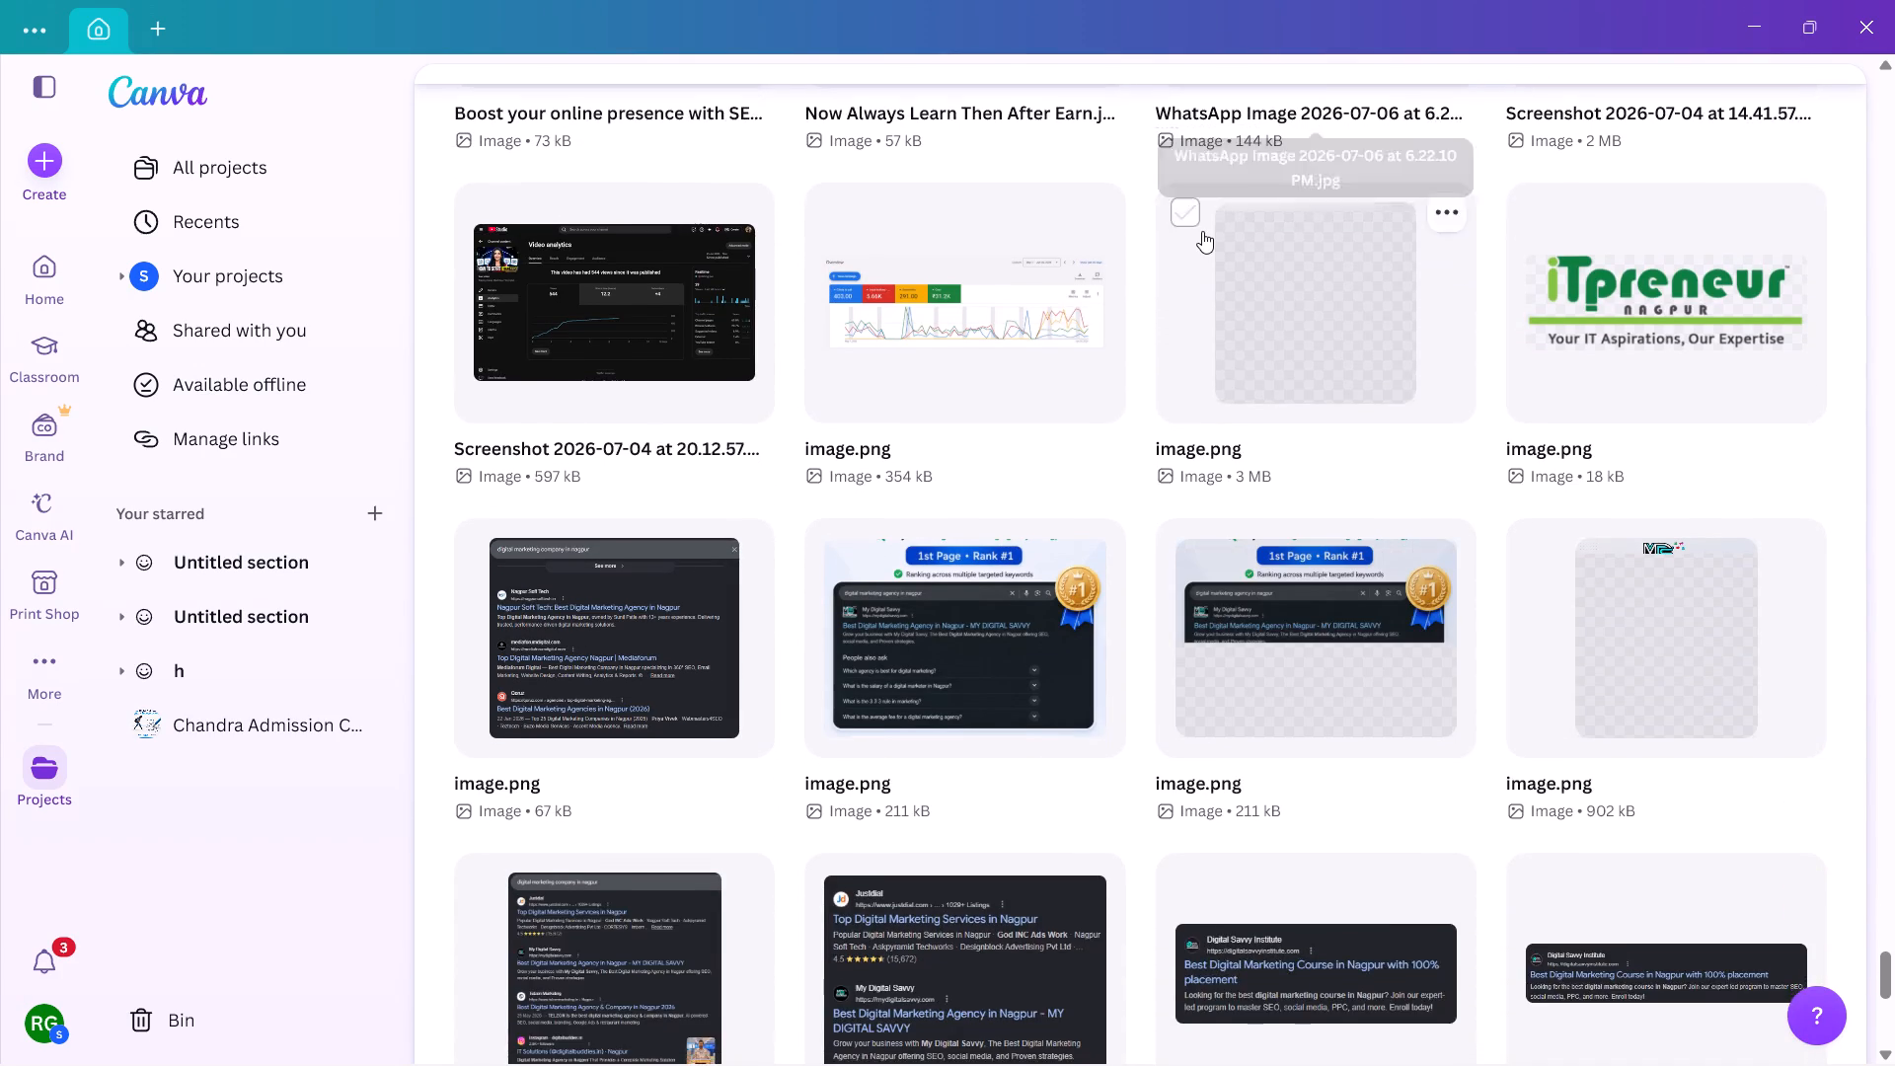
scroll(1202, 231, "down", 4)
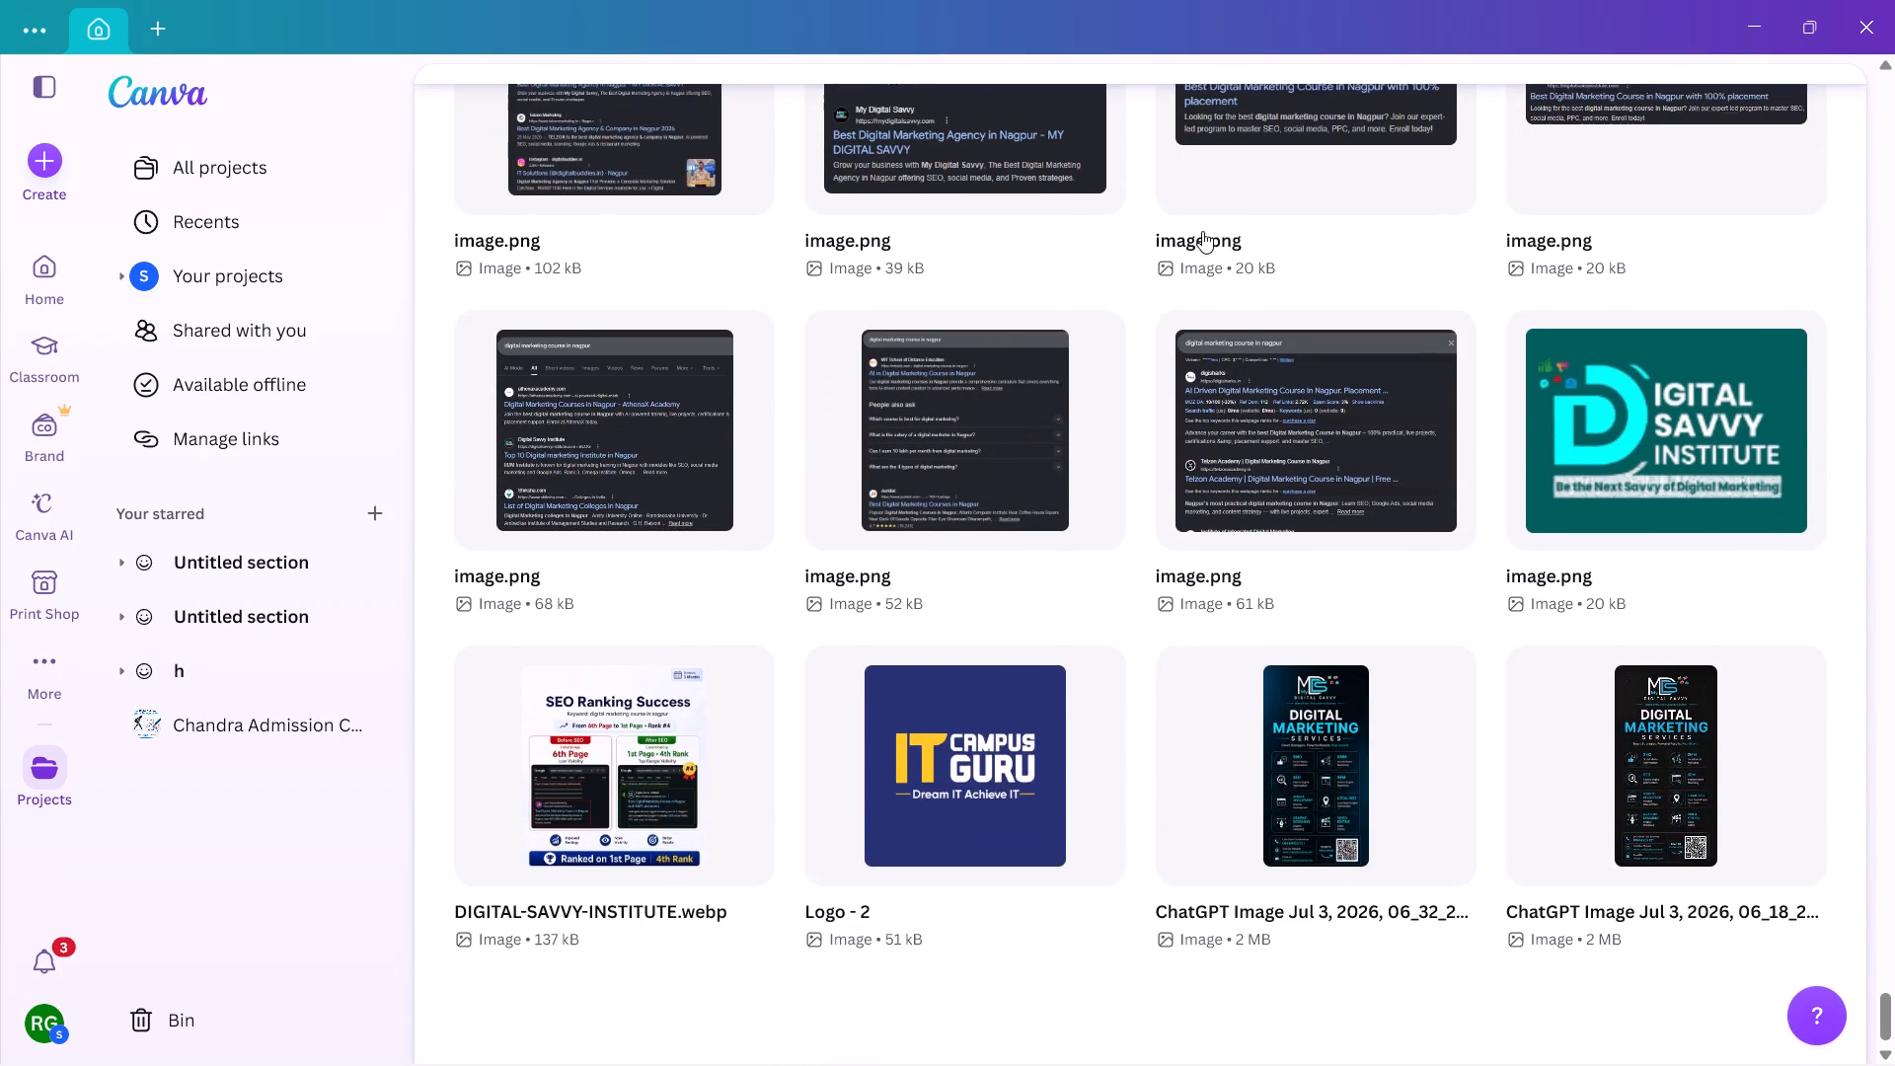
scroll(1202, 231, "down", 4)
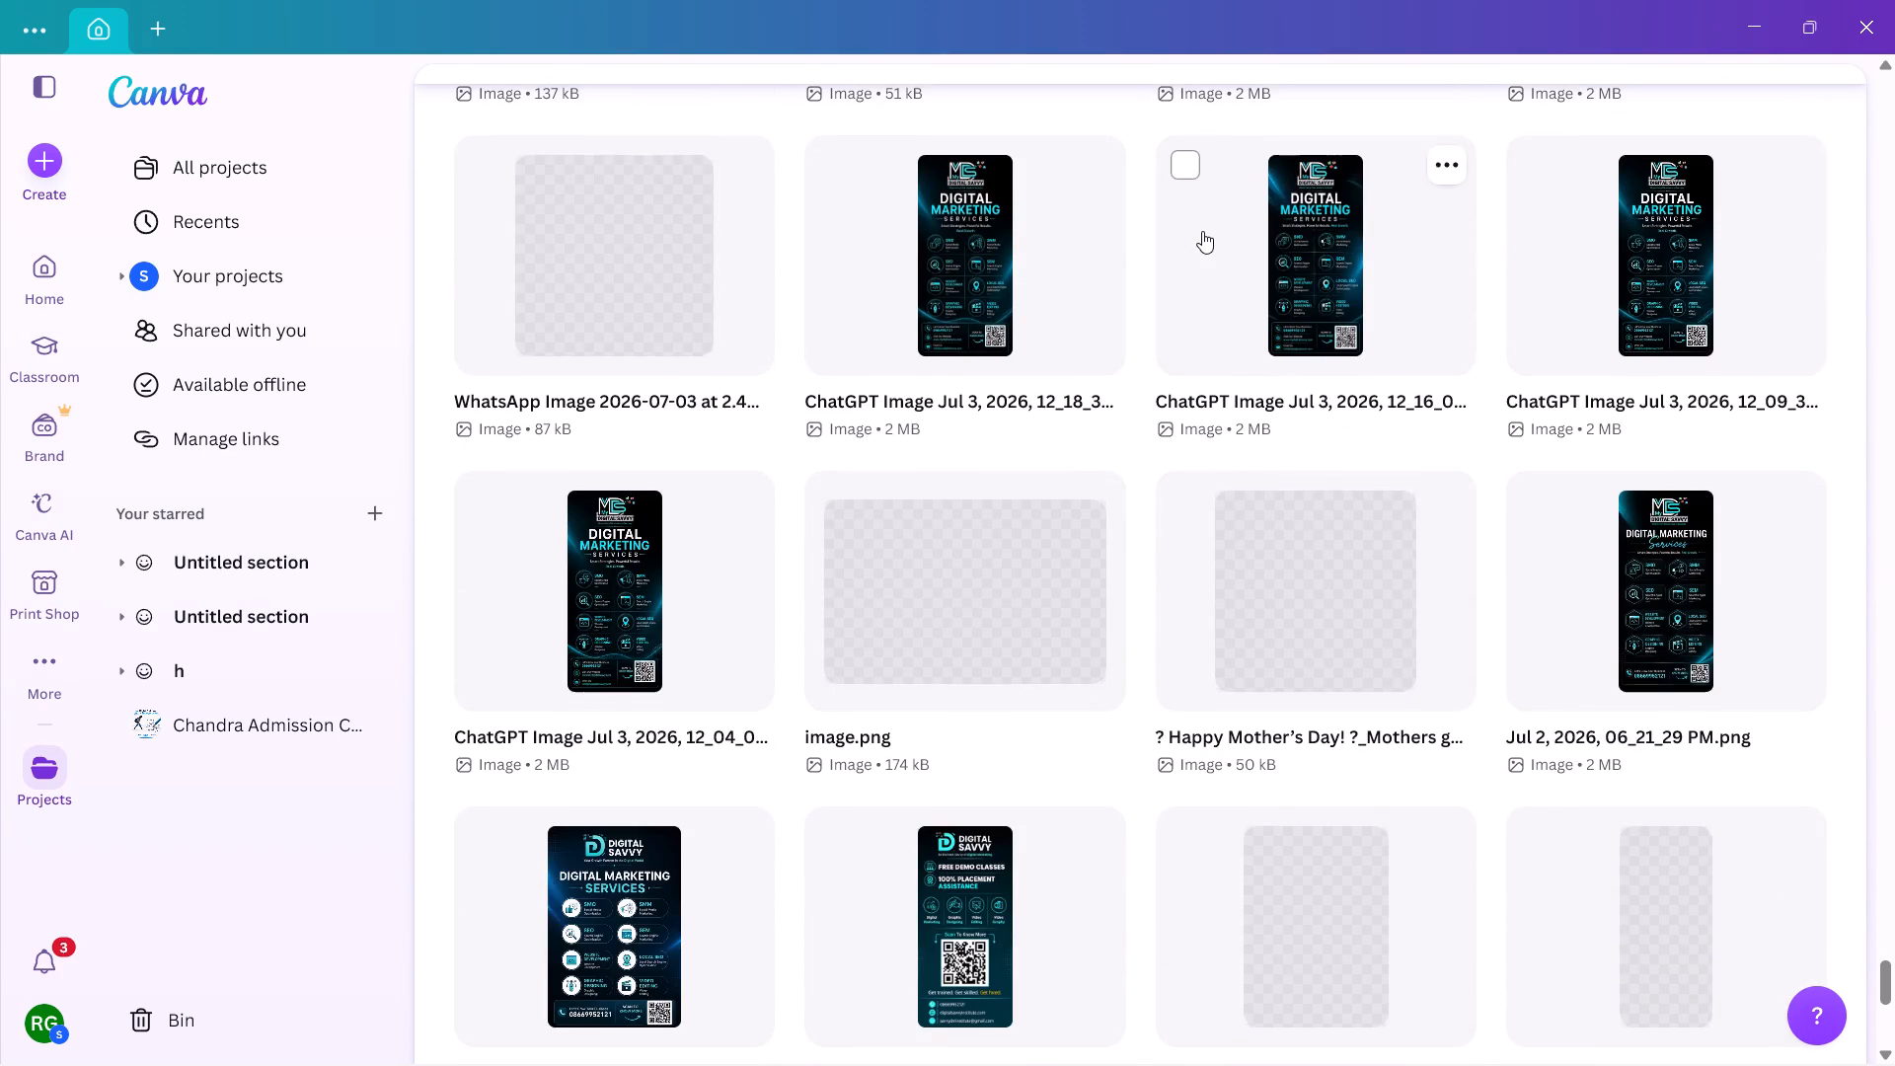
scroll(1202, 231, "down", 3)
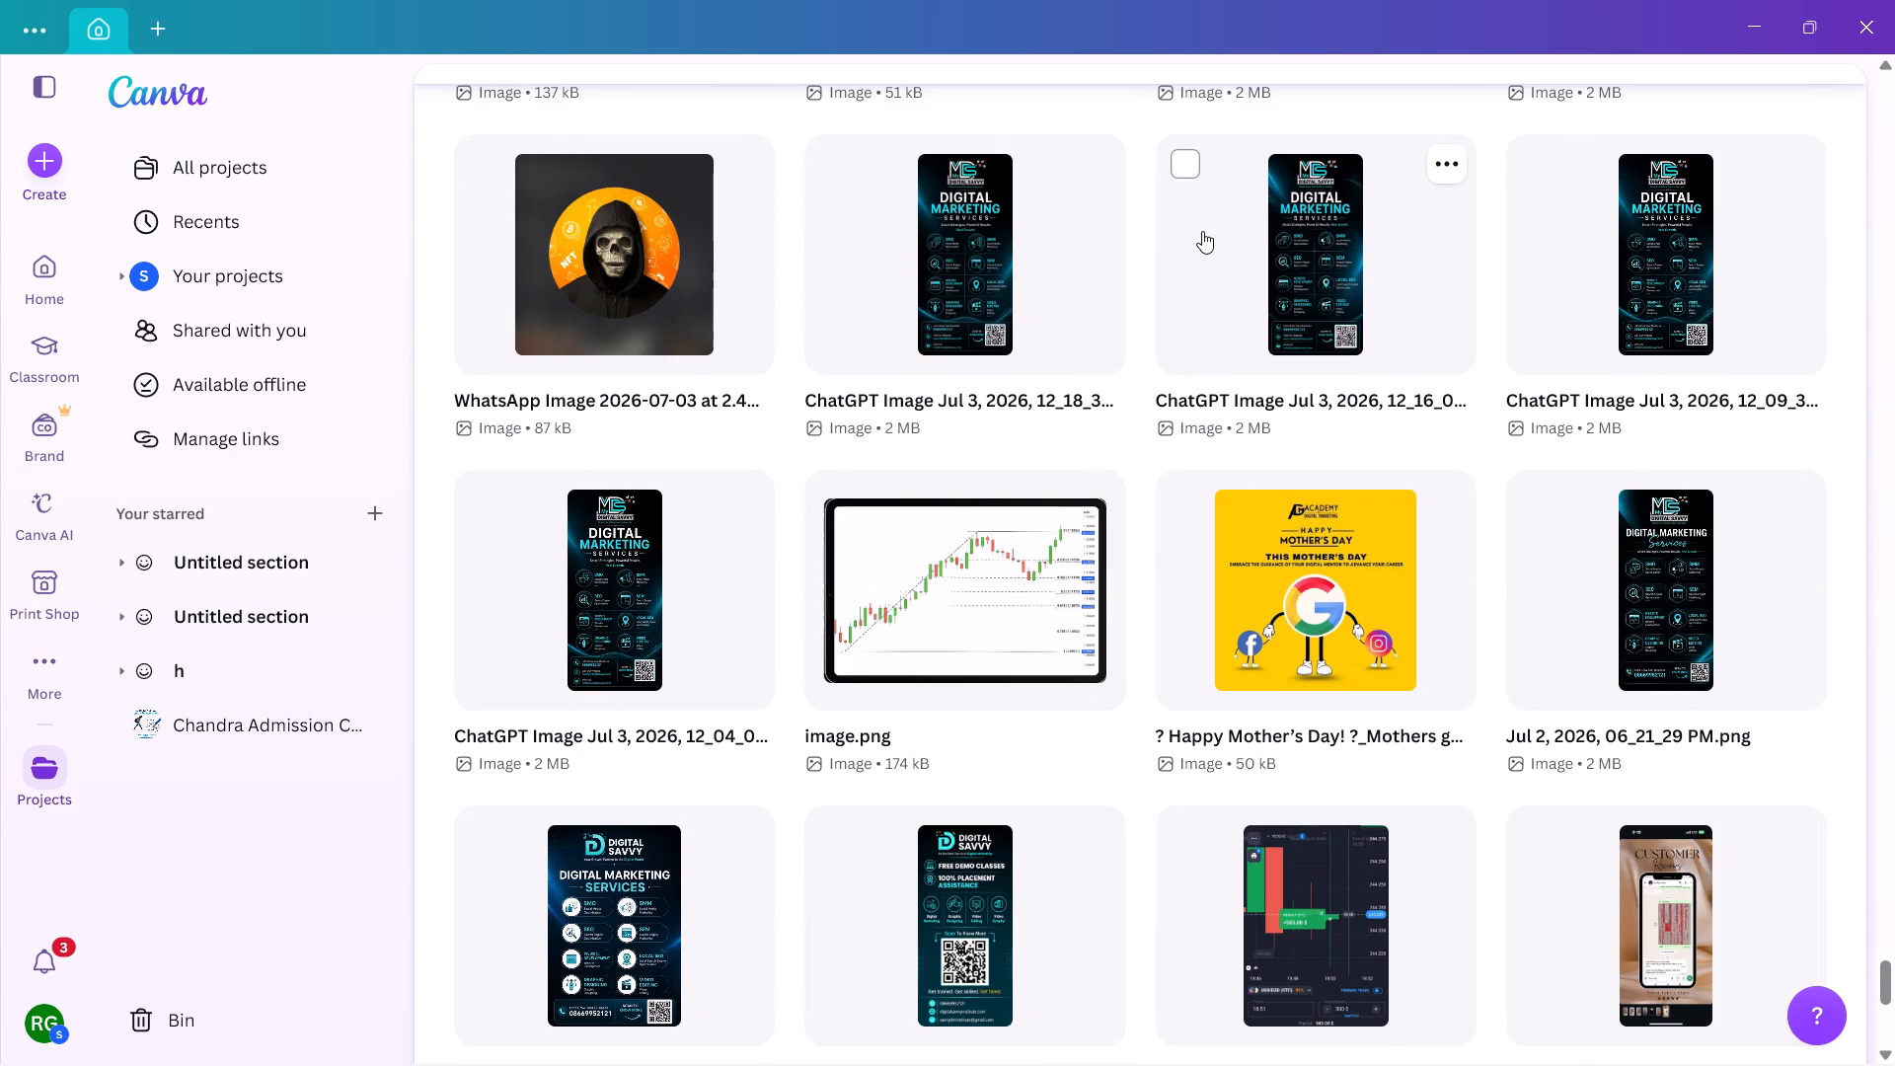
scroll(1202, 231, "down", 3)
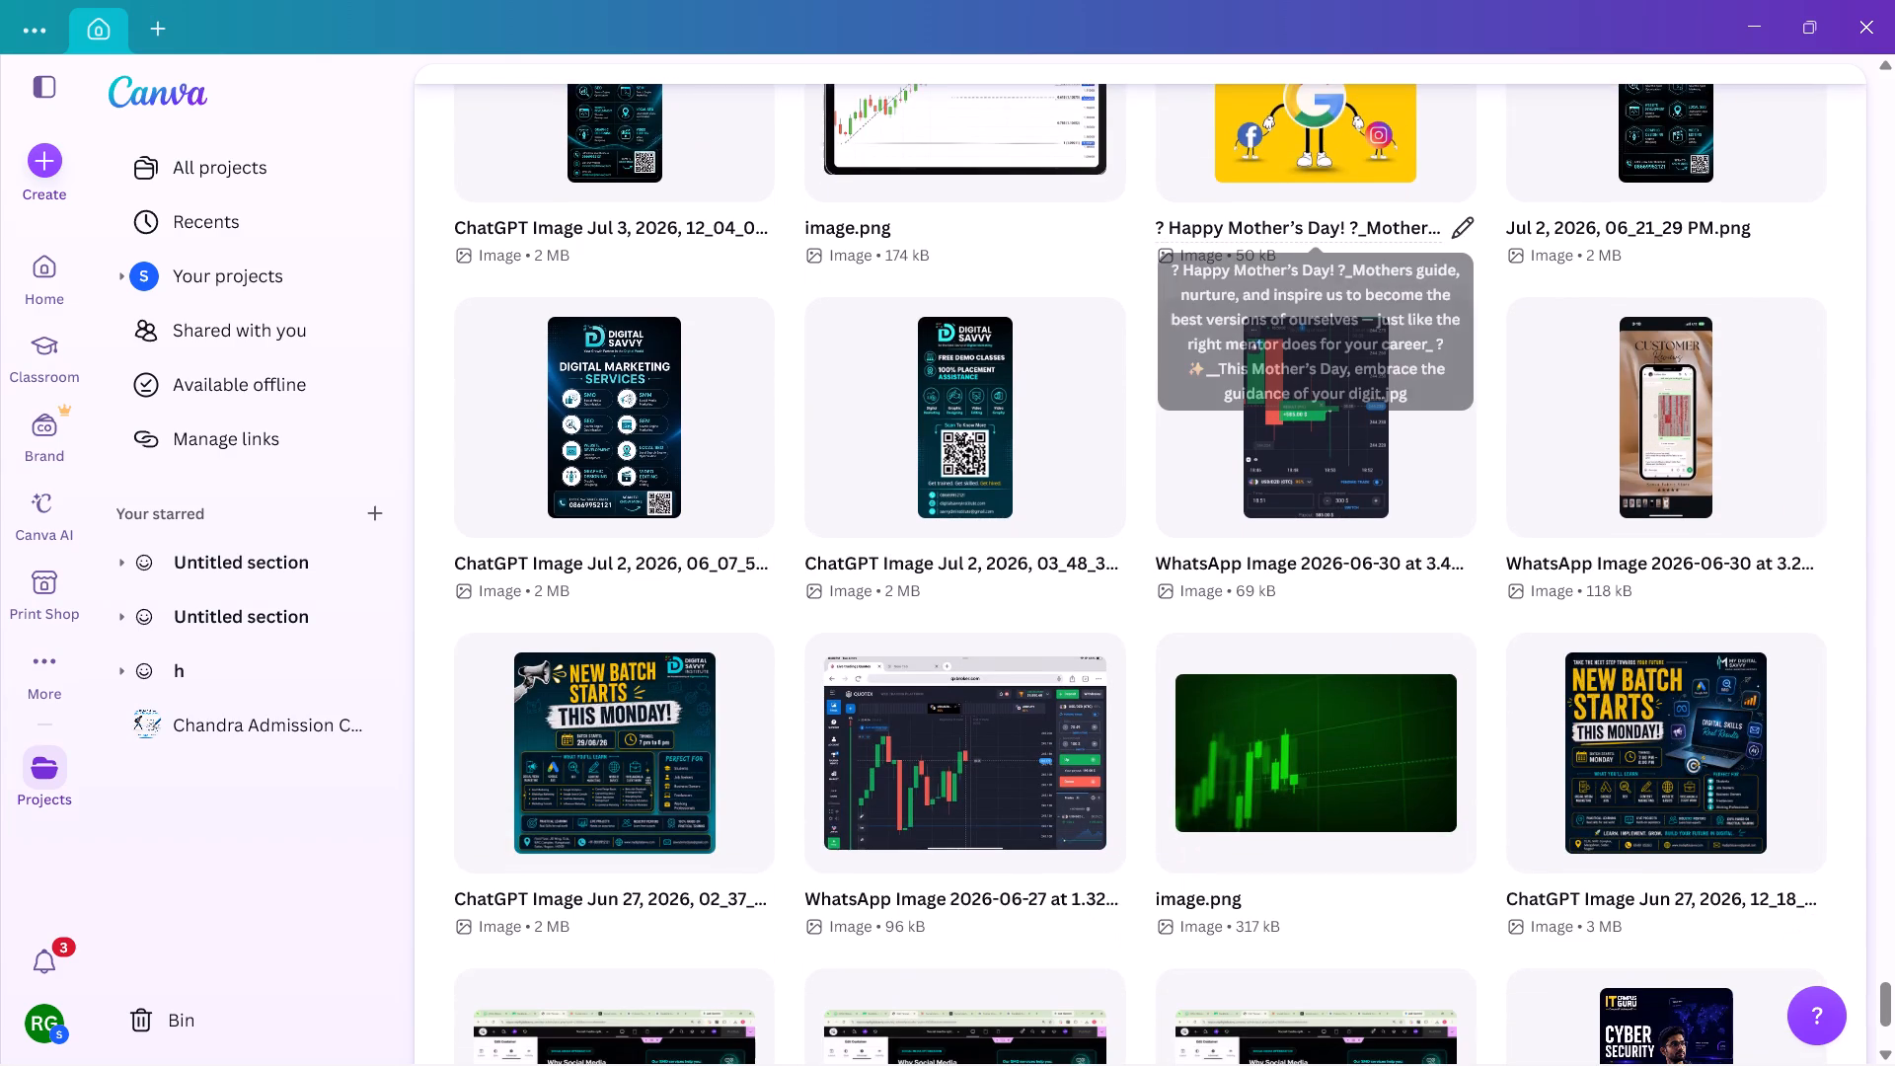
scroll(1202, 231, "down", 3)
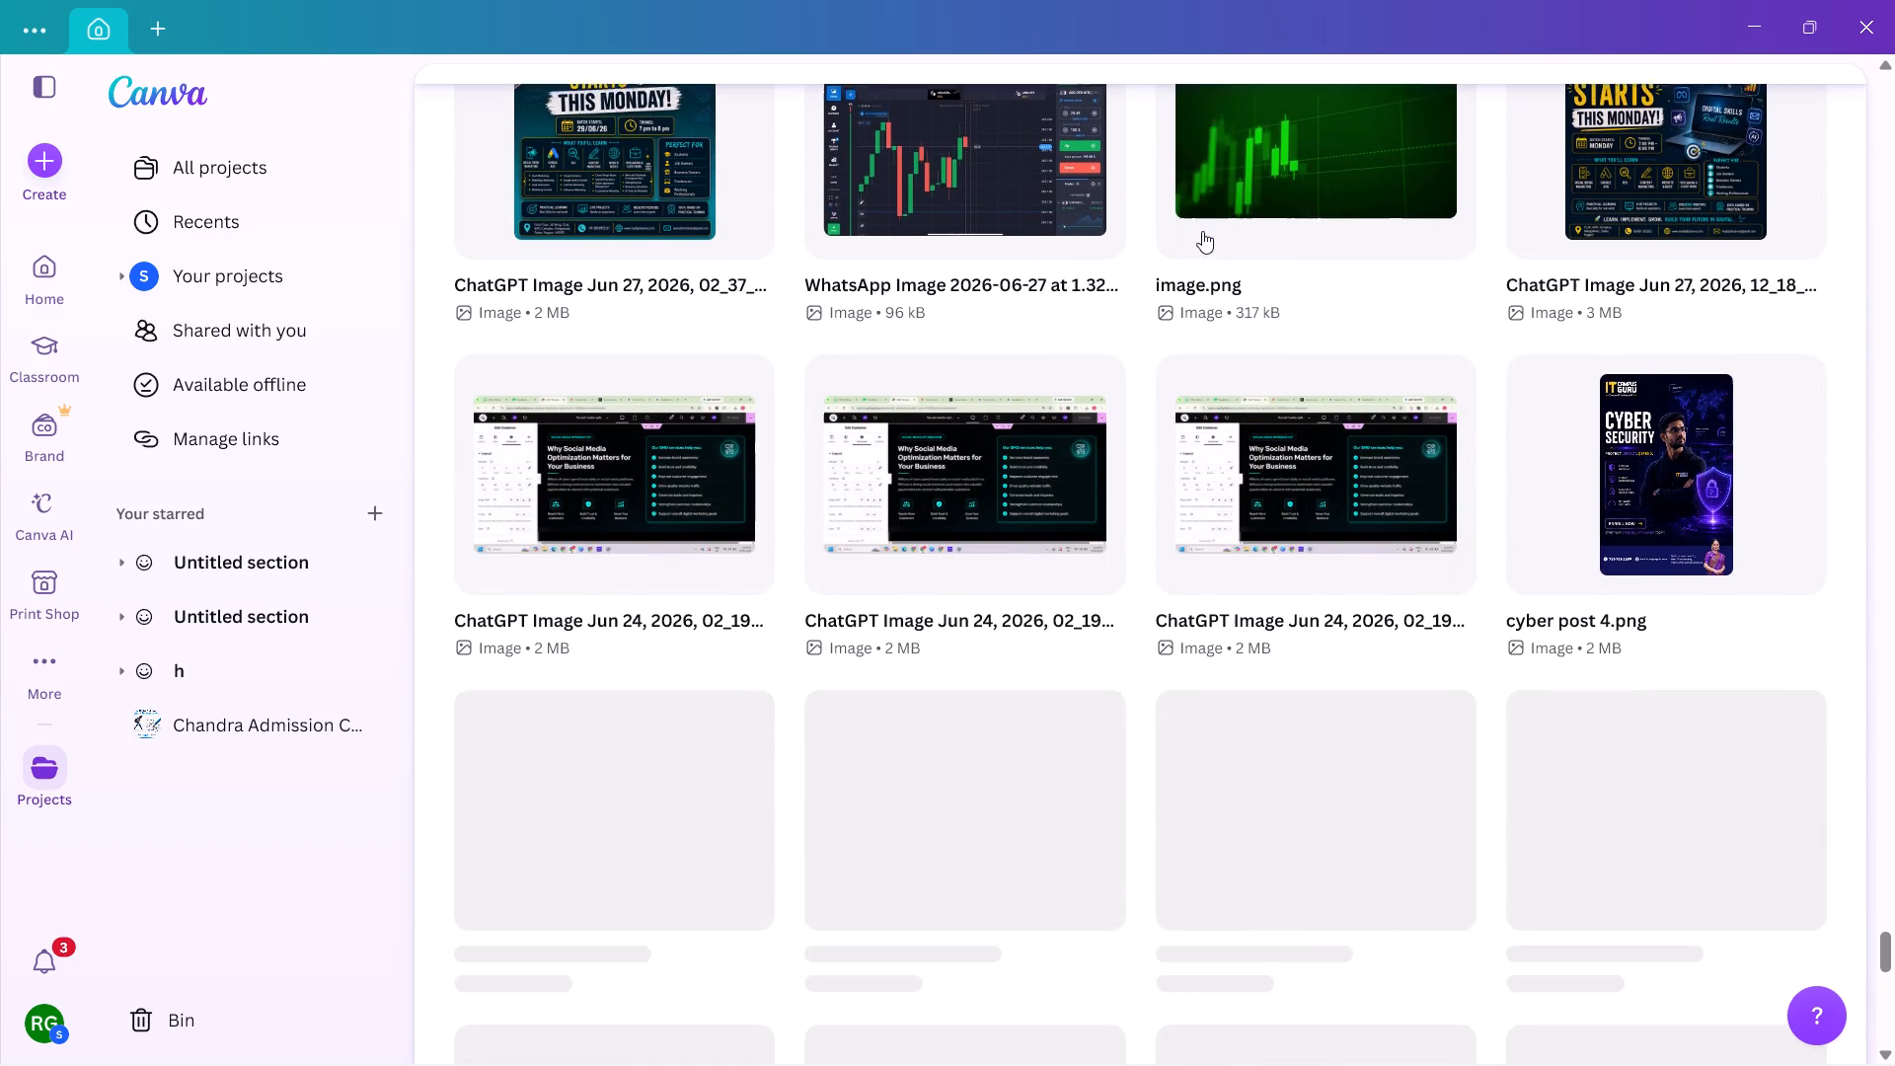
scroll(1202, 231, "down", 3)
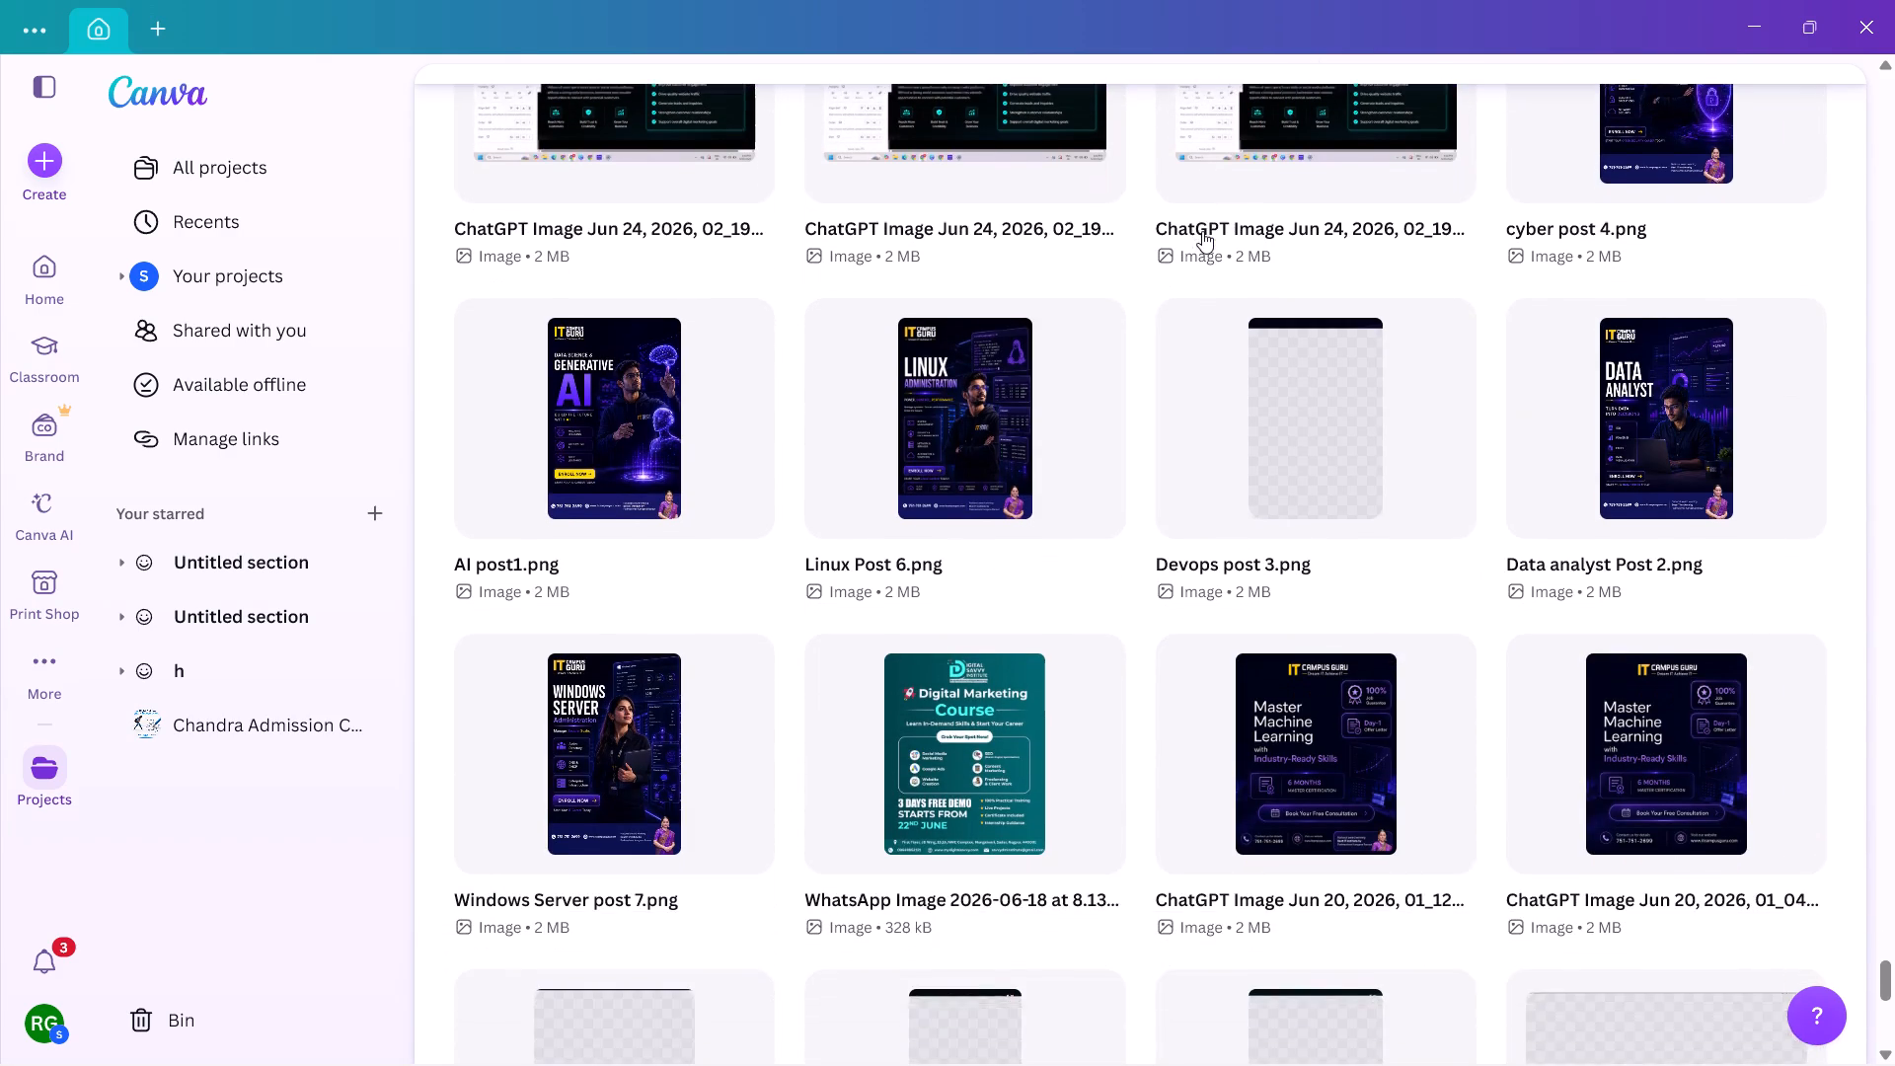
scroll(1202, 231, "down", 3)
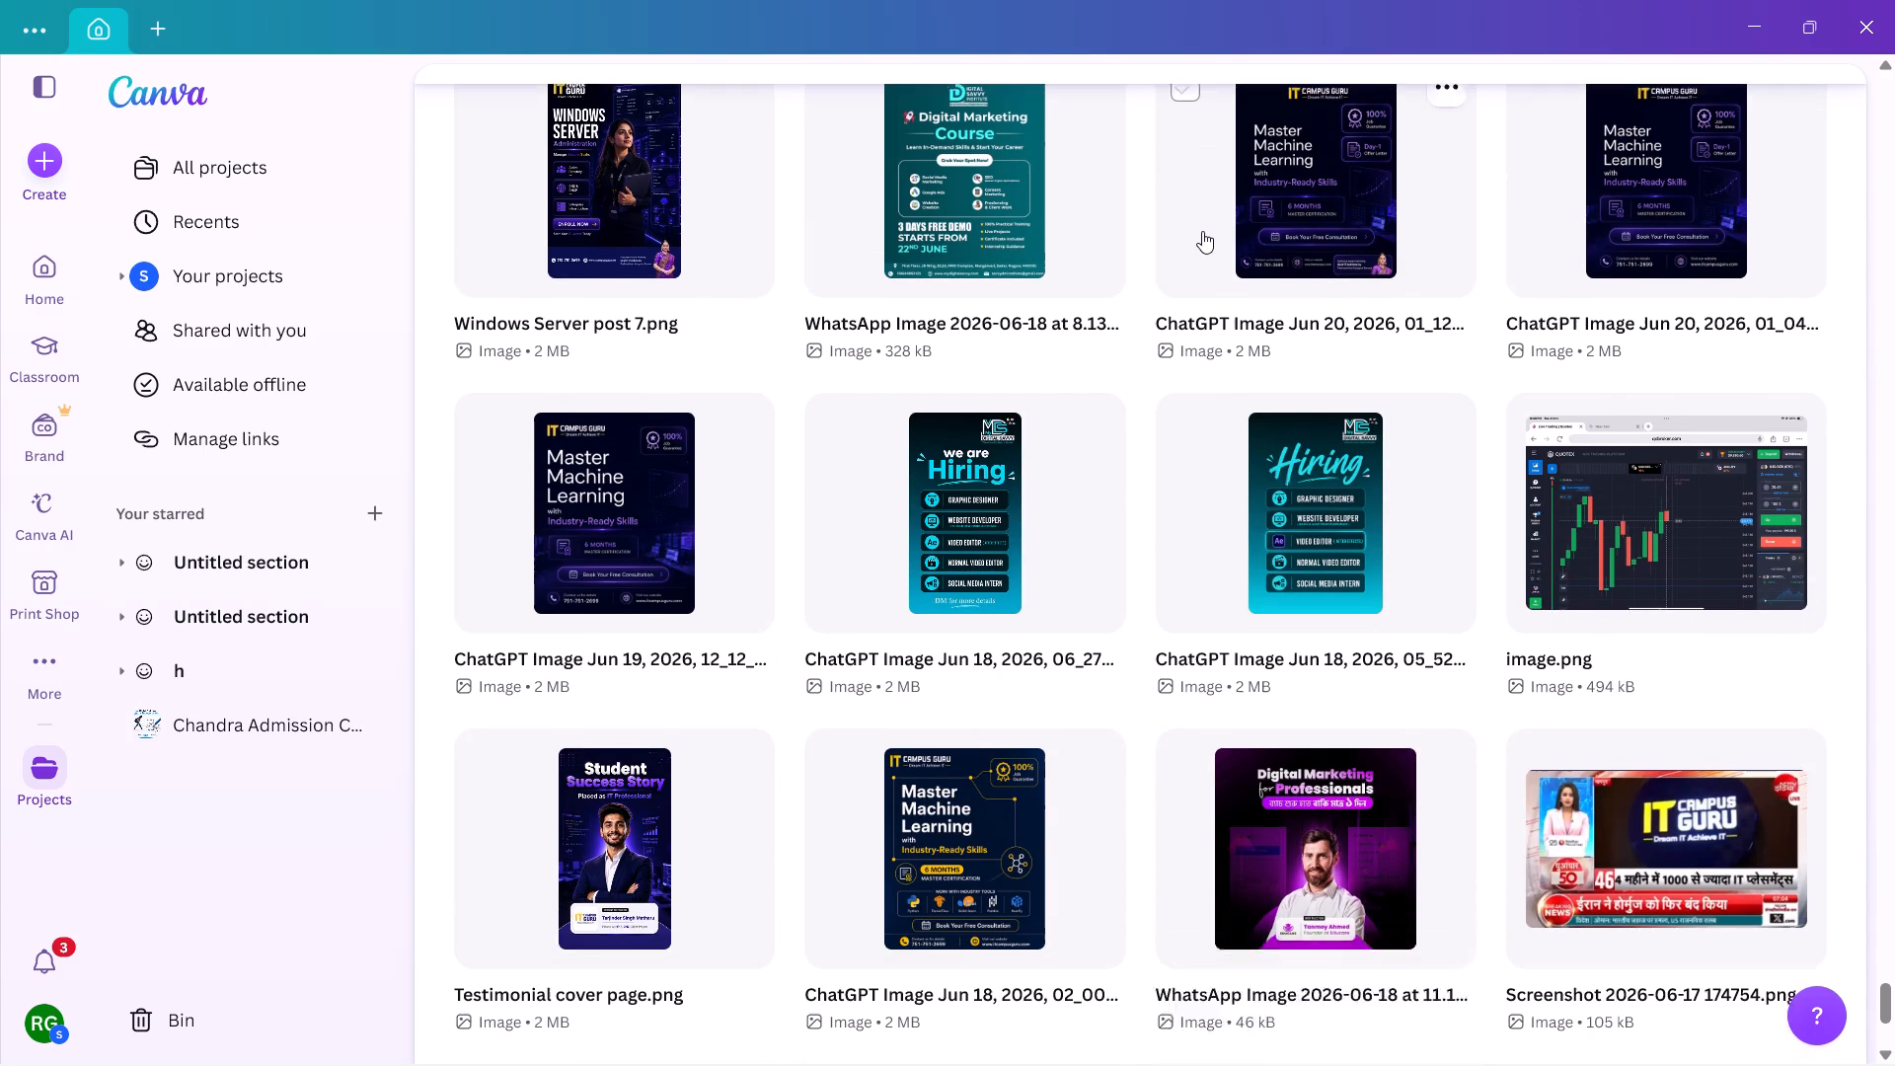
scroll(1202, 231, "down", 1)
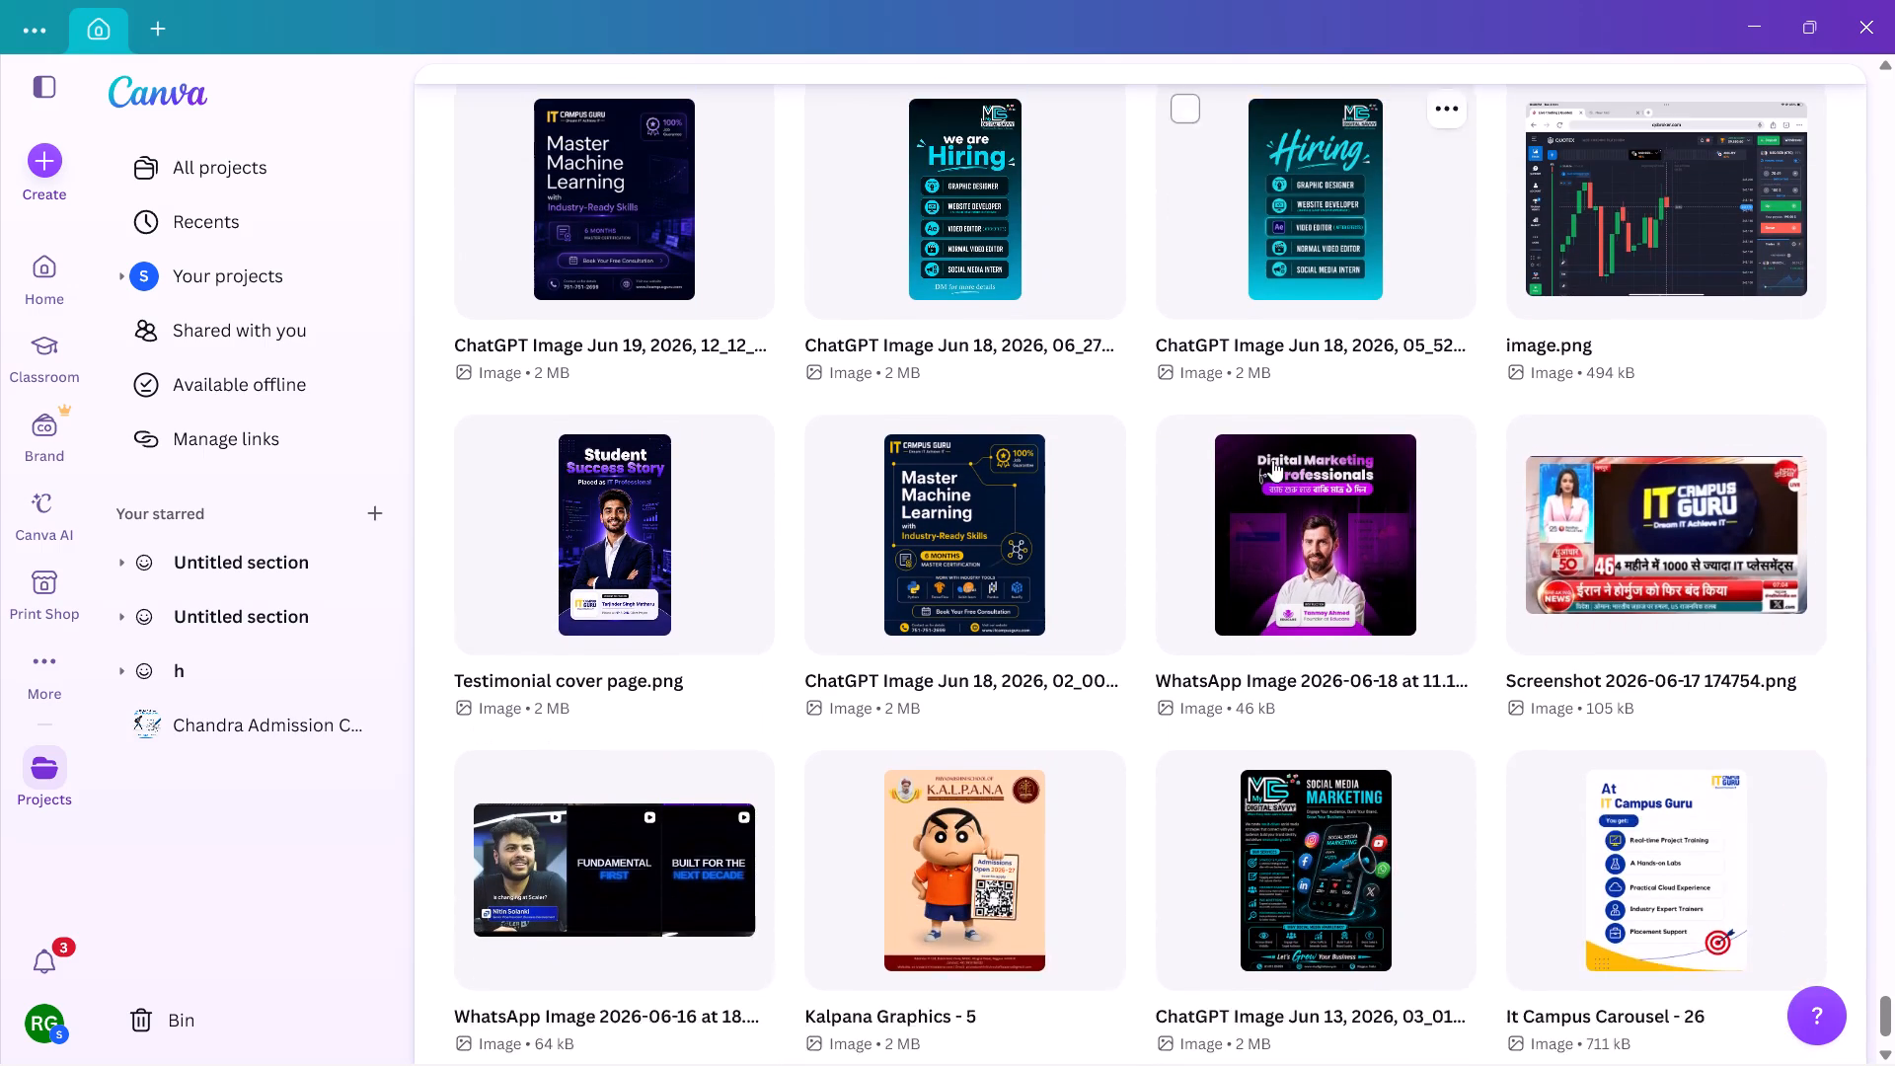
scroll(1272, 460, "down", 1)
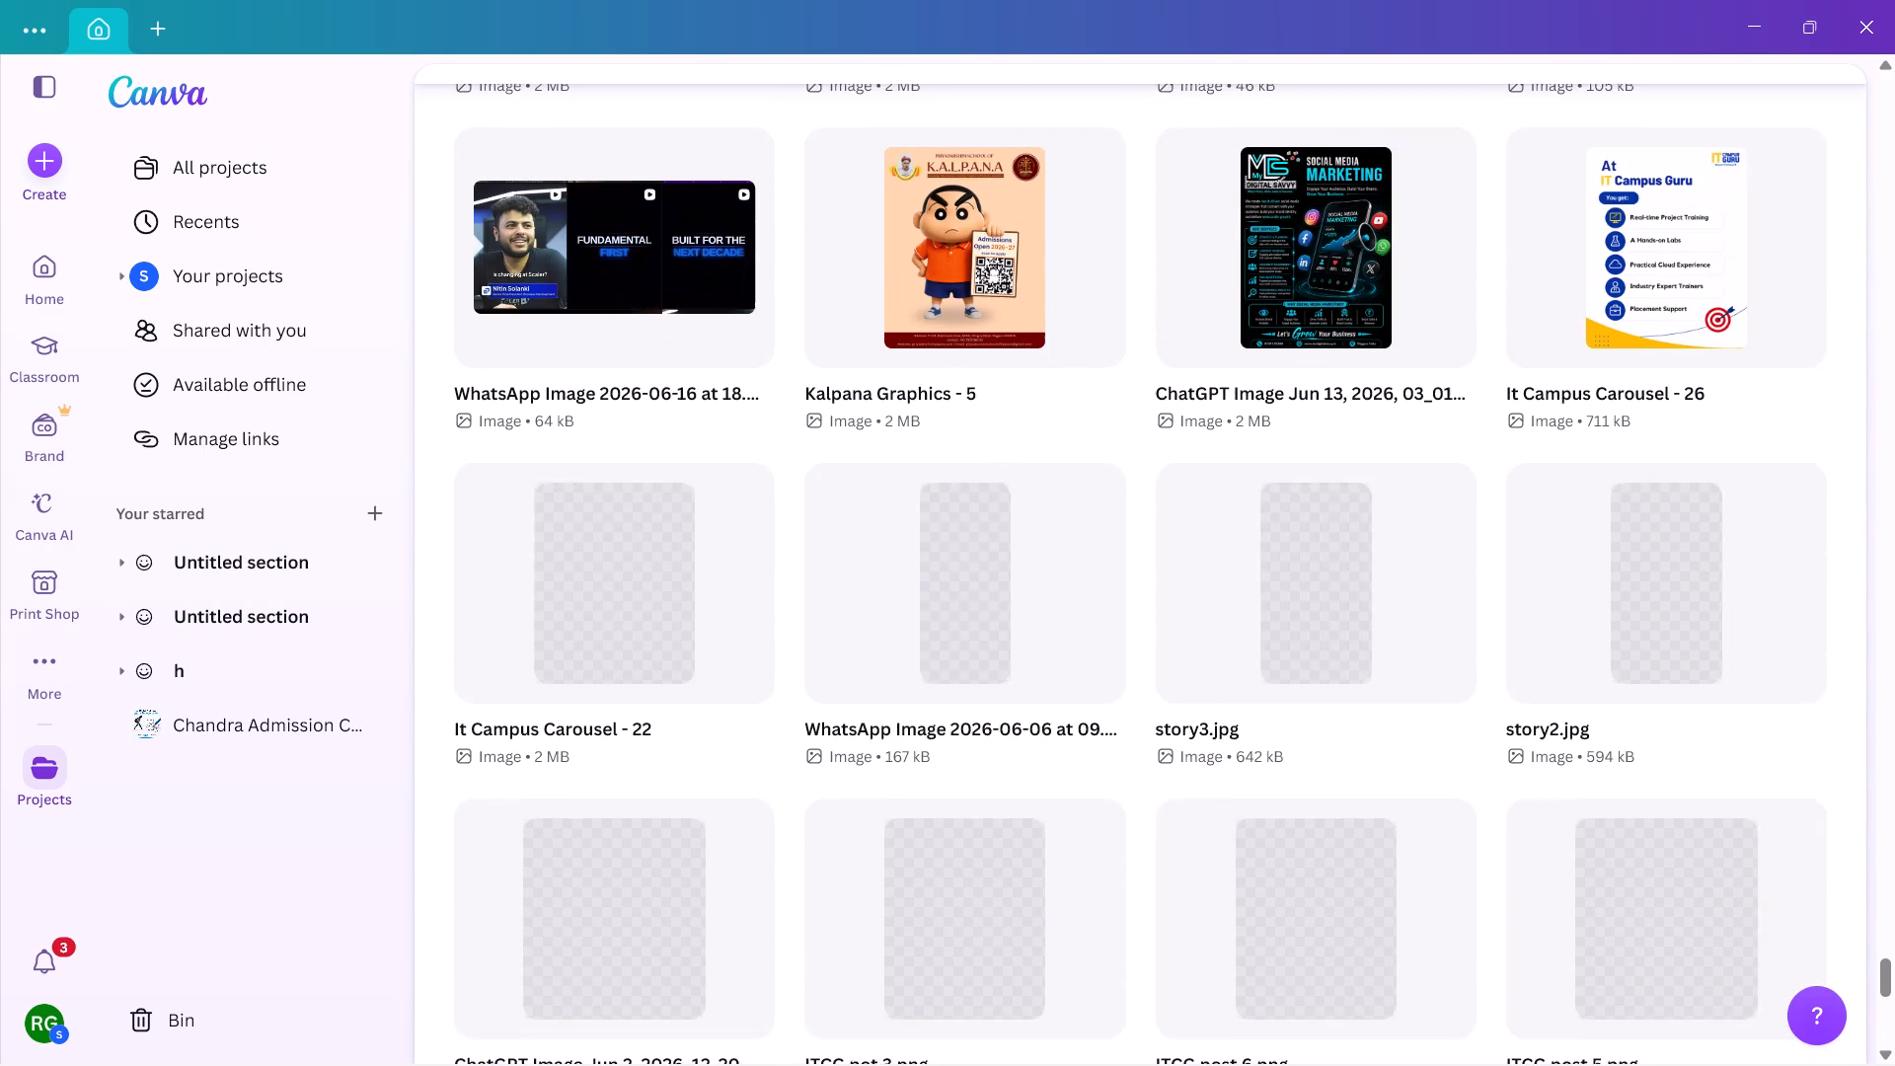
scroll(1272, 460, "down", 2)
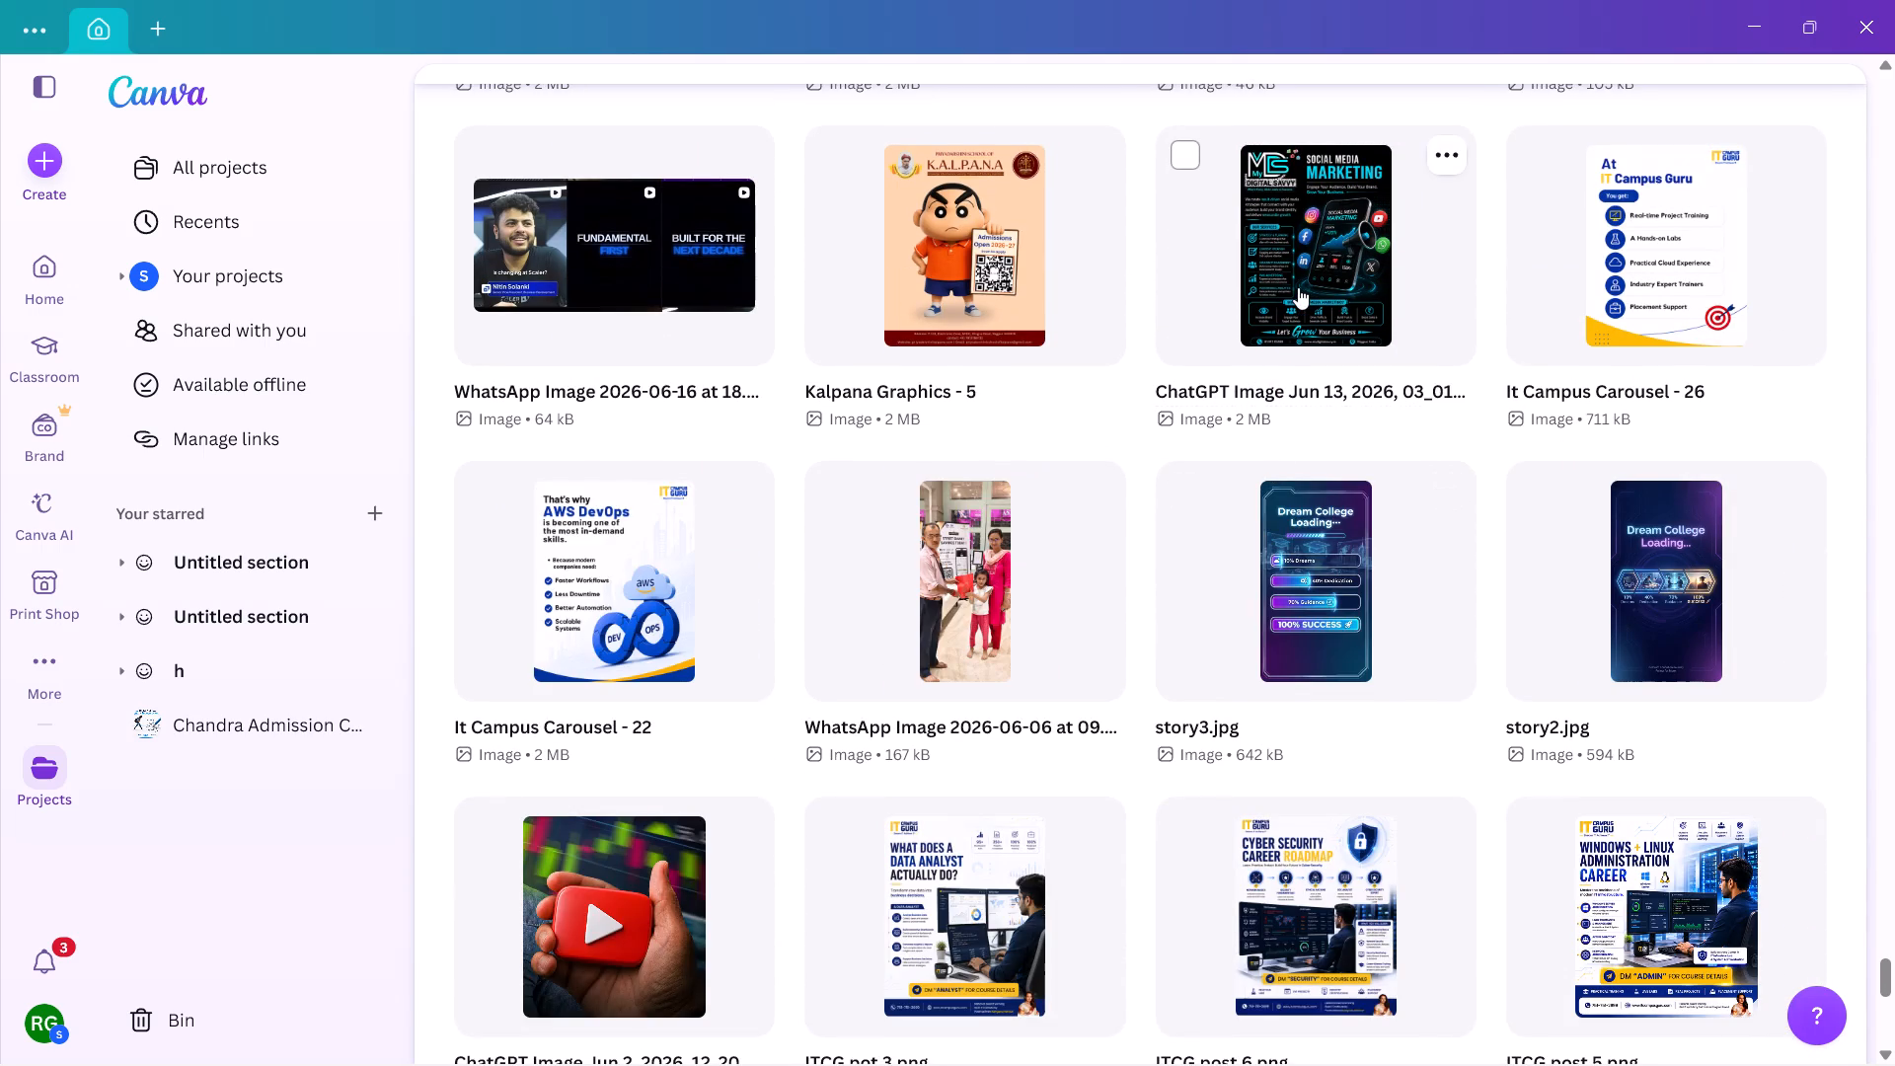
scroll(1298, 287, "down", 7)
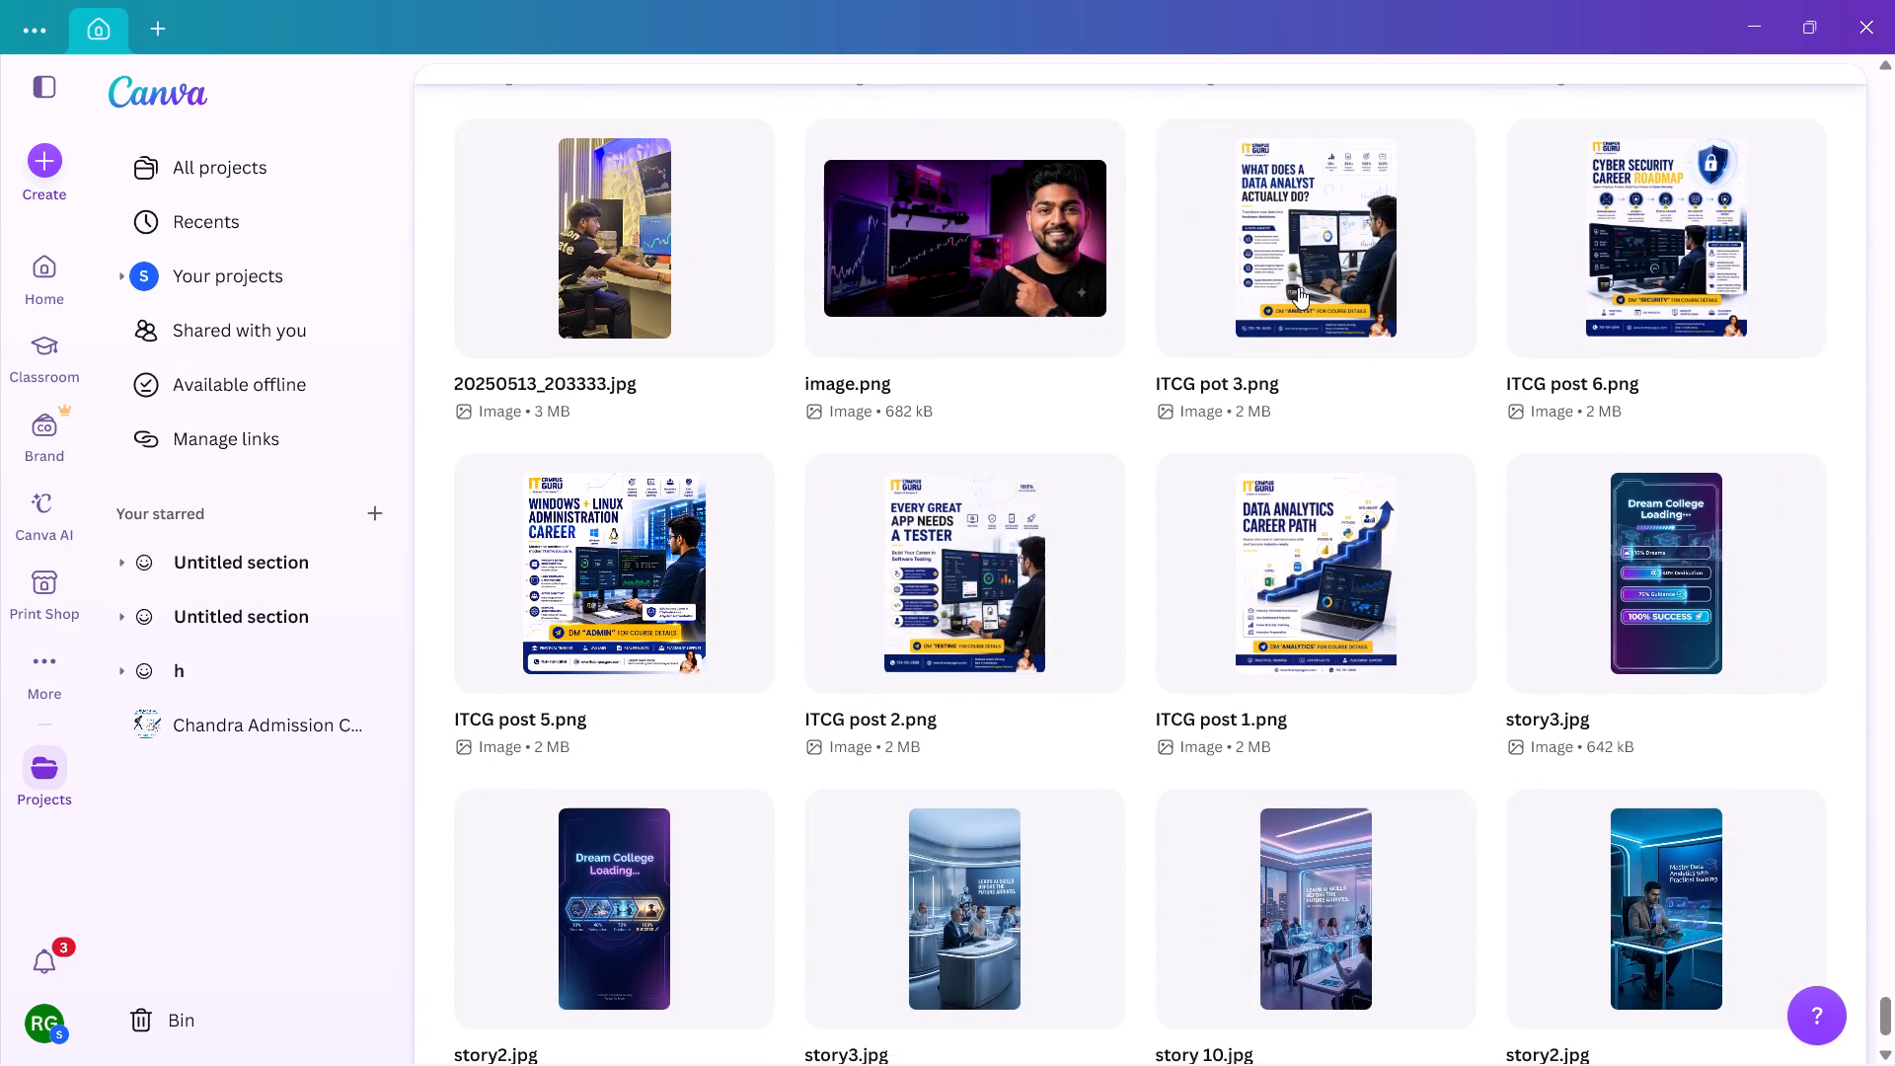
scroll(1298, 287, "down", 2)
scroll(1456, 747, "down", 1)
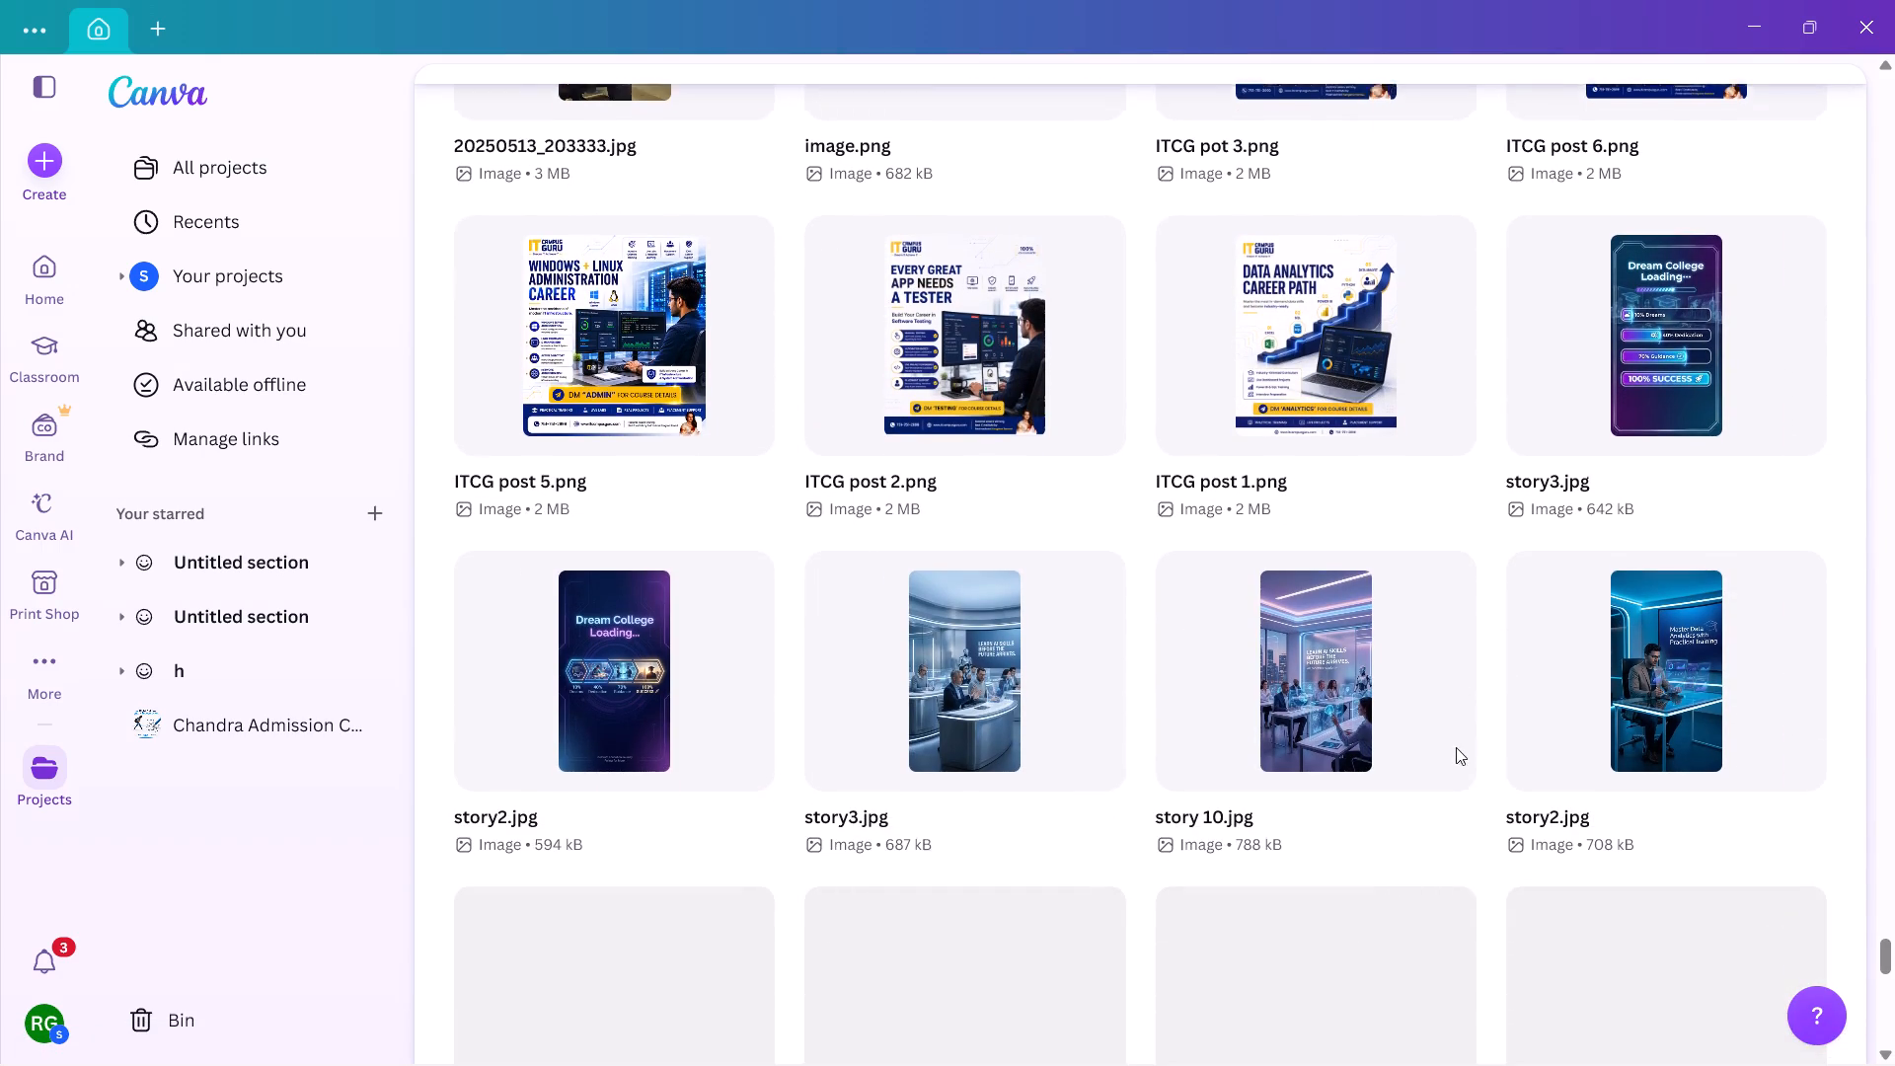
scroll(1456, 747, "down", 3)
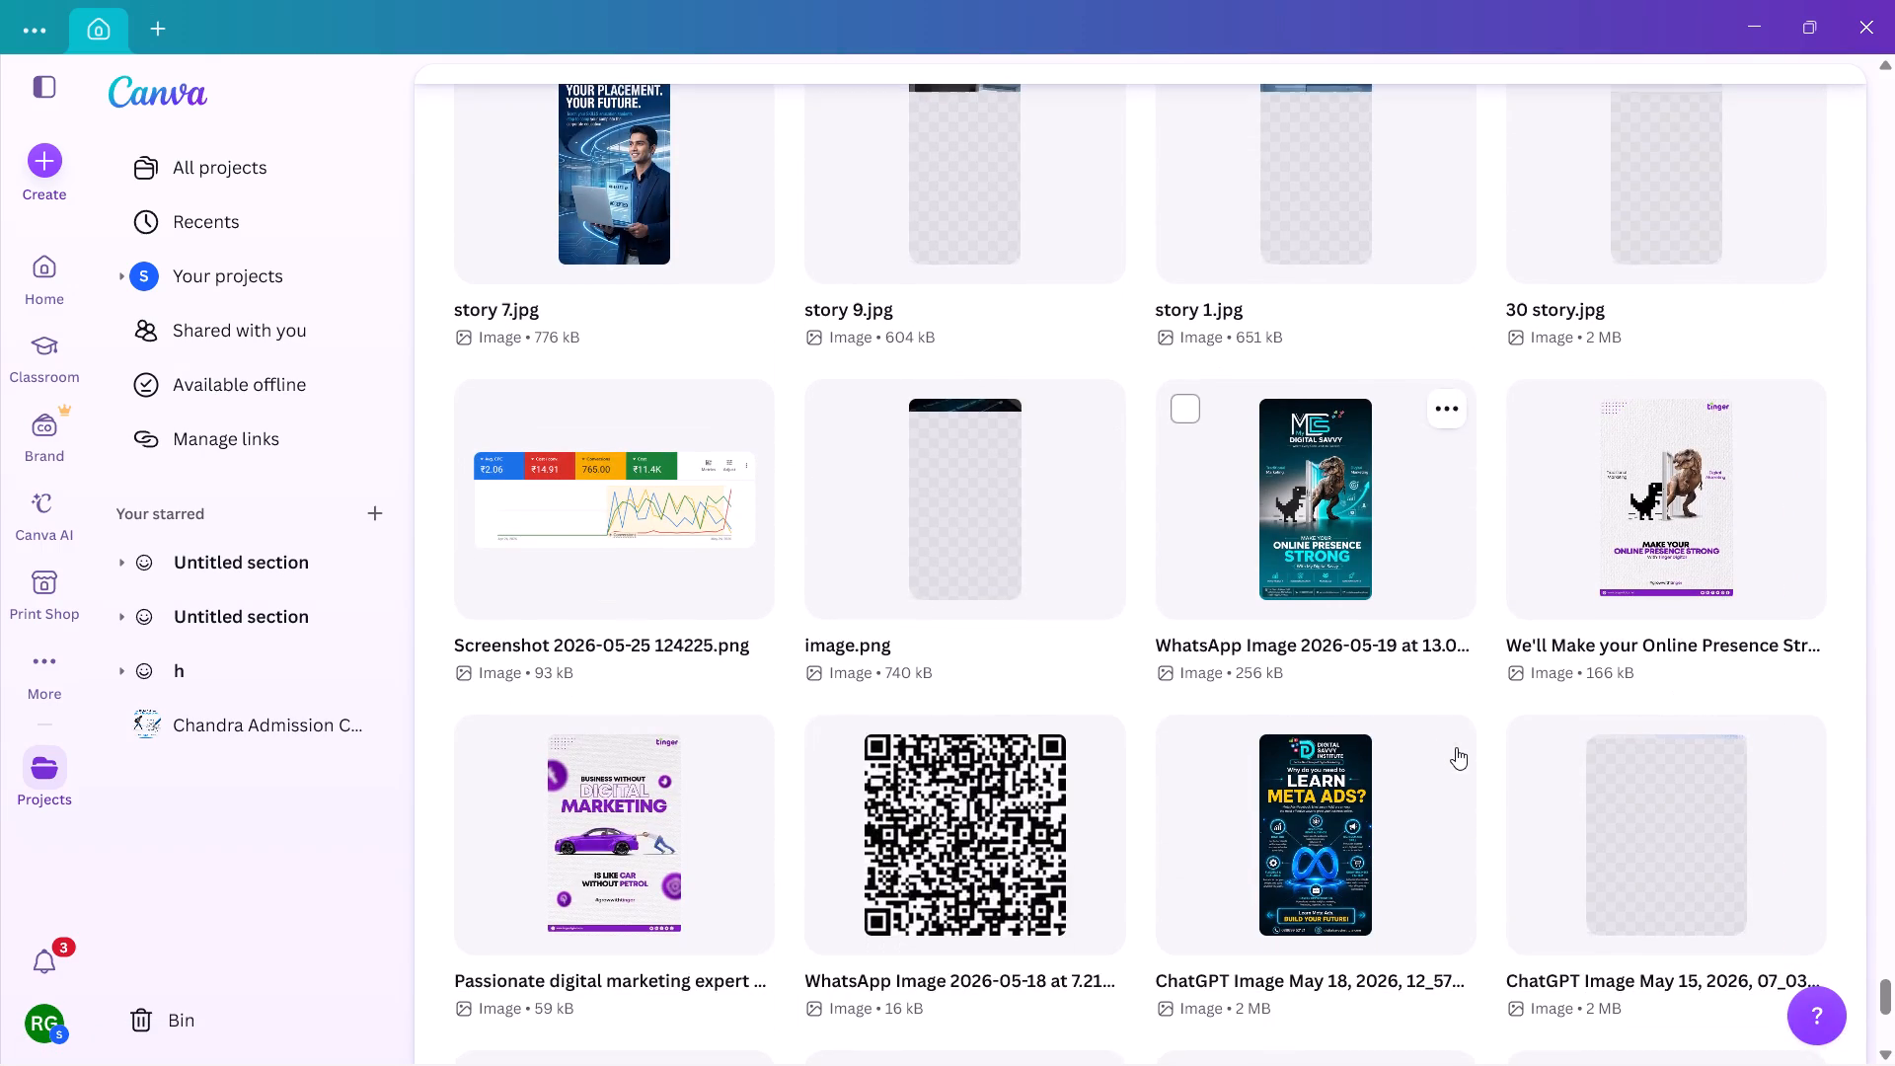
scroll(1456, 747, "down", 1)
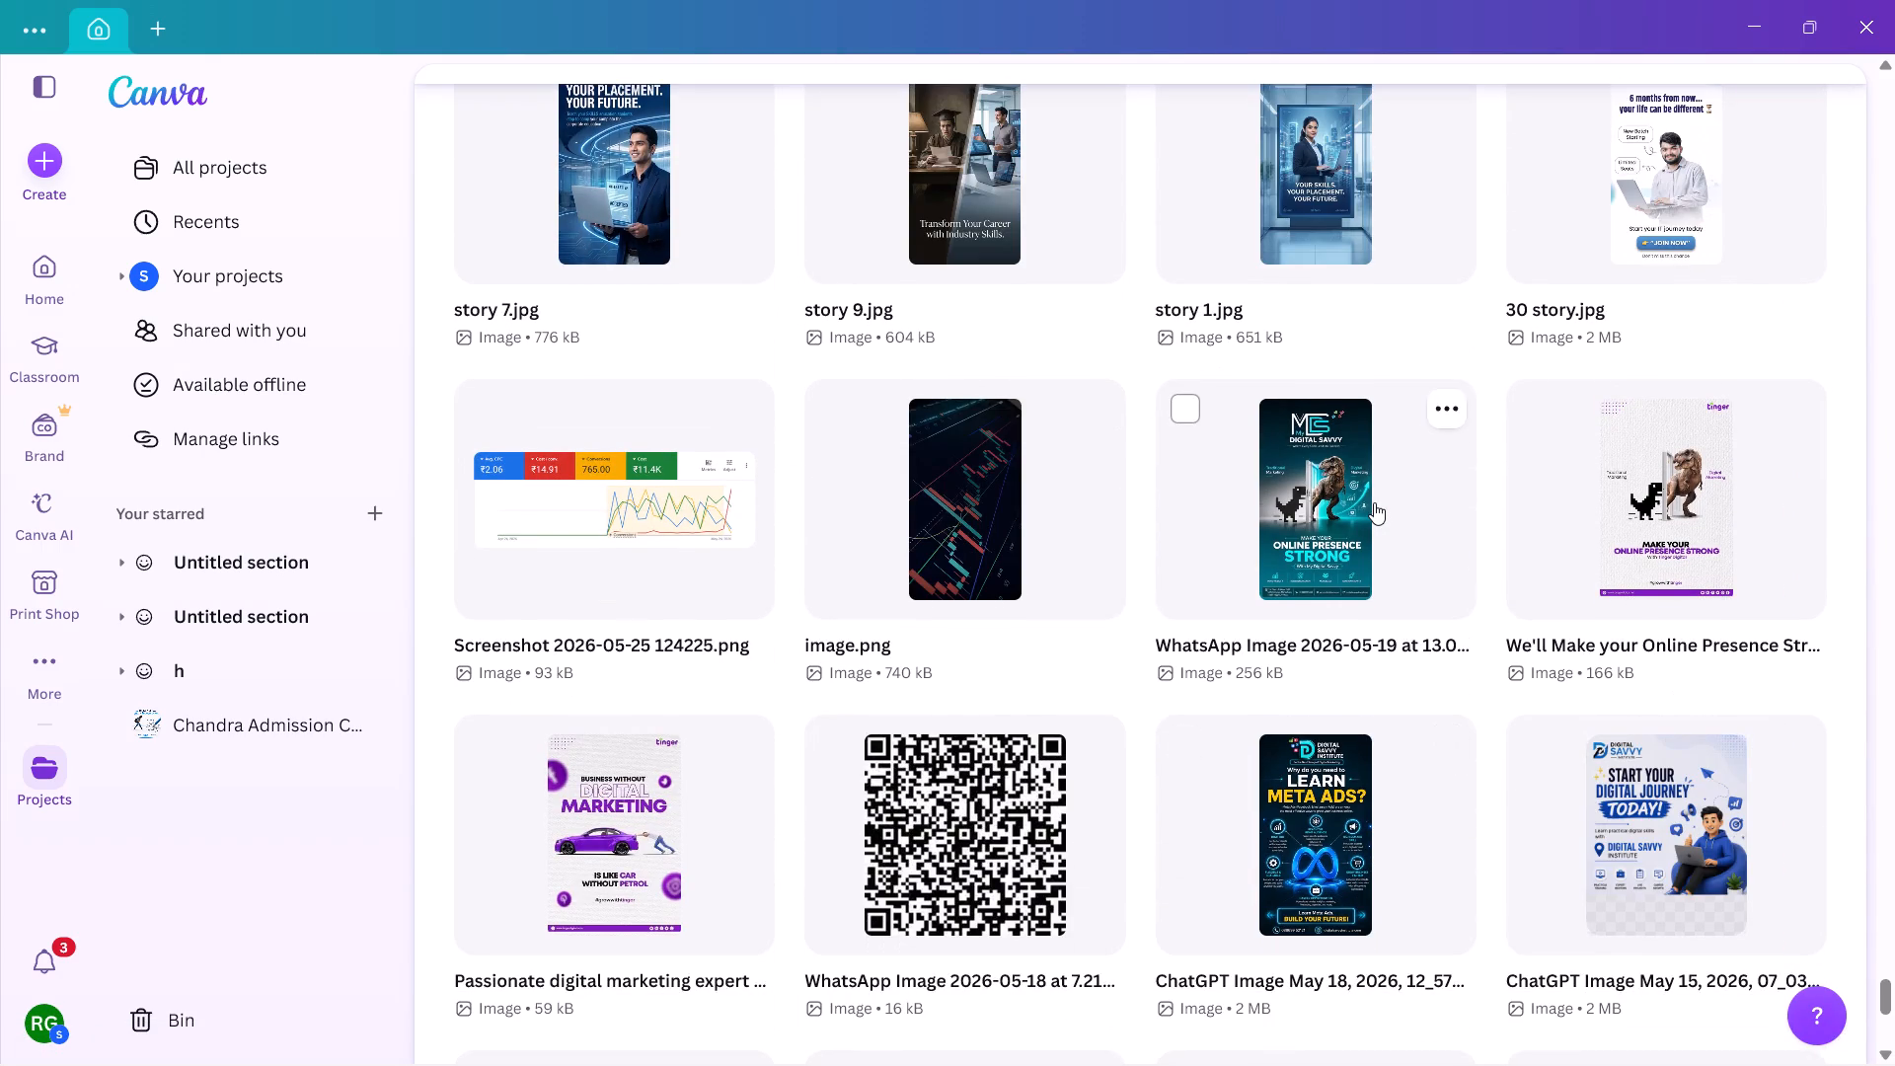
scroll(1374, 502, "down", 5)
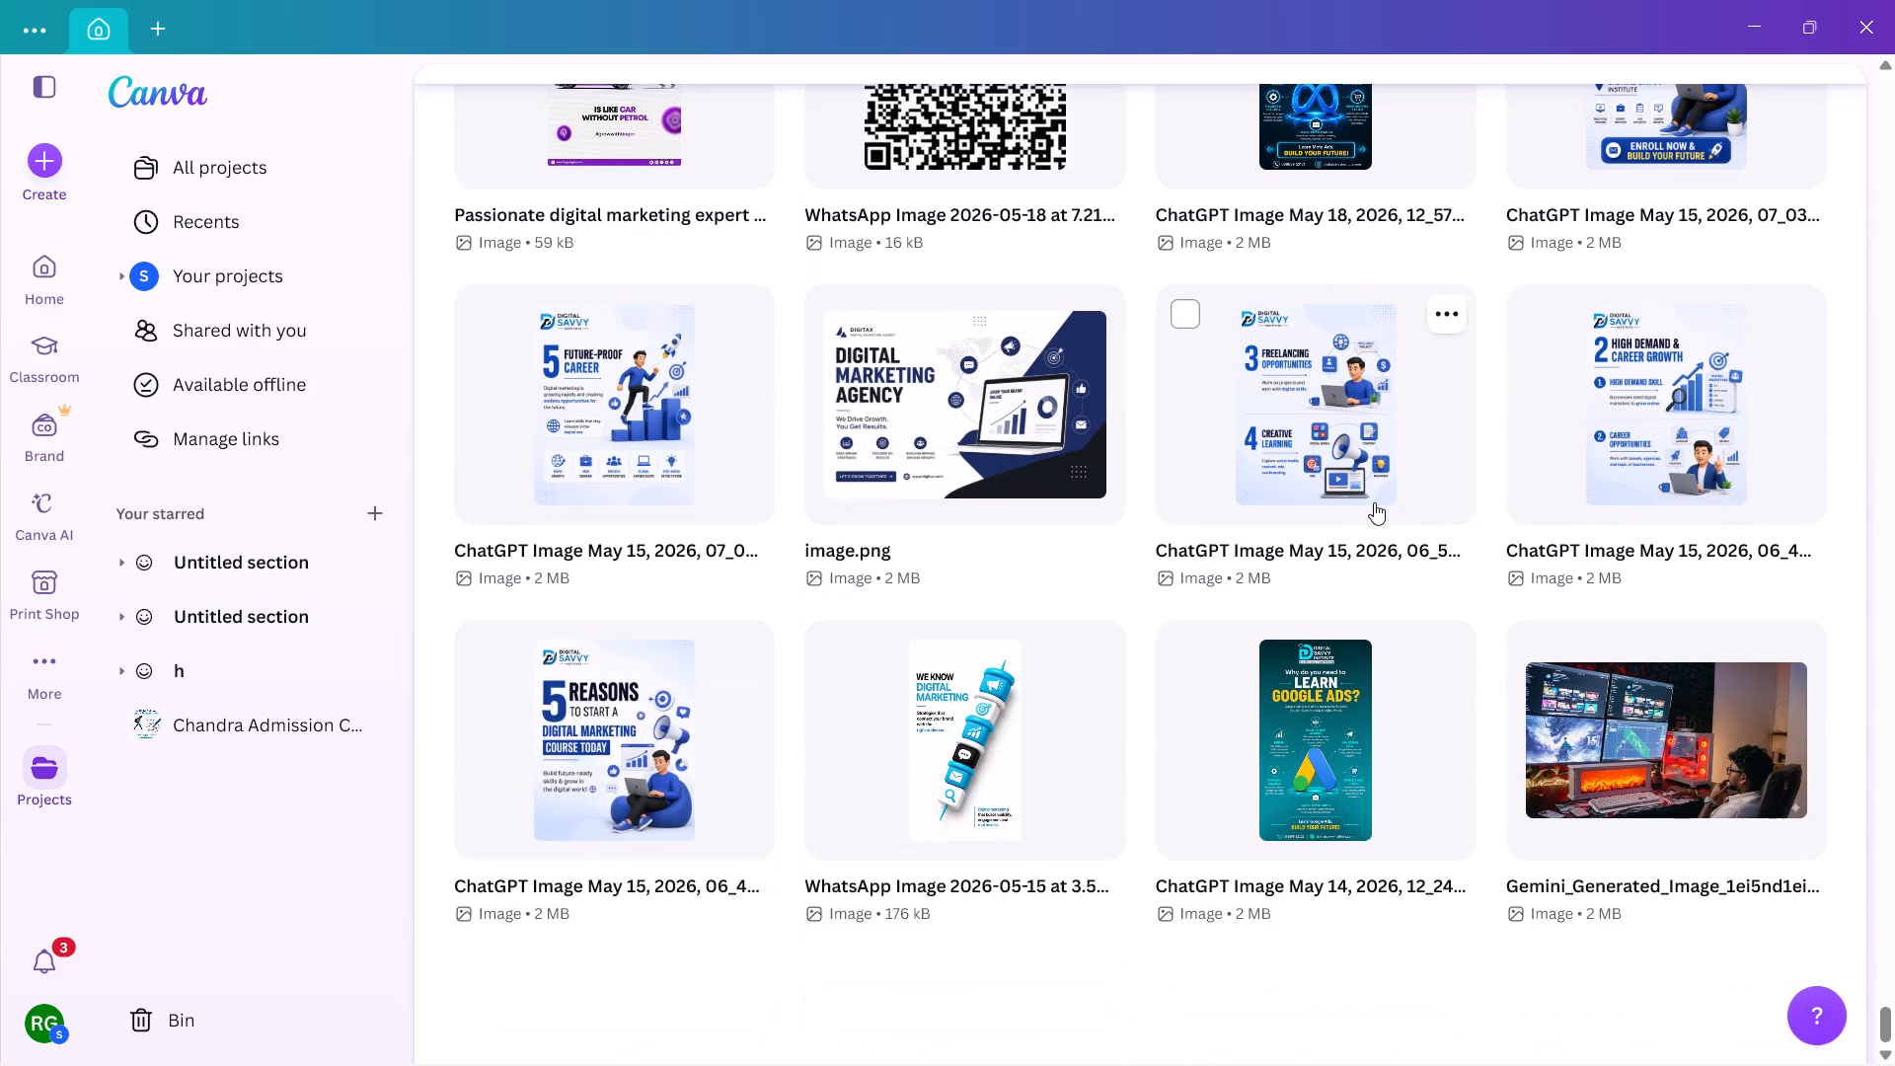
scroll(1374, 502, "down", 5)
scroll(1374, 502, "up", 1)
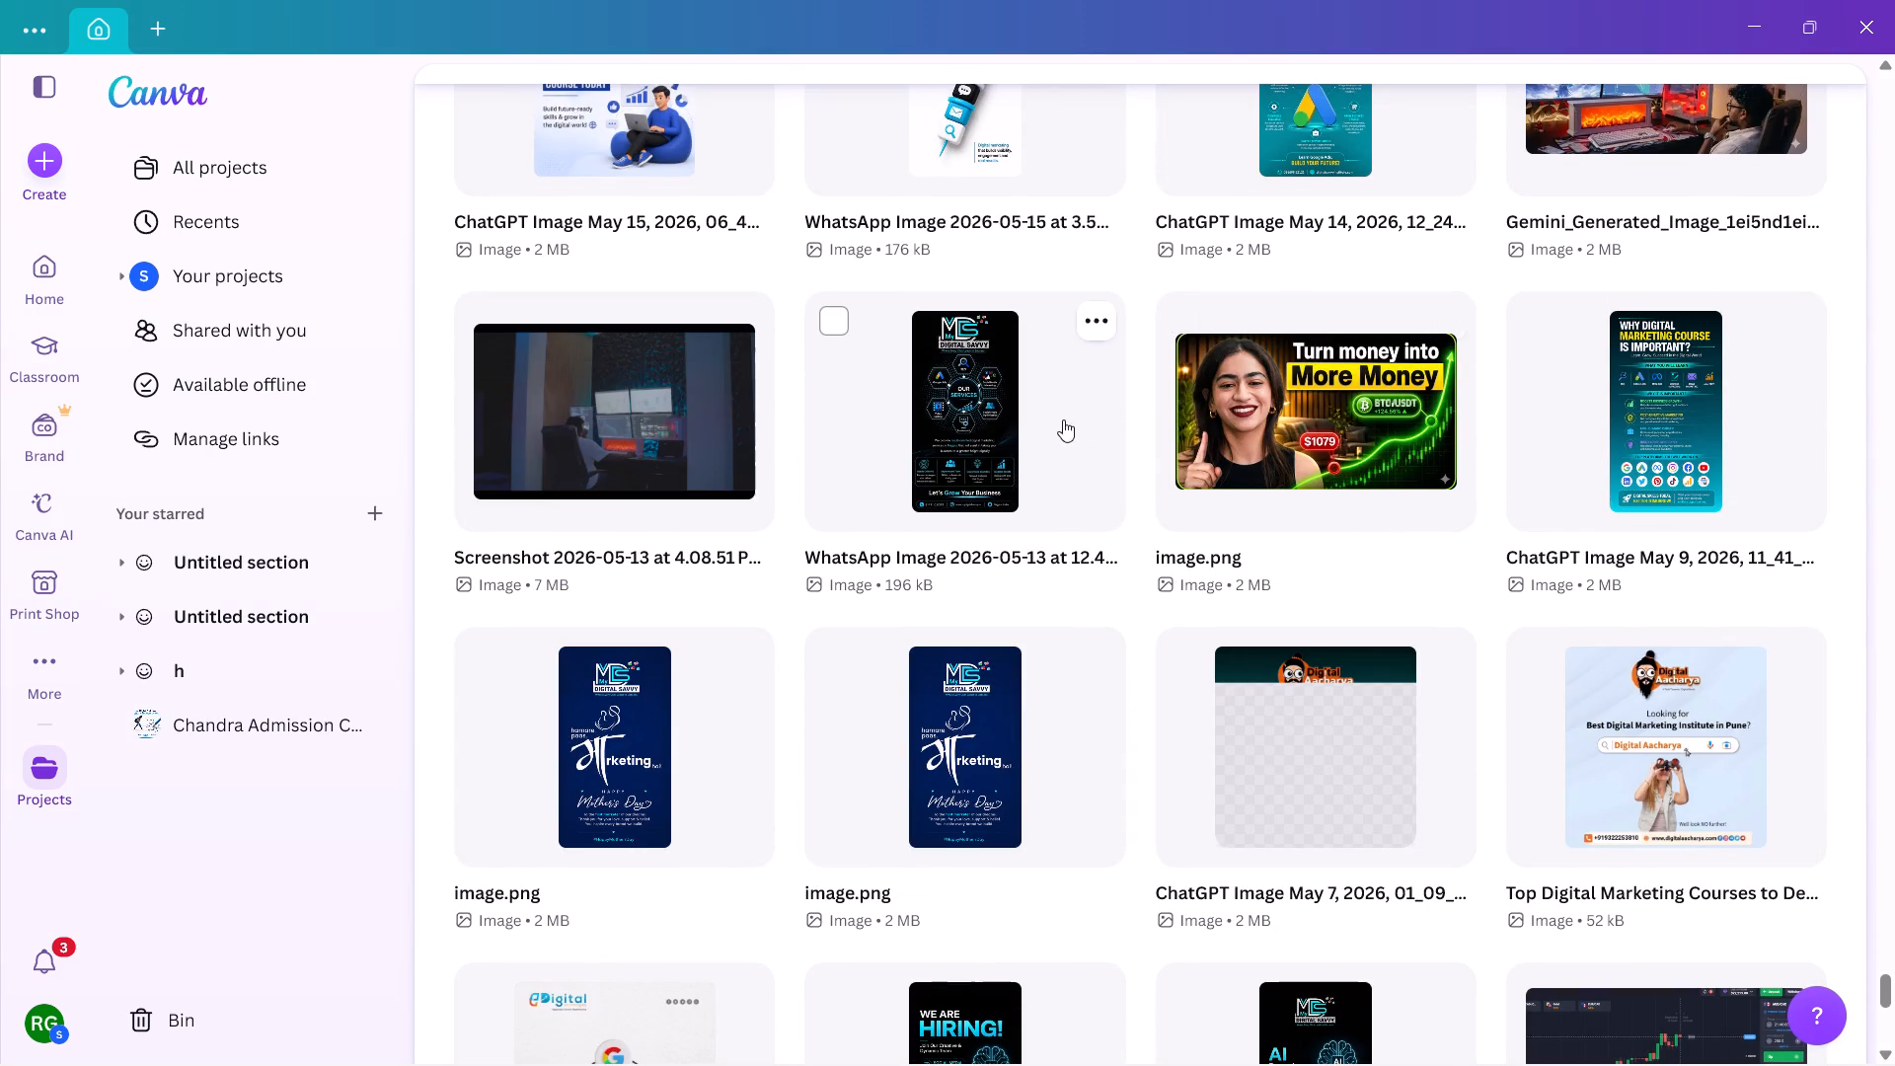
Preview the My Digital Savvy "Our Services" poster from 2026-05-13 to examine its logo, and close the preview.
left_click(1031, 414)
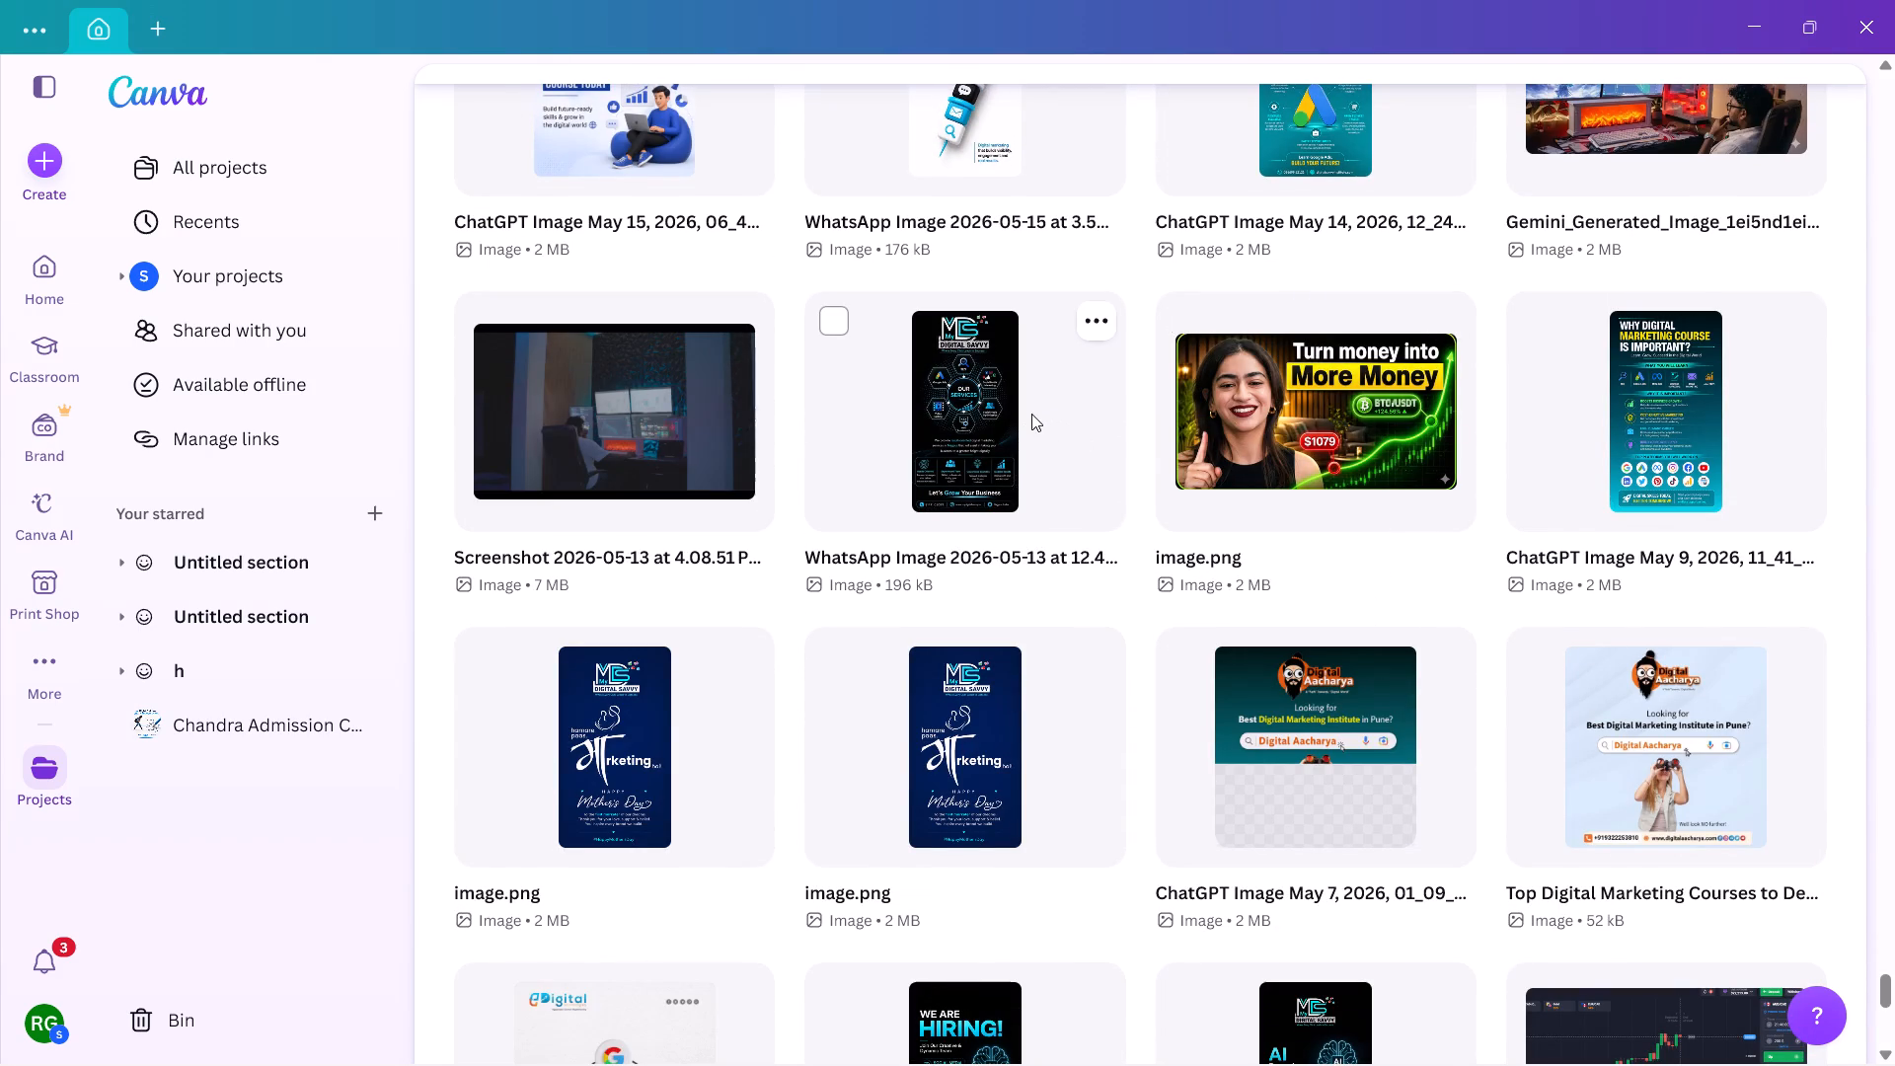
left_click(996, 242)
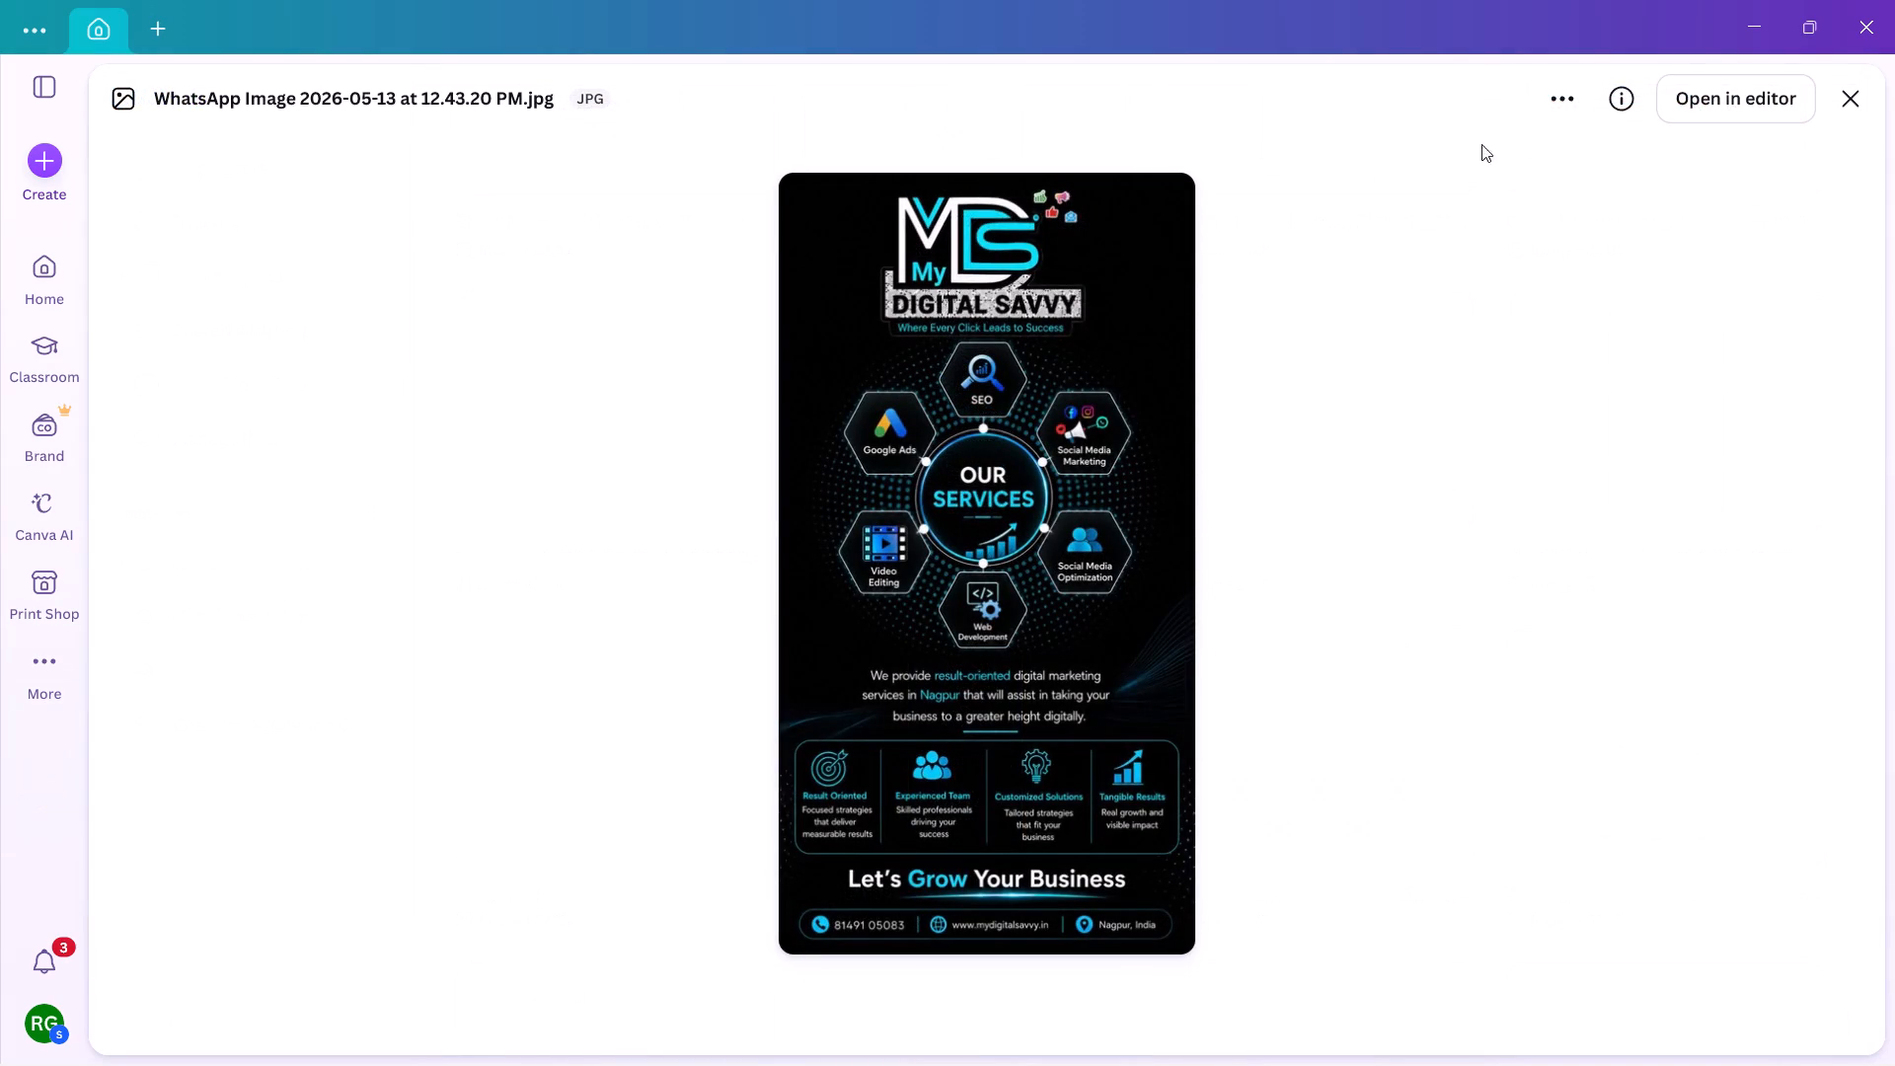
left_click(1852, 89)
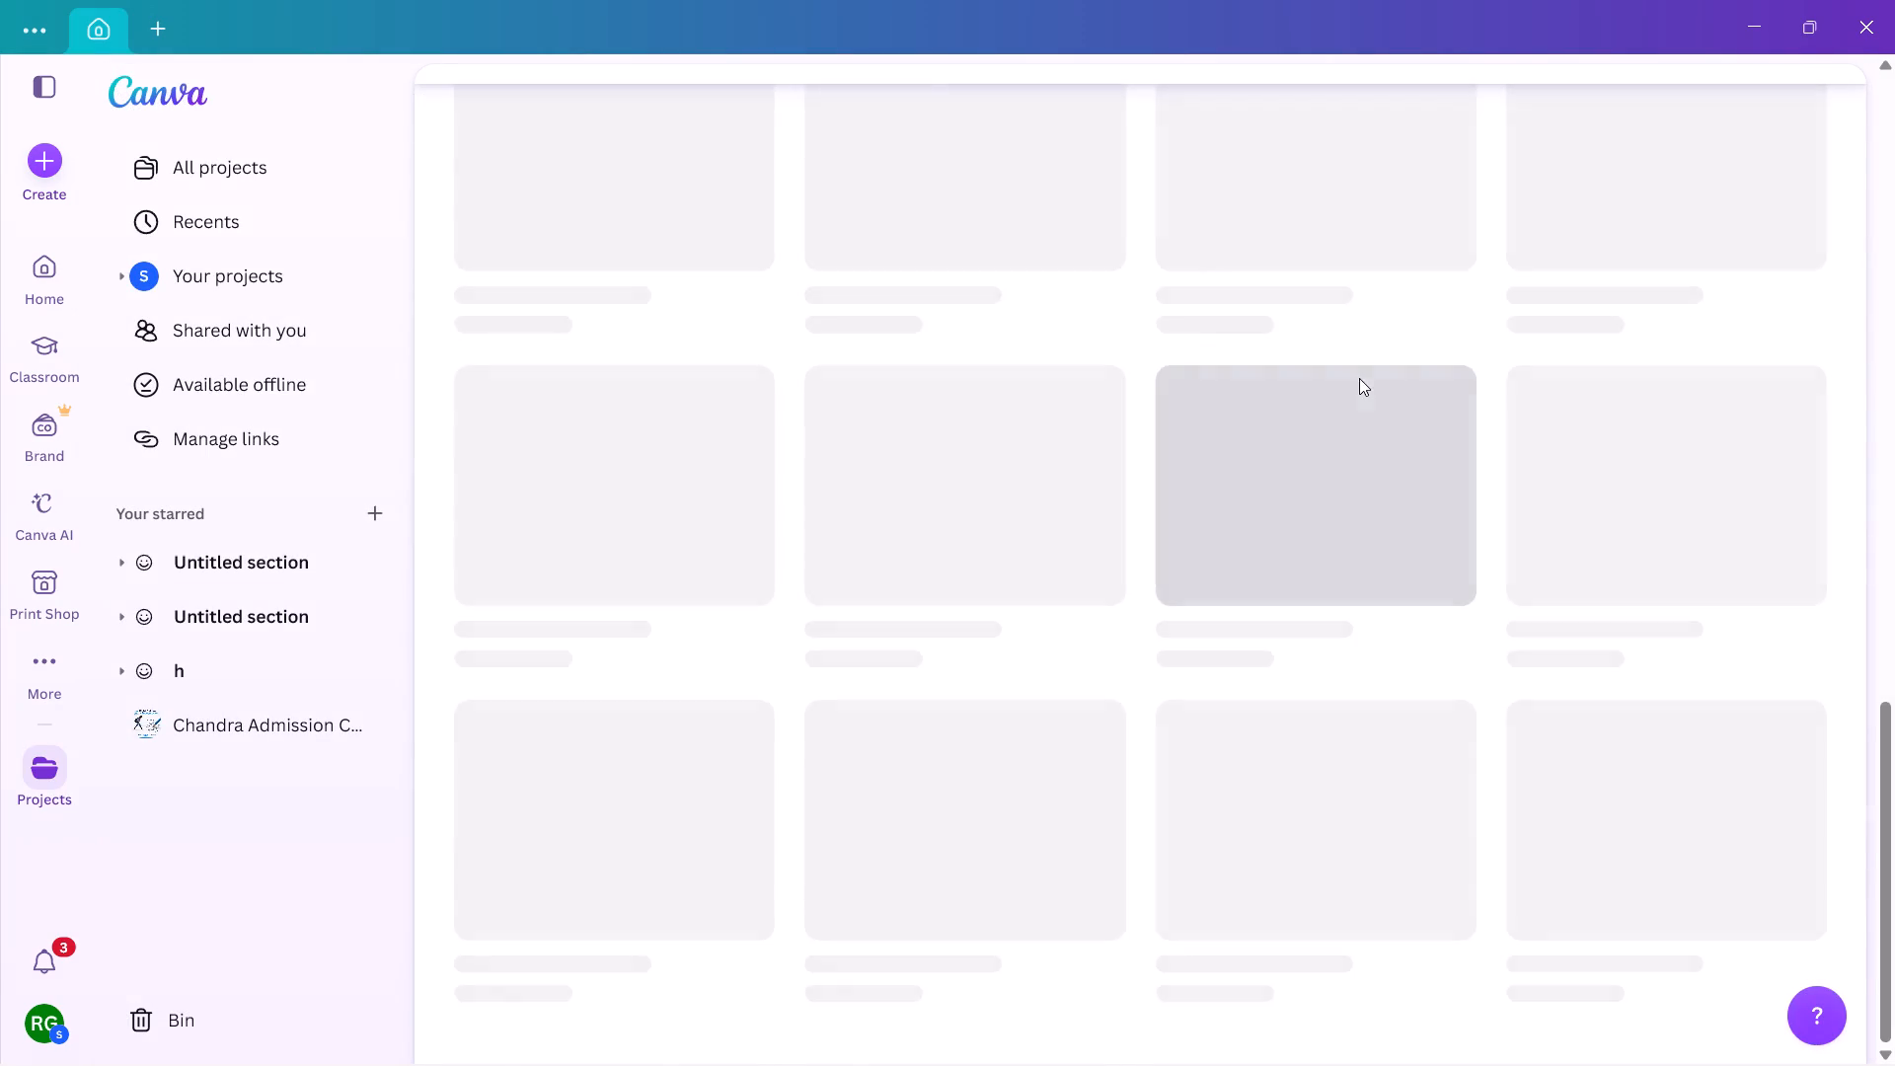
Start a new search of the Uploads folder.
scroll(1251, 586, "down", 1)
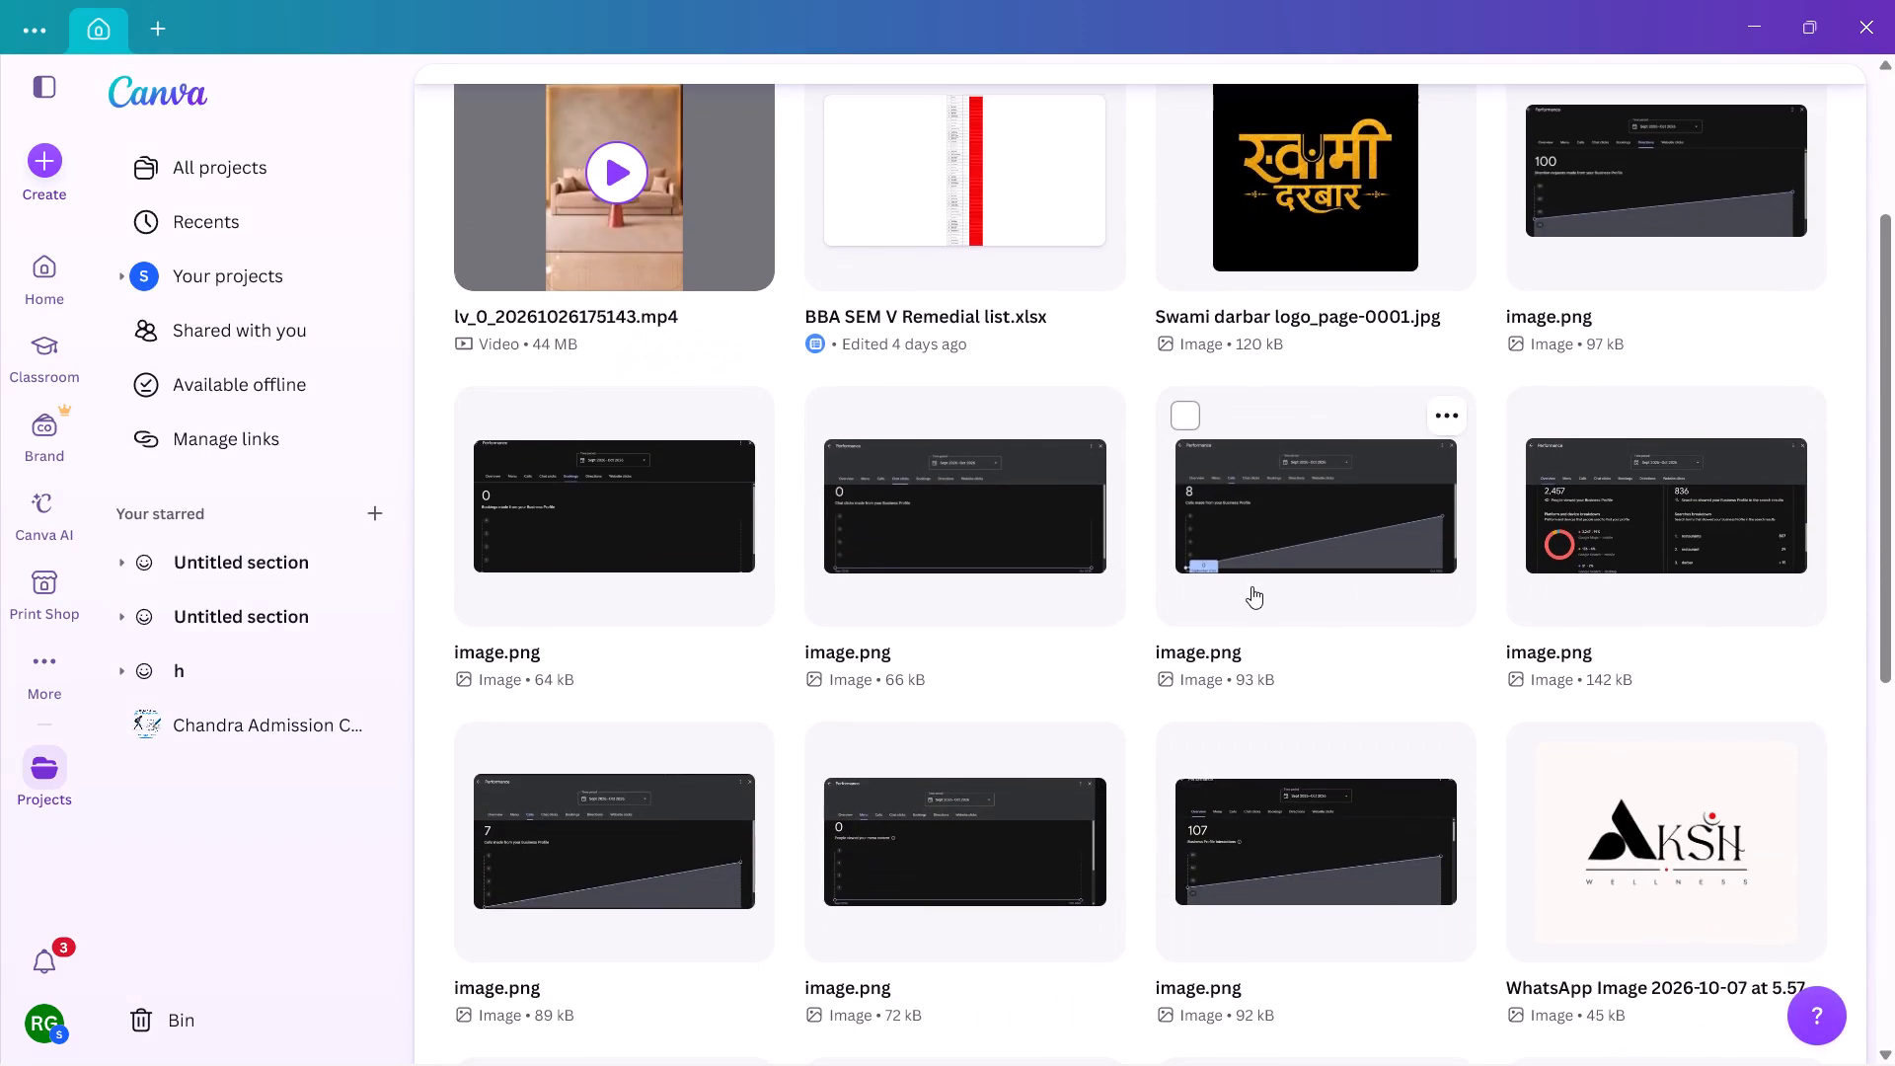
scroll(1251, 586, "up", 4)
left_click(600, 293)
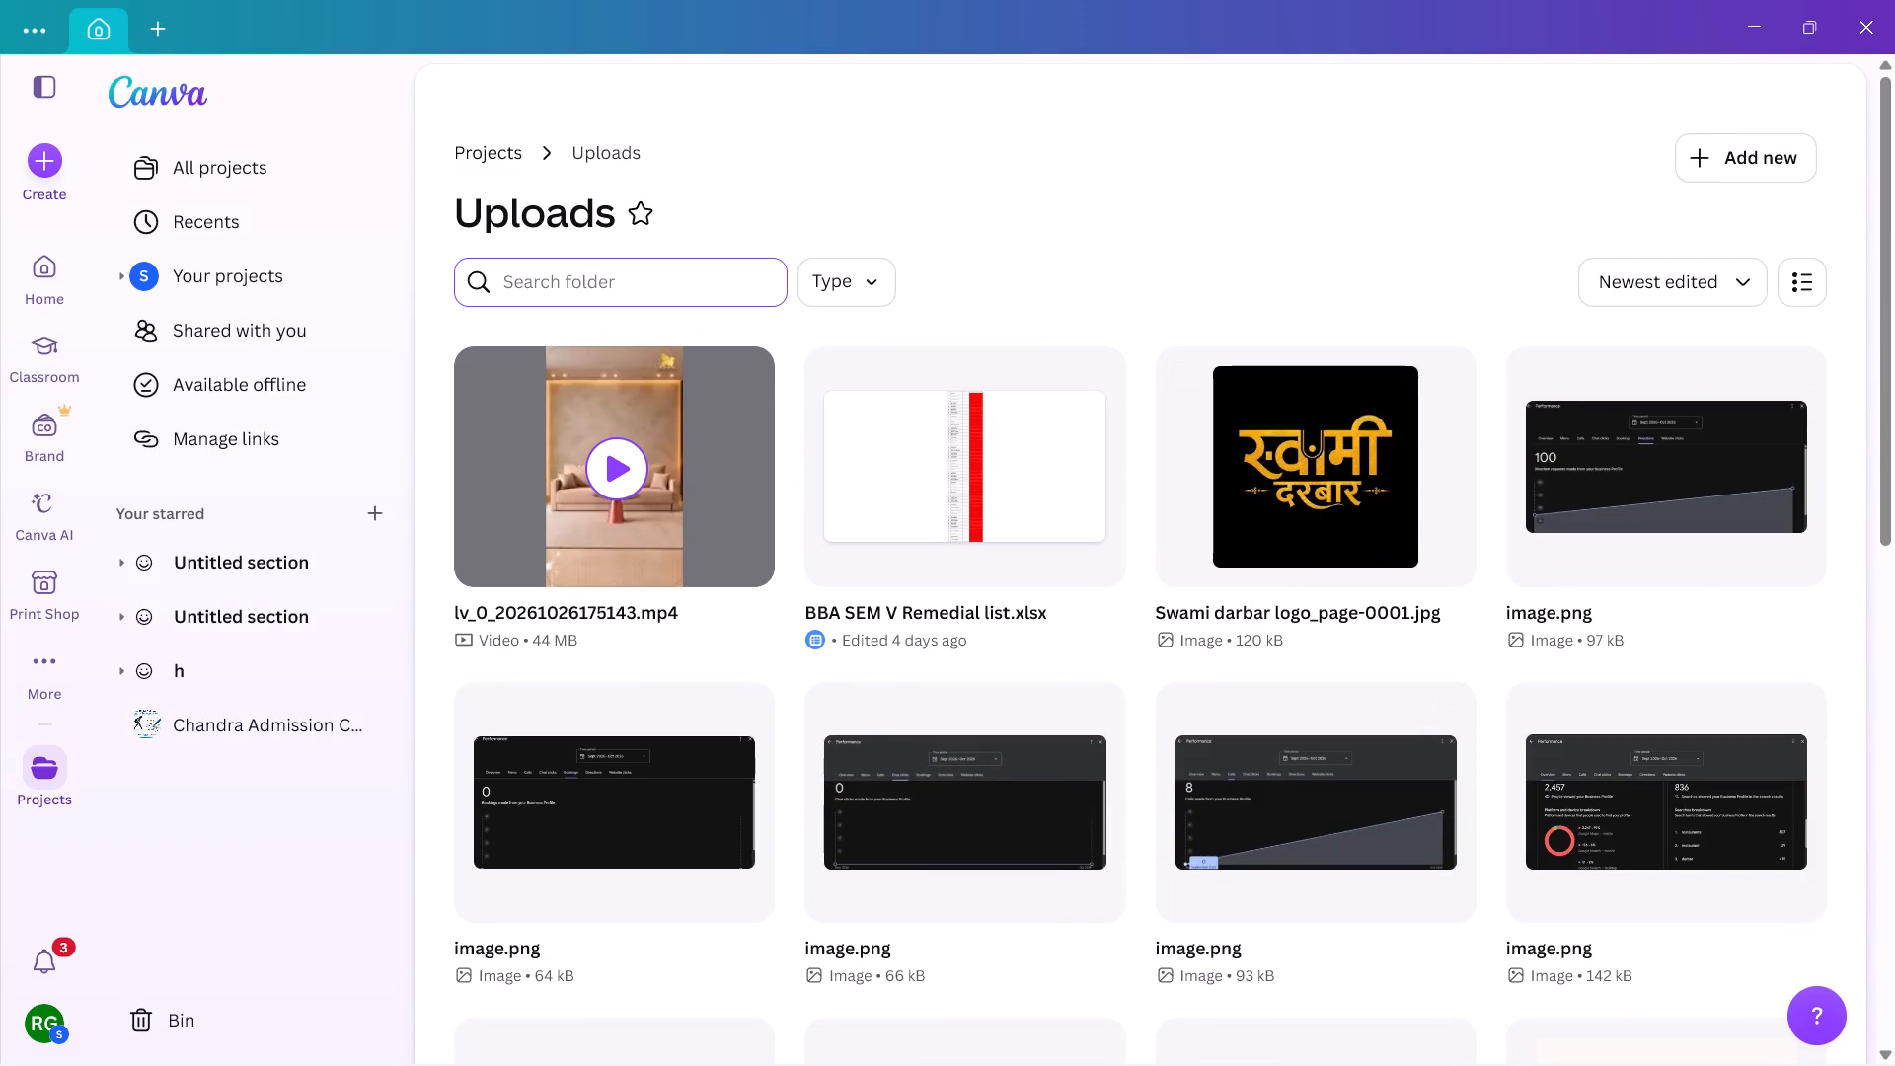
Search the Uploads folder for "Savvy" and preview "my digital savvy LOGO.png" to examine the logo.
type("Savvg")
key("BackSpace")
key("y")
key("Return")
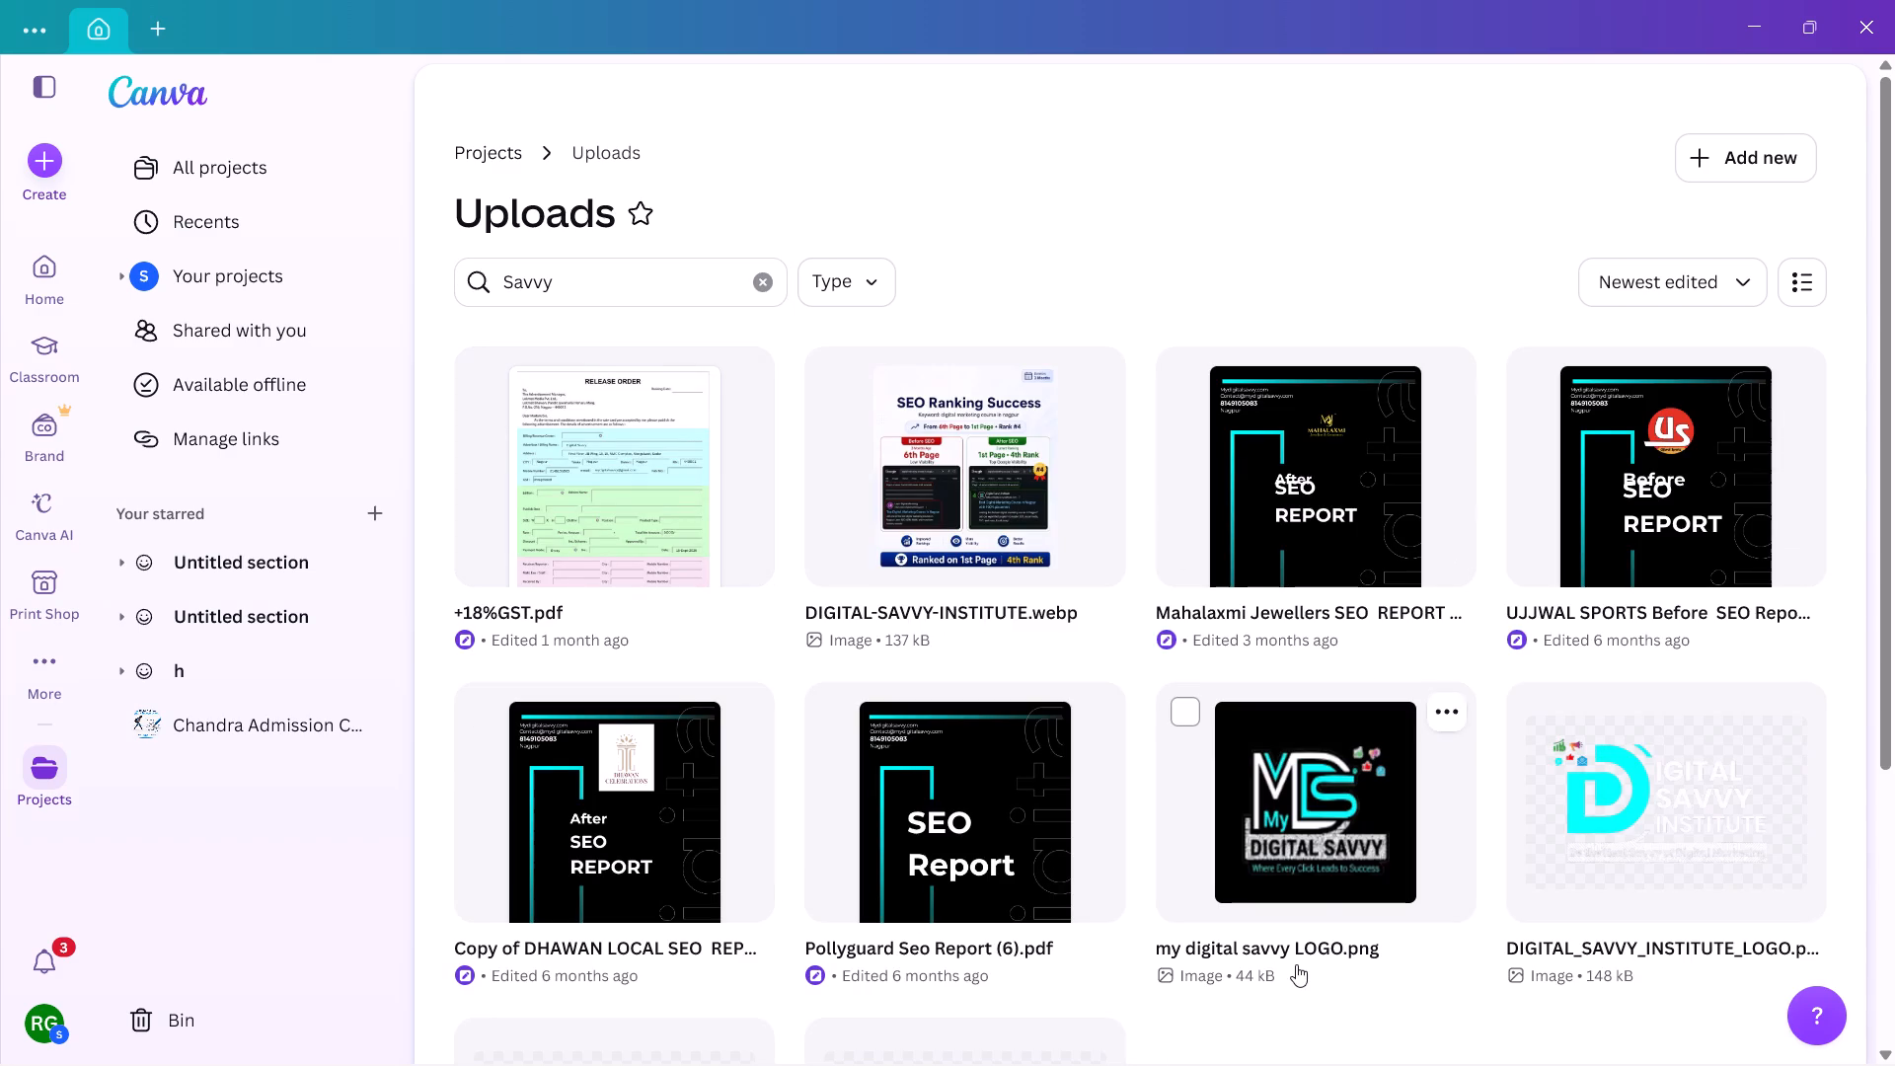
left_click(1315, 834)
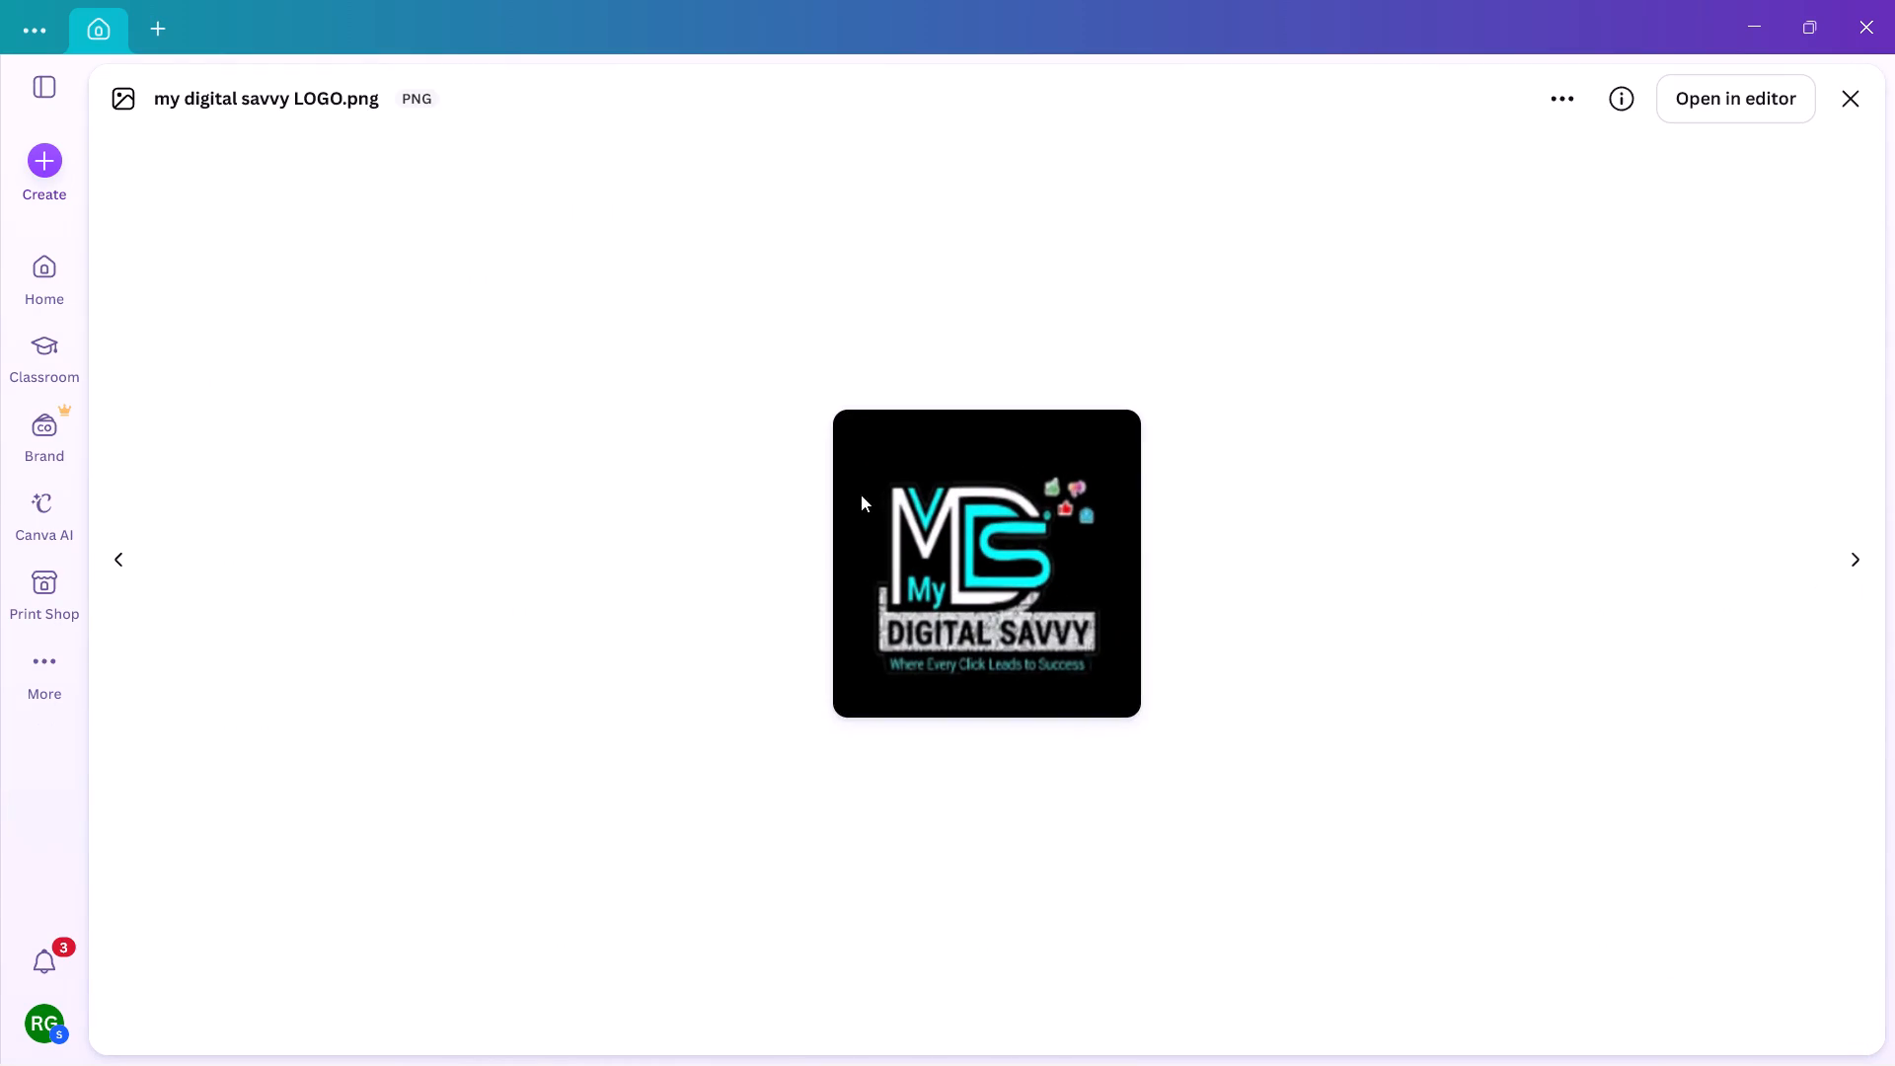
left_click_drag(982, 514, 1052, 583)
Switch to the Education team with 478 members and open the hiring Instagram post design named "7".
left_click(44, 1029)
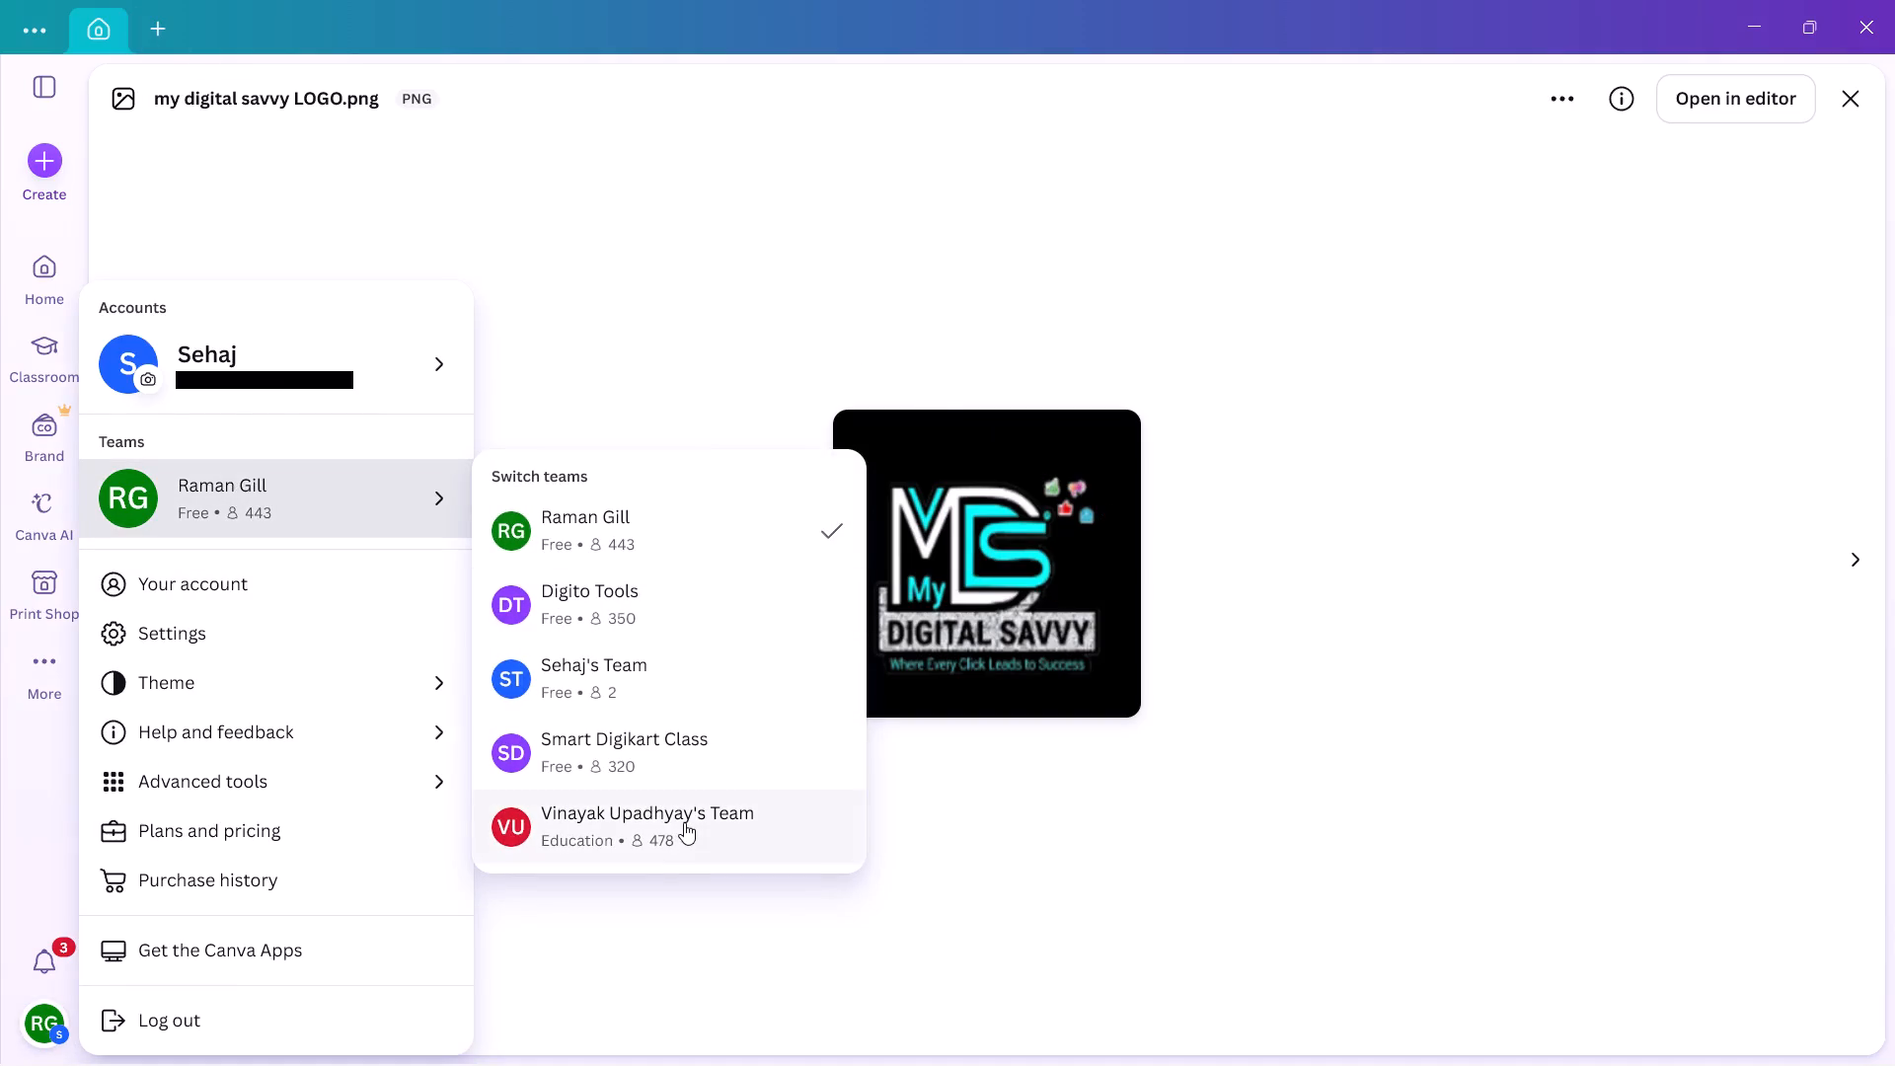
left_click(684, 822)
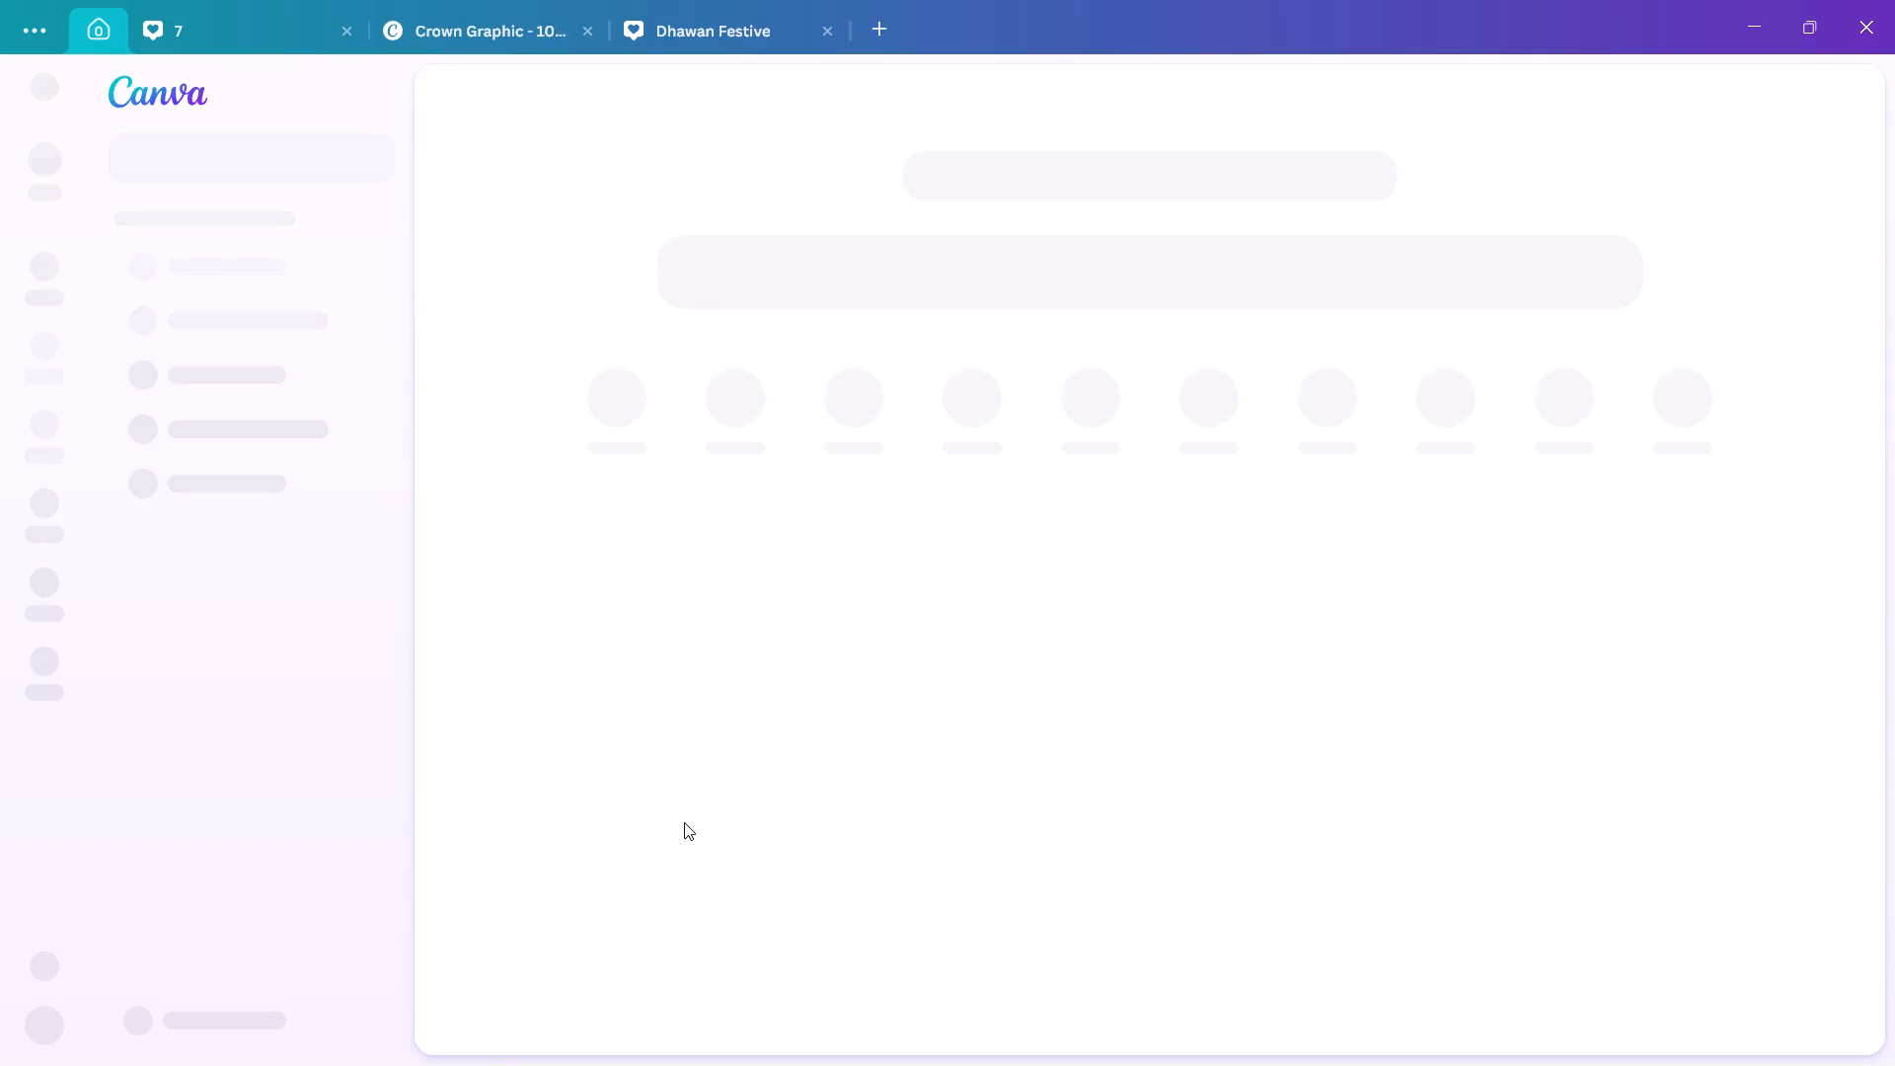
left_click(276, 38)
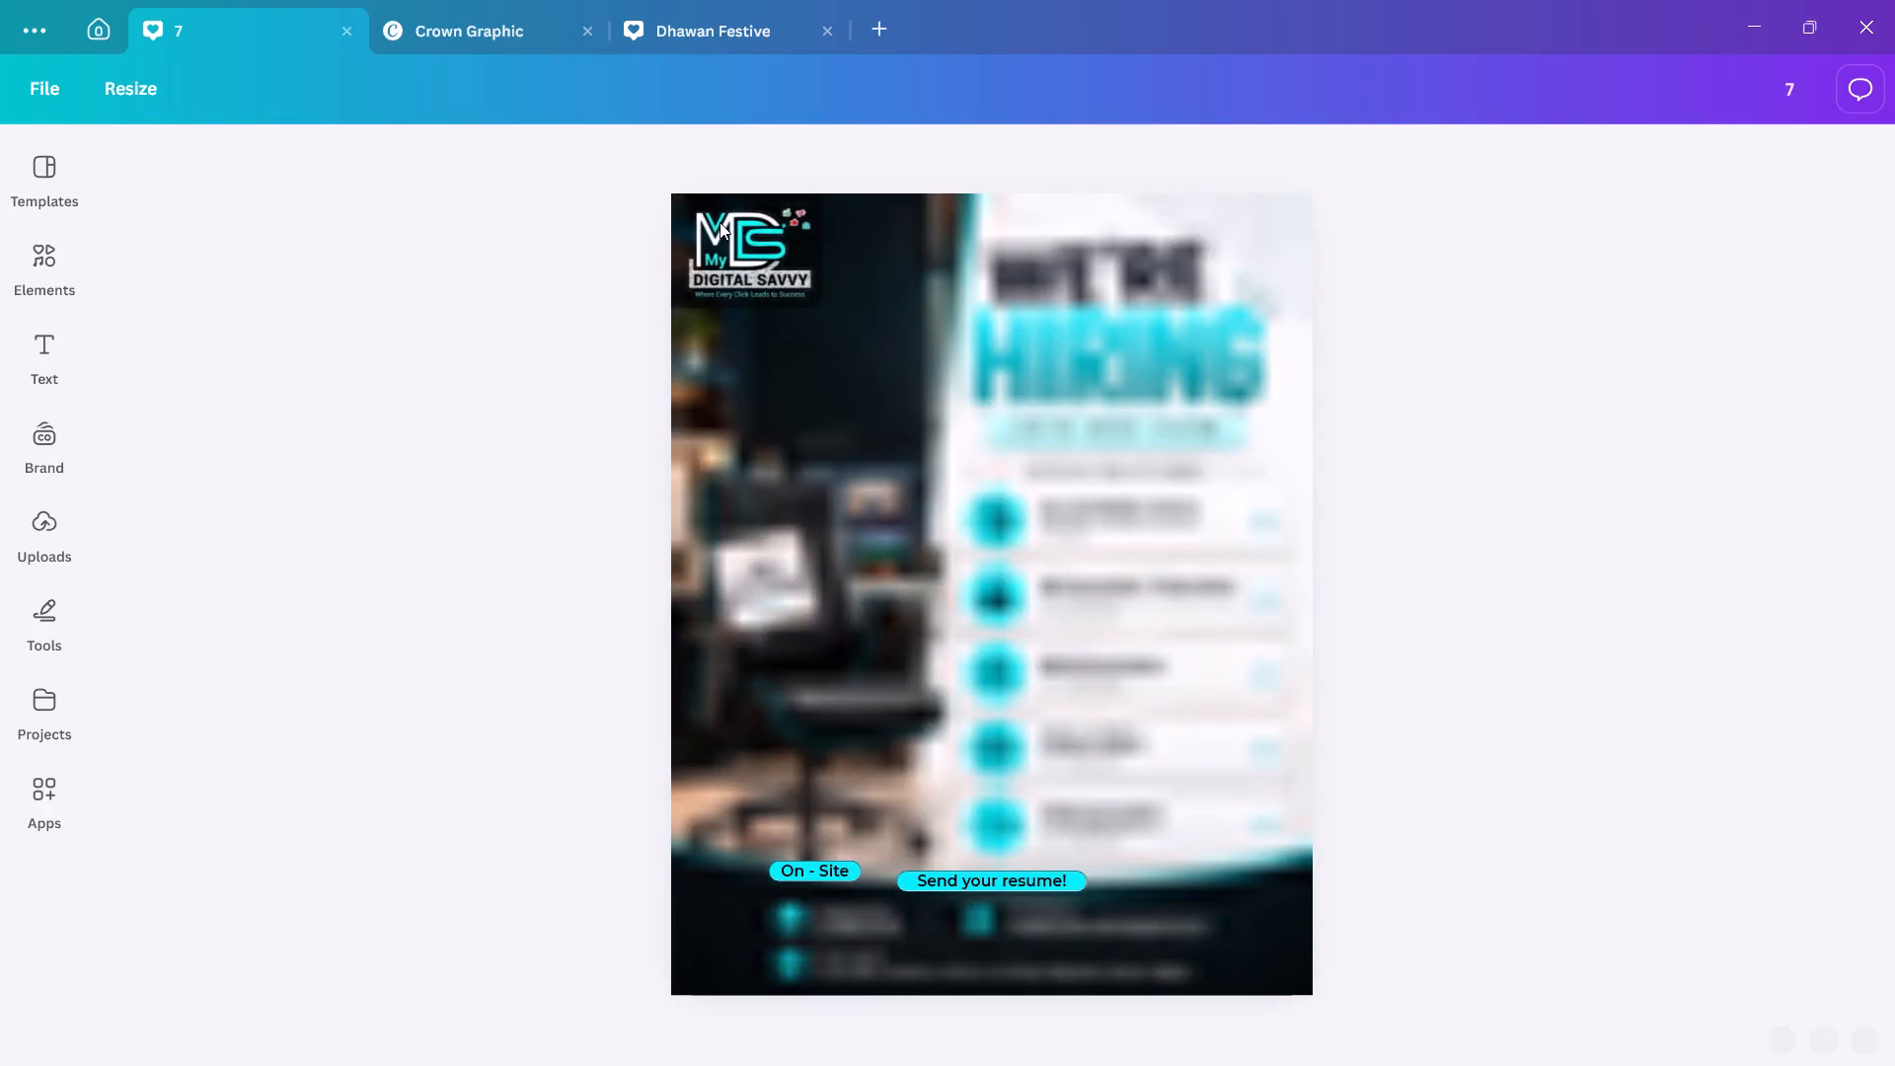
Copy the My Digital Savvy logo from the upper-left corner of the hiring poster.
left_click(806, 296)
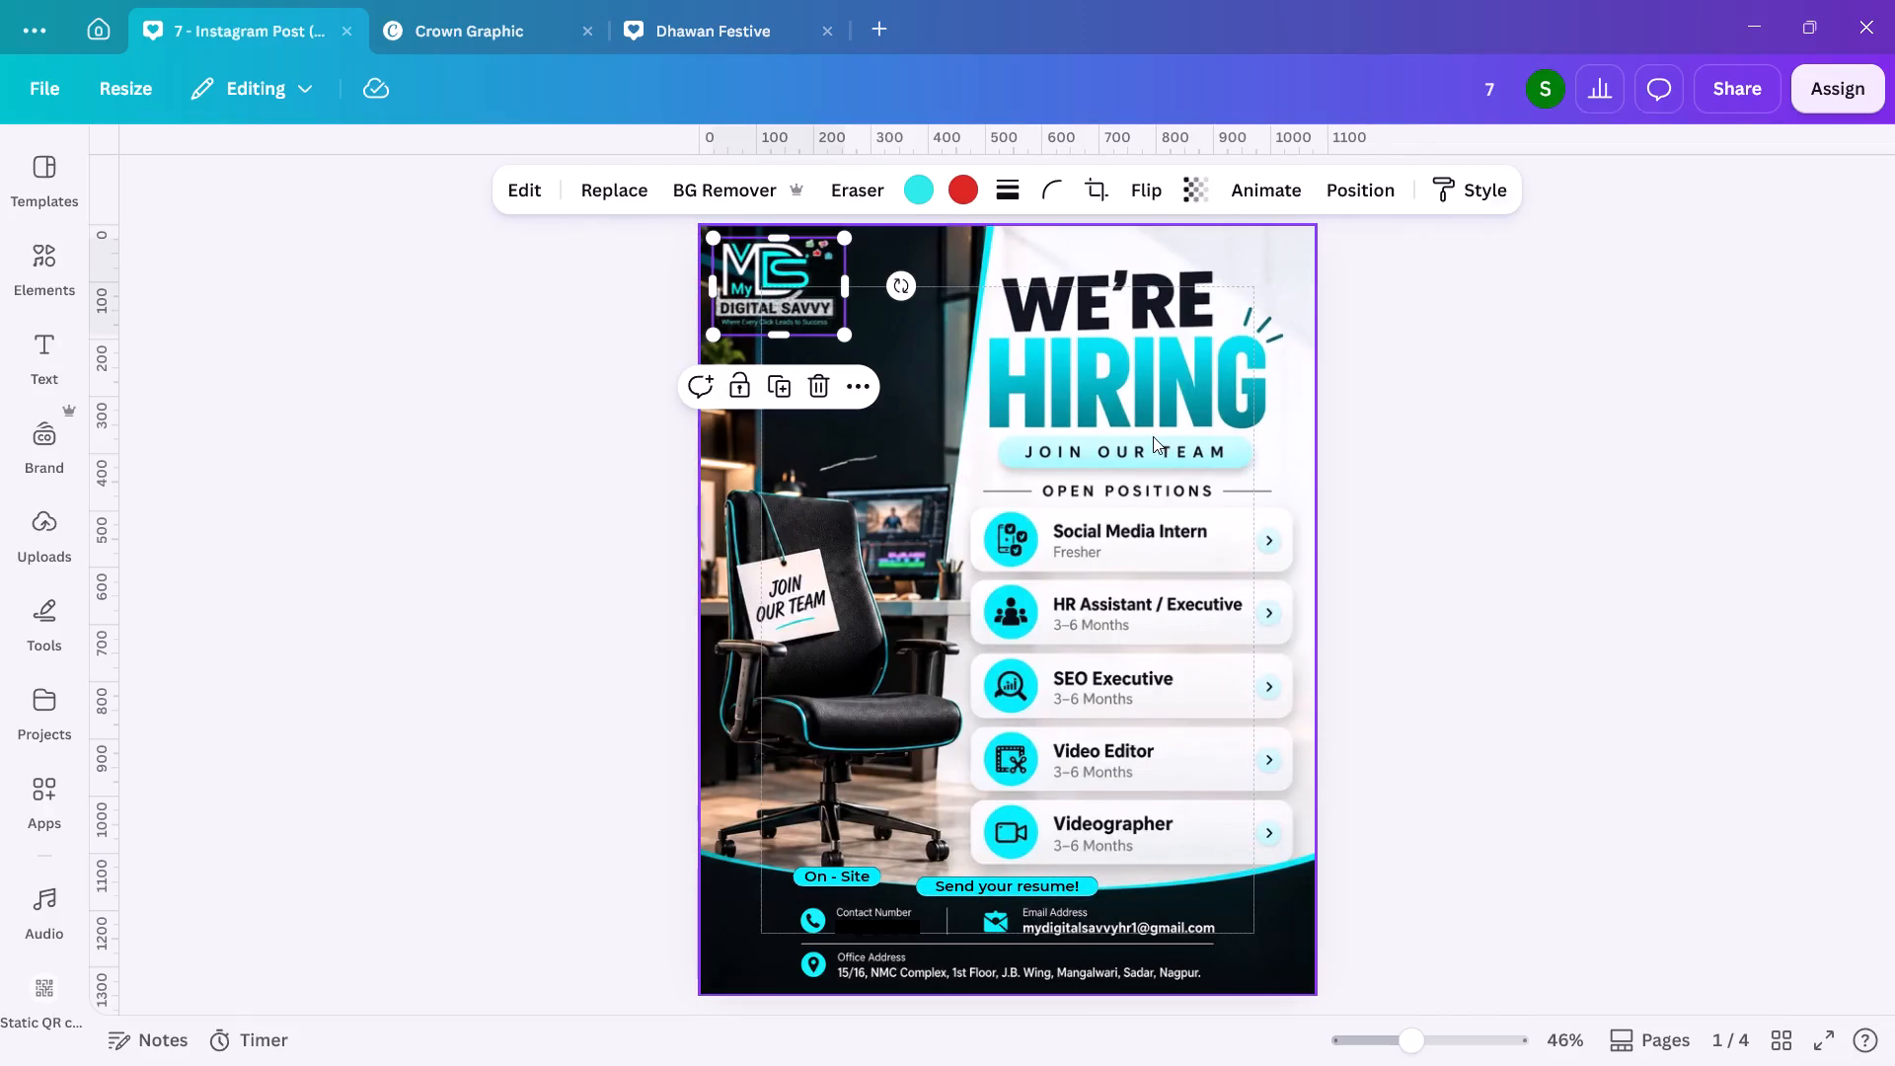
key("ctrl+c")
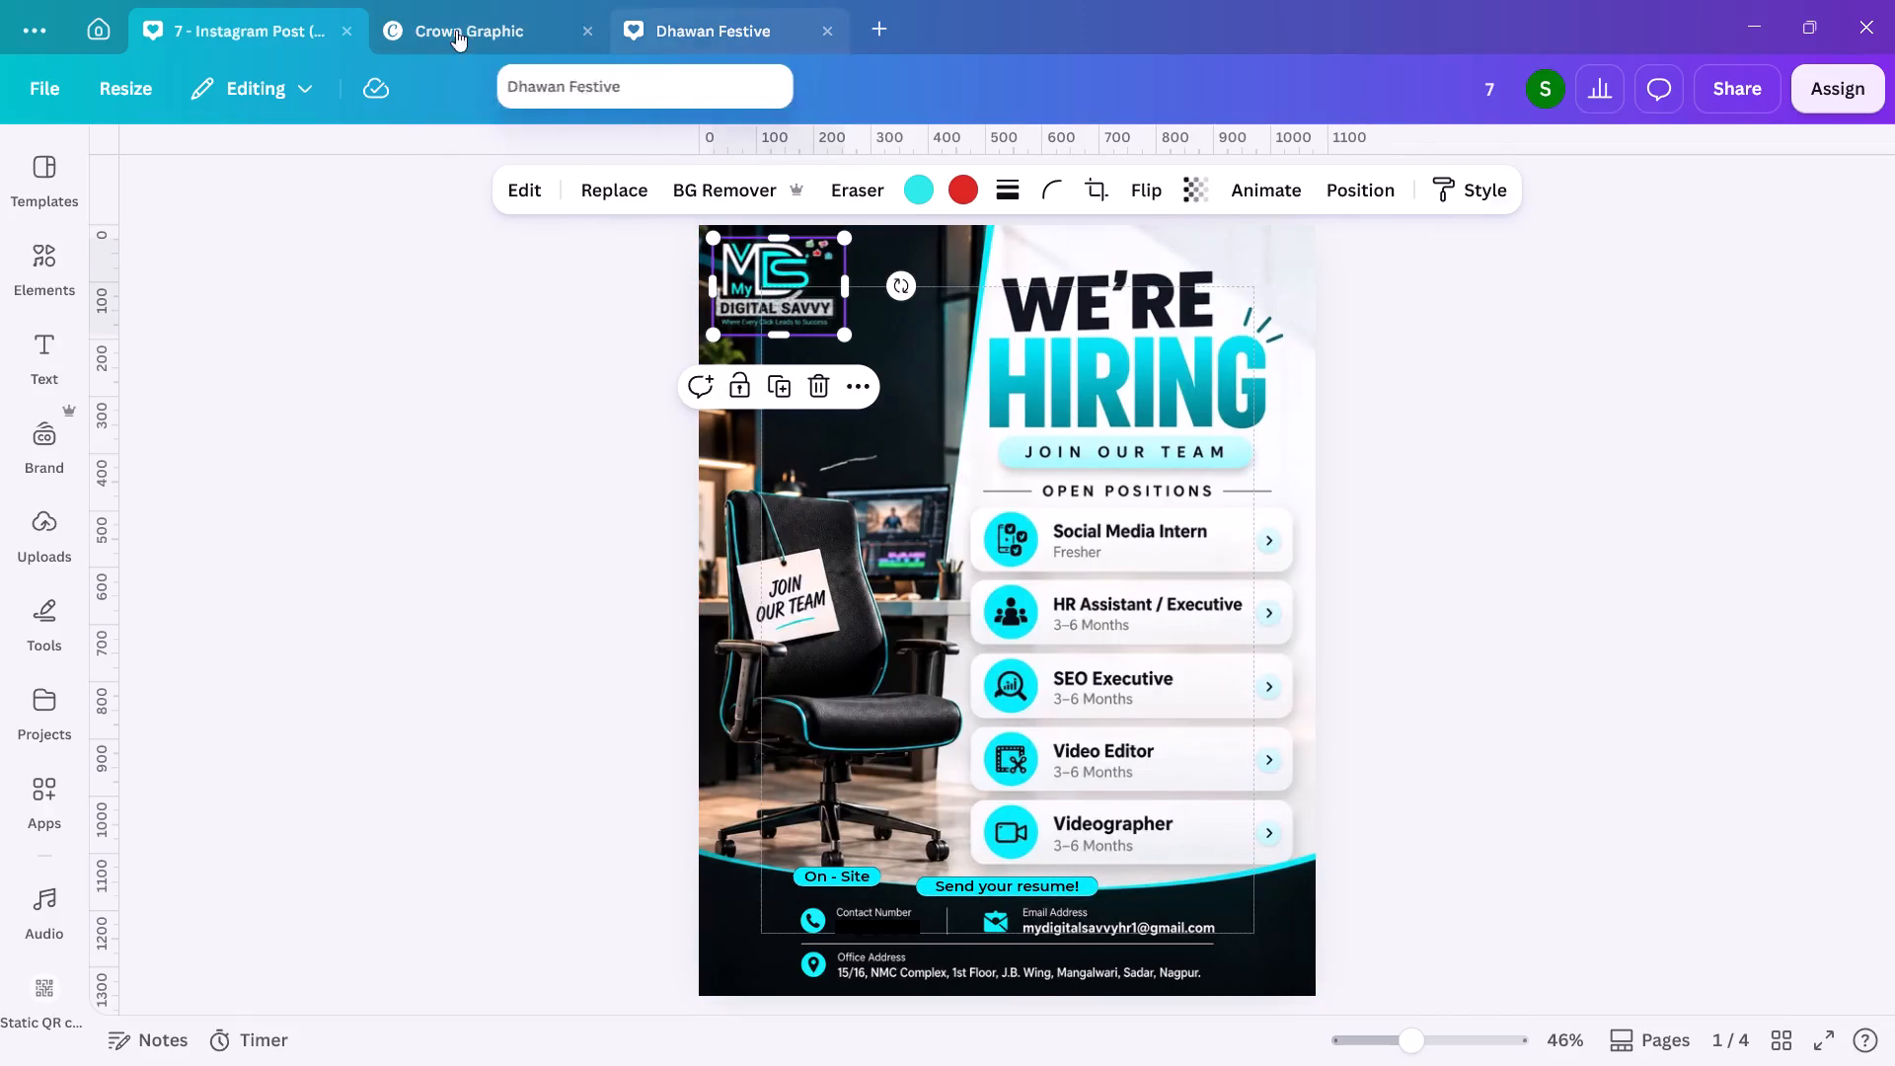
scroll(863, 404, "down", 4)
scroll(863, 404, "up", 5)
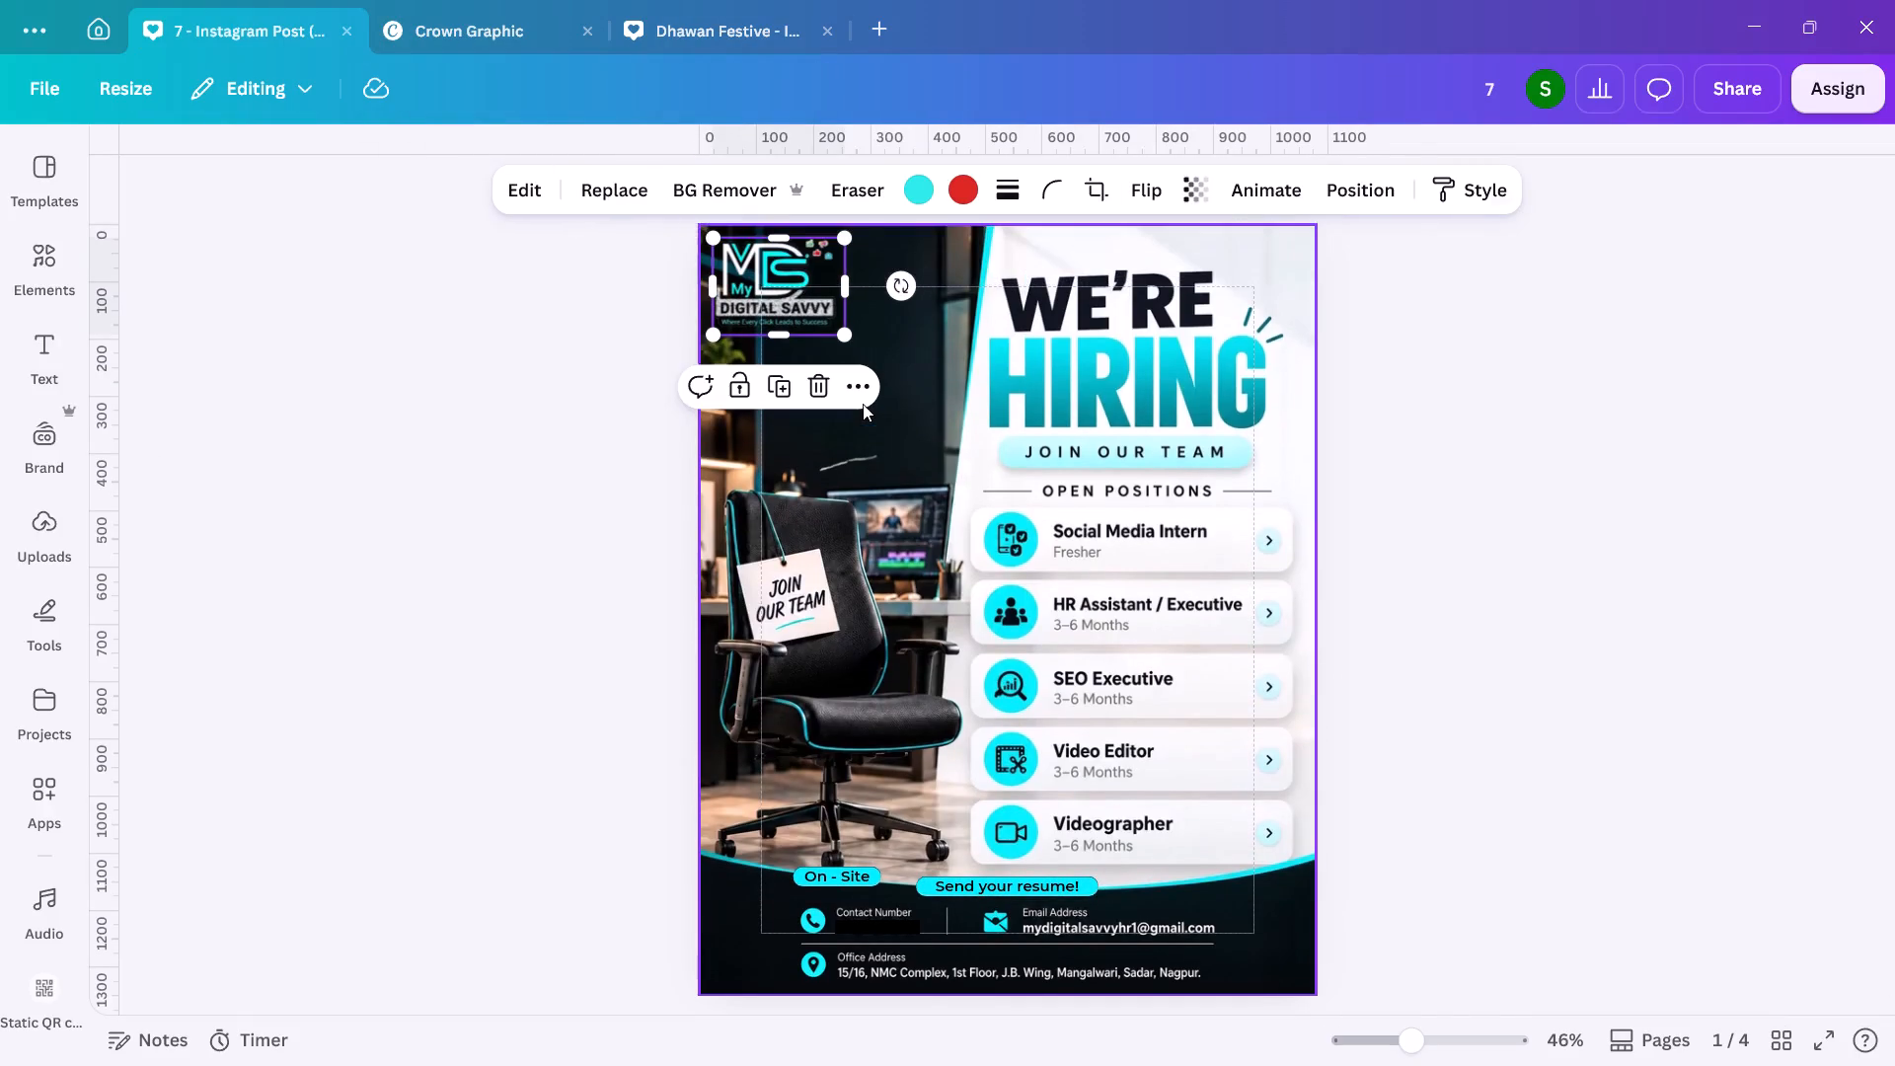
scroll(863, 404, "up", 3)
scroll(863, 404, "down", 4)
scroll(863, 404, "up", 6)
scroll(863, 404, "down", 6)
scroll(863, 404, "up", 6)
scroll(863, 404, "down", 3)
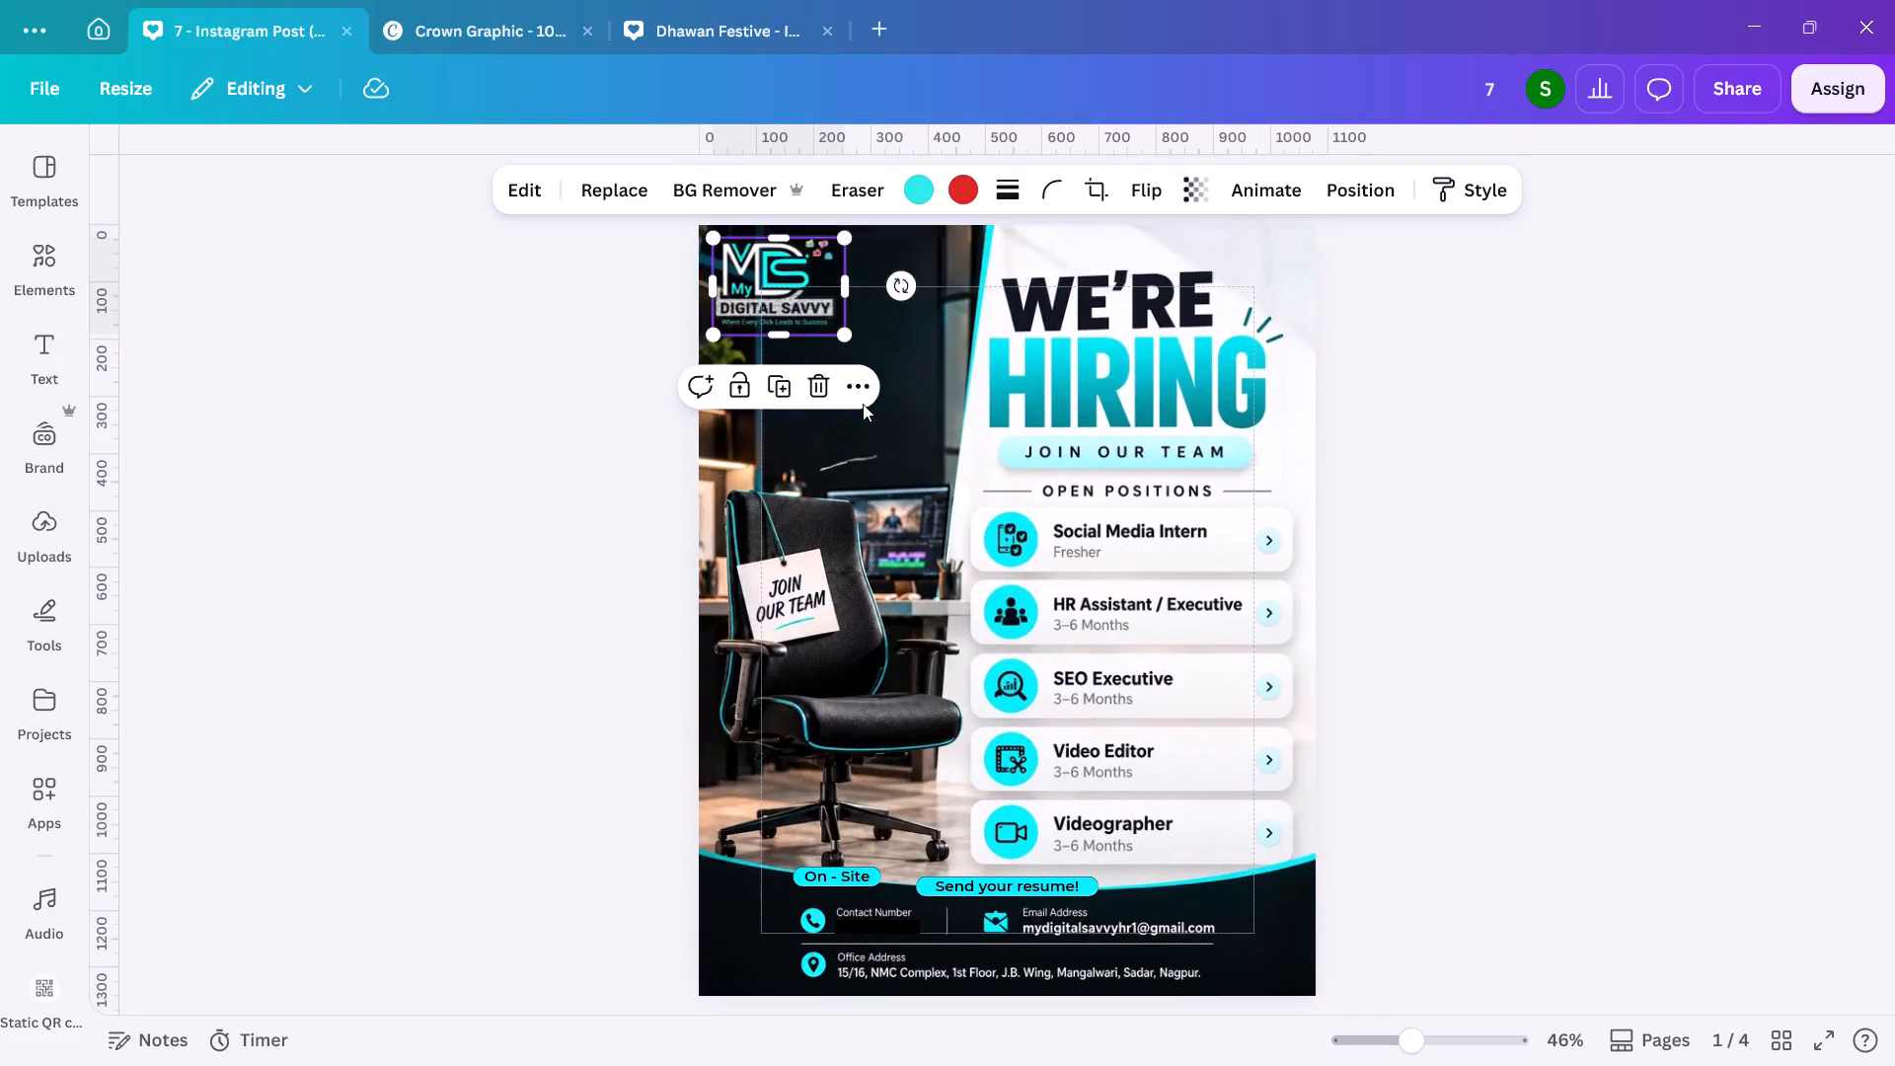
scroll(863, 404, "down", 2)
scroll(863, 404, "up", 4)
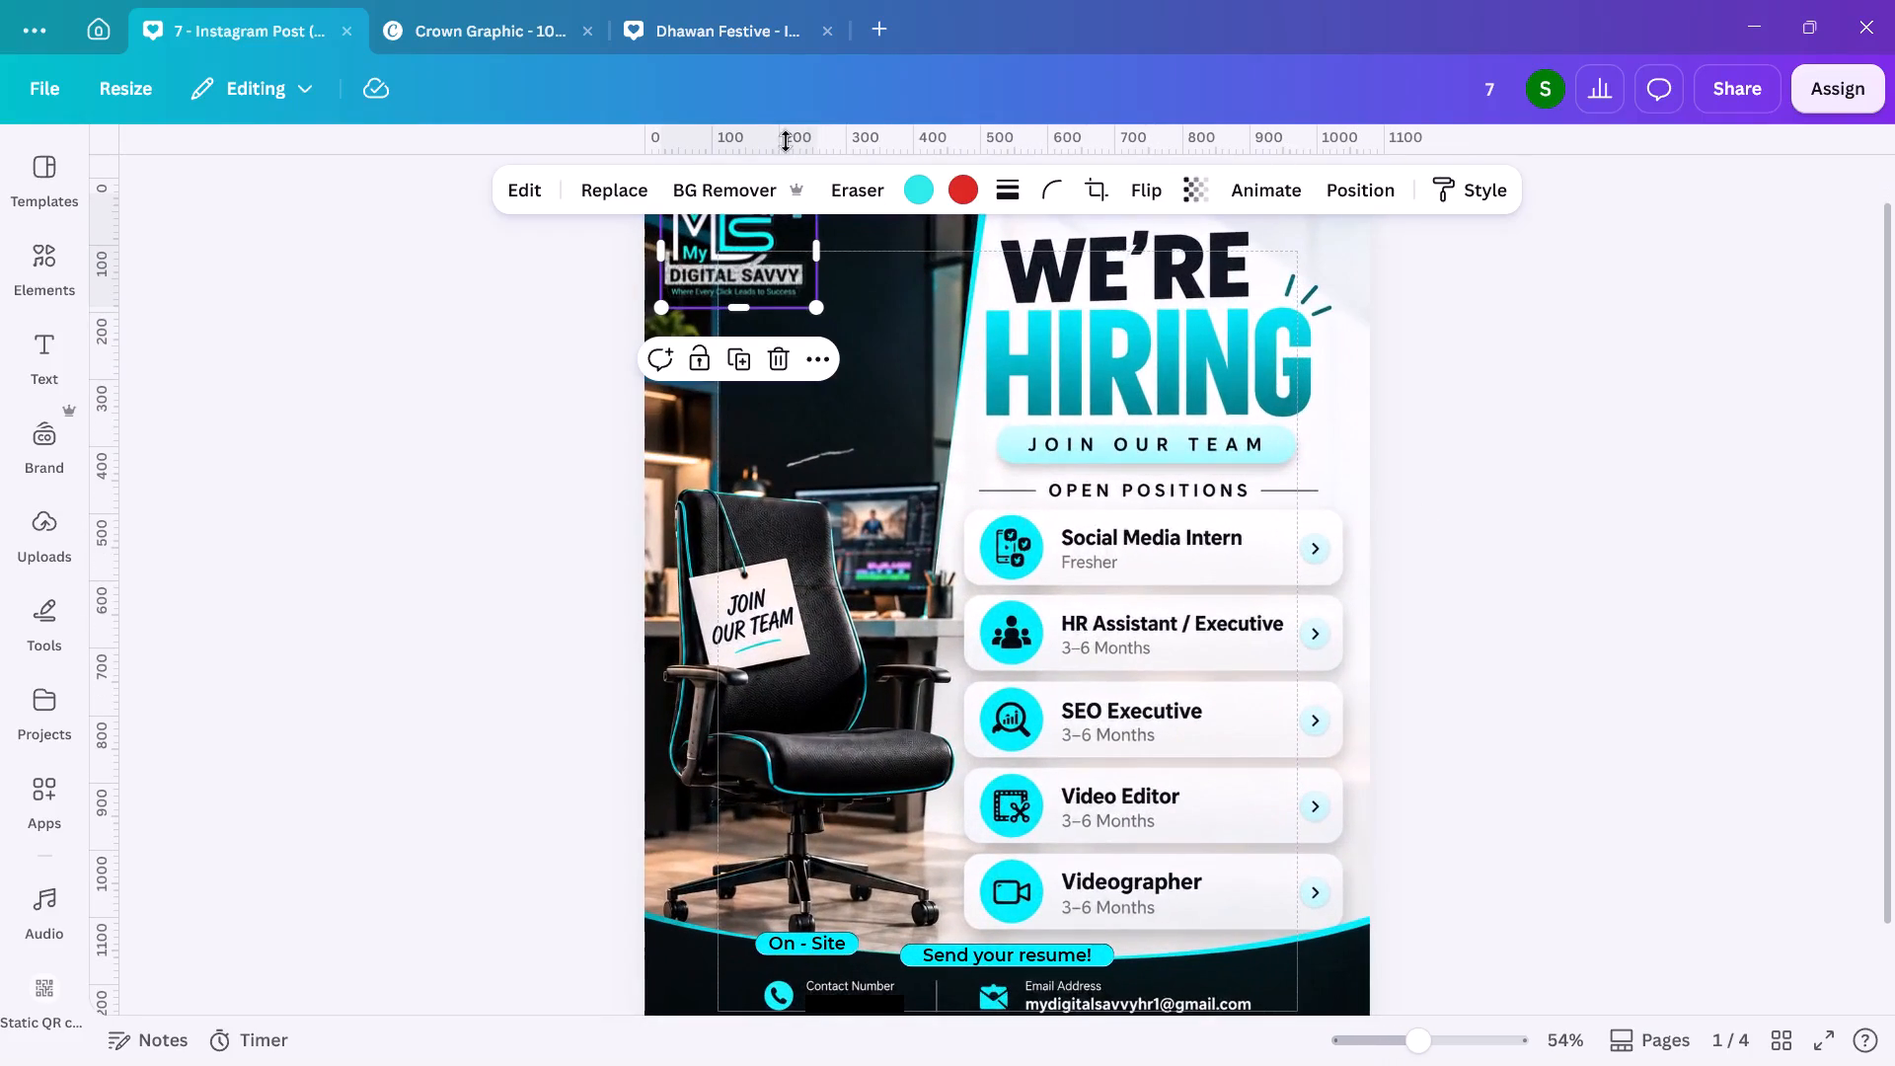
Switch to the open Crown Graphic design and look at its first page.
left_click(459, 32)
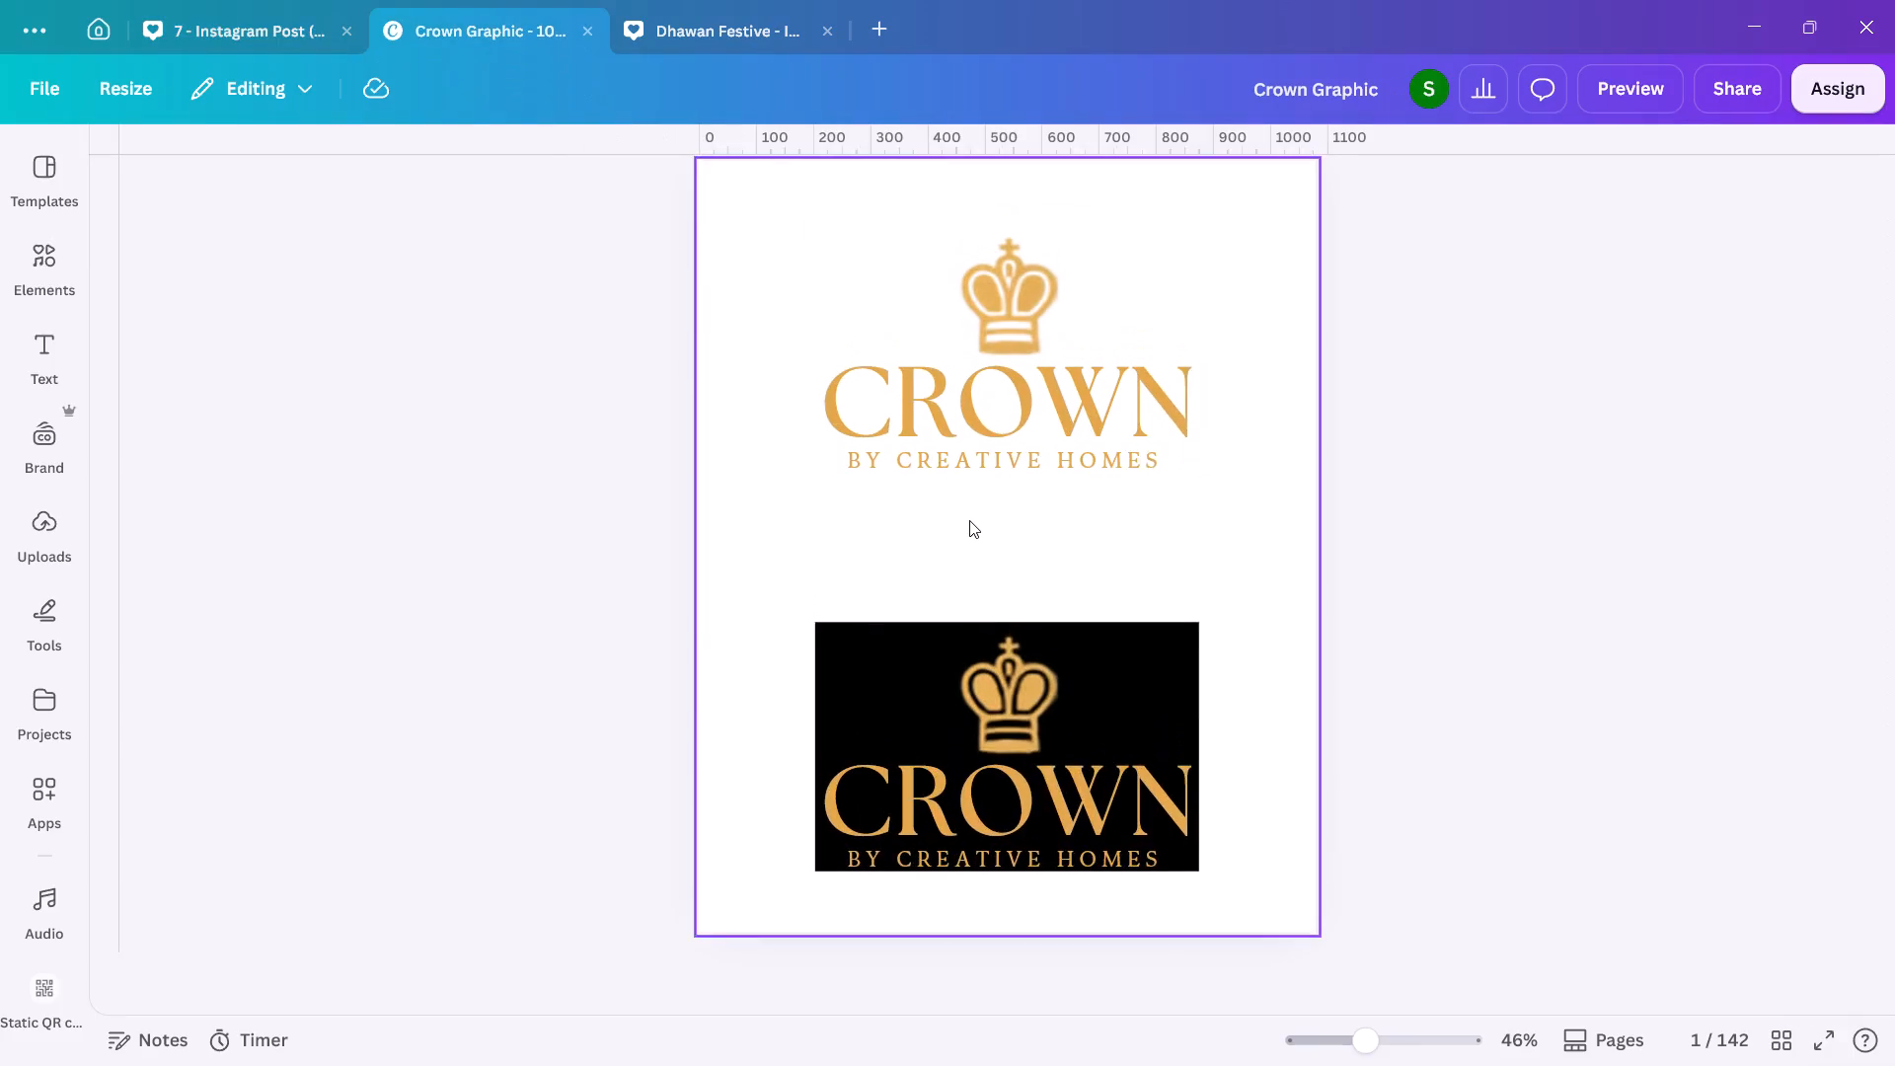
scroll(969, 520, "up", 3)
scroll(969, 520, "down", 10)
scroll(969, 520, "up", 4)
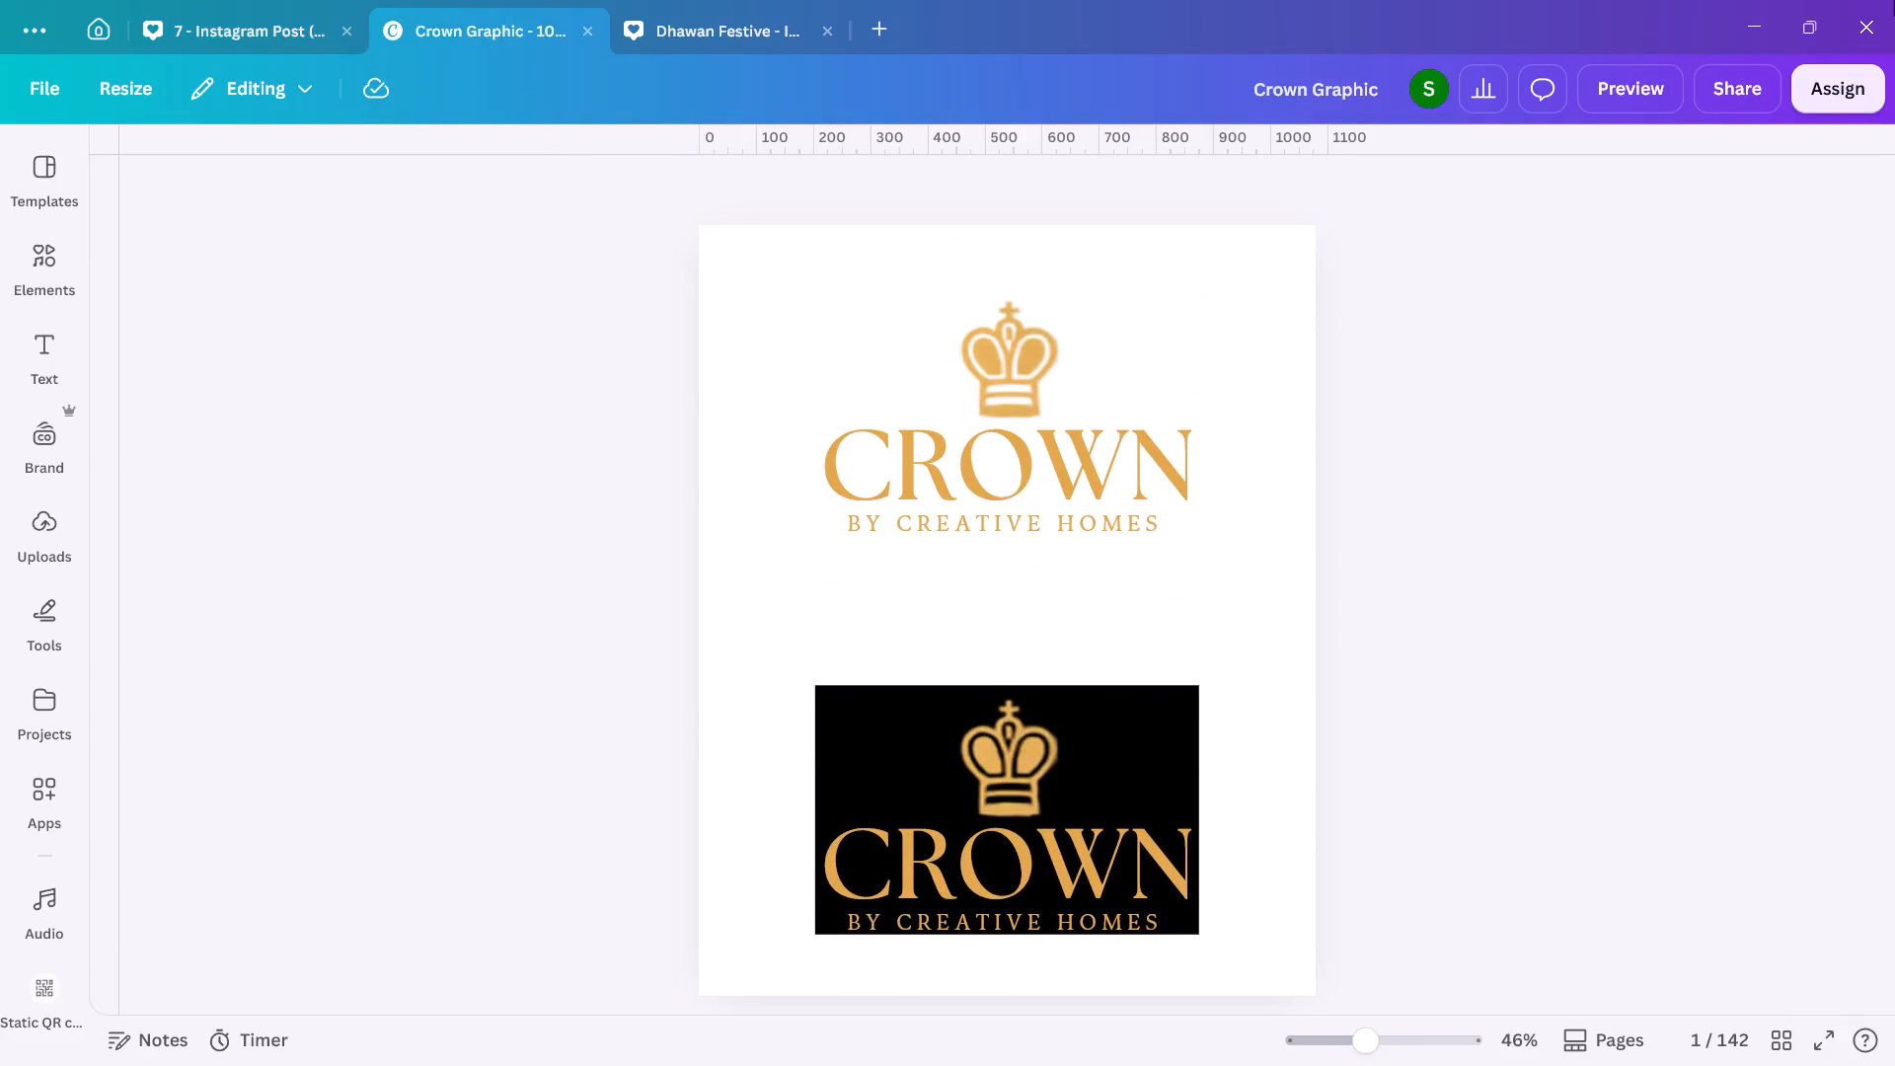
Close Canva and relaunch it from the recent Windows searches.
left_click(1894, 0)
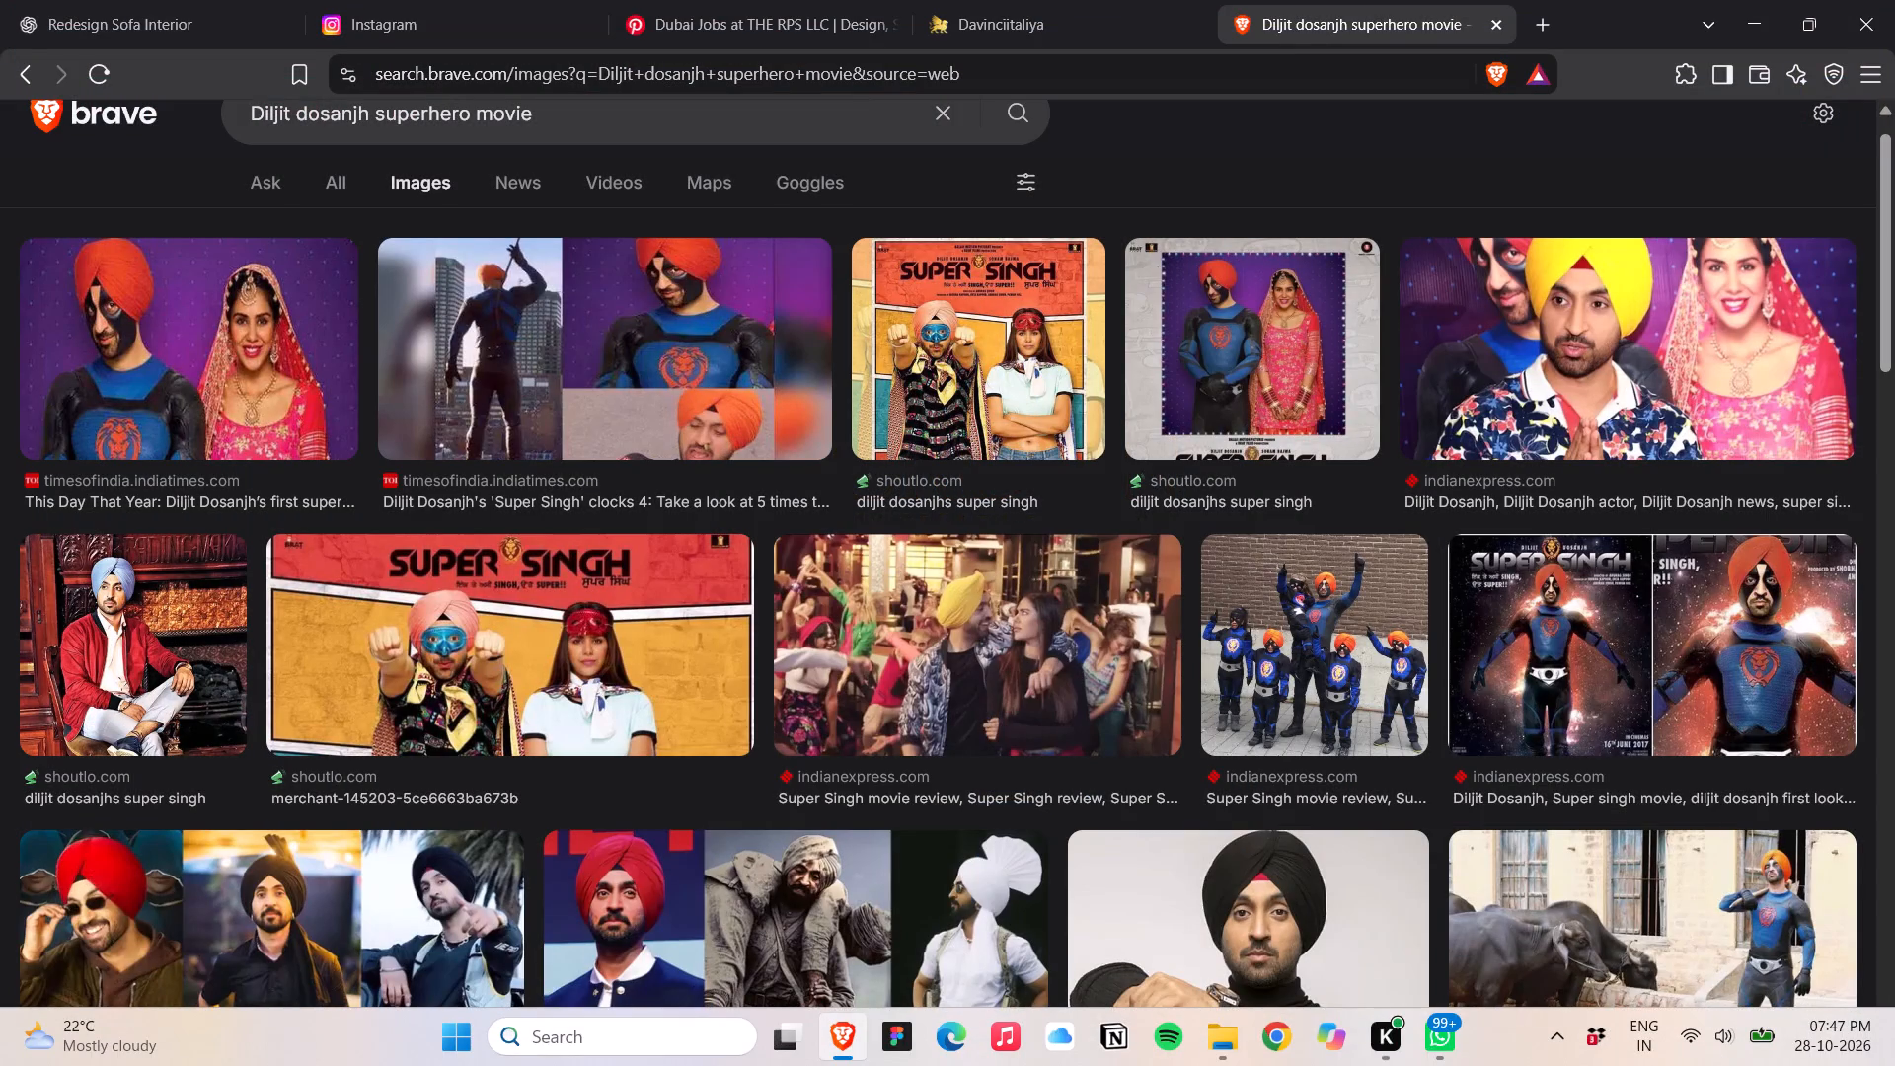
left_click(698, 1027)
left_click(612, 302)
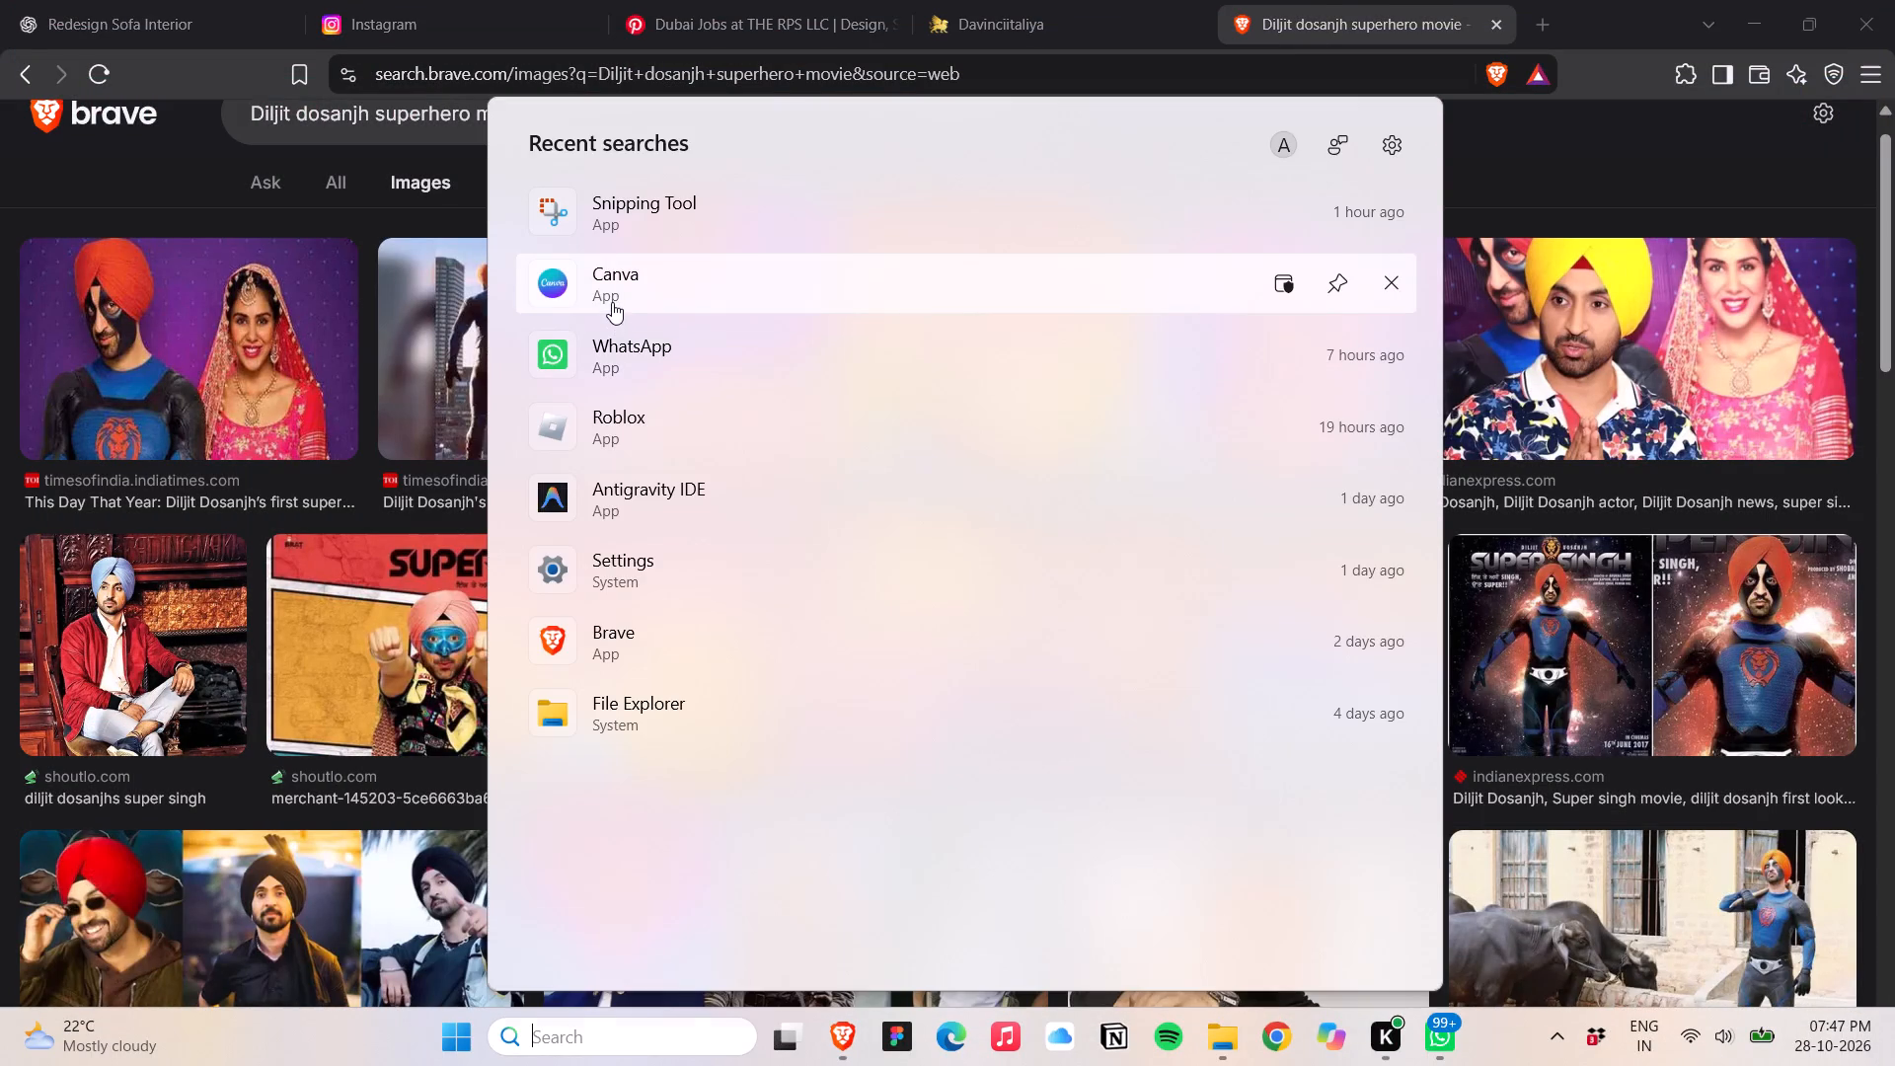